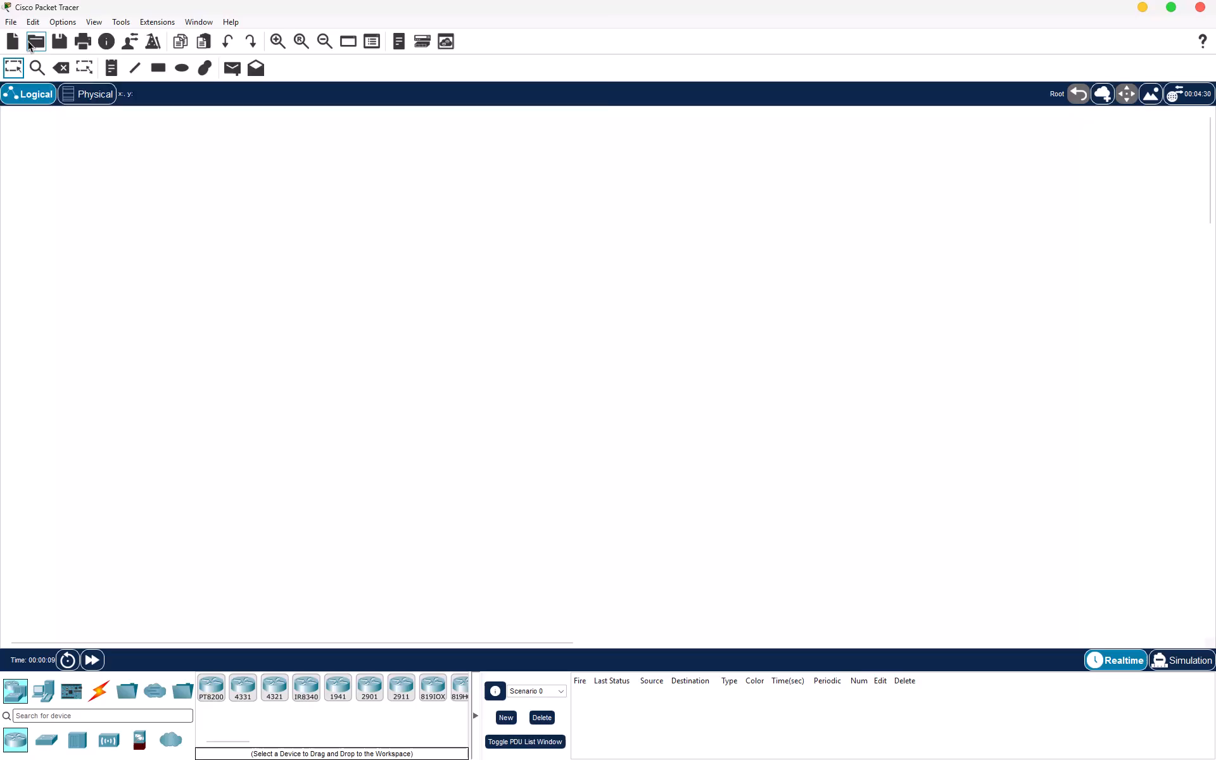
Open the file ques_1.pkt from the college\cn_lab\assignment_1 folder on the D: drive.
click(82, 217)
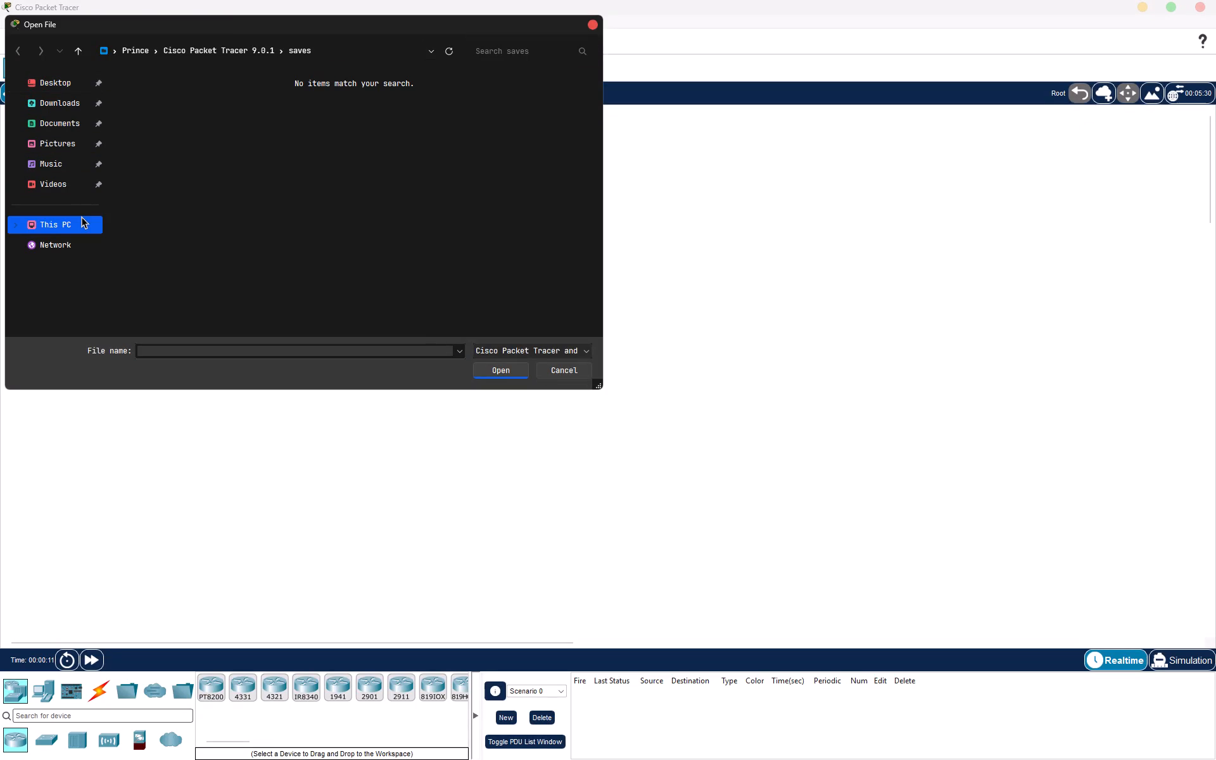
double_click(320, 108)
double_click(305, 95)
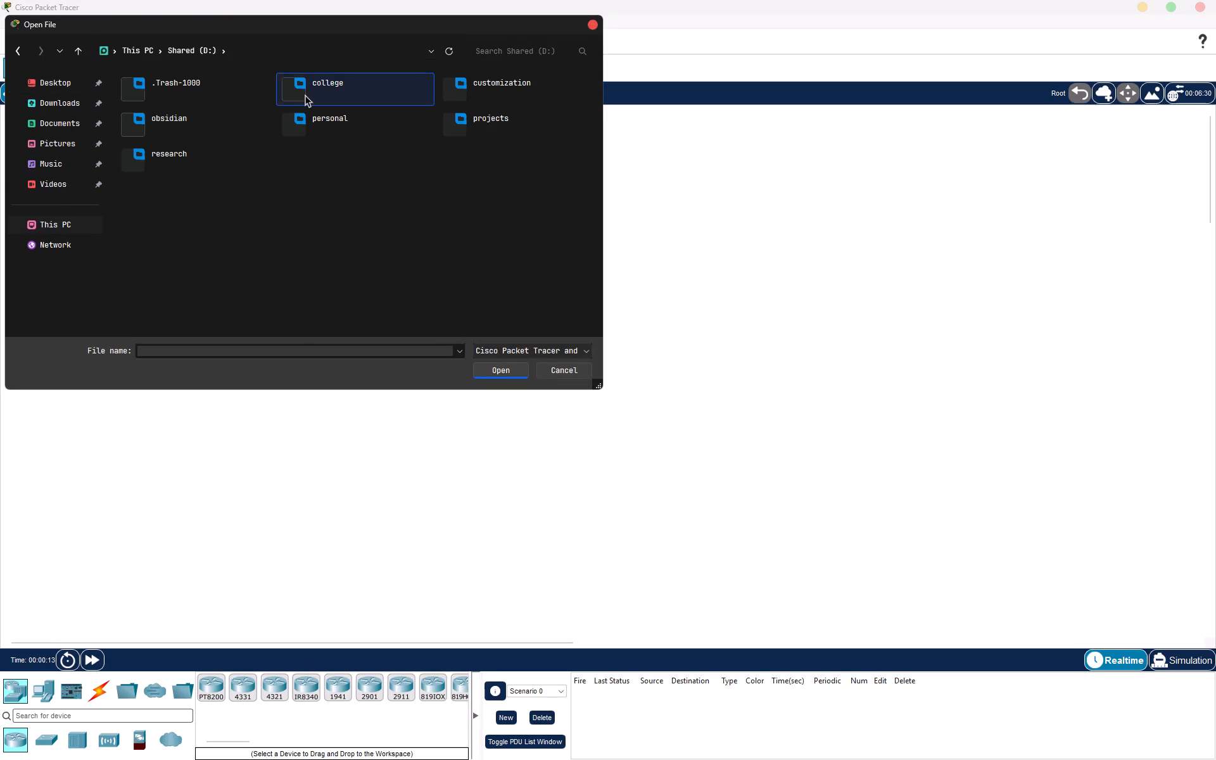
double_click(174, 91)
double_click(174, 91)
double_click(174, 91)
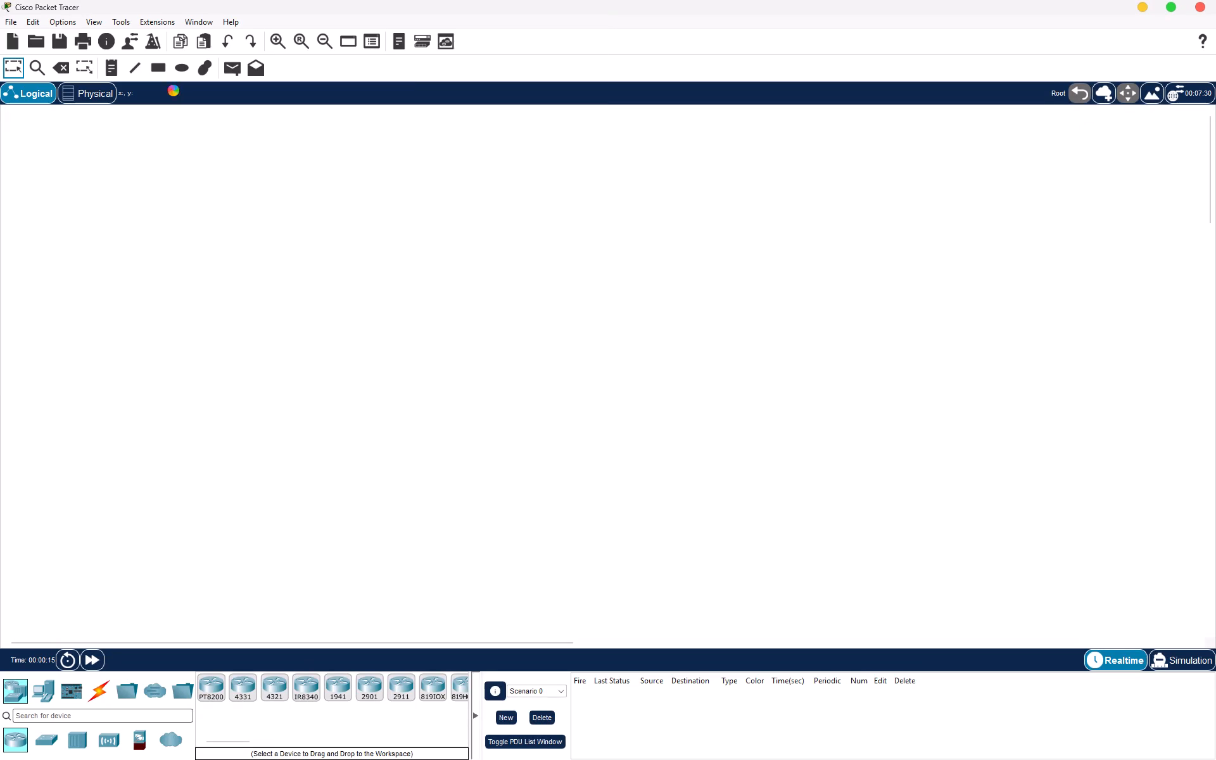
Capture a rectangular screen snip of the topology with PC0, Switch0 and PC1.
scroll(286, 315, up, 1)
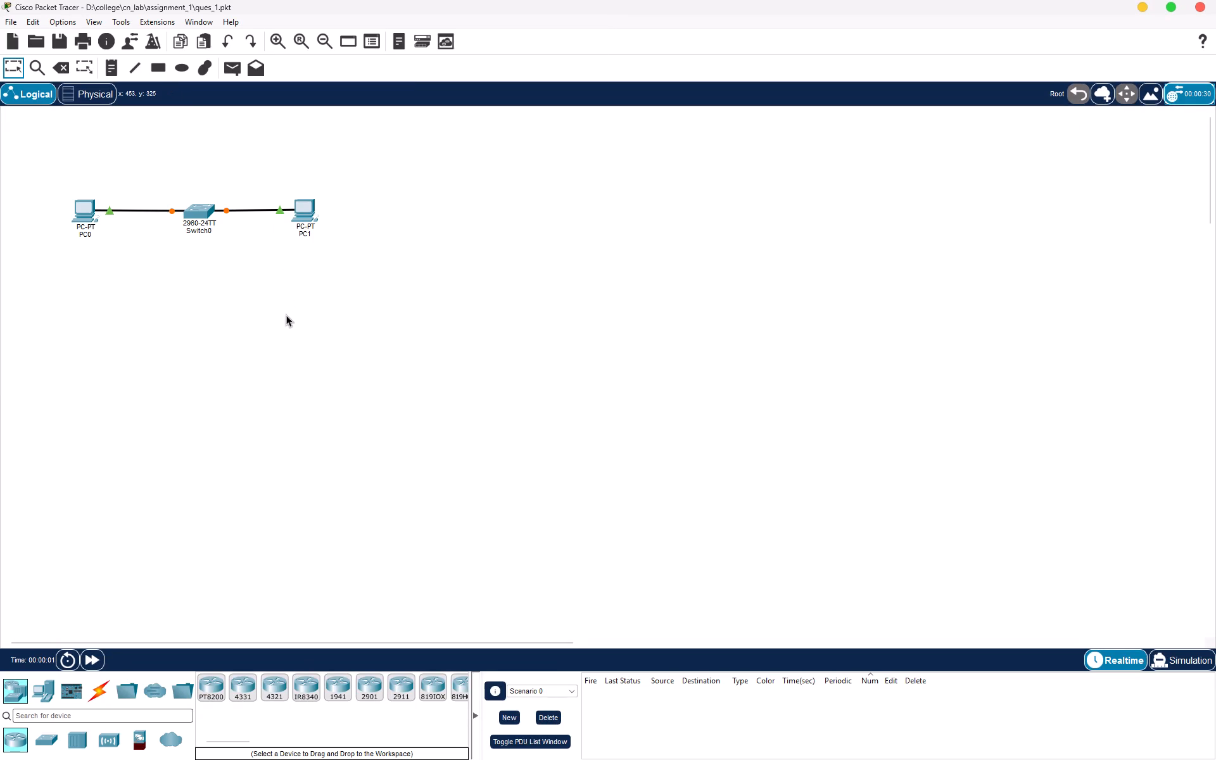
ctrl+scroll(286, 315, up, 3)
ctrl+scroll(286, 315, down, 1)
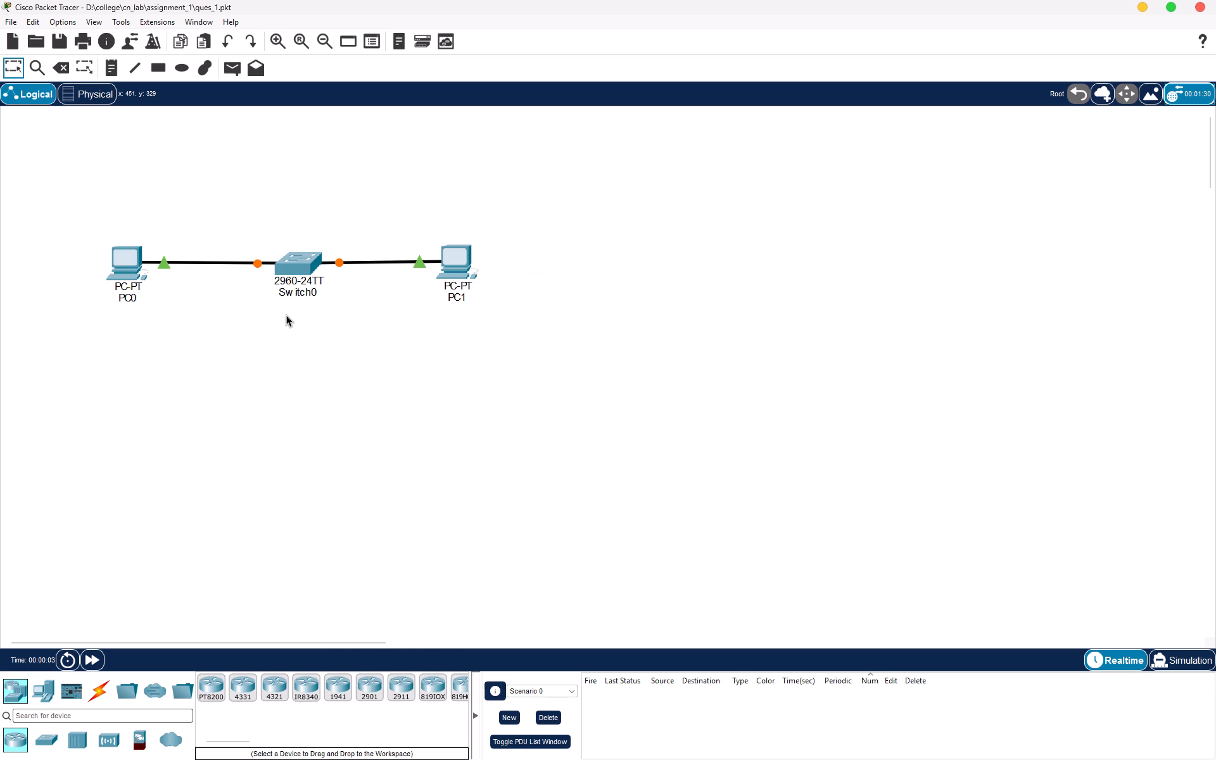
scroll(429, 351, down, 1)
scroll(429, 351, up, 1)
click(137, 296)
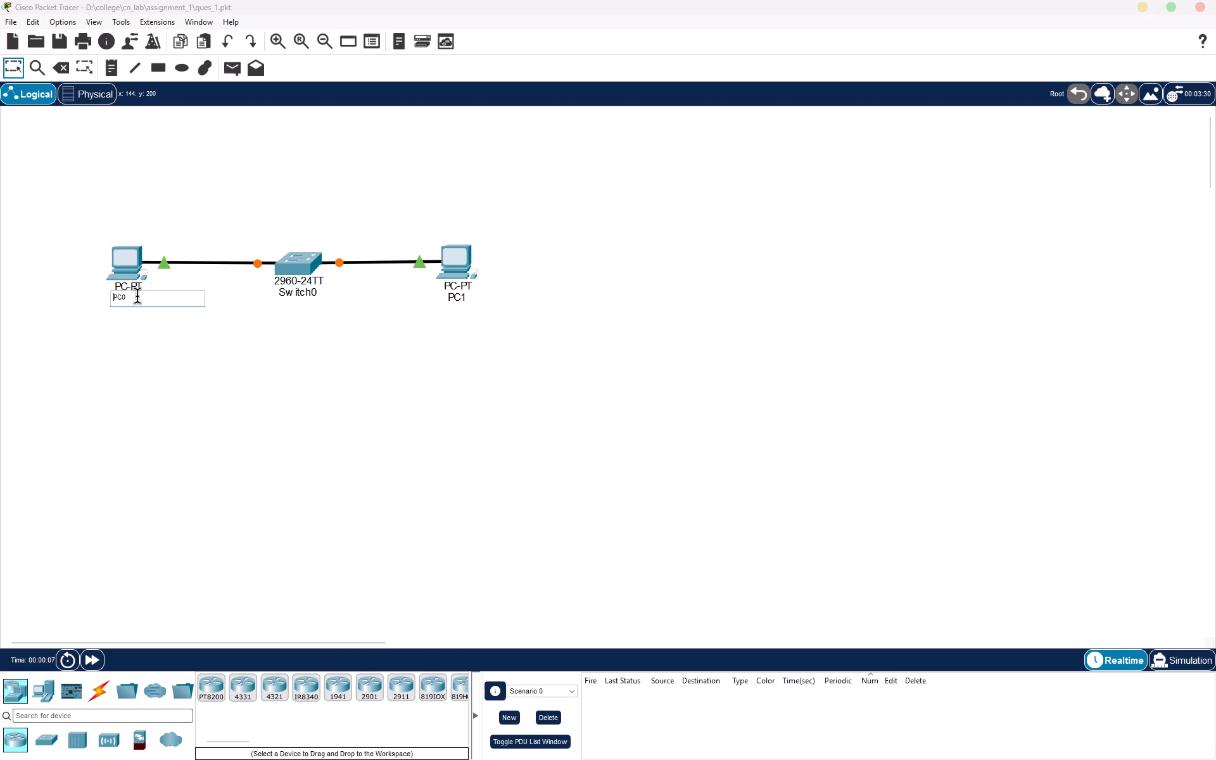
click(185, 346)
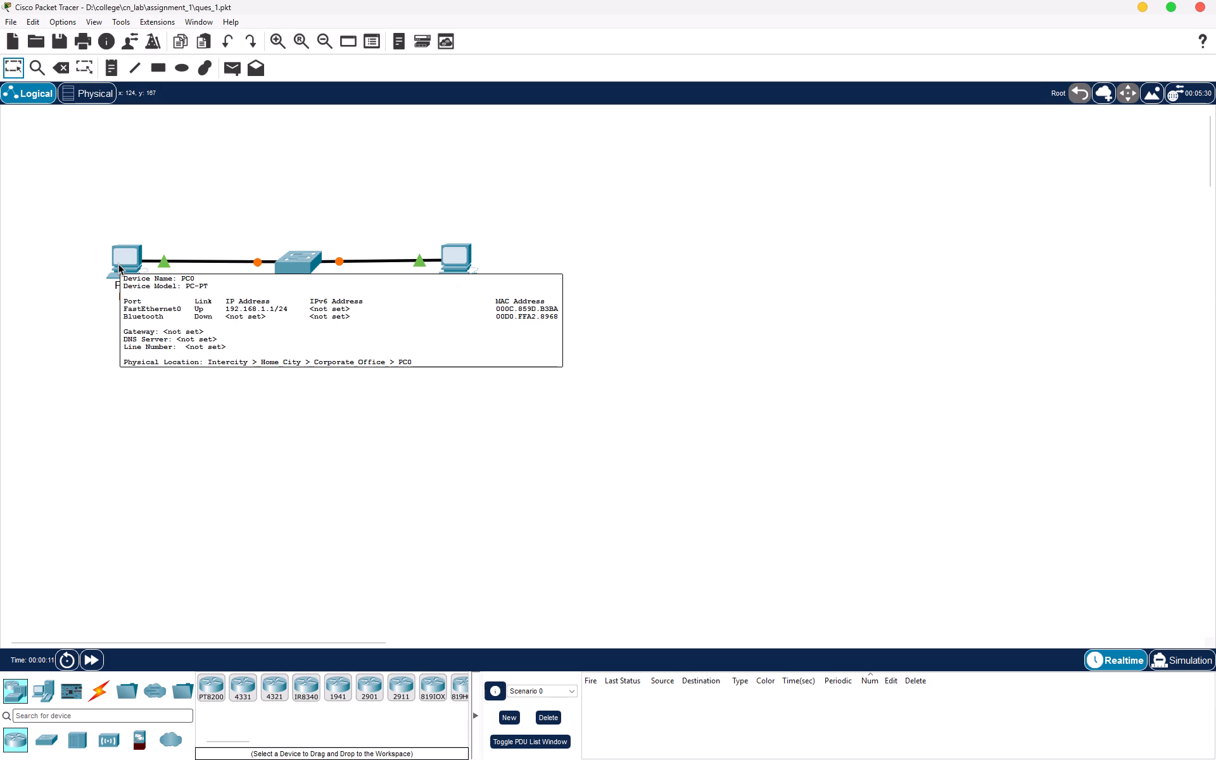
click(131, 377)
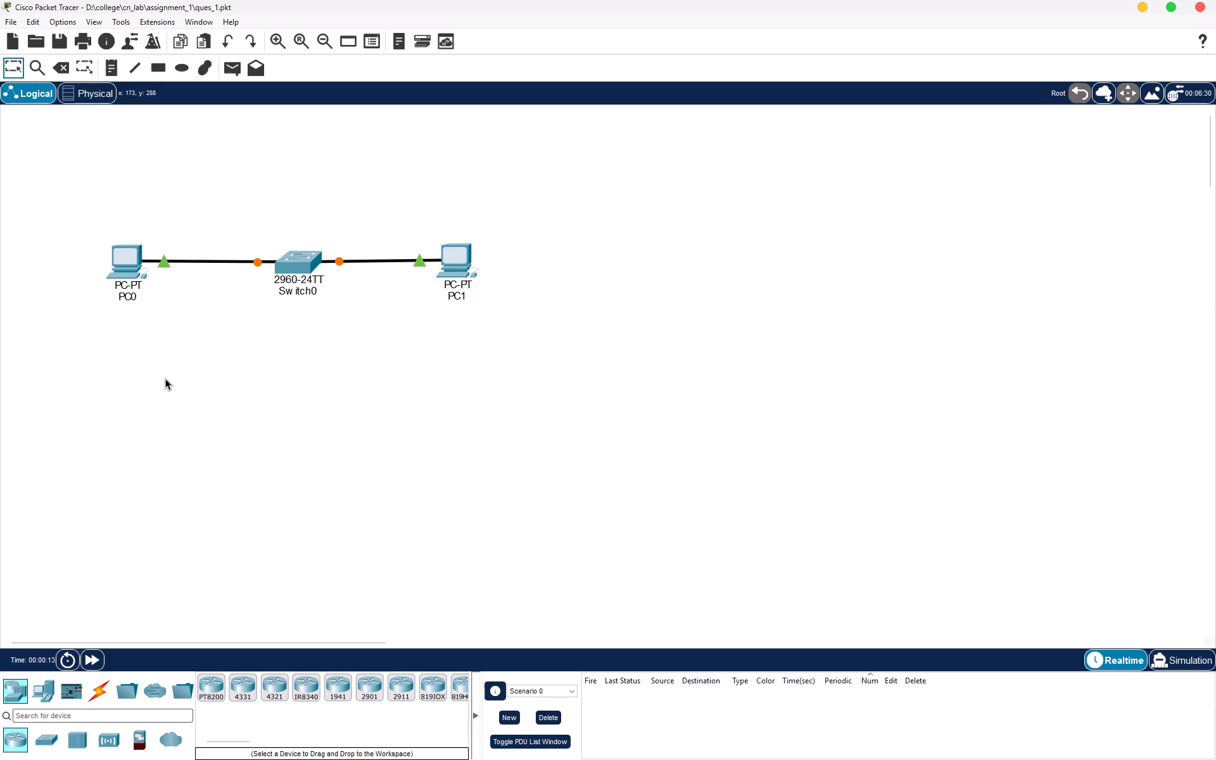
key(shift+super+s)
drag(51, 200, 66, 220)
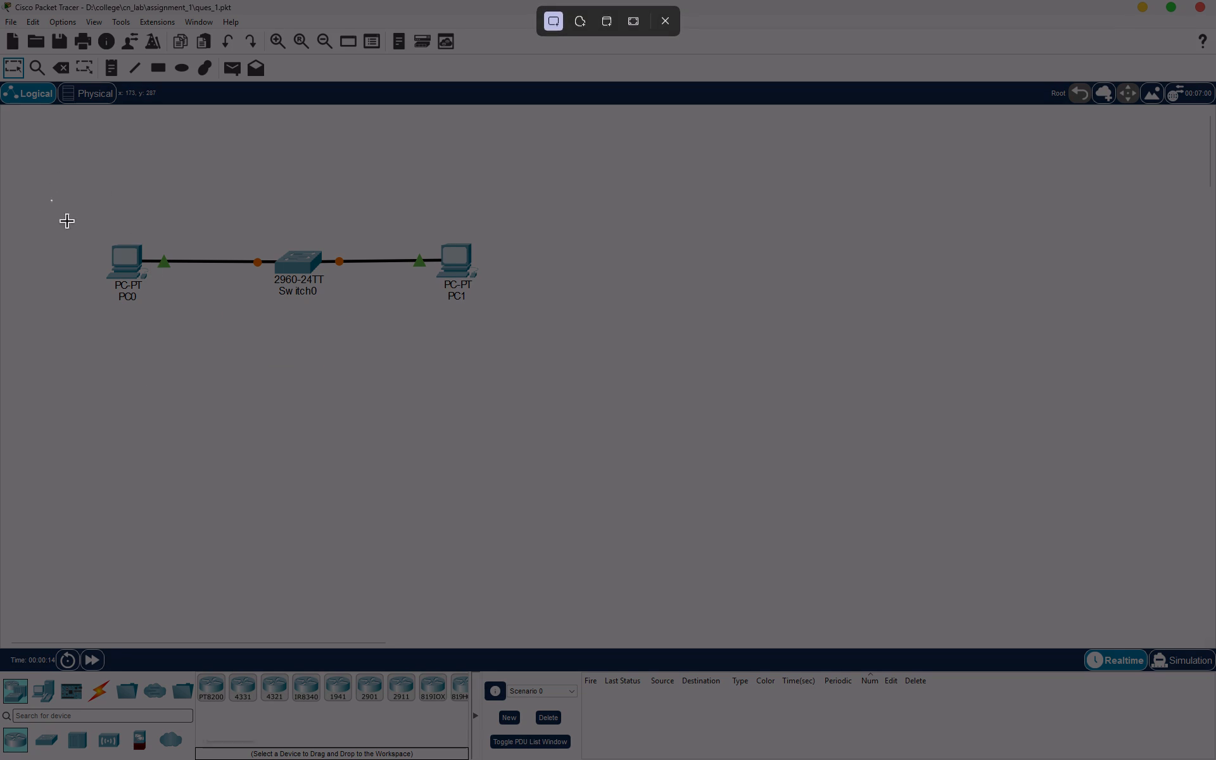
Capture a screen clipping of the PC0–Switch0–PC1 topology in the workspace.
drag(66, 220, 555, 351)
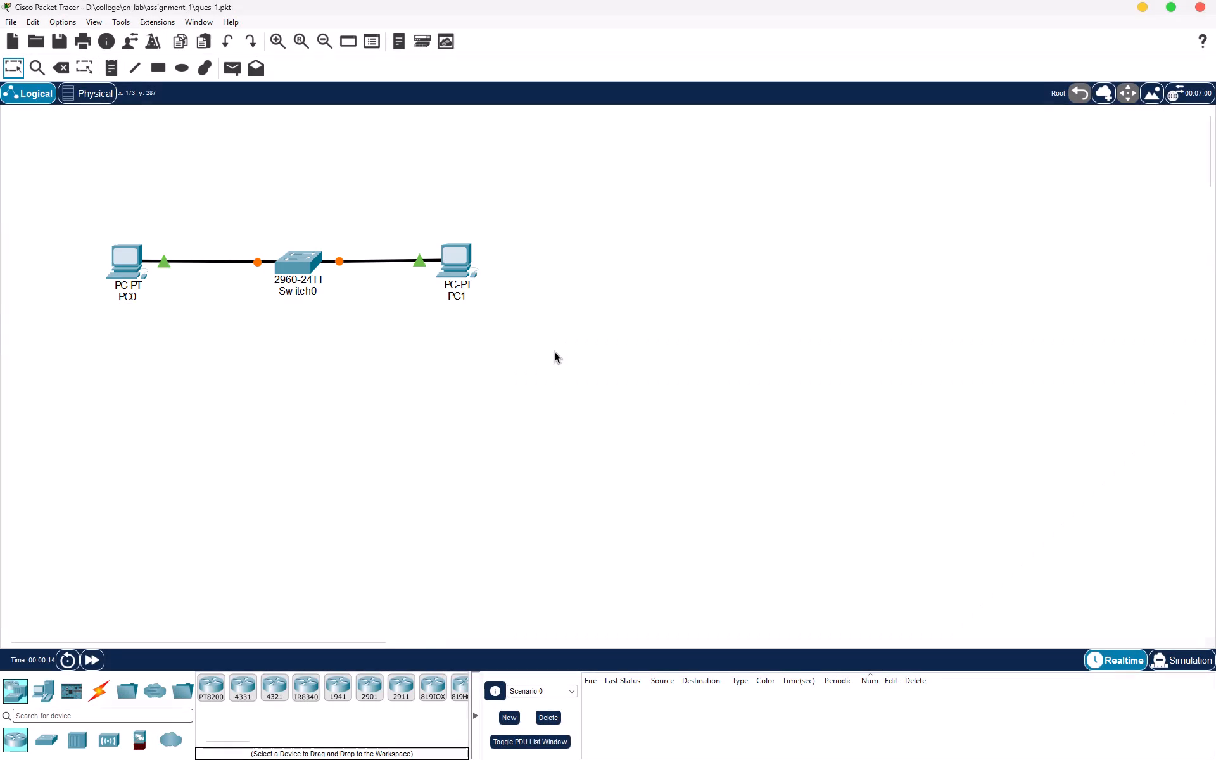
Switch to the Classroom browser window and open the Cisco packet tracer Assignment document from the Networking lab class.
key(alt+Tab)
key(alt+Tab)
key(alt+Tab)
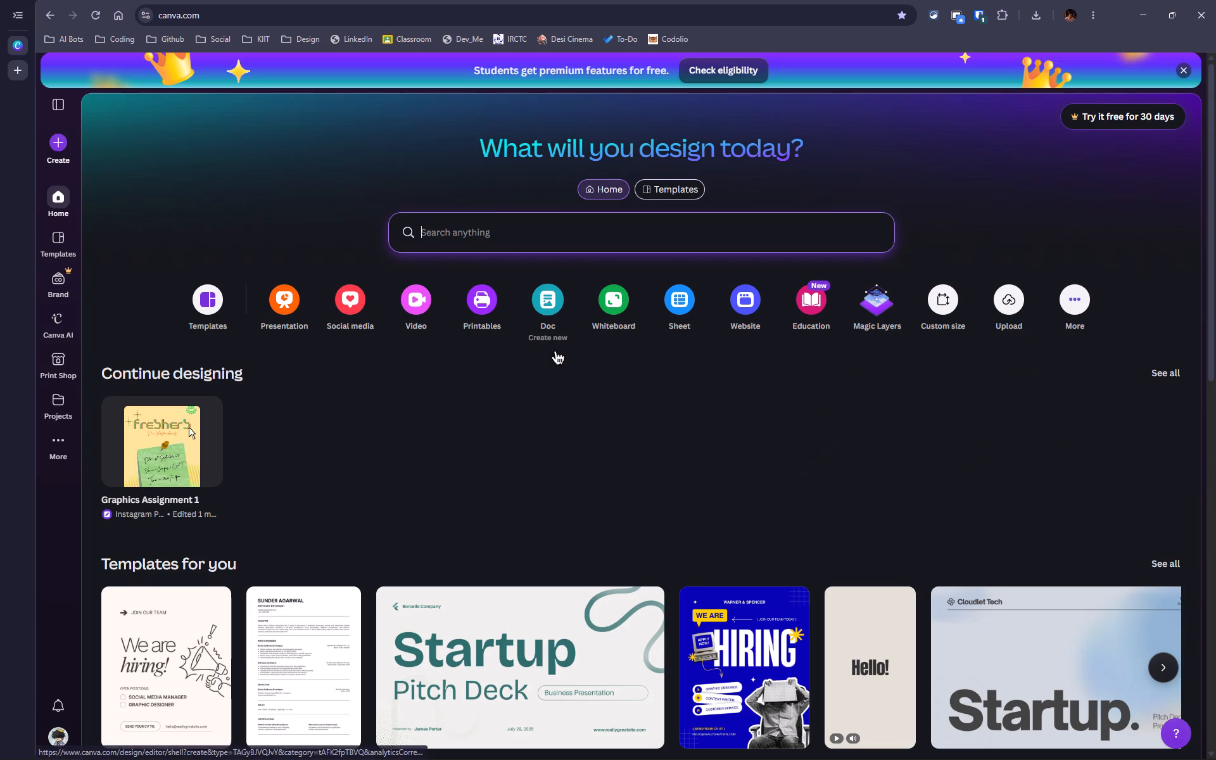
key(alt+Tab)
key(alt+Tab)
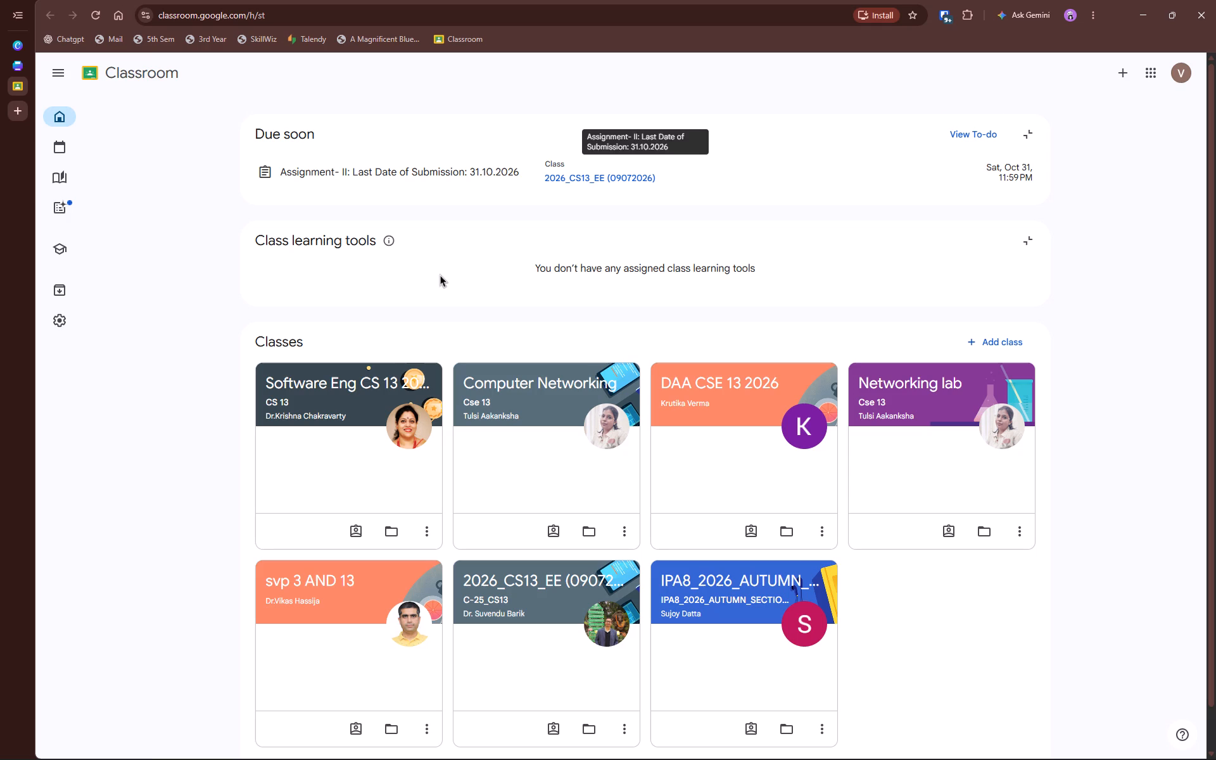
click(26, 46)
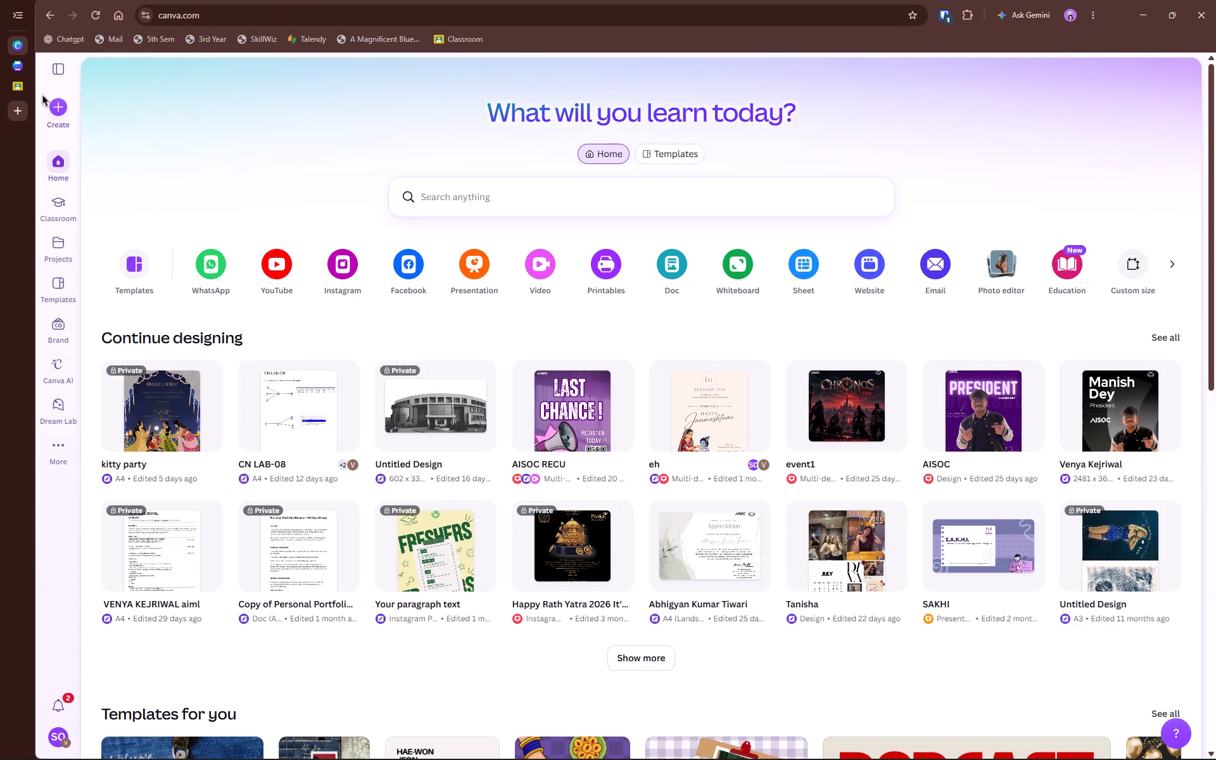
click(28, 70)
click(598, 255)
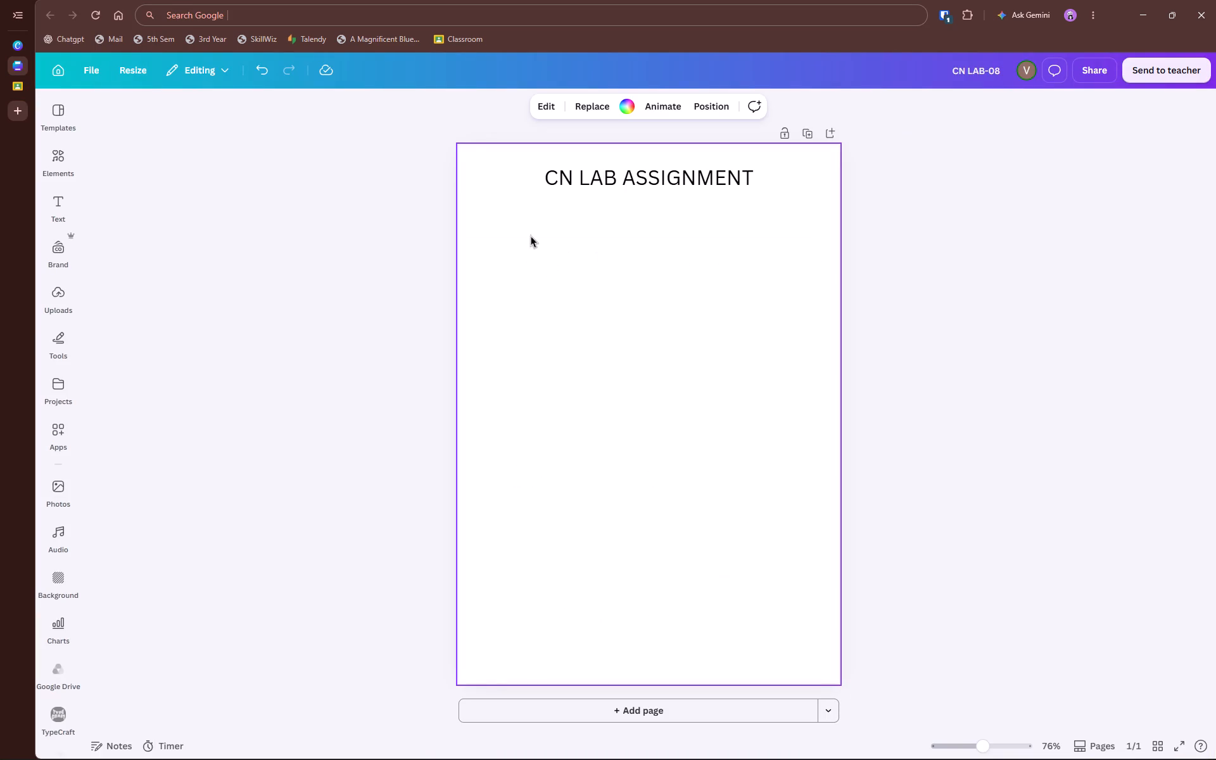
click(25, 87)
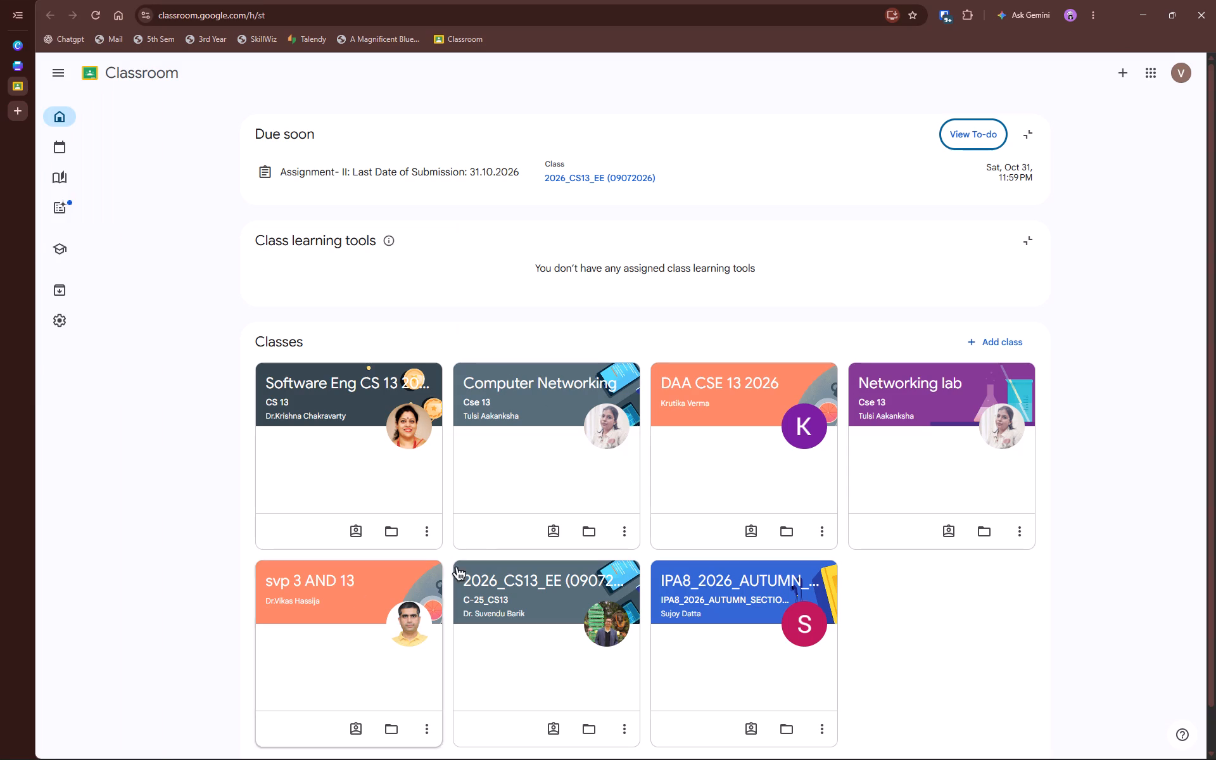
click(893, 376)
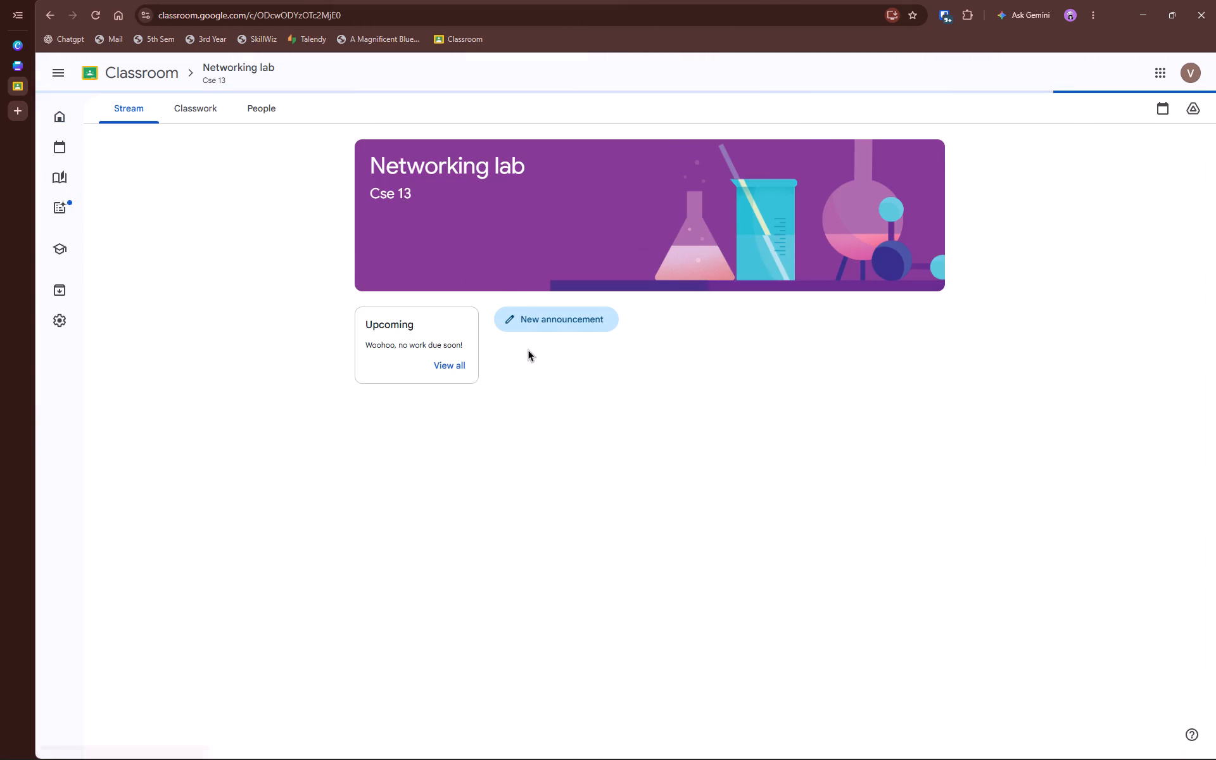
click(651, 369)
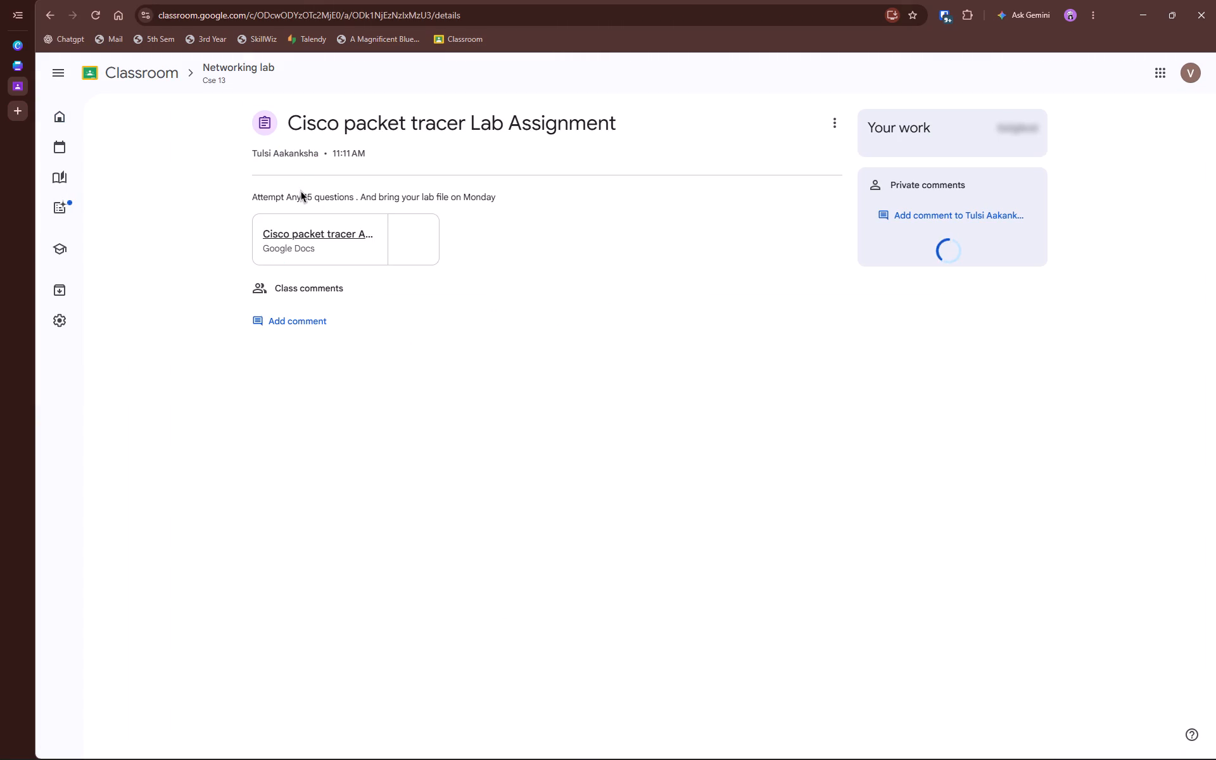
click(307, 237)
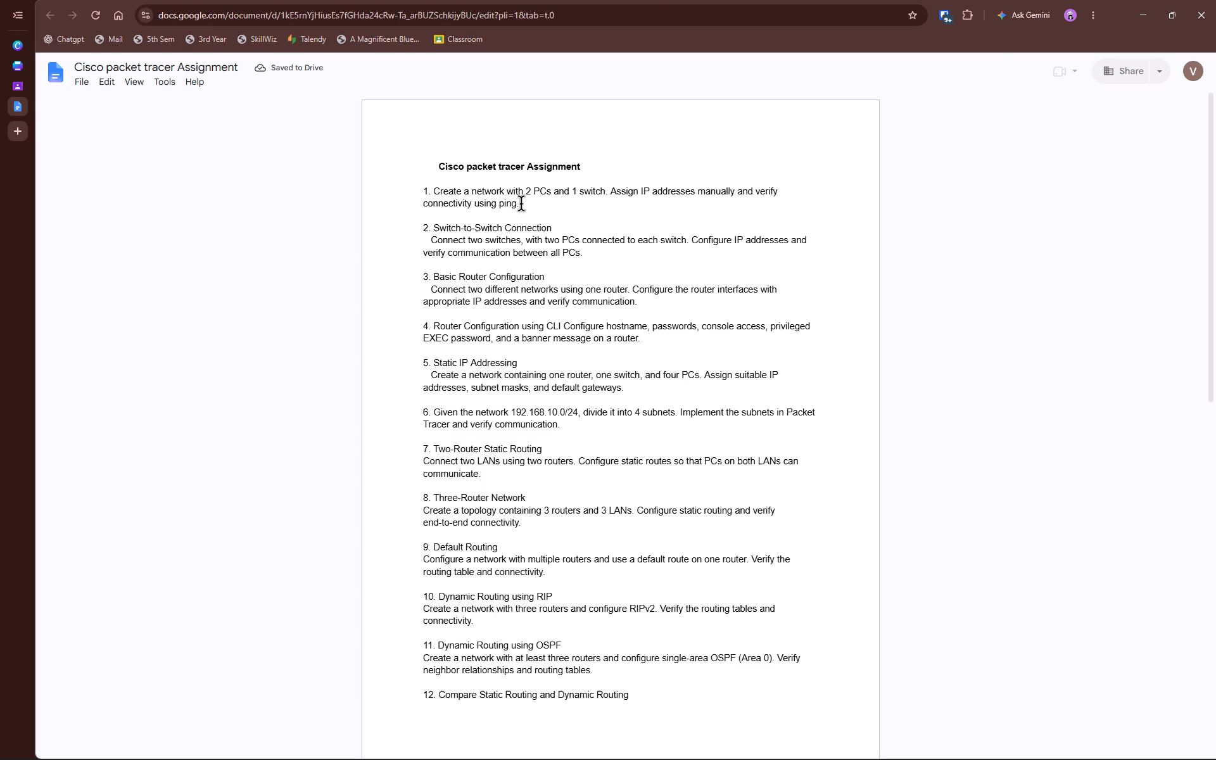
Copy the full text of question 1, without its number, from the assignment document.
drag(521, 204, 438, 191)
click(436, 189)
drag(526, 204, 446, 194)
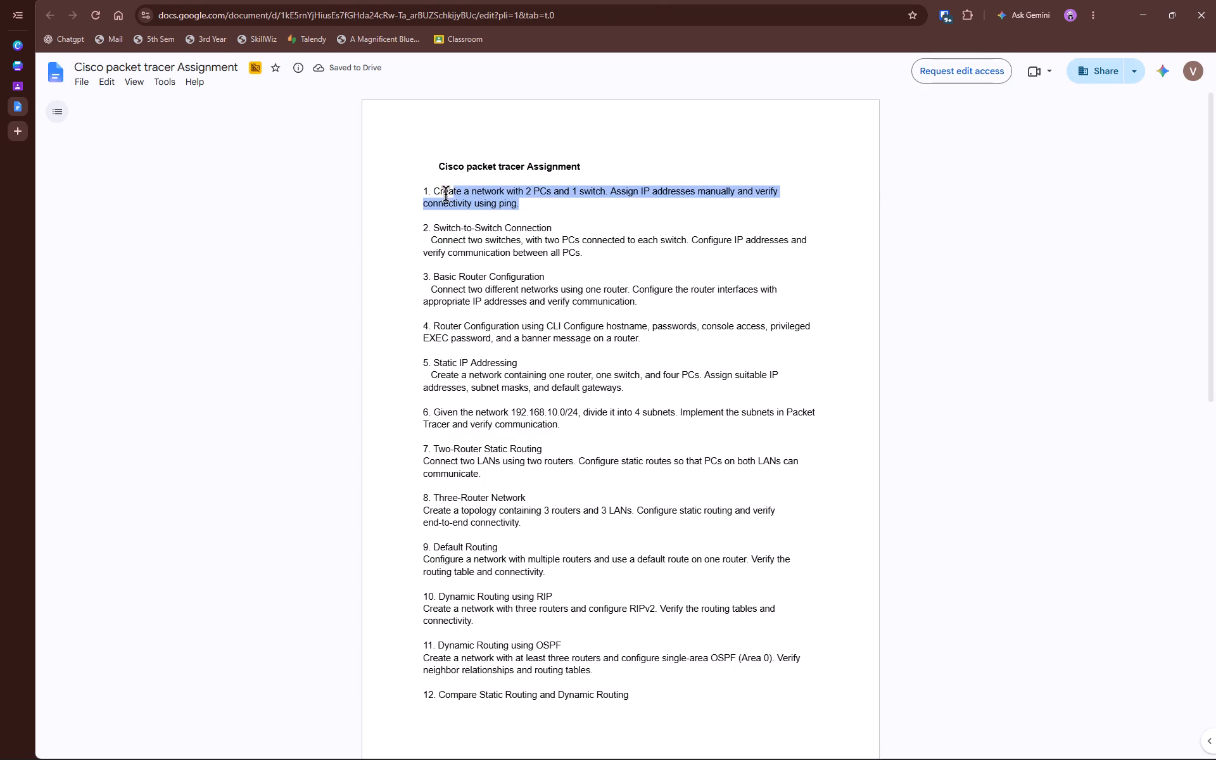
drag(446, 194, 434, 193)
key(ctrl+c)
Switch to the other browser window and close its Canva home page.
key(alt+Tab)
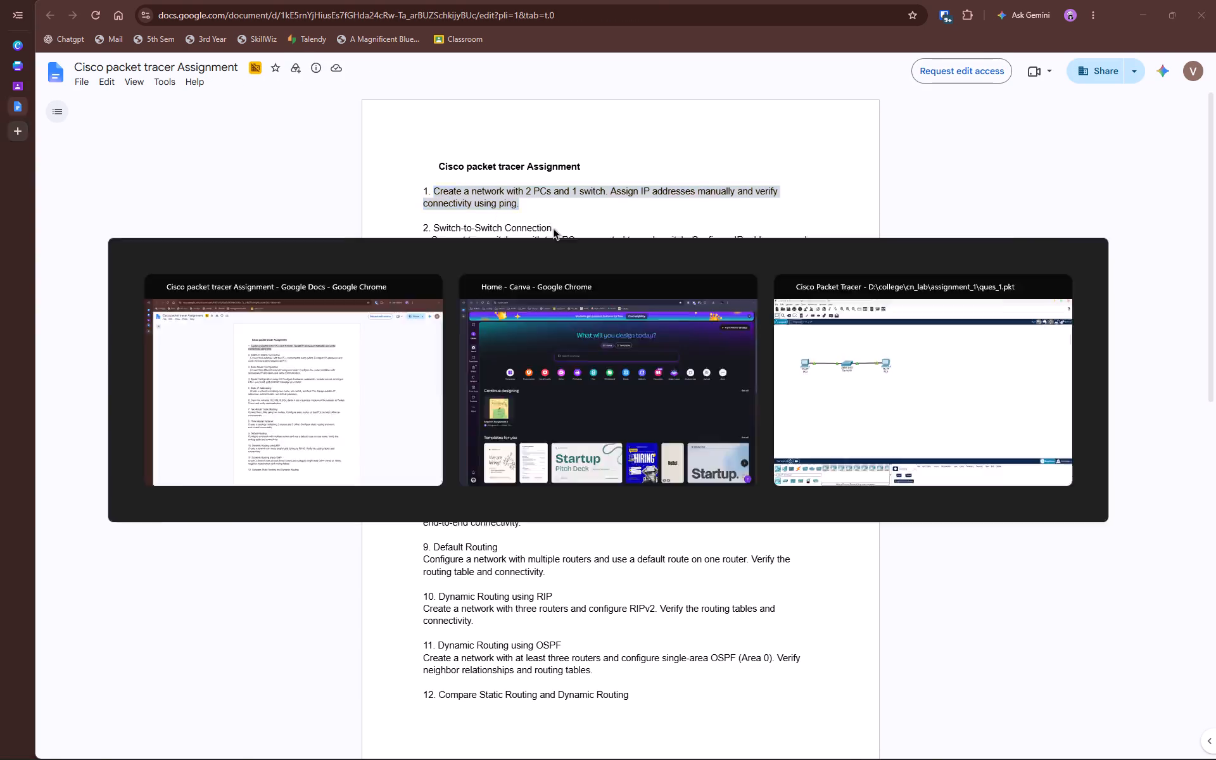
key(alt+Tab)
key(alt+Tab)
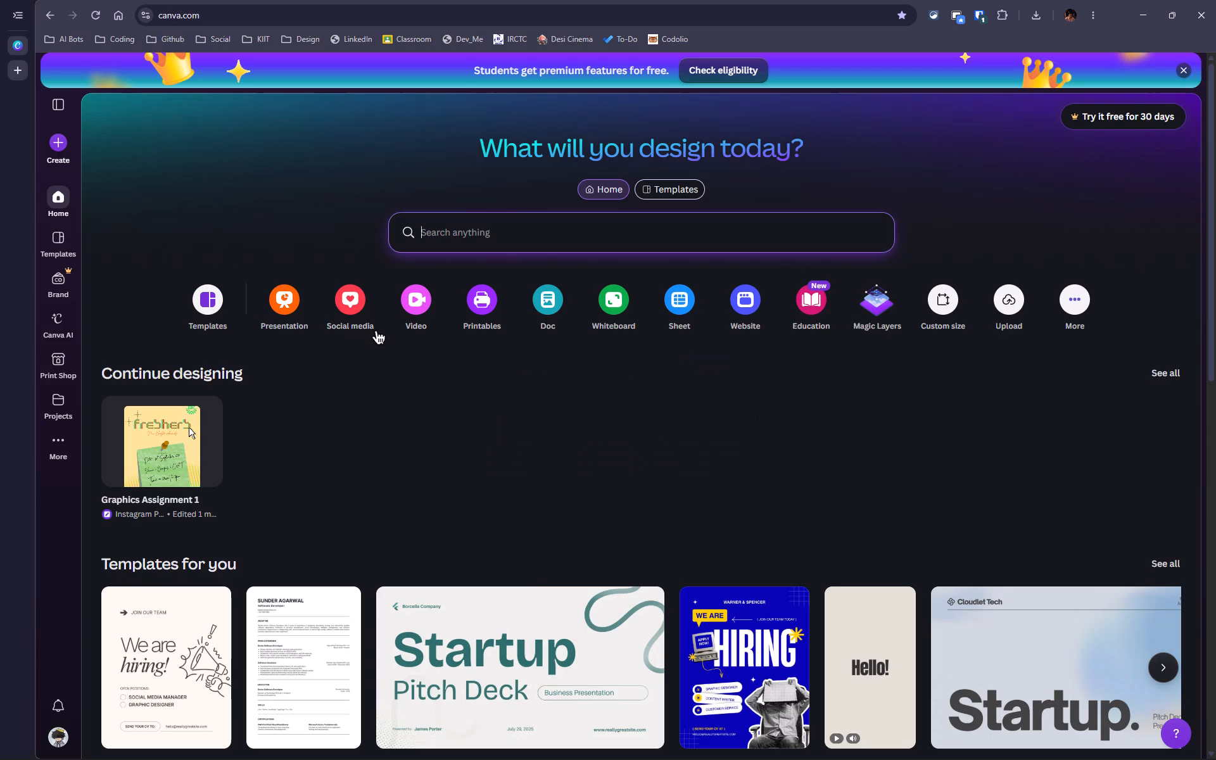
key(ctrl+w)
Paste the copied question onto the CN LAB-08 page in Canva and format it as numbered item 1.
key(alt+Tab)
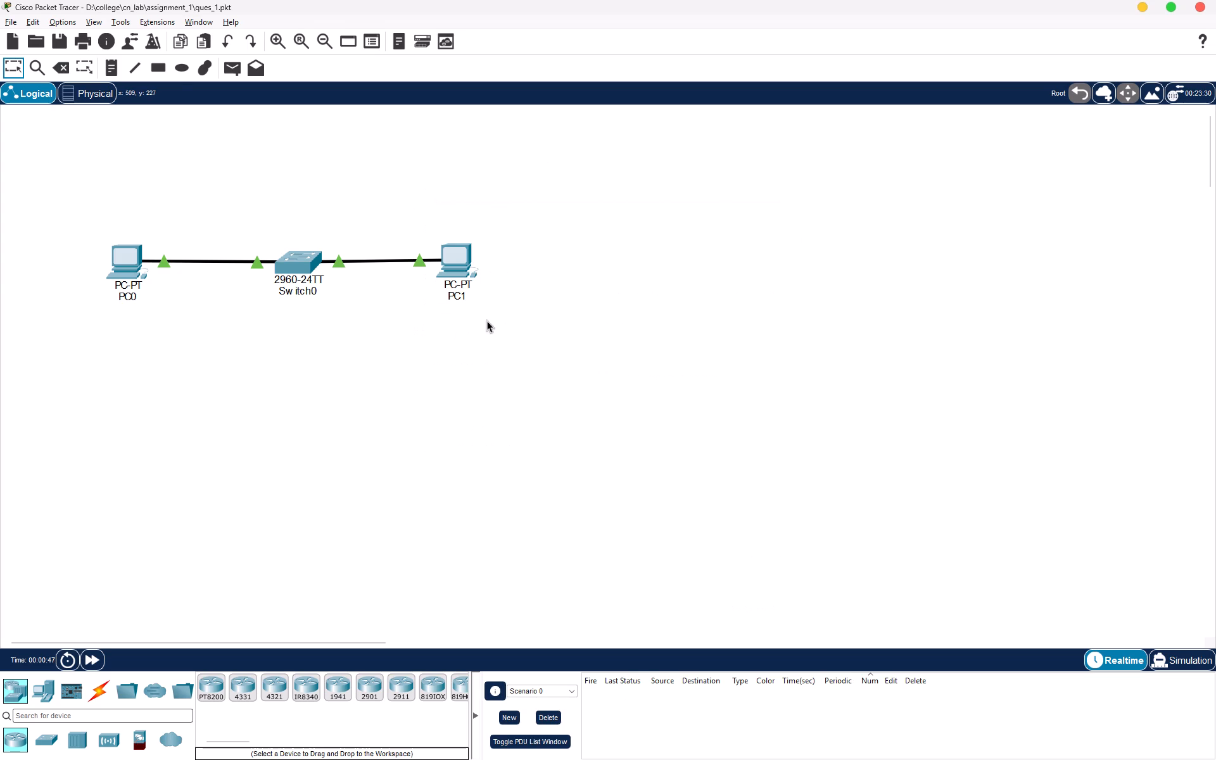
key(alt+Tab)
key(ctrl+Tab)
key(ctrl+Tab)
click(561, 226)
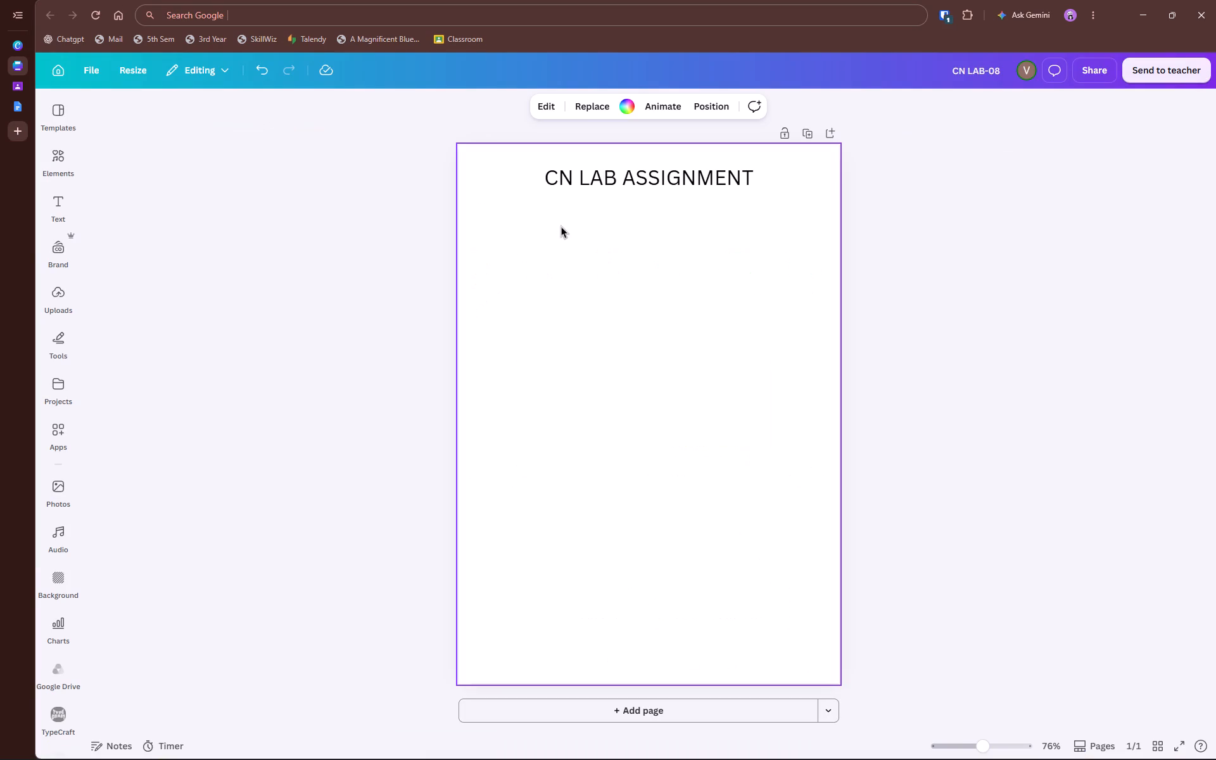
right_click(547, 248)
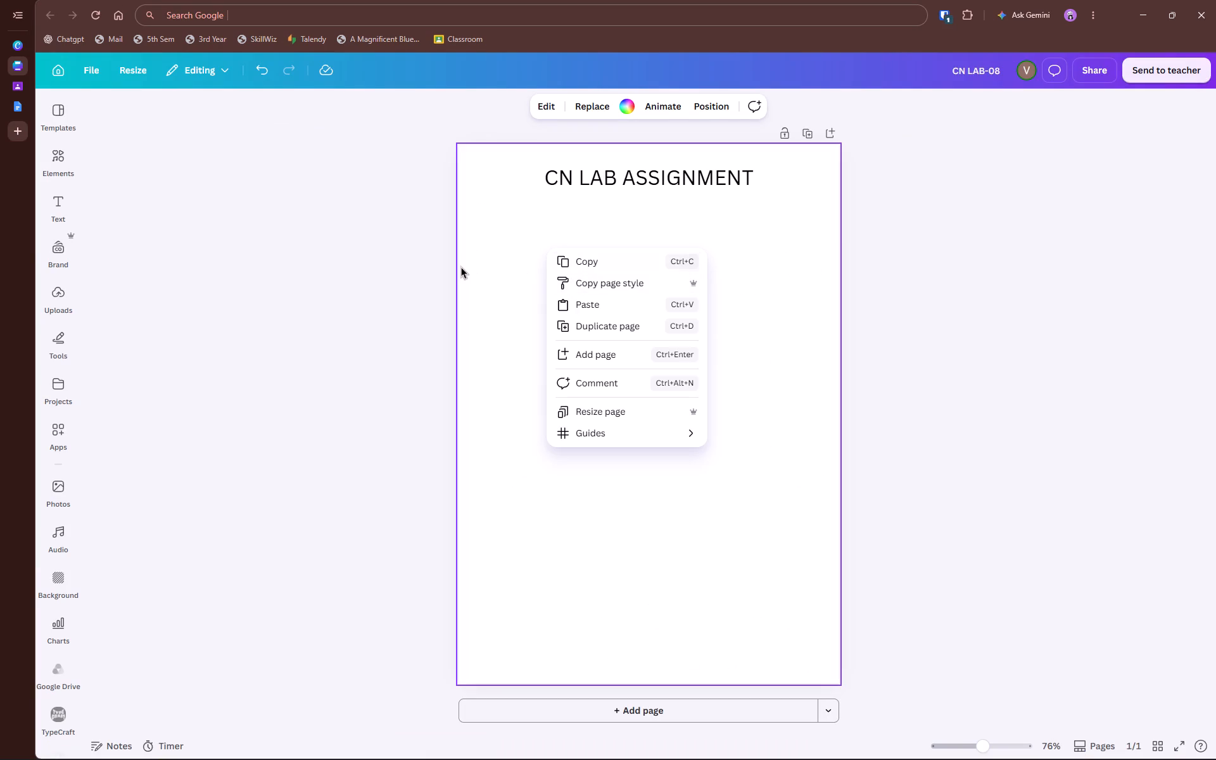
click(461, 267)
key(ctrl+v)
key(Left)
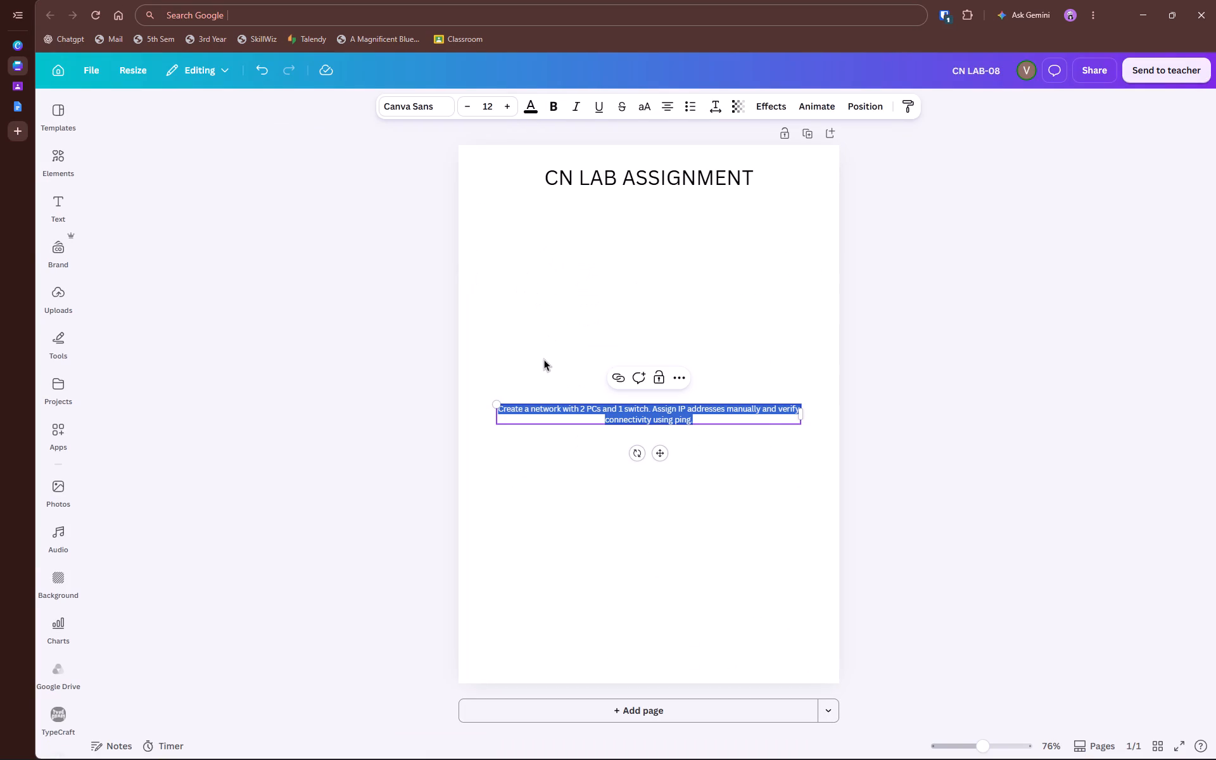
text(1.)
key(space)
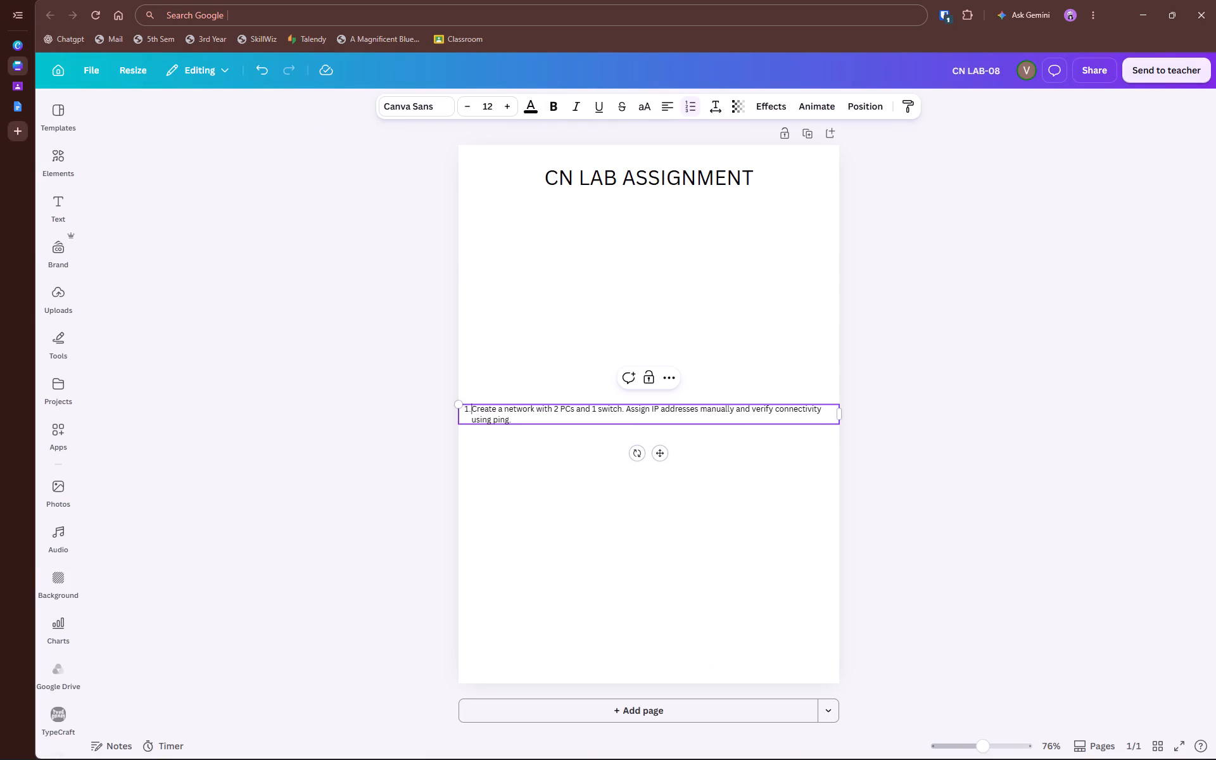
Move the question text just below the CN LAB ASSIGNMENT heading and fit its box to the page width of 21.
click(750, 466)
drag(739, 408, 735, 295)
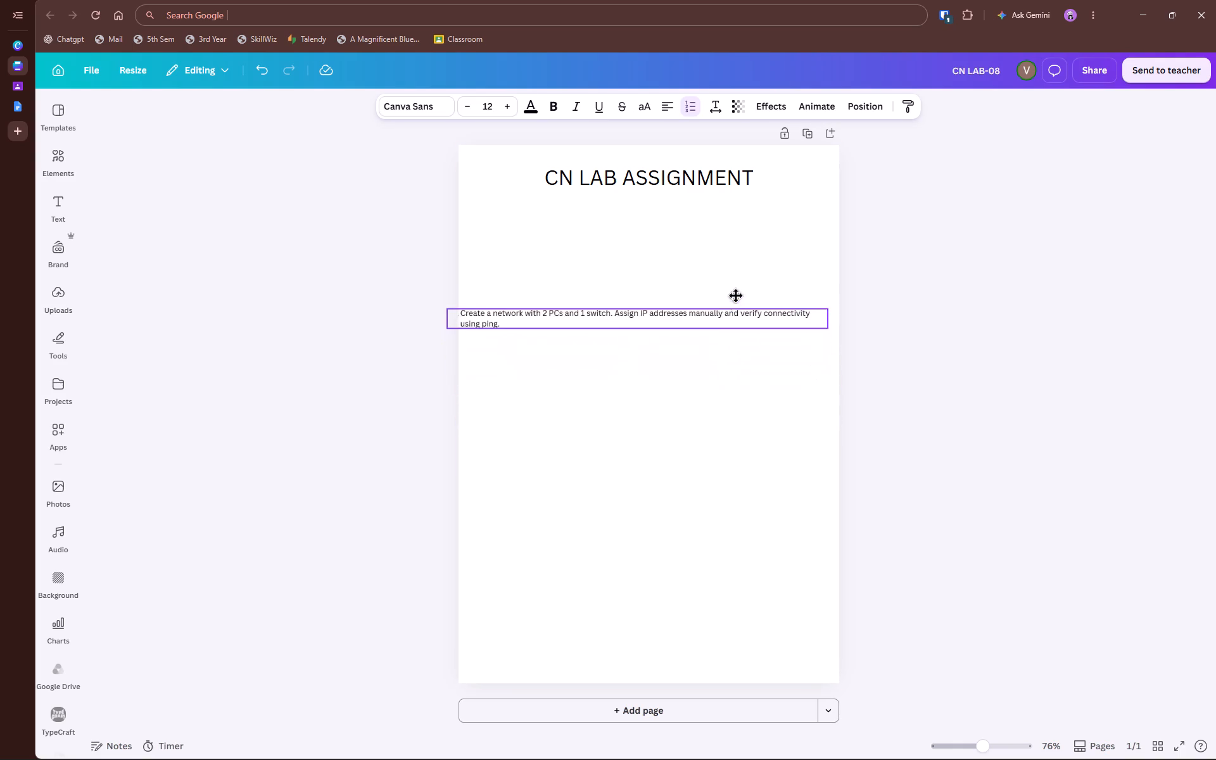
drag(735, 295, 737, 206)
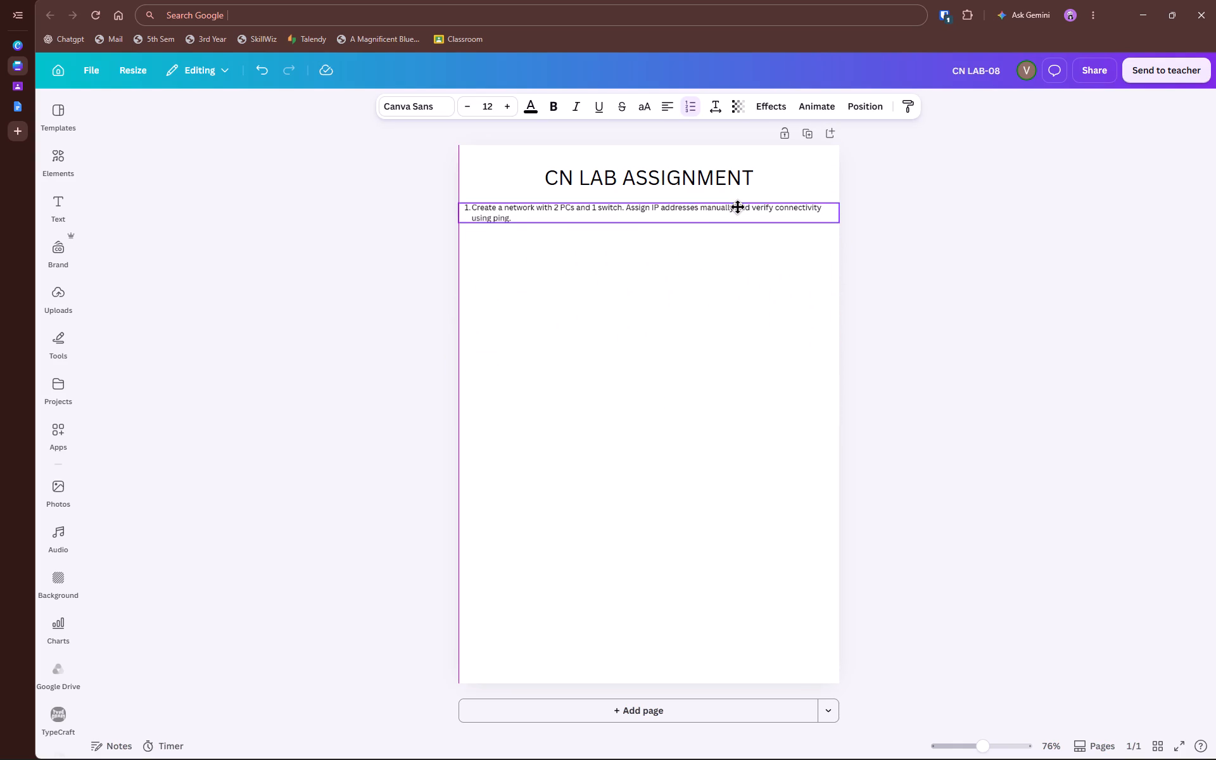
drag(737, 206, 737, 206)
drag(839, 208, 832, 208)
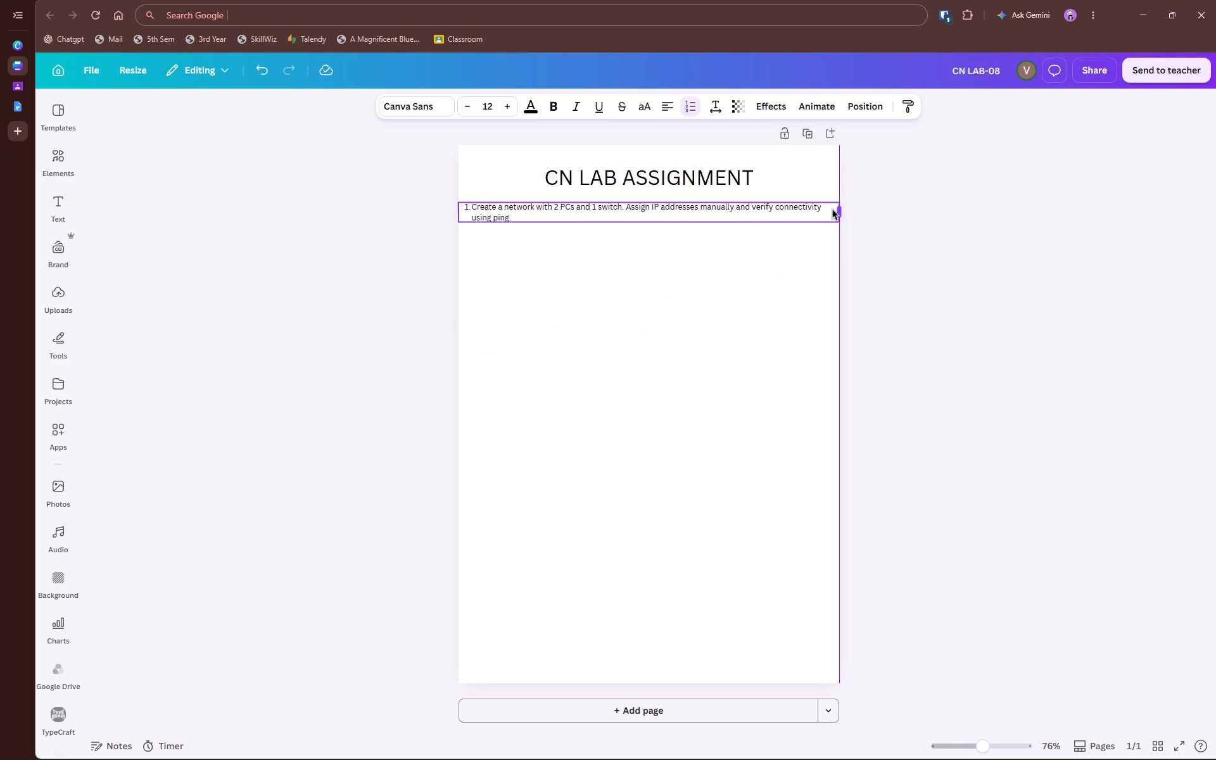
drag(832, 208, 804, 209)
click(709, 212)
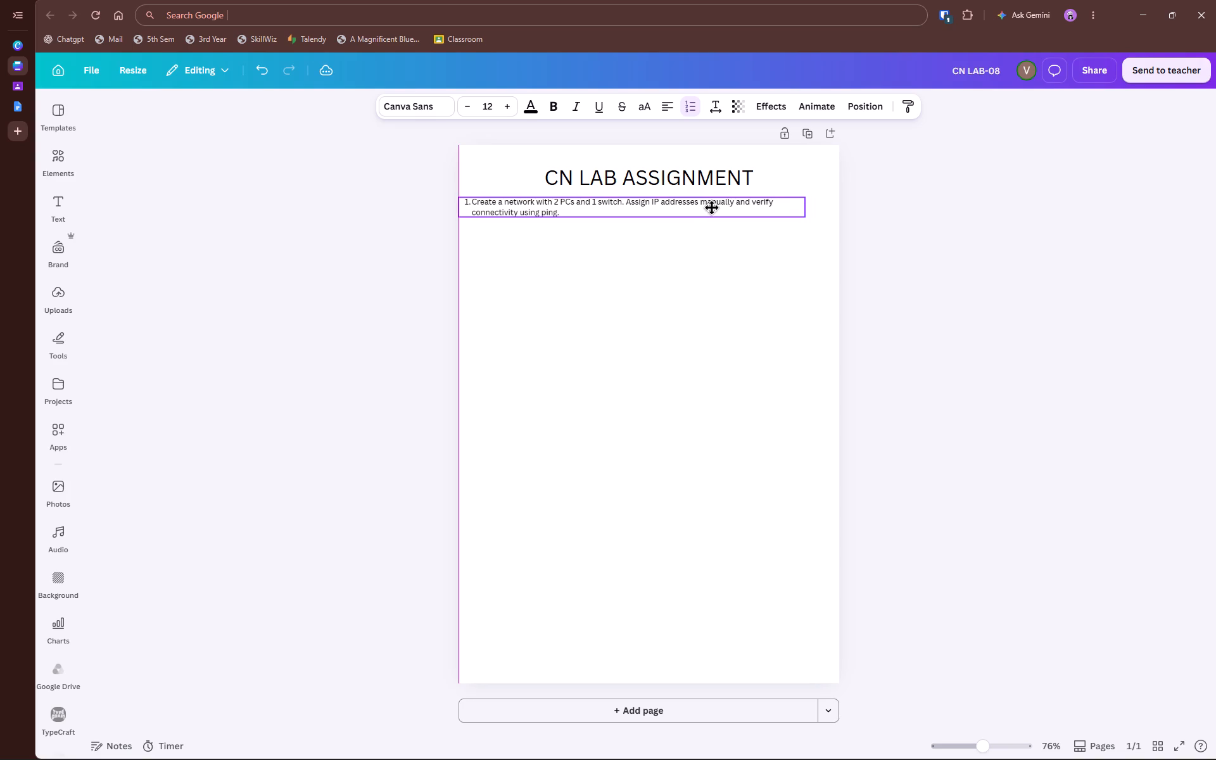
drag(806, 203, 827, 200)
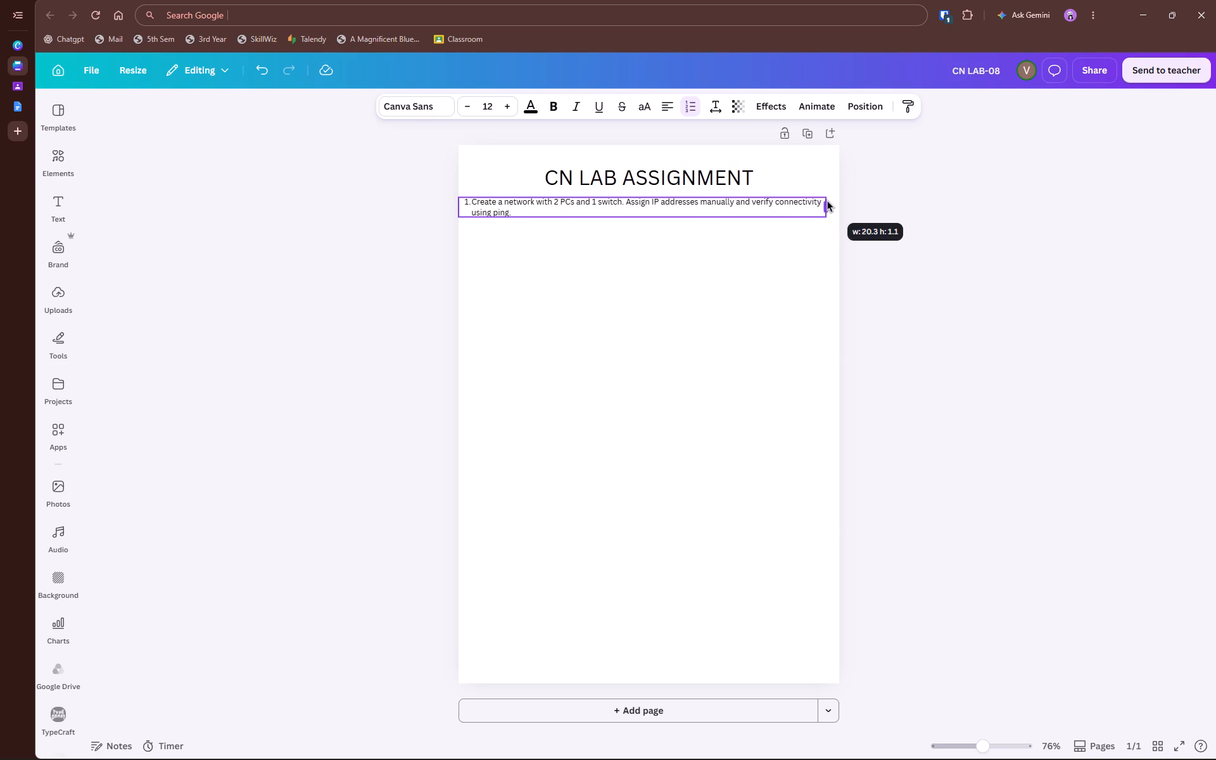
drag(827, 200, 844, 200)
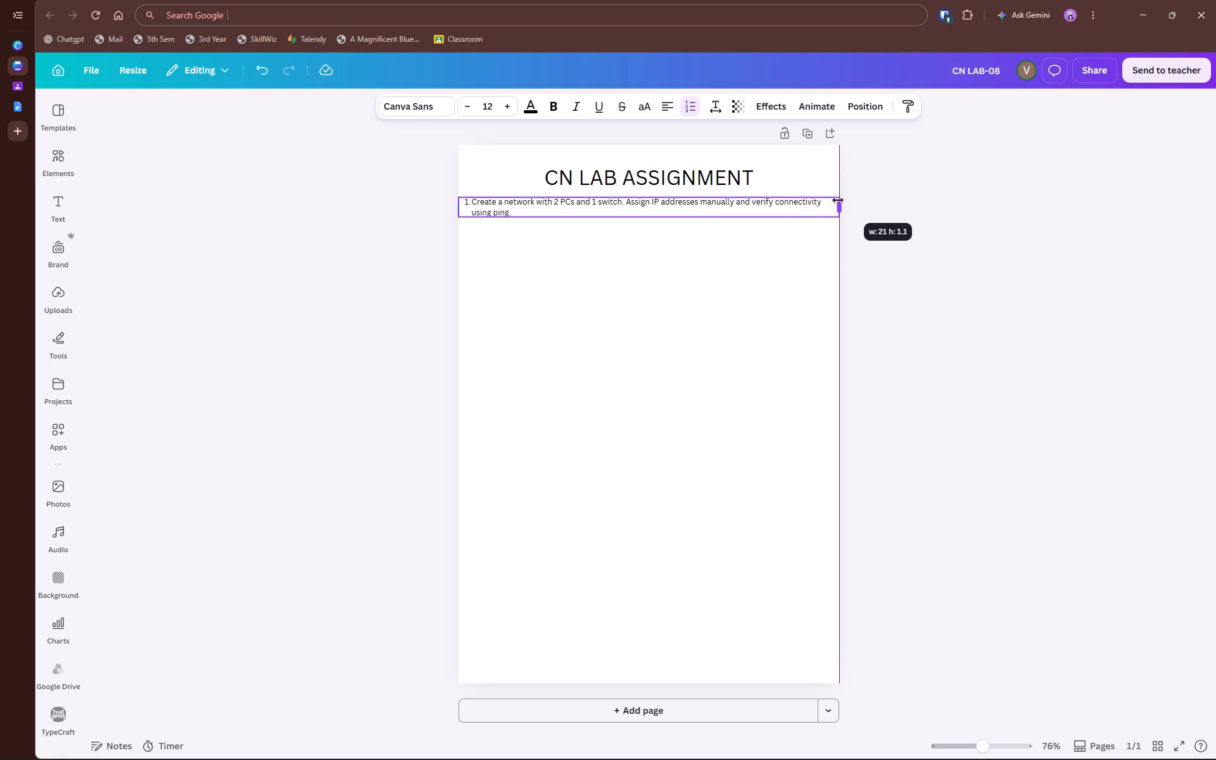
click(727, 251)
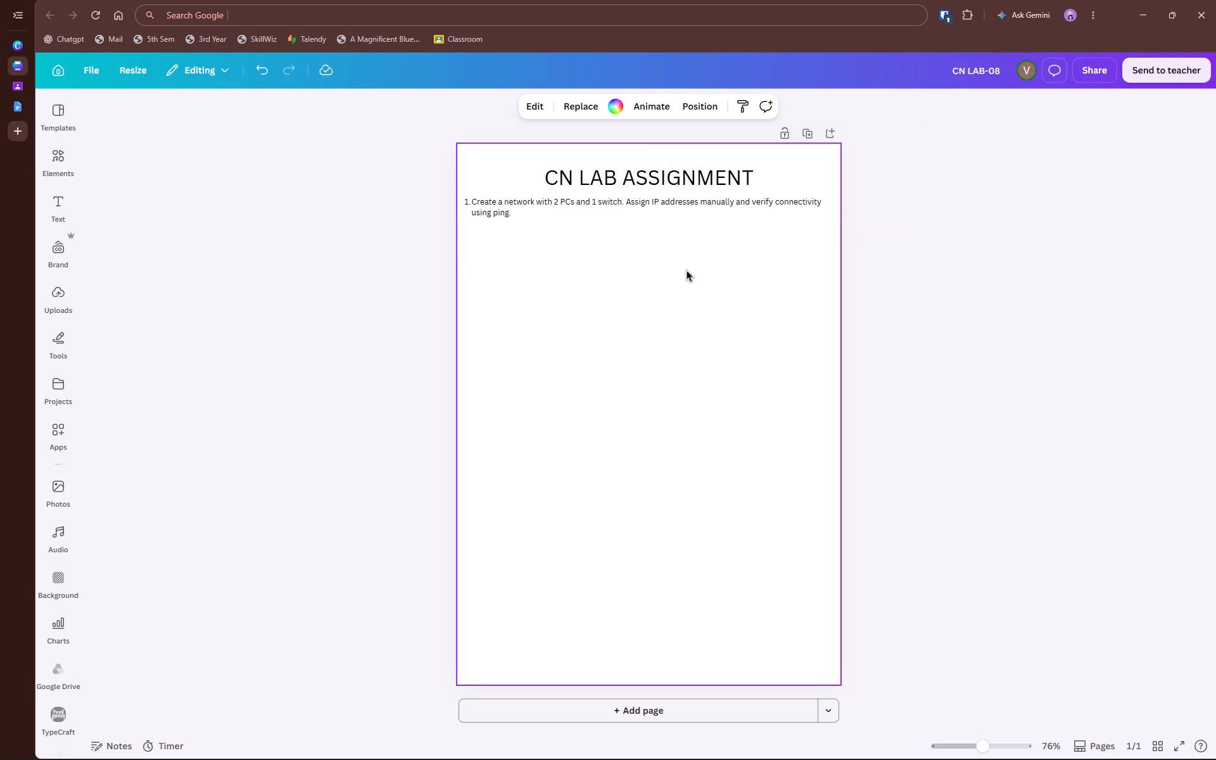
Set the font size of the question text to 14.
key(ctrl+p)
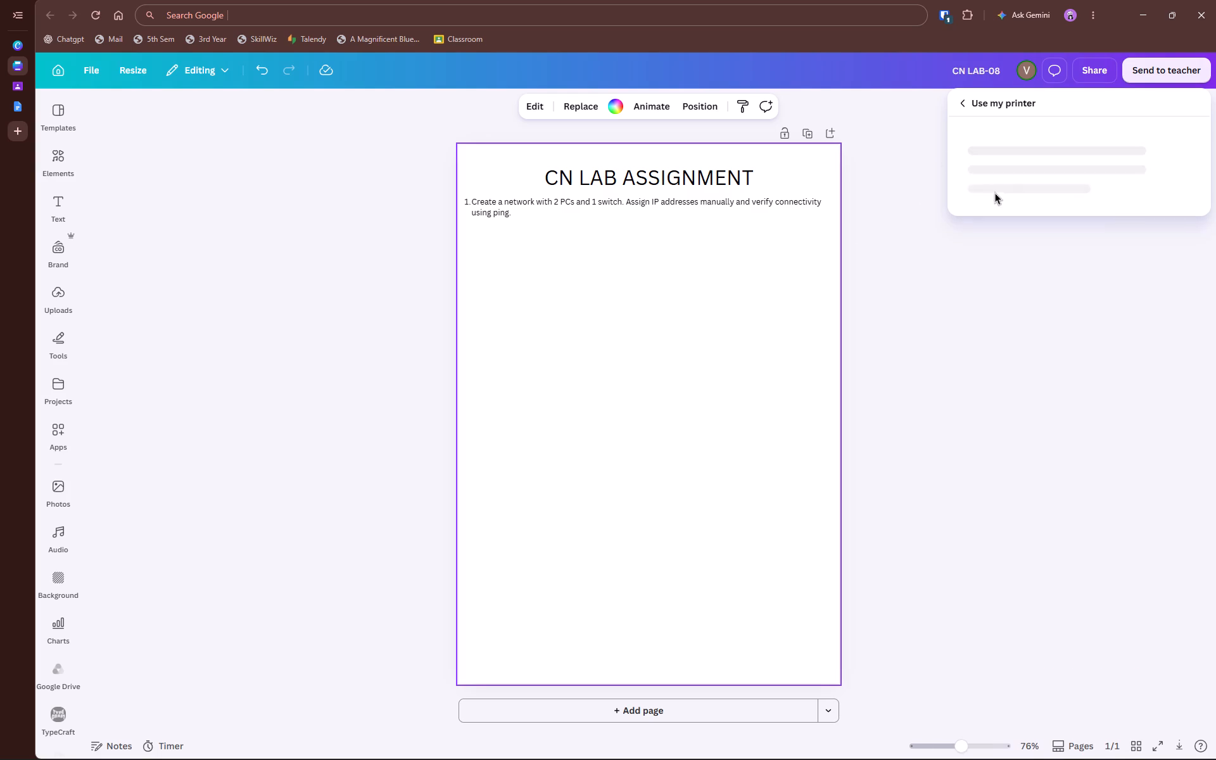
key(Escape)
click(723, 200)
key(ctrl+a)
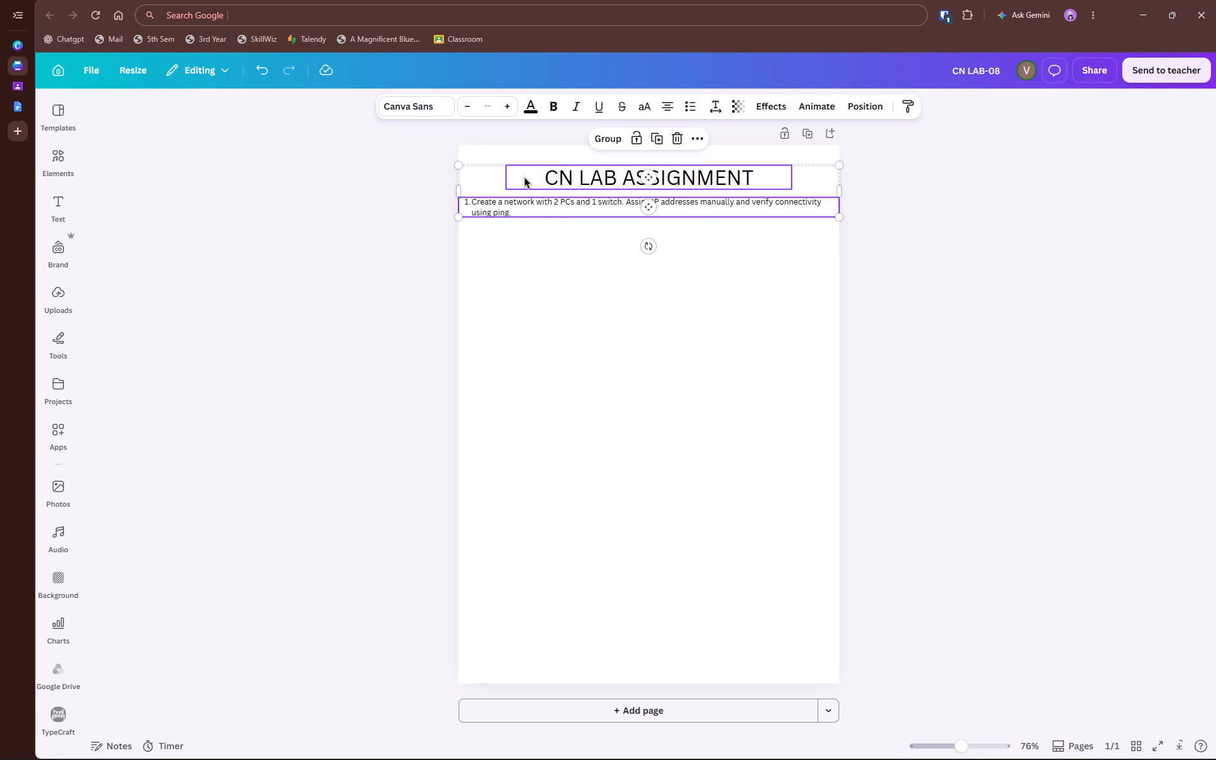
click(507, 206)
click(507, 206)
click(507, 227)
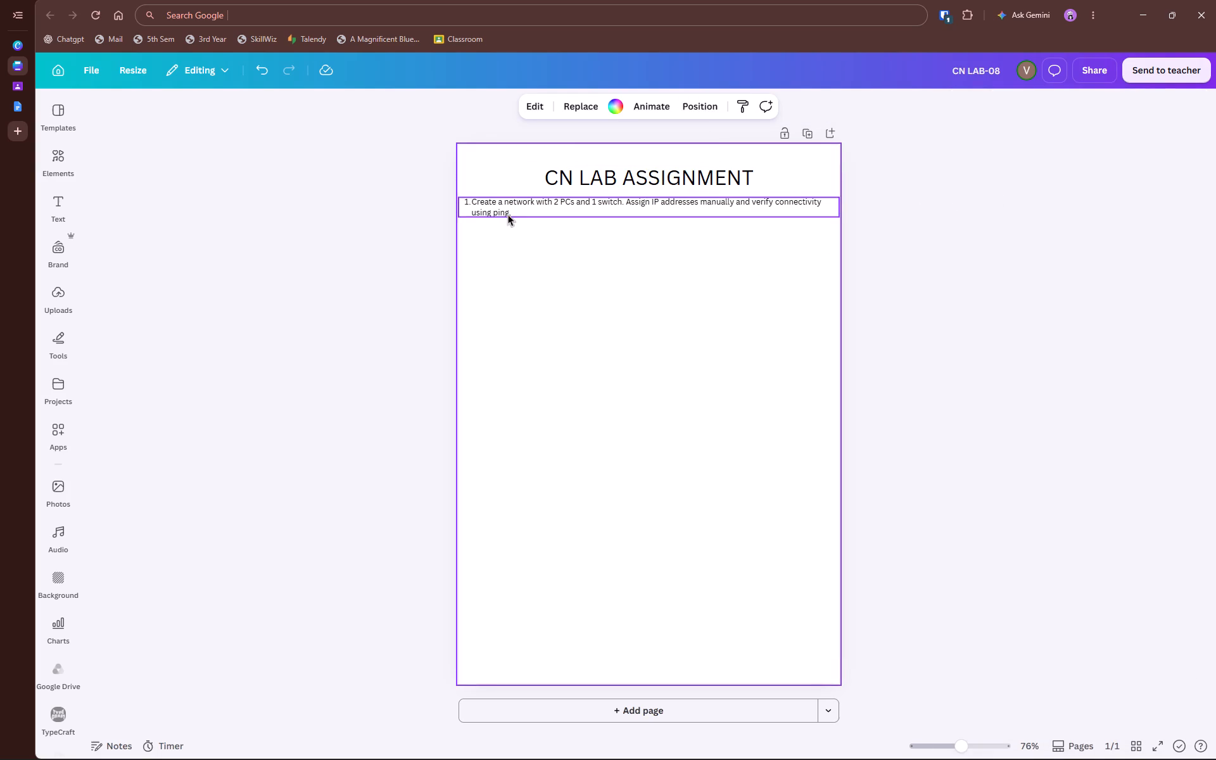
double_click(510, 206)
key(Escape)
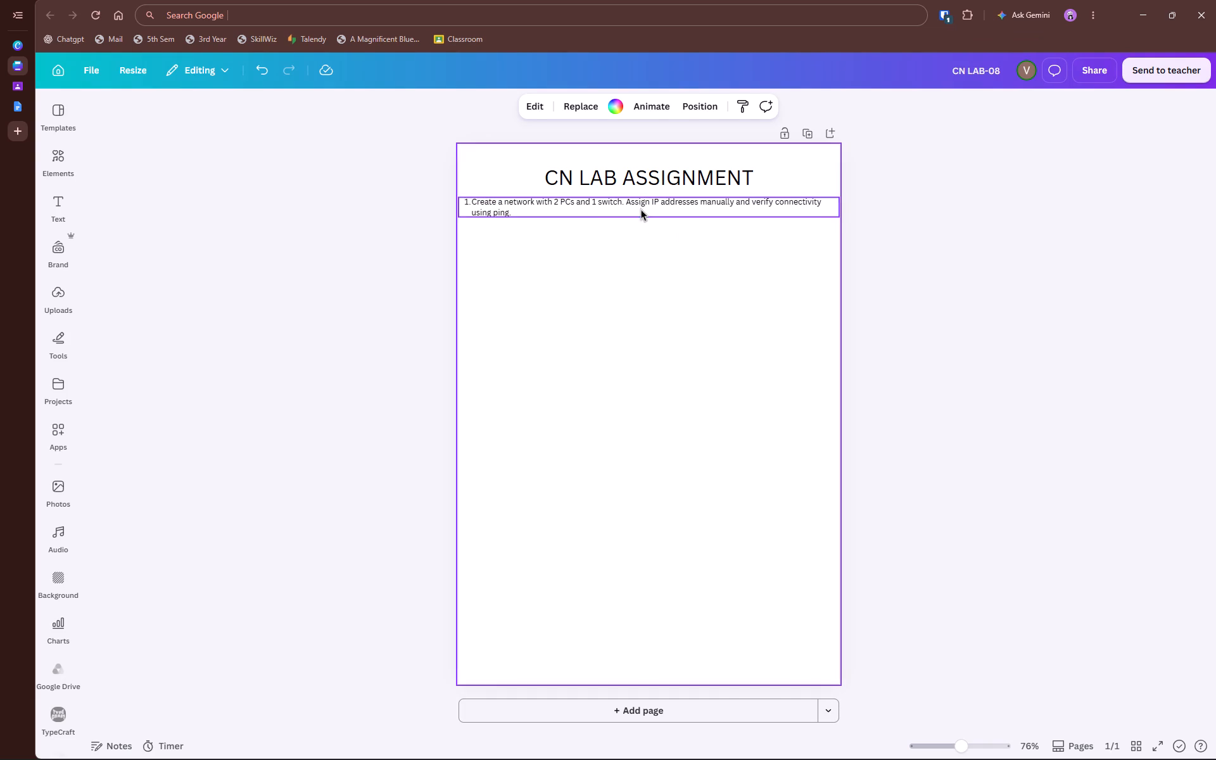
double_click(641, 209)
key(ctrl+a)
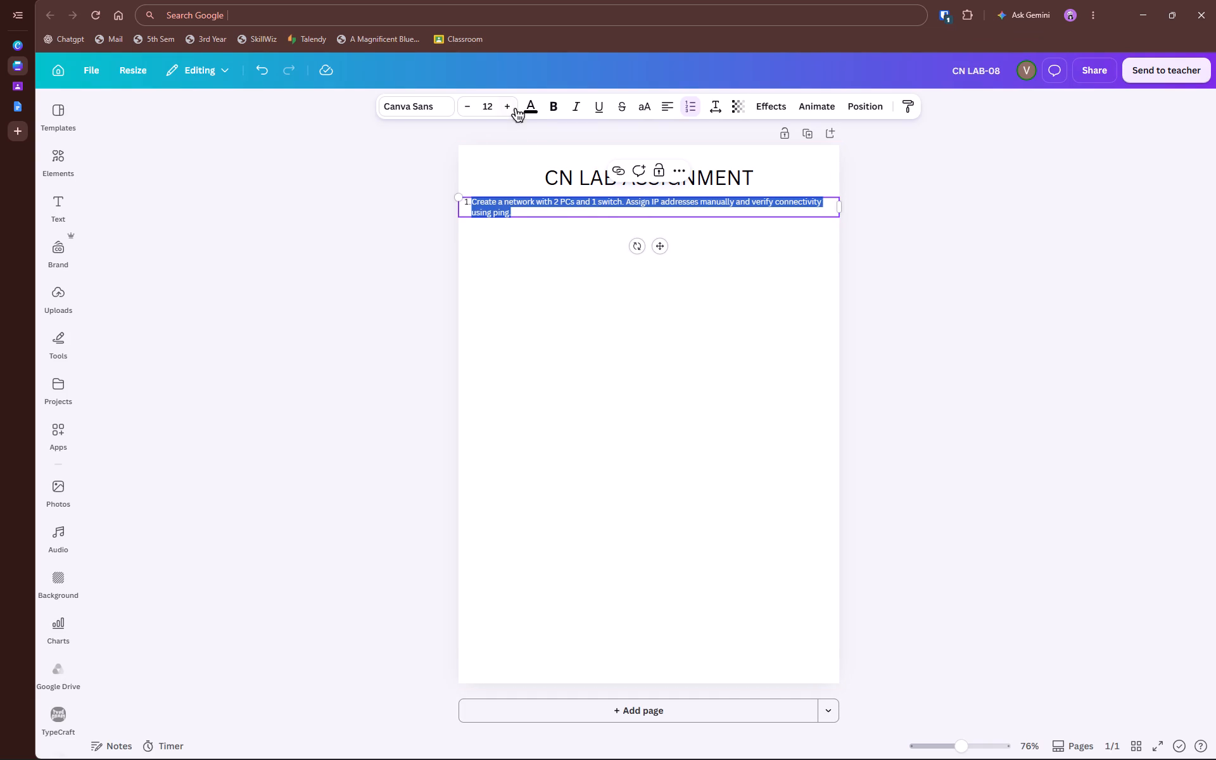
click(503, 102)
click(503, 102)
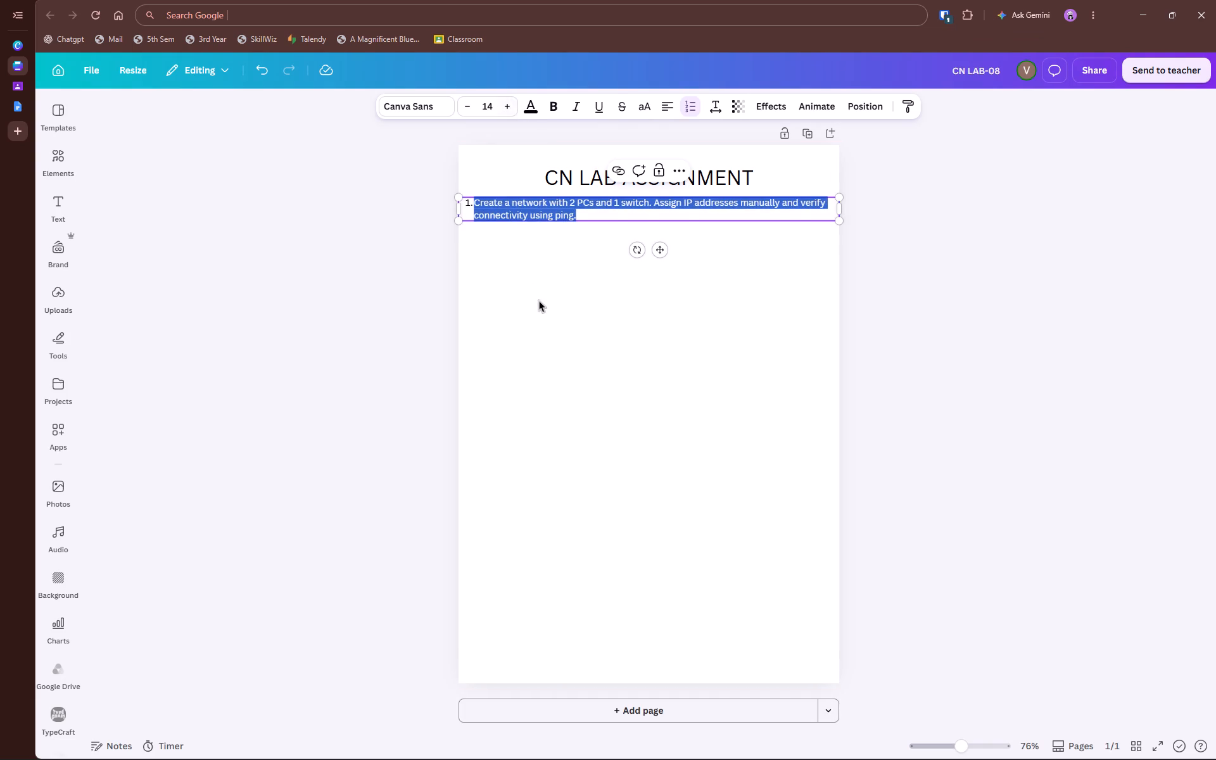
Paste the topology clipping from the clipboard history and place it below the question against the page's left edge.
click(539, 300)
key(super+v)
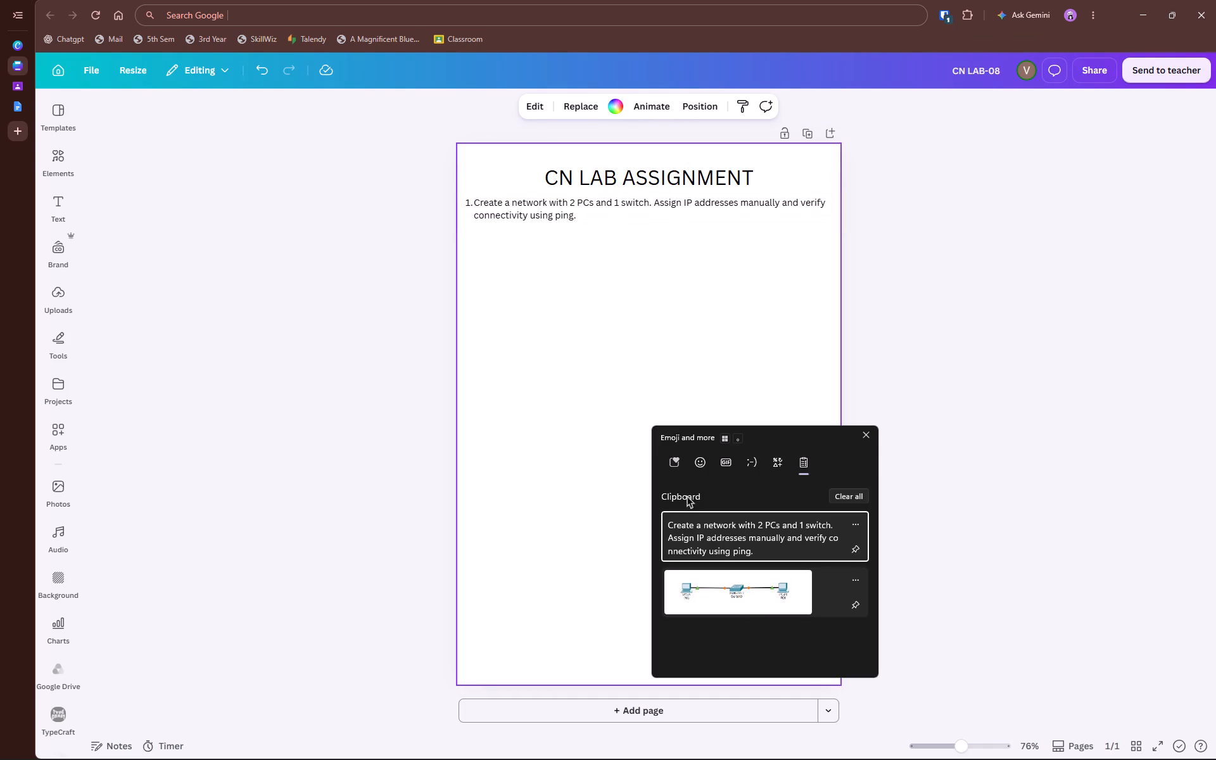
click(742, 607)
key(ctrl+v)
drag(630, 391, 566, 287)
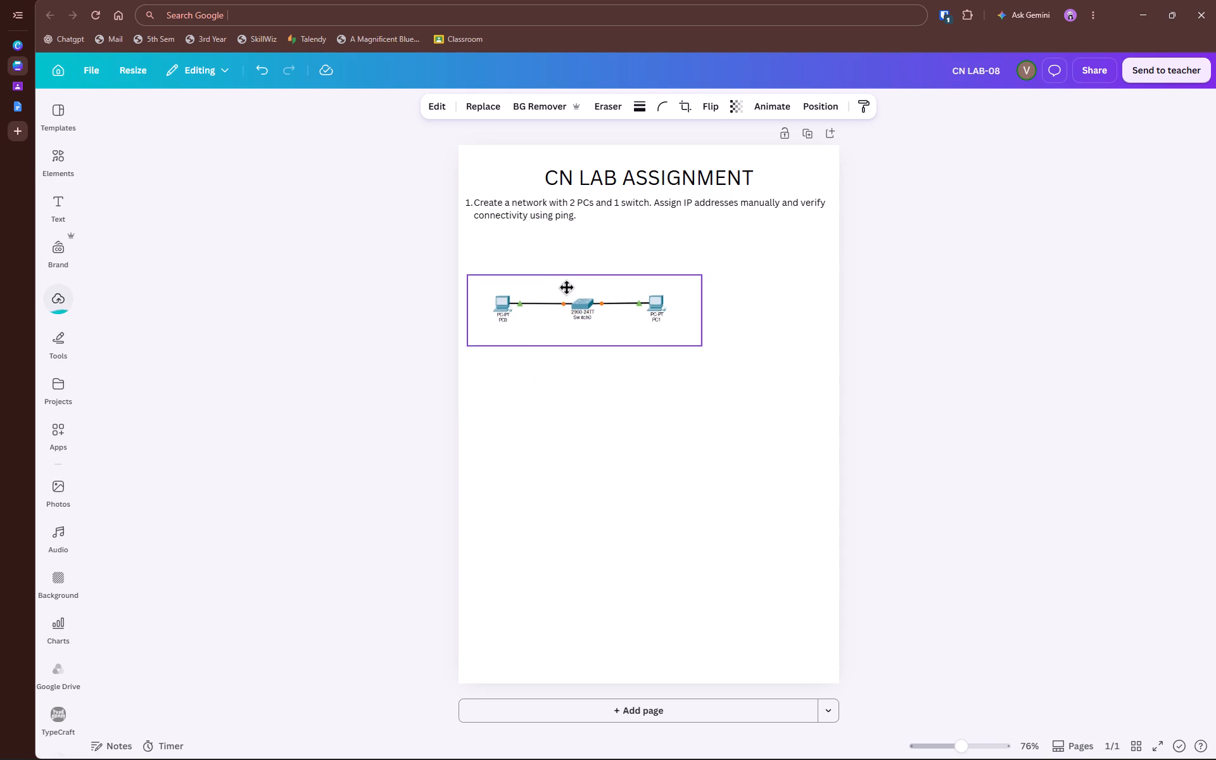
drag(566, 287, 559, 244)
click(623, 343)
Crop the empty margins from both sides of the topology image and move it back towards the page's left edge.
click(679, 258)
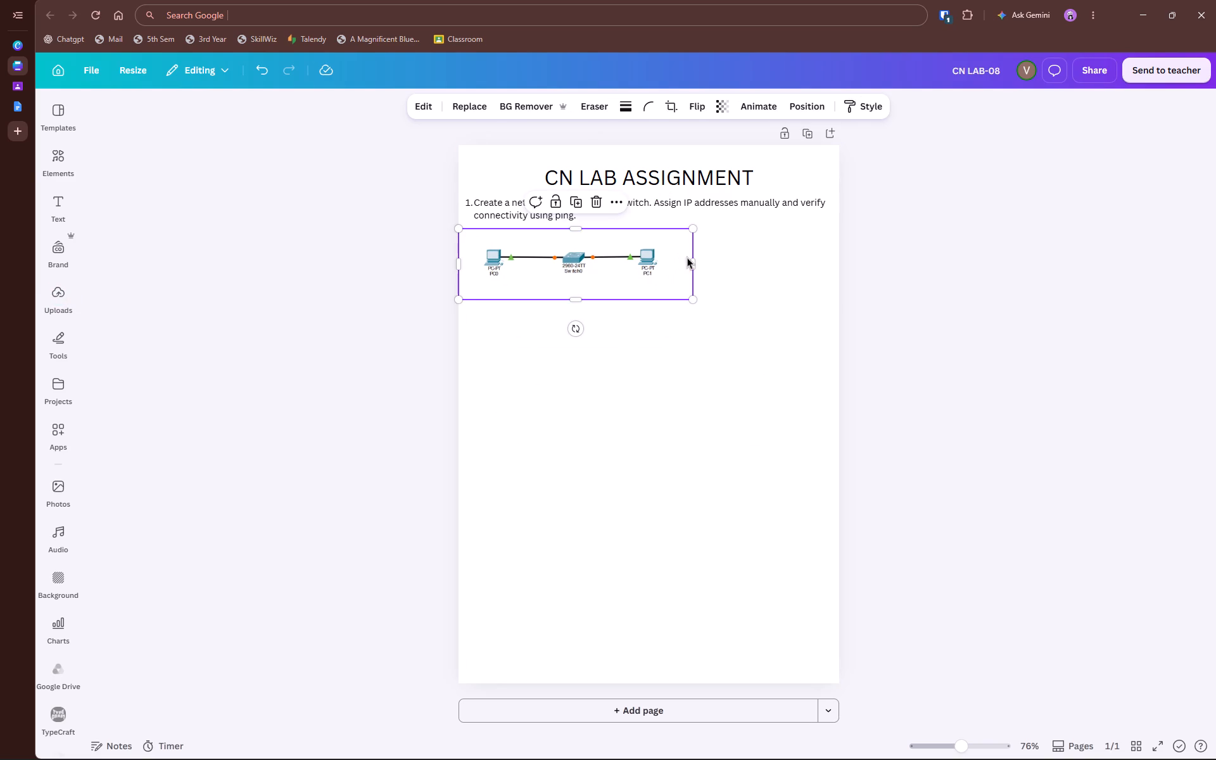
drag(692, 260, 668, 260)
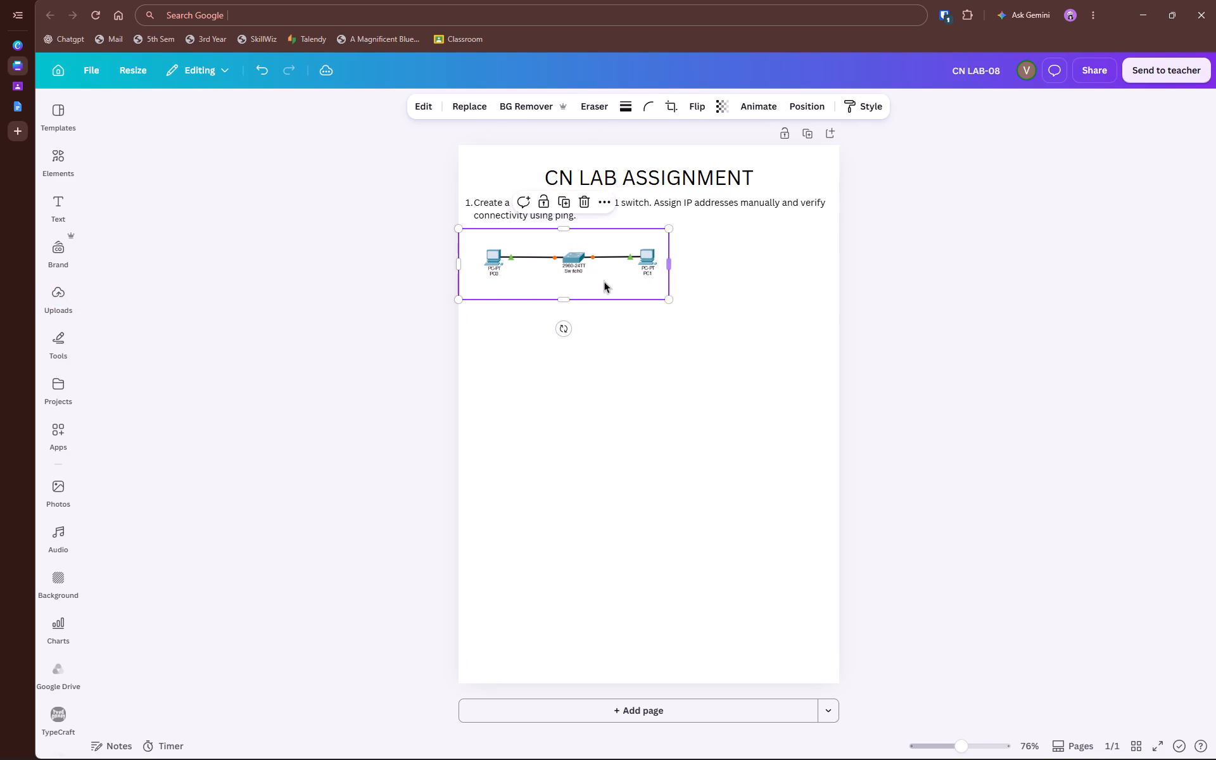
drag(459, 266, 474, 266)
drag(541, 263, 527, 263)
click(681, 321)
Switch to Packet Tracer, open PC0's command prompt and try to ping 192.168.2.1.
key(alt+Tab)
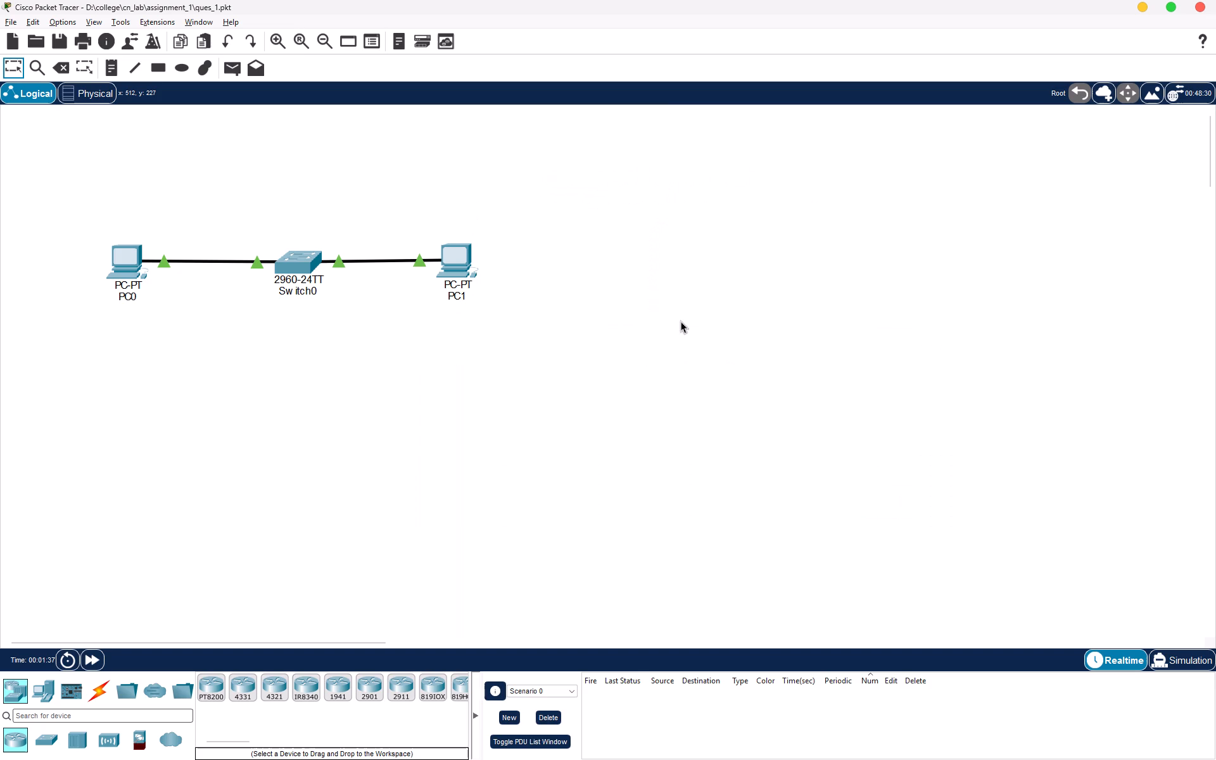
click(382, 336)
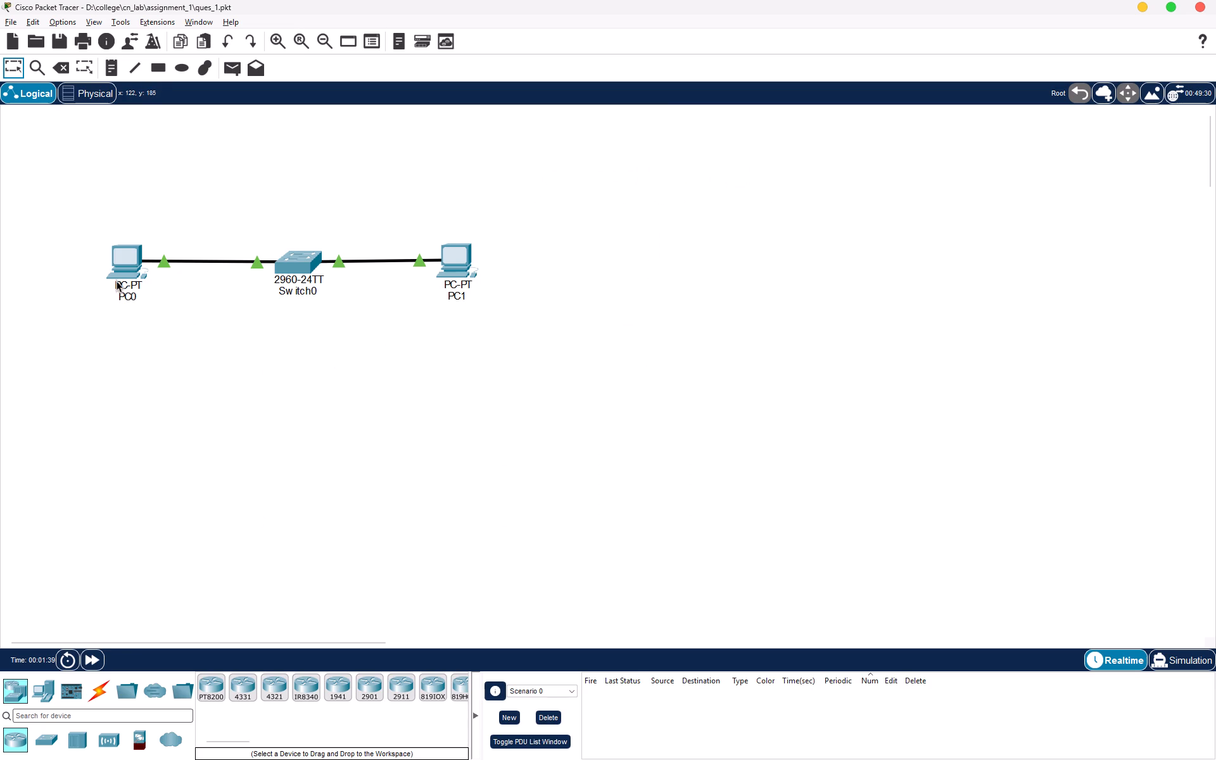
click(117, 281)
click(536, 179)
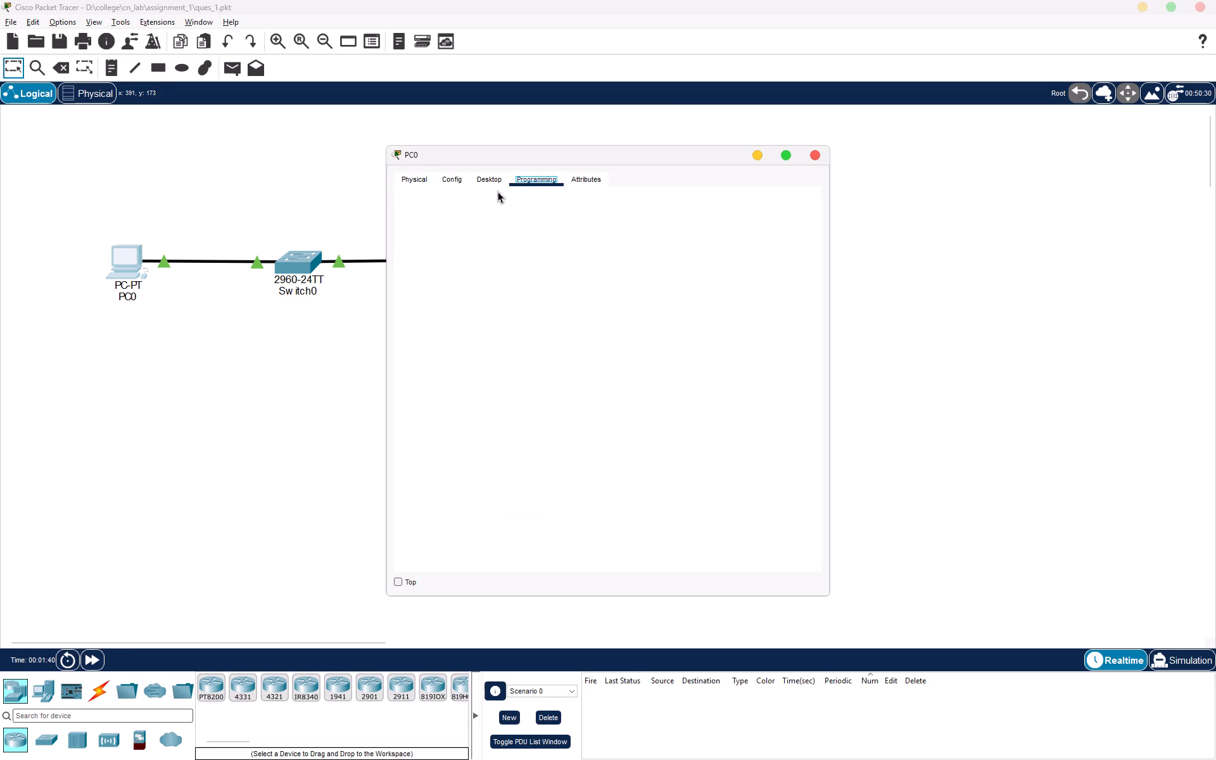
click(489, 182)
click(453, 236)
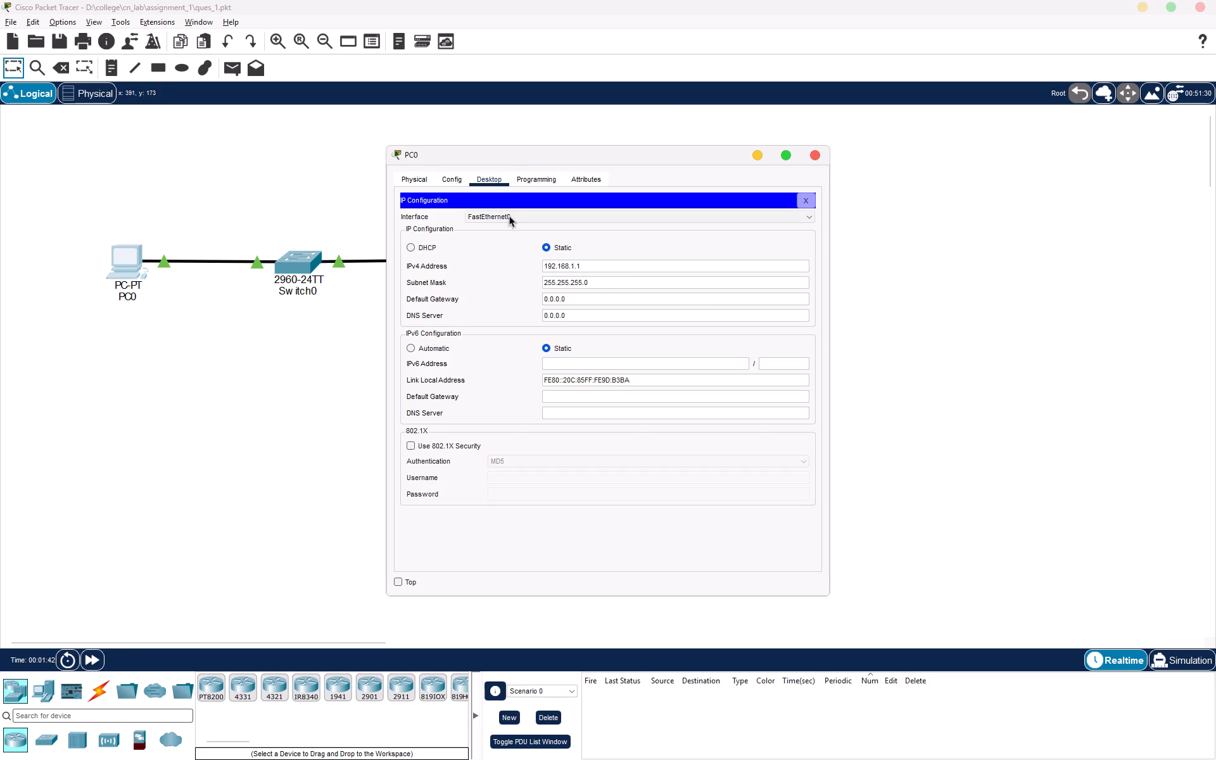
click(530, 180)
click(500, 180)
click(440, 234)
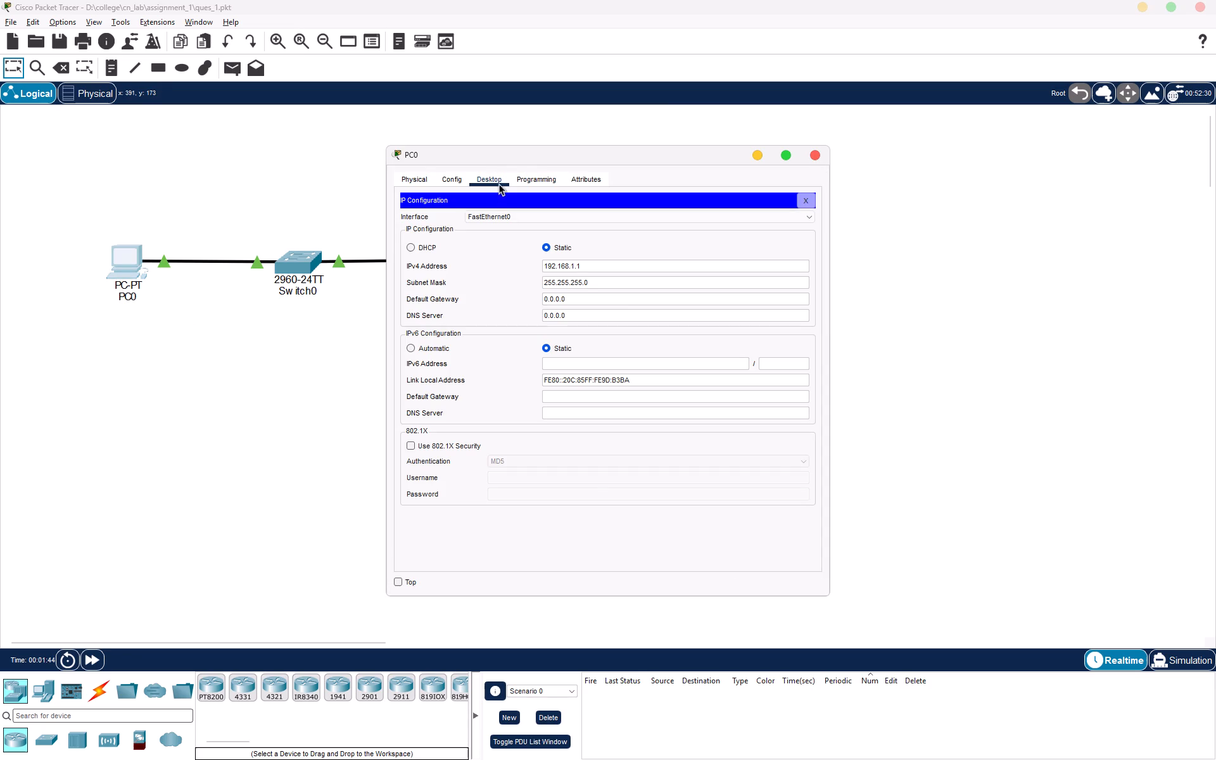
click(497, 175)
click(543, 182)
click(503, 181)
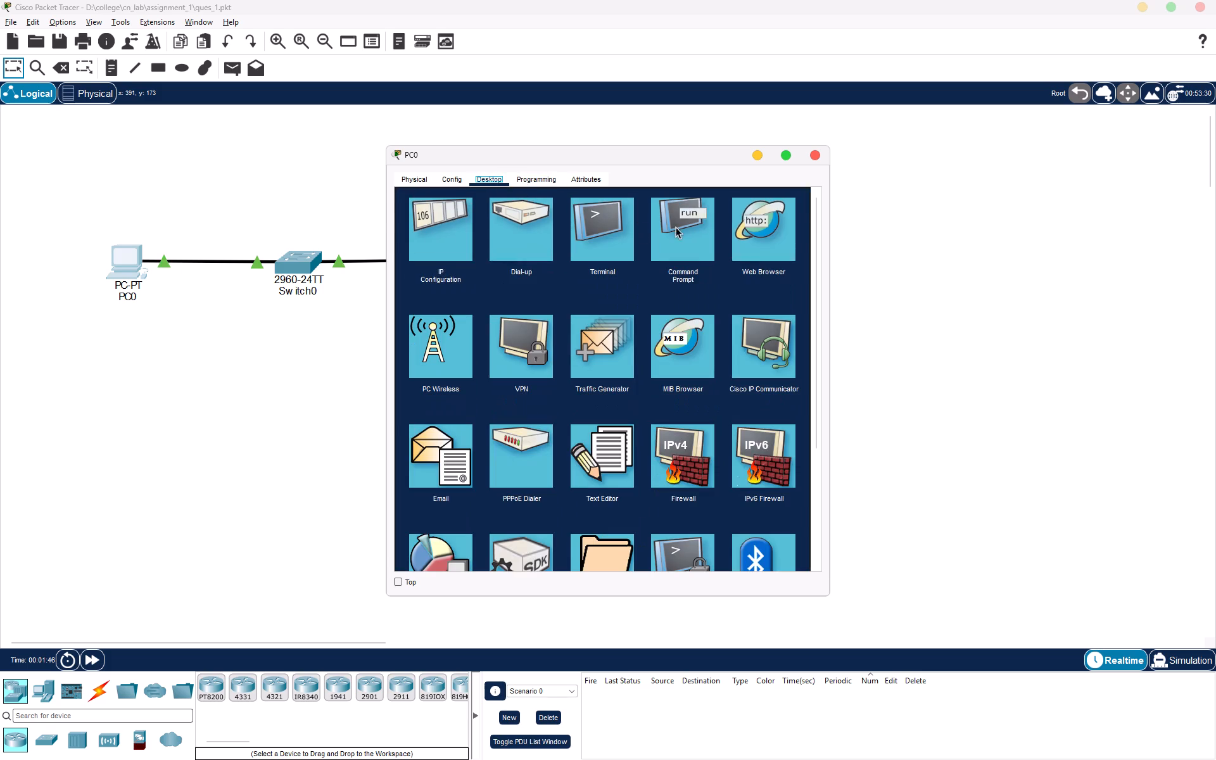
click(676, 227)
click(607, 308)
text(ping 192.168.2.1)
key(Return)
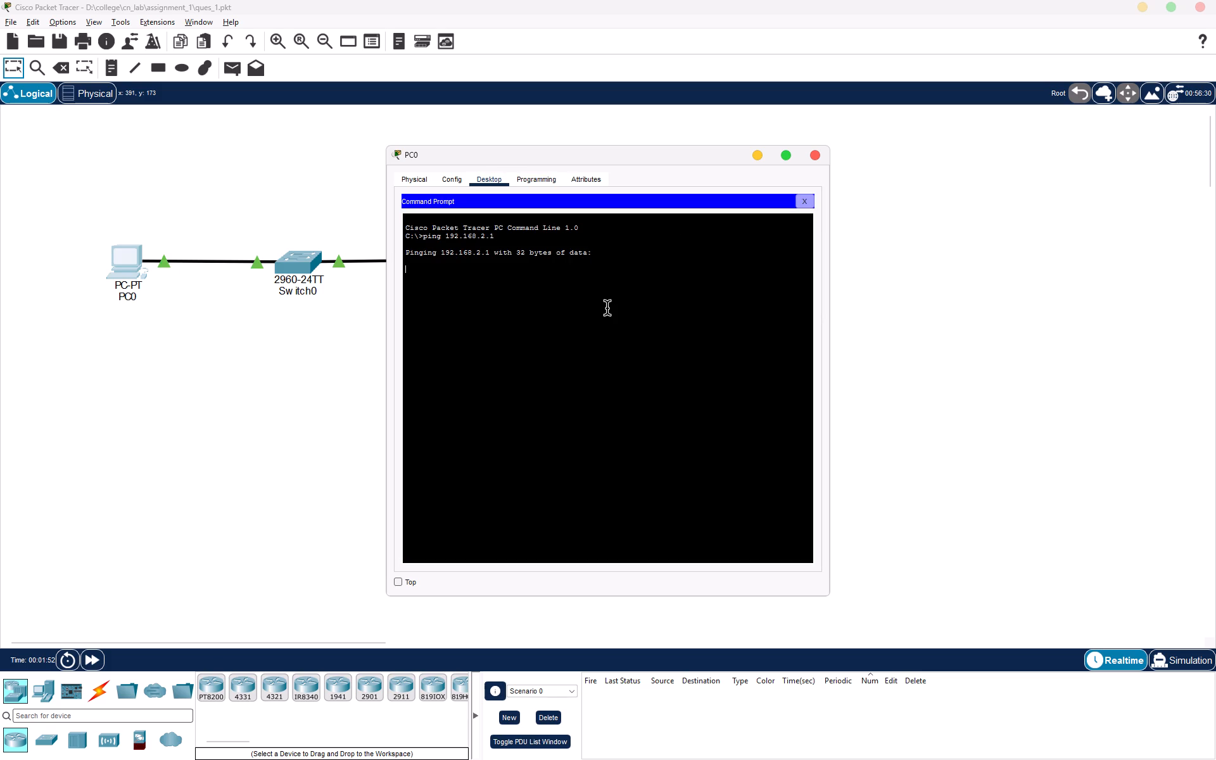
Check PC1's IP configuration for its IPv4 address and close its window.
click(368, 334)
click(488, 250)
click(467, 262)
click(481, 182)
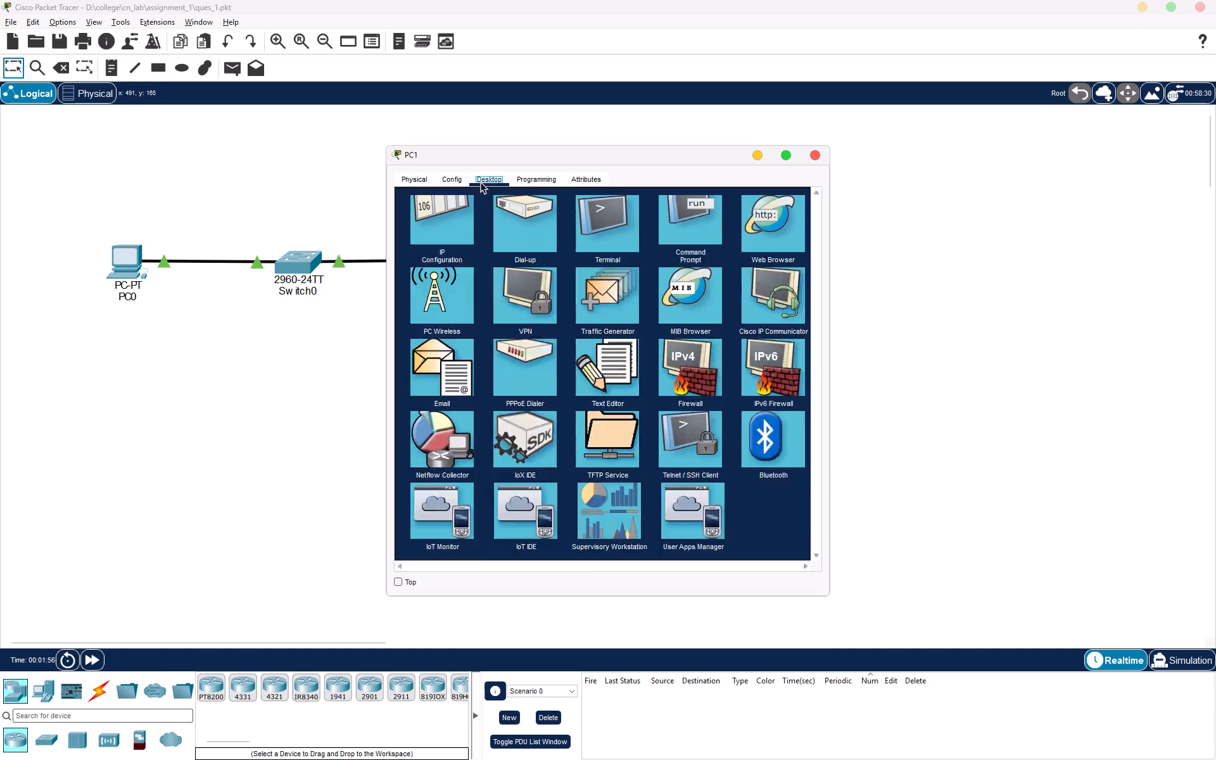
click(440, 228)
key(alt+Tab)
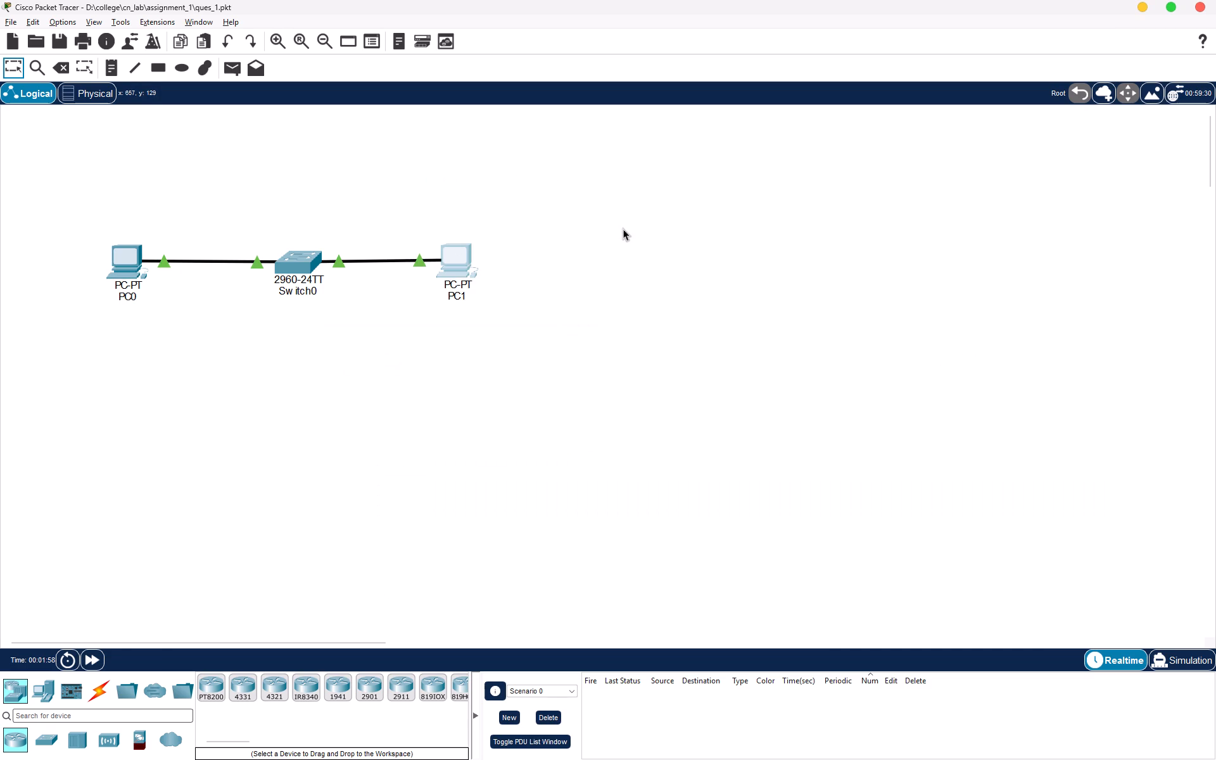
key(ctrl+Tab)
key(alt+Tab)
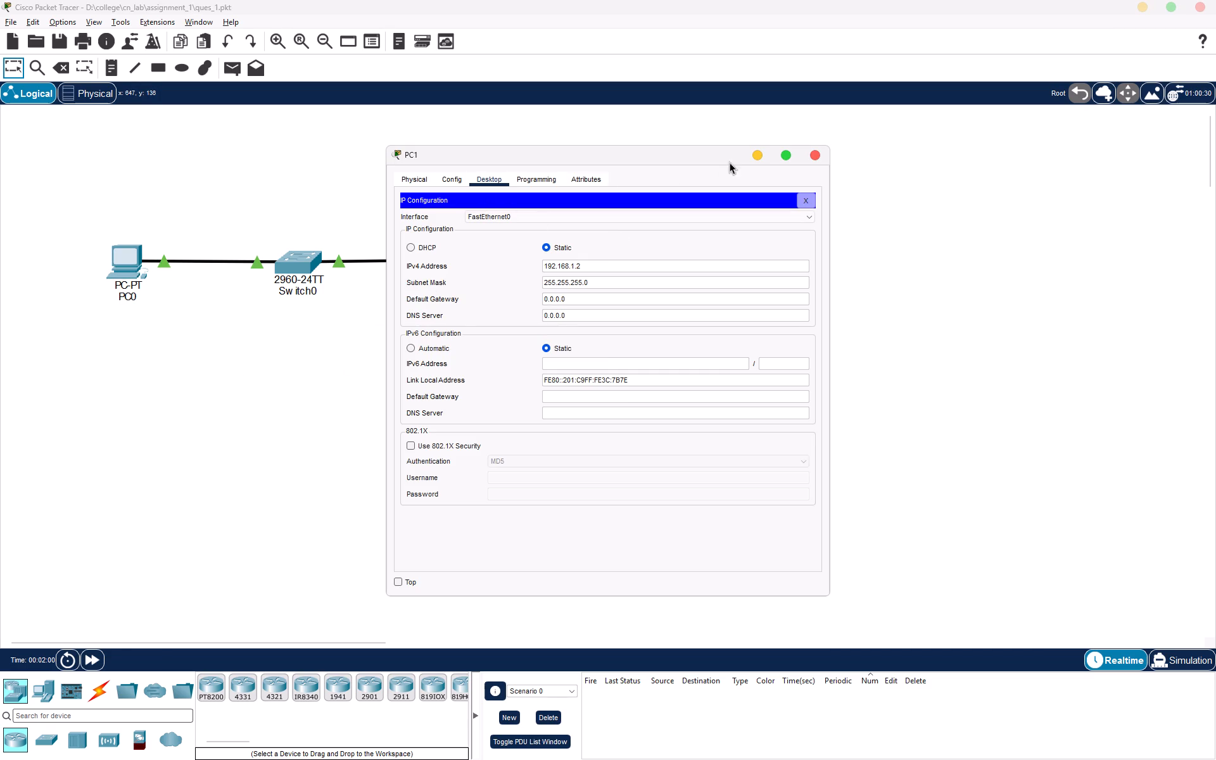
click(819, 155)
Interrupt the running ping in PC0's command prompt and ping 192.168.1.2 instead.
key(alt+Tab)
click(599, 301)
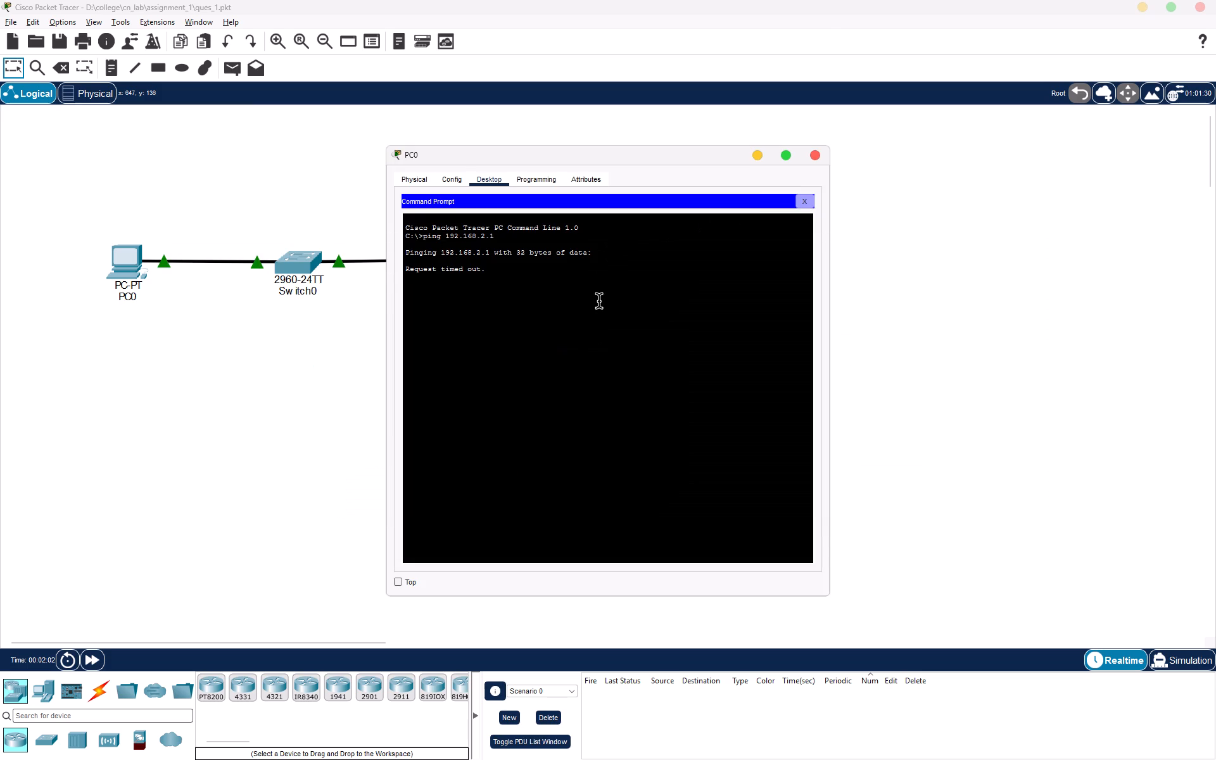
key(ctrl+c)
key(Up)
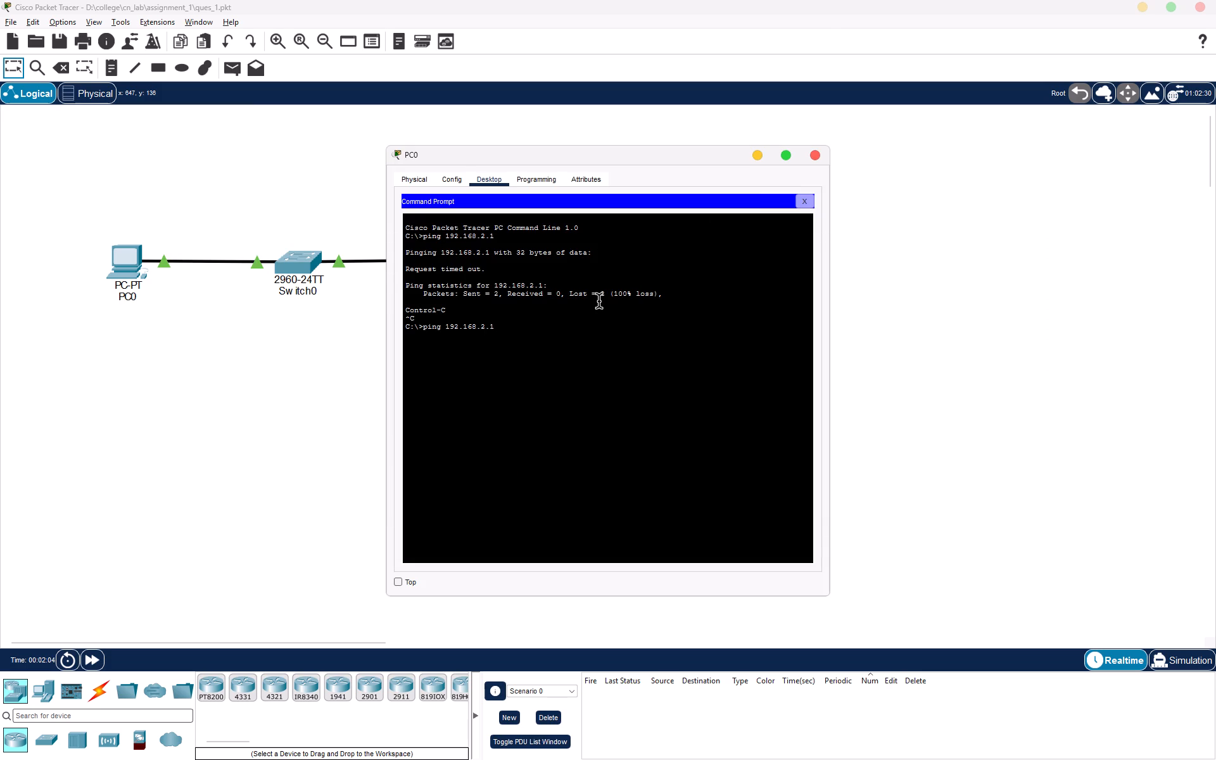
key(Left)
key(Left)
key(BackSpace)
key(1)
key(Right)
key(Right)
key(BackSpace)
key(2)
key(Return)
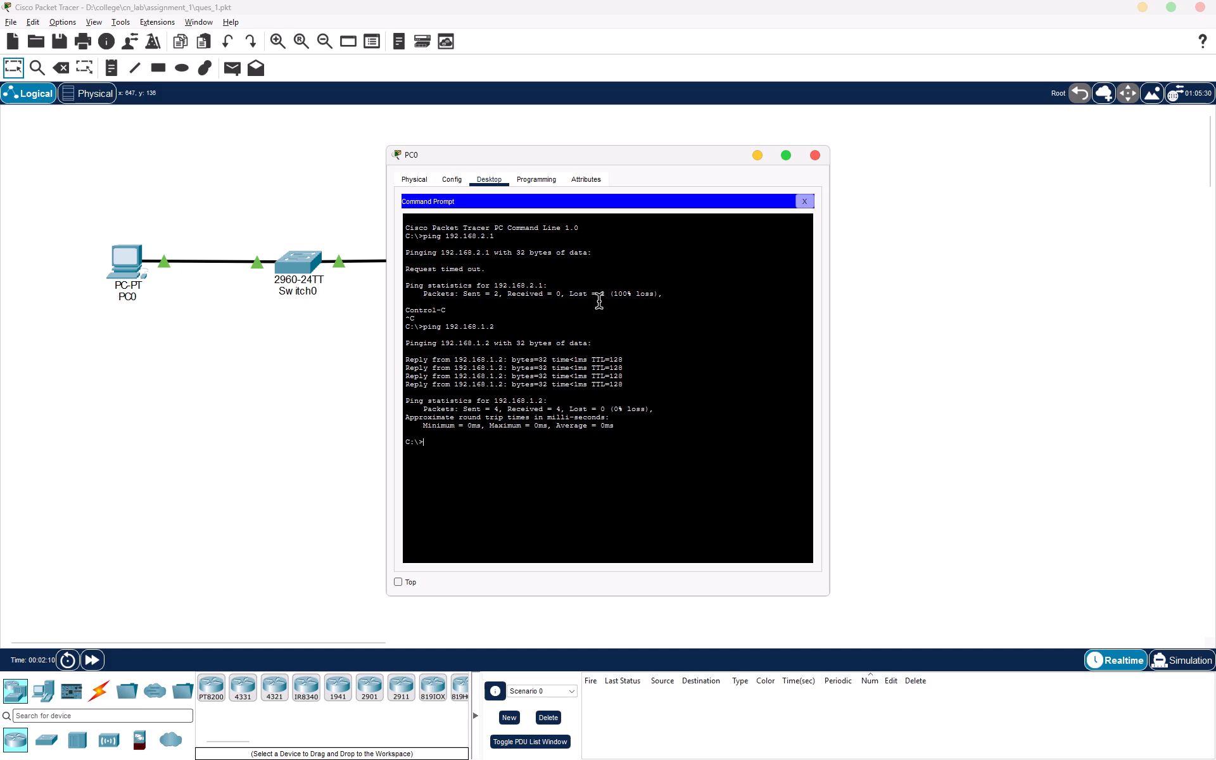
Capture a screen clipping of the complete 192.168.1.2 ping output in PC0's command prompt.
key(shift+super+s)
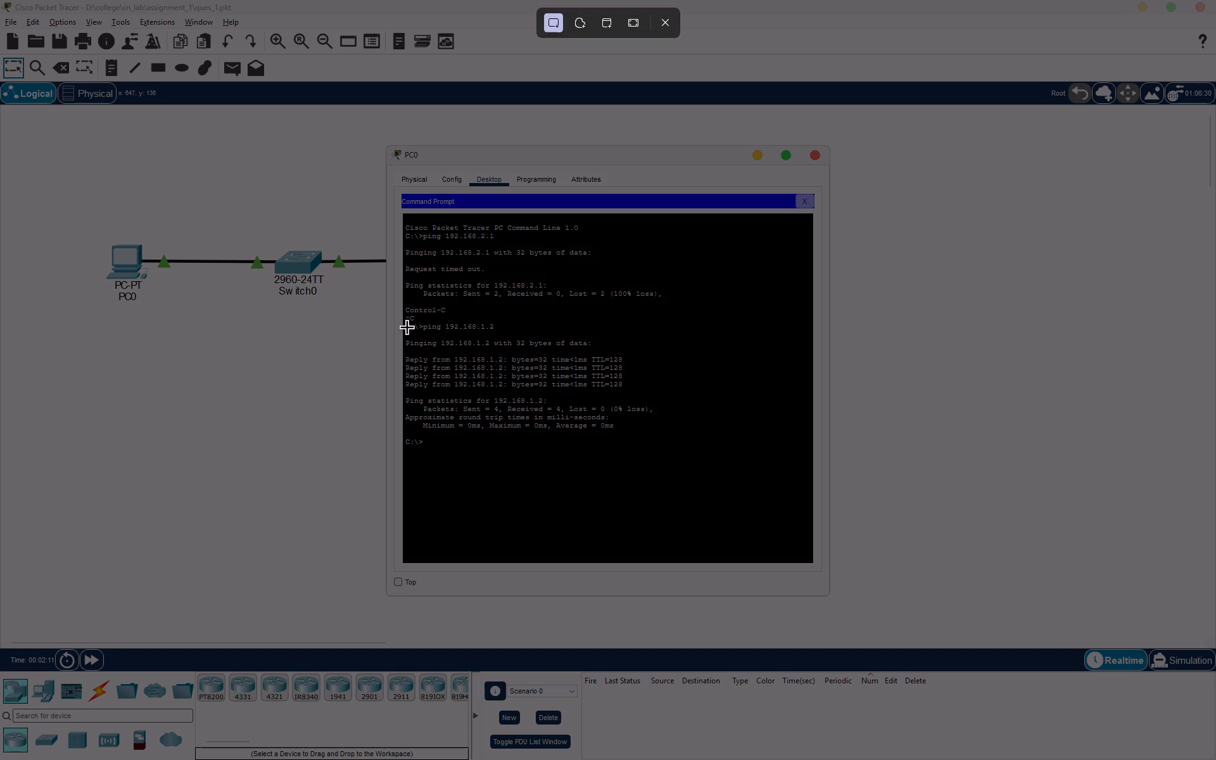
drag(403, 319, 595, 449)
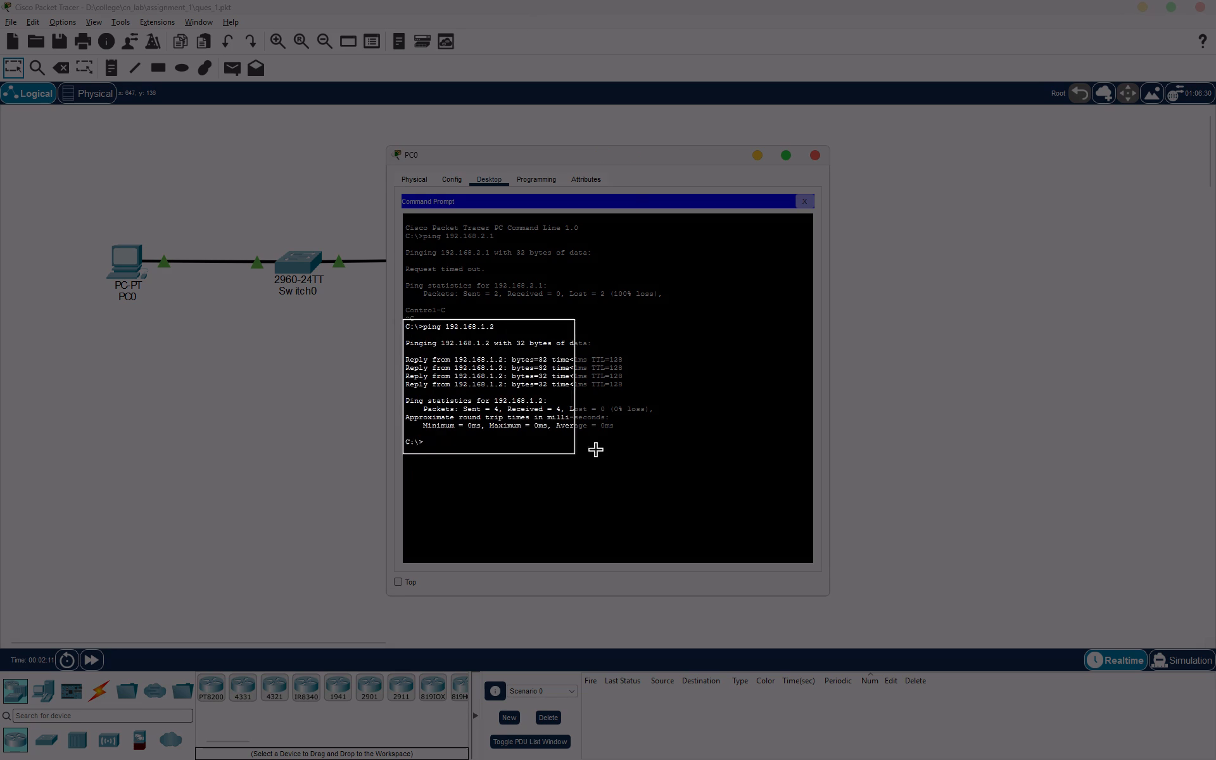
drag(595, 449, 690, 435)
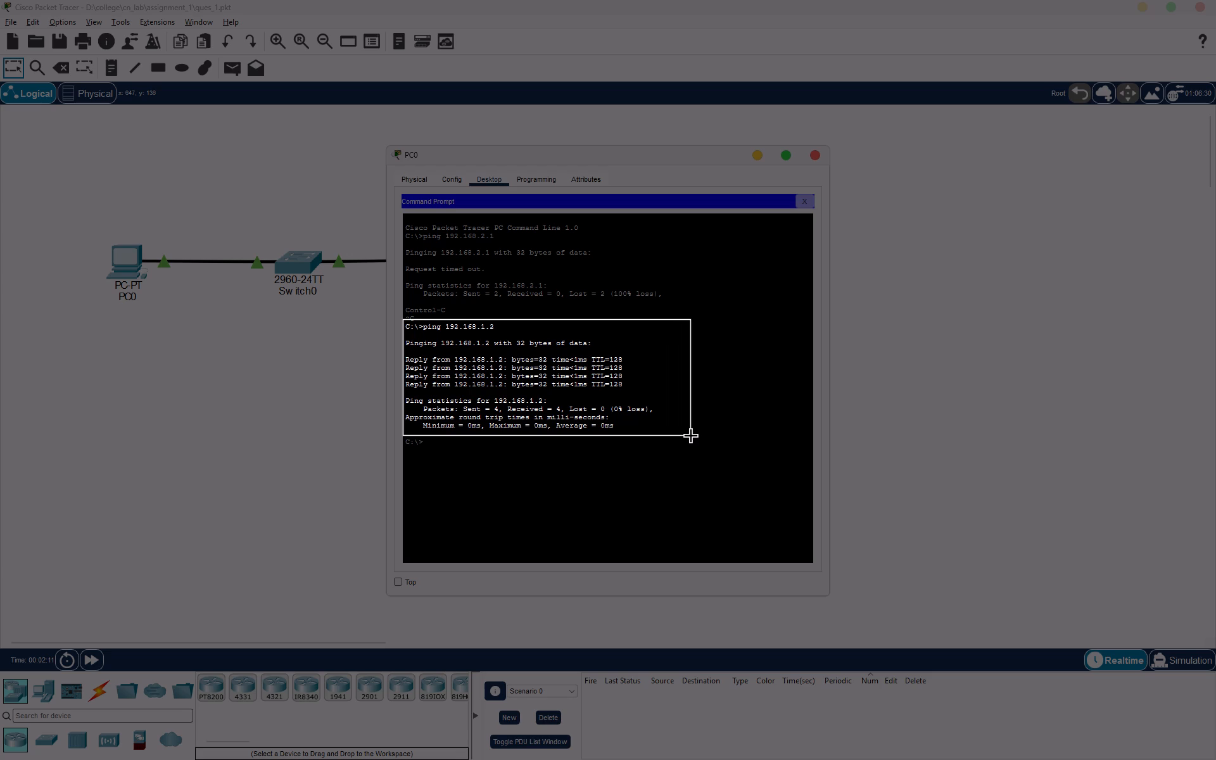
drag(690, 435, 696, 450)
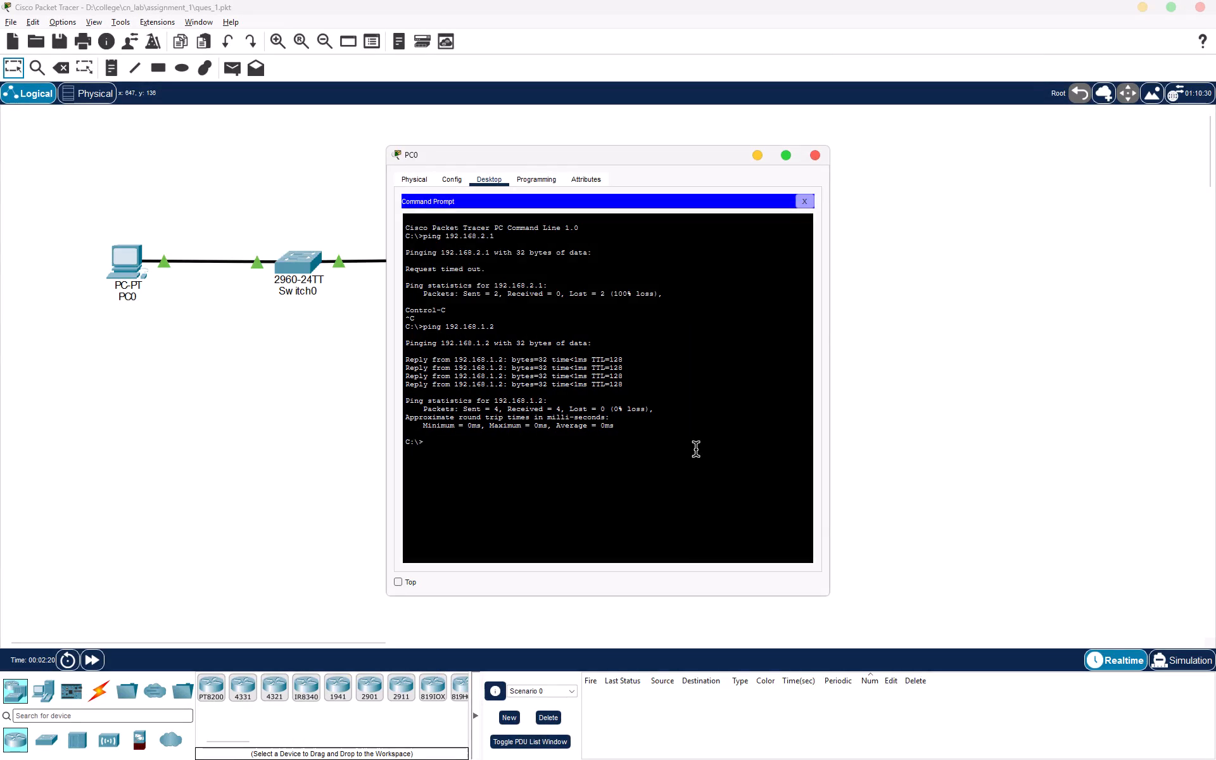
Paste the ping clipping into the Canva page and place it beside the topology image, with its left edge on the page's vertical centre line.
key(alt+Tab)
key(alt+Tab)
key(alt+Tab)
click(640, 416)
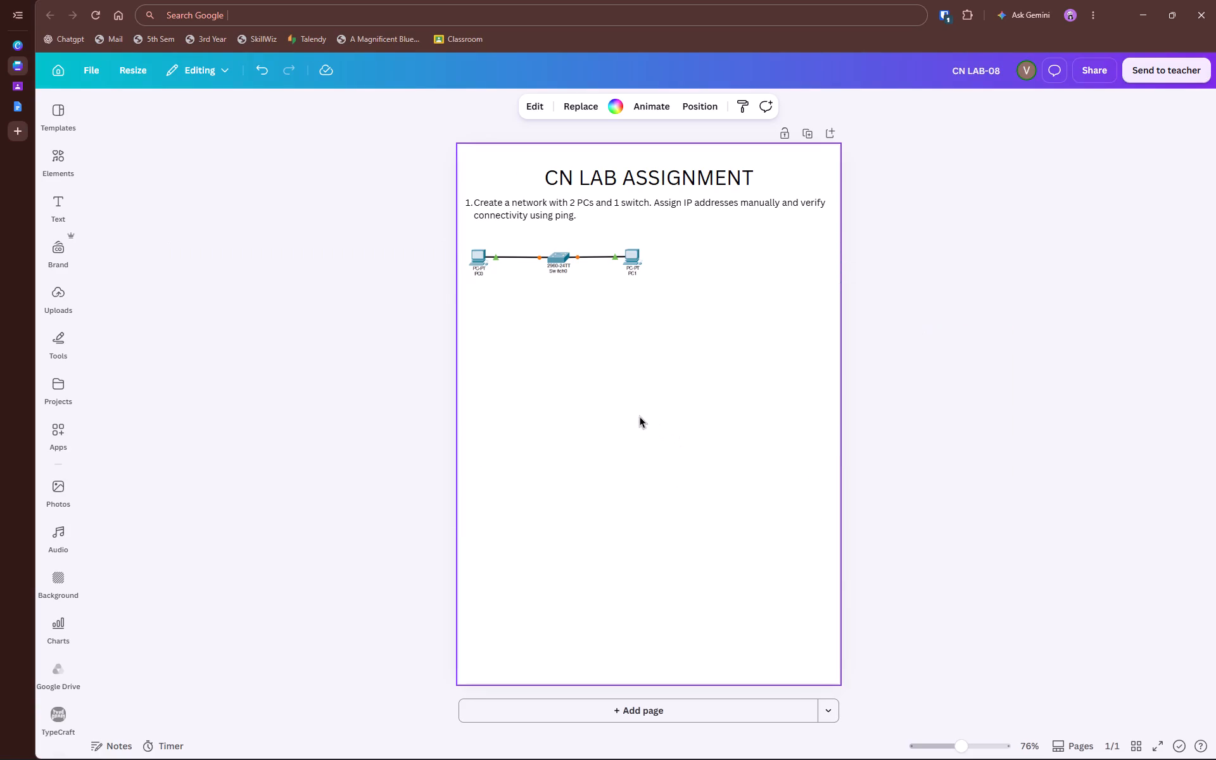
key(ctrl+v)
drag(636, 415, 698, 347)
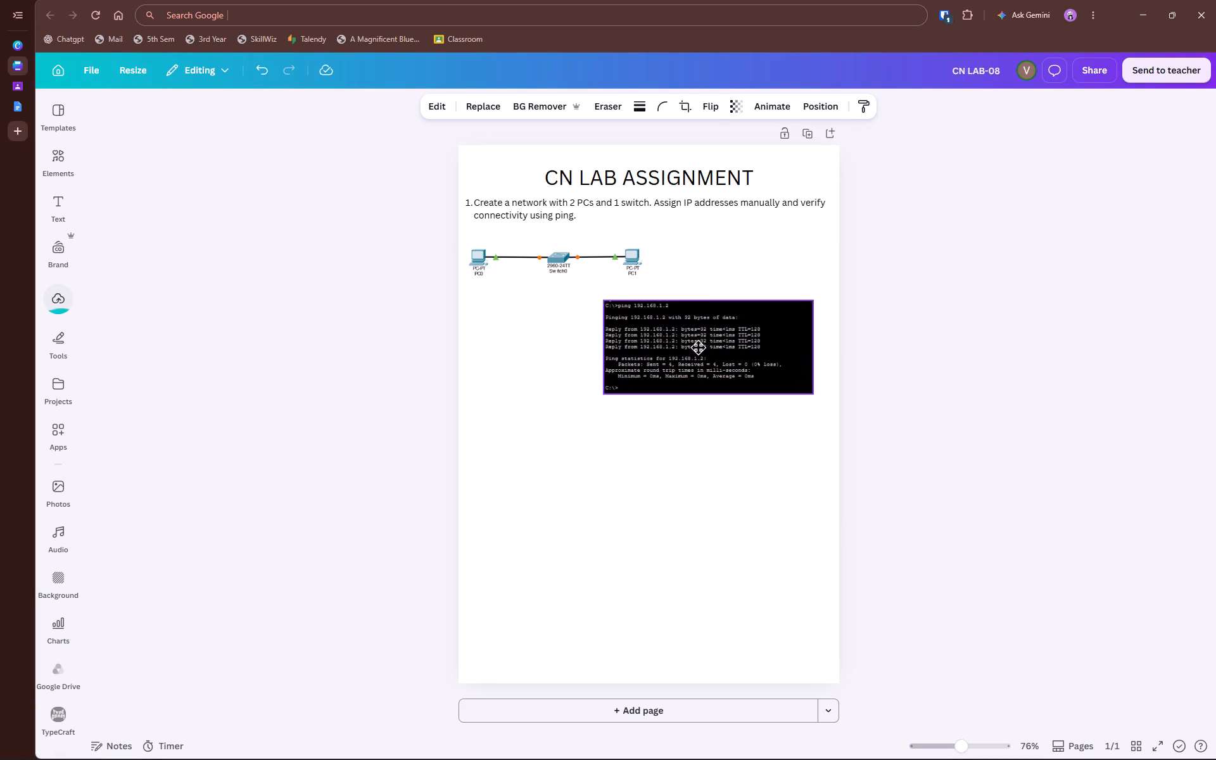
drag(698, 347, 702, 336)
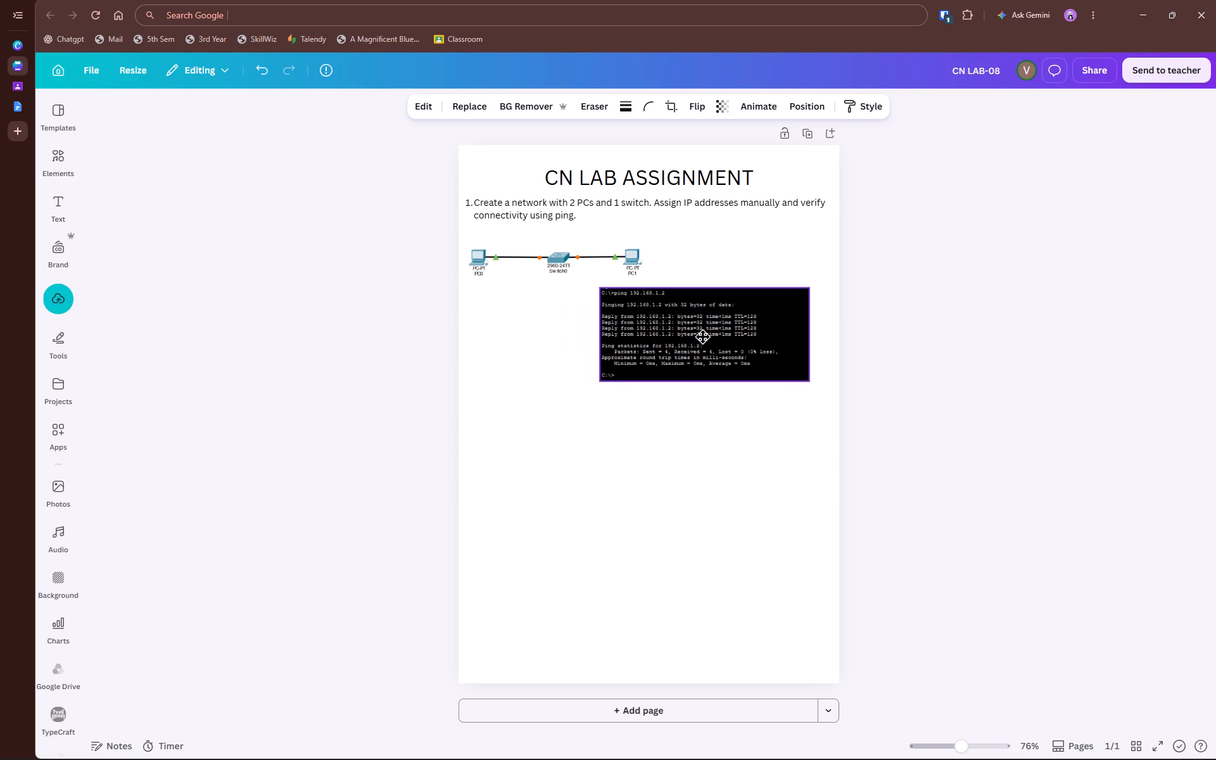
drag(702, 336, 732, 275)
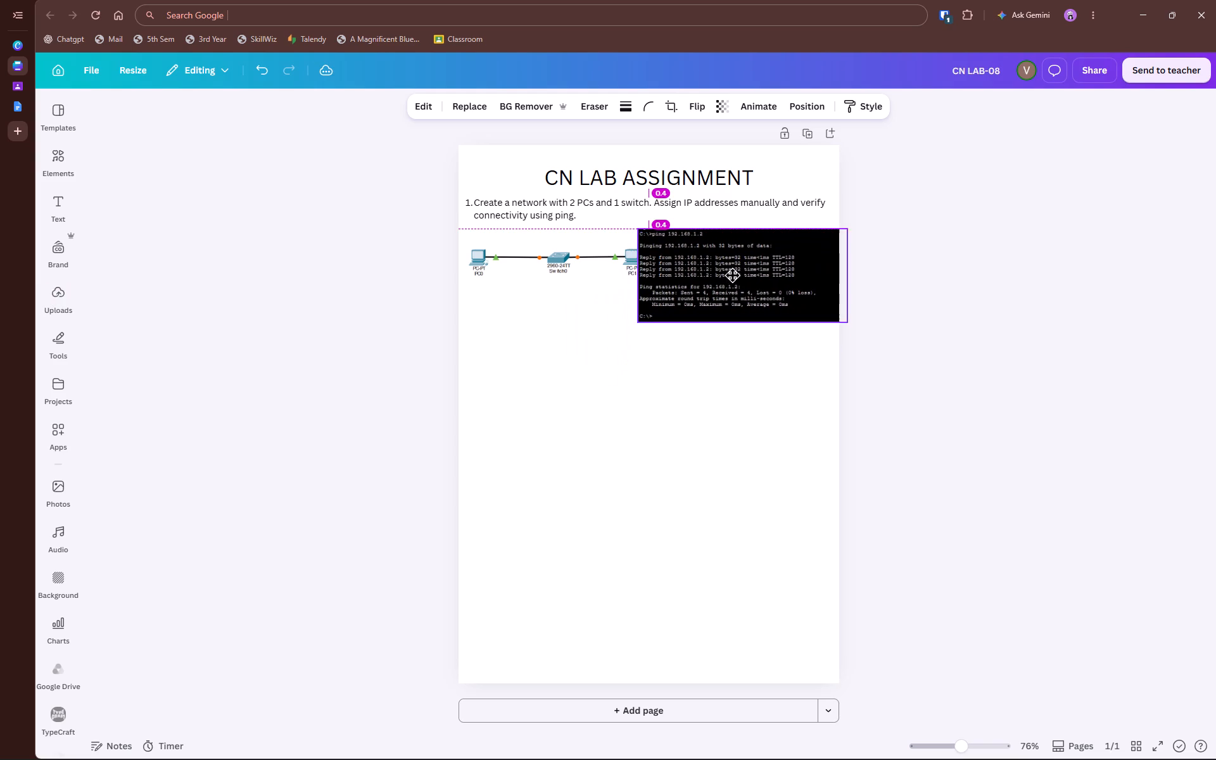
drag(732, 275, 741, 270)
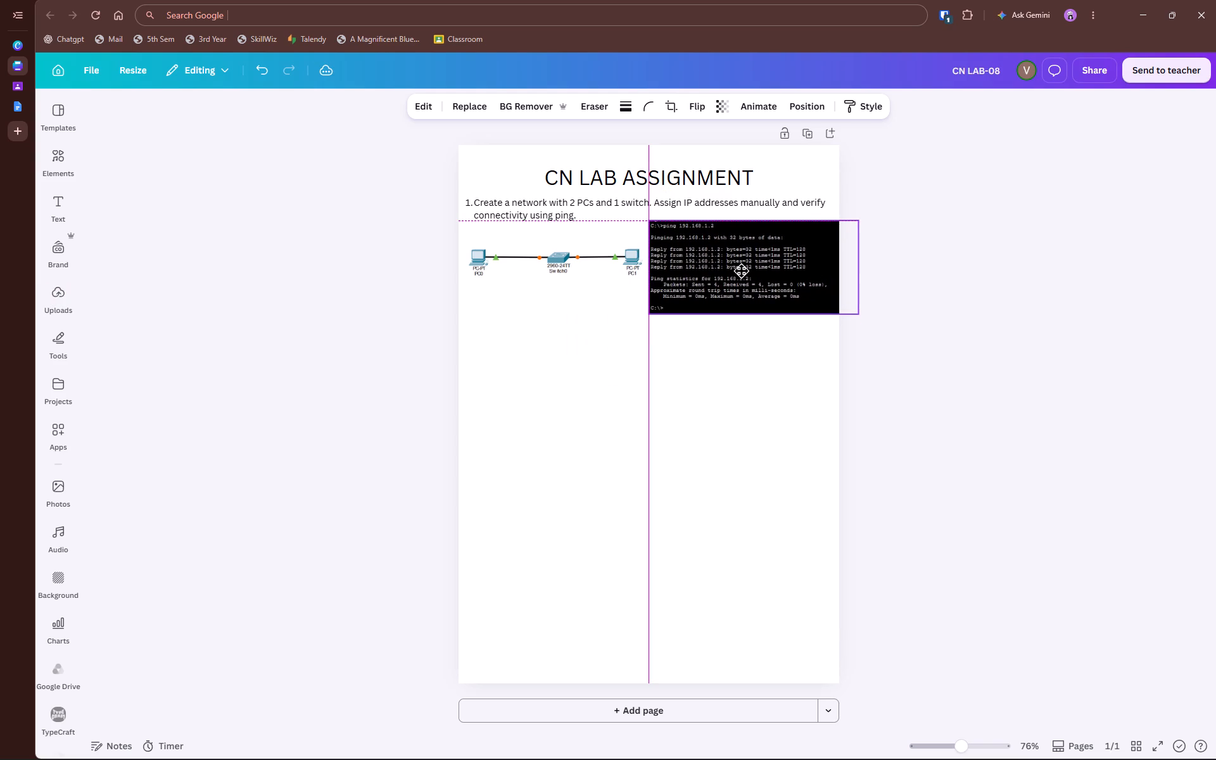
drag(741, 270, 744, 270)
drag(734, 275, 730, 275)
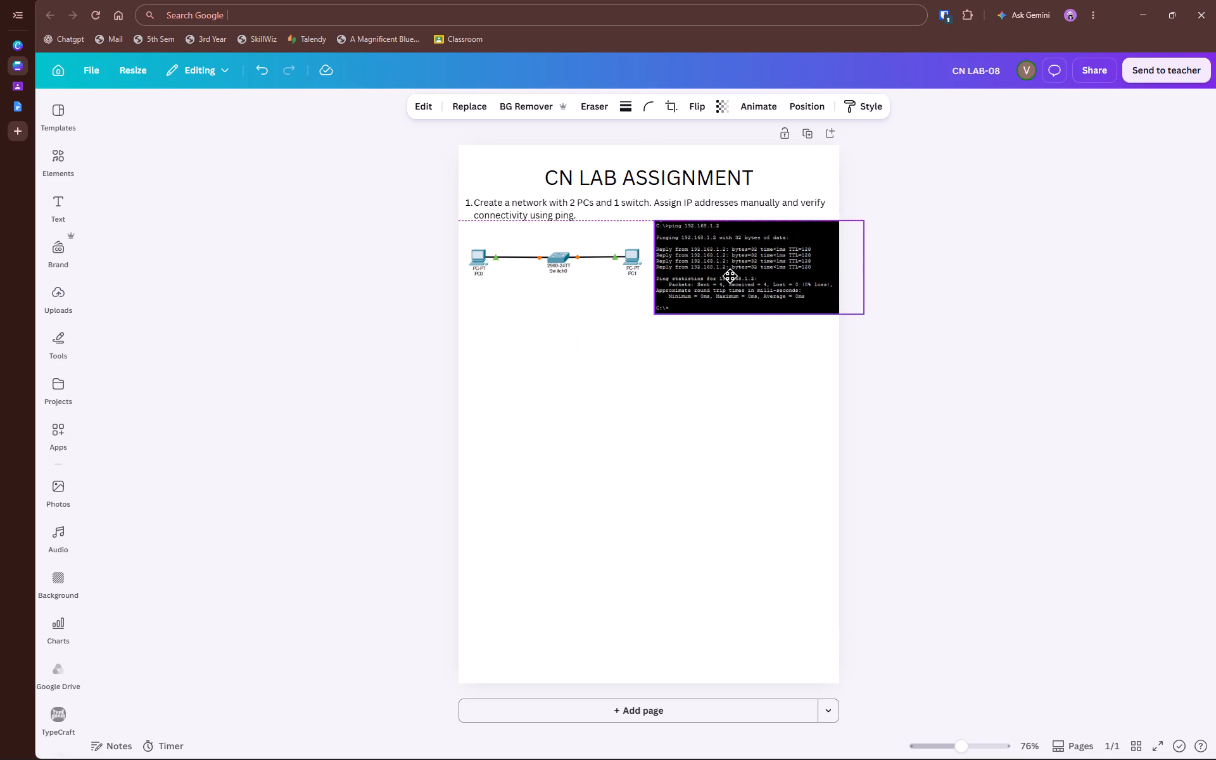
drag(730, 275, 728, 275)
click(721, 381)
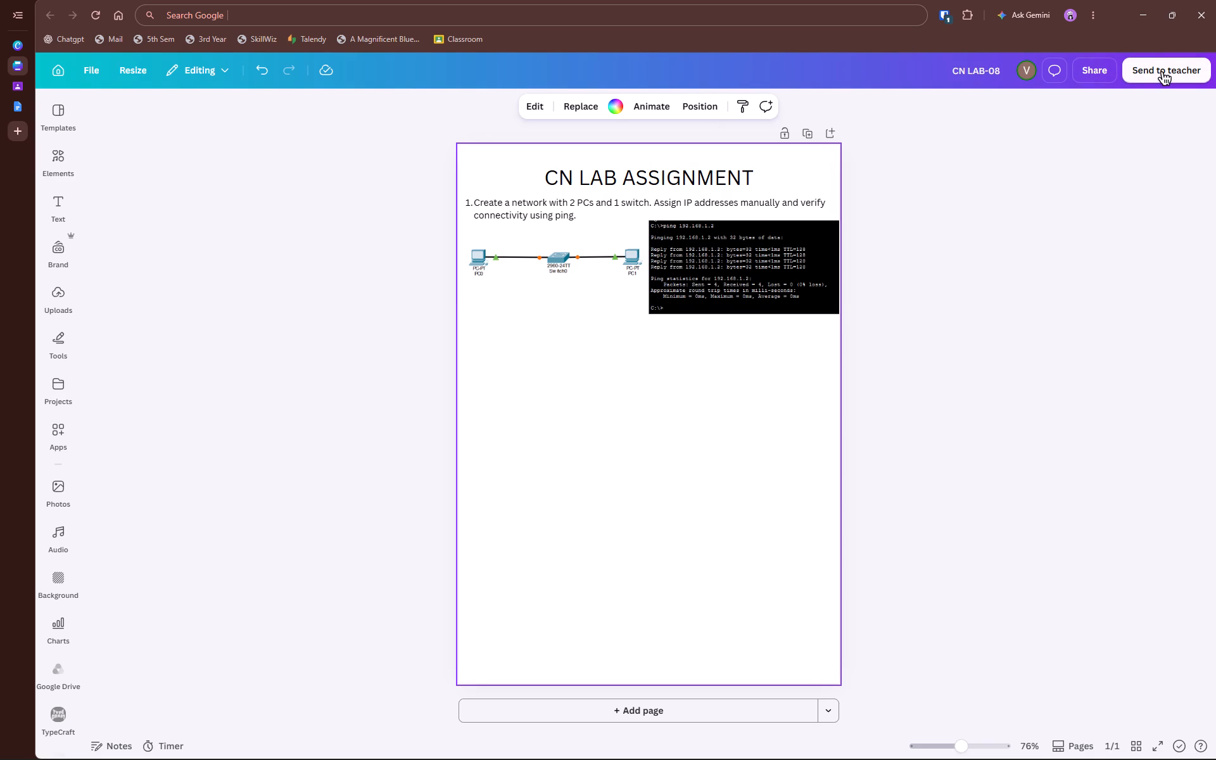
Examine the print preview of the assignment page and return to the design without printing.
click(669, 398)
key(ctrl+p)
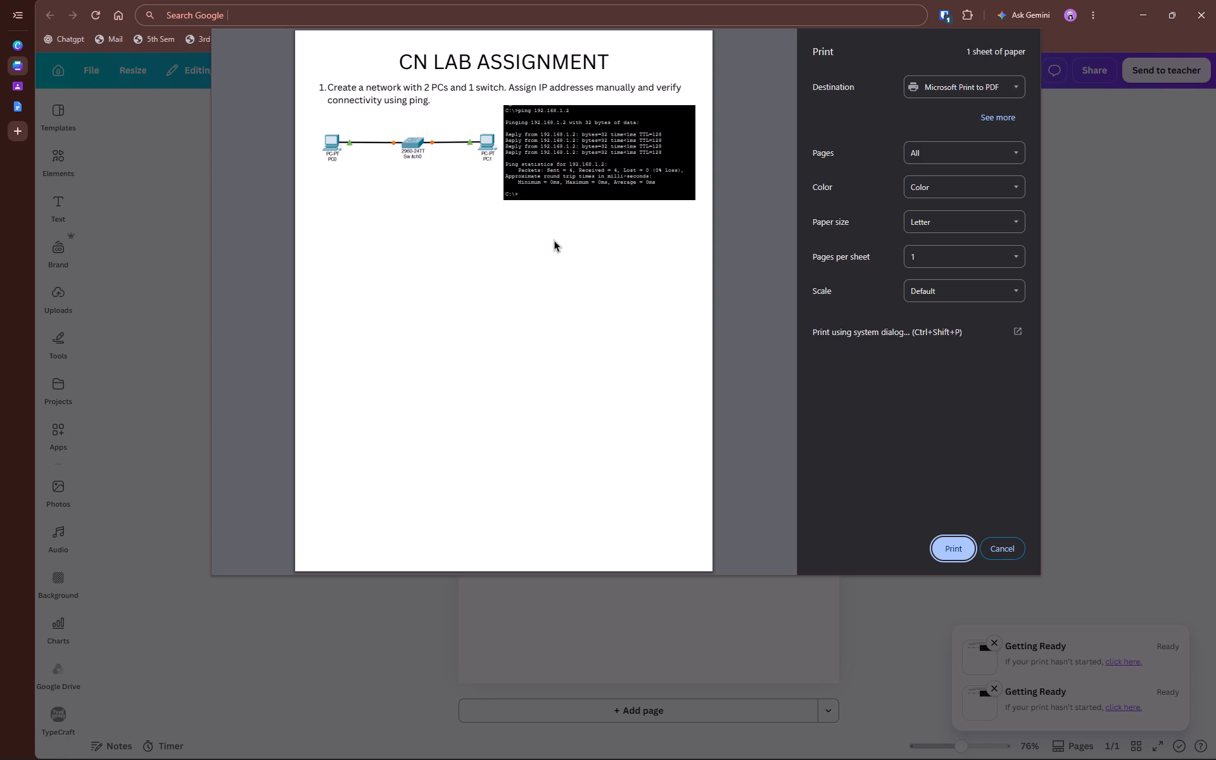
scroll(594, 138, up, 7)
drag(571, 156, 528, 251)
scroll(514, 221, up, 5)
click(514, 221)
key(Escape)
click(674, 346)
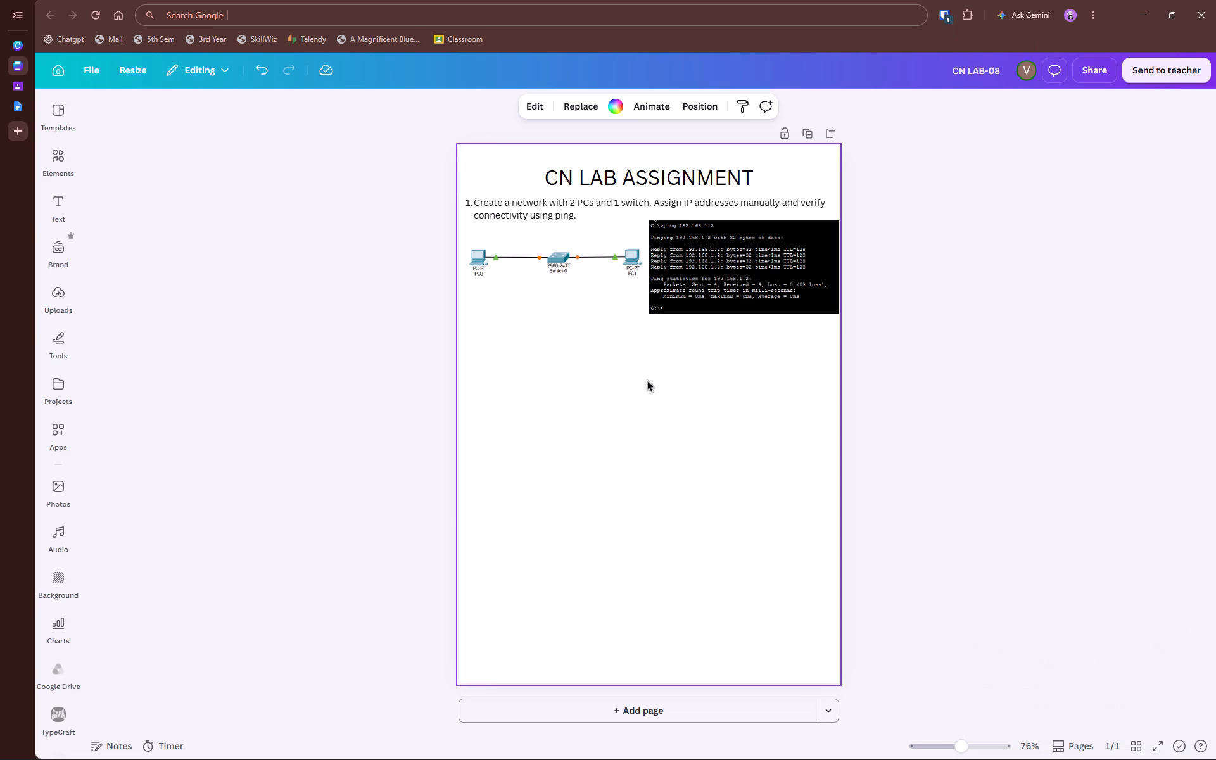
Close the Classroom assignment page and the Canva home page in the browser.
key(alt+Tab)
key(alt+Tab)
key(ctrl+Tab)
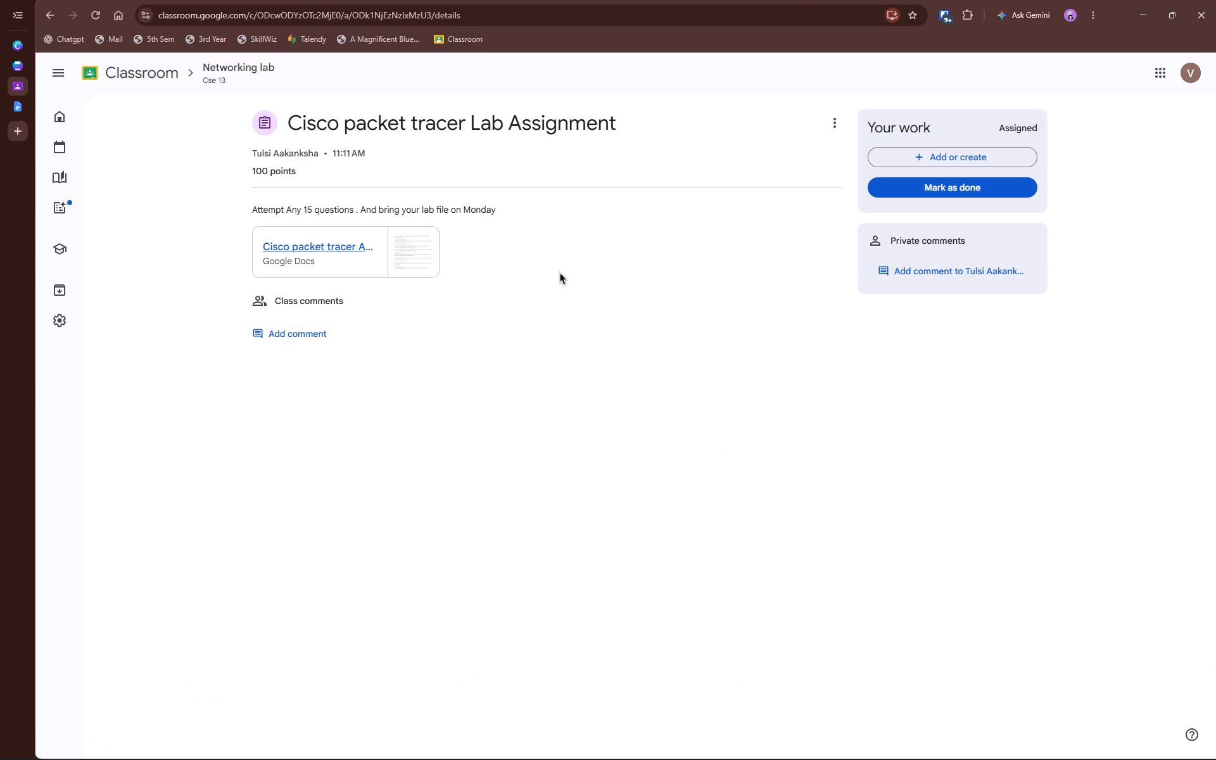
click(133, 84)
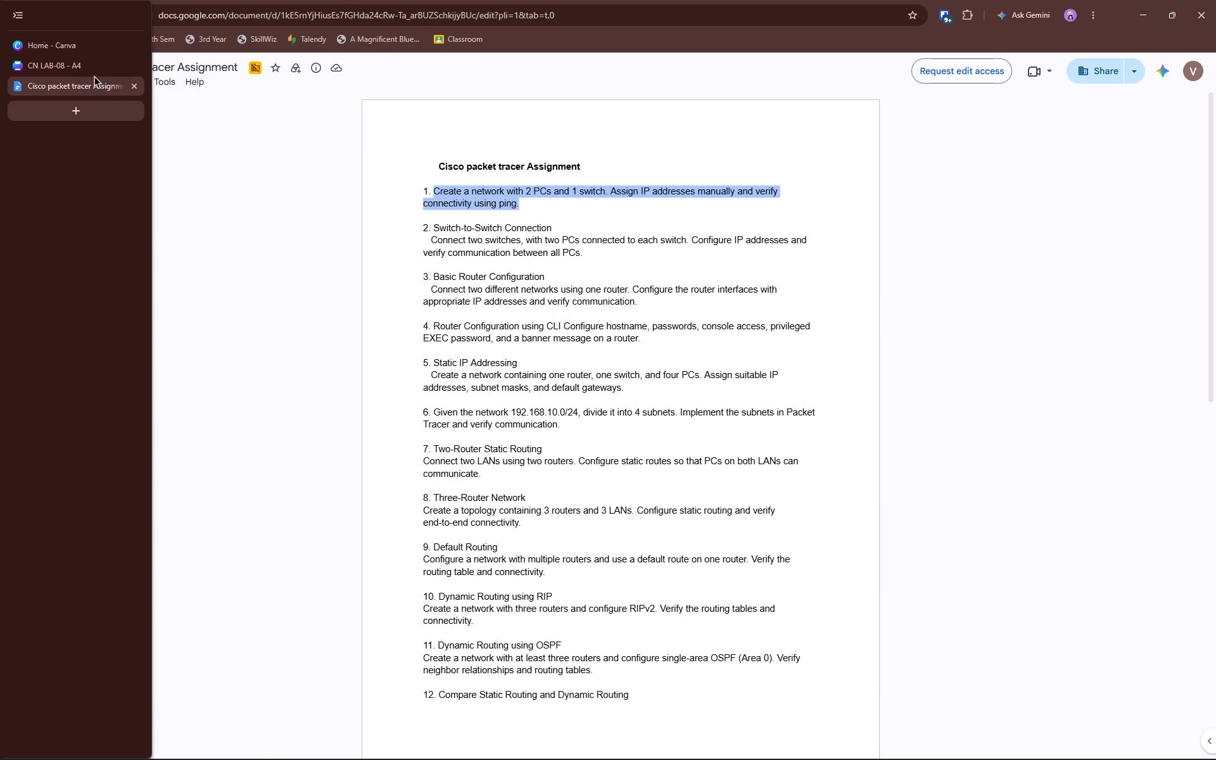
click(115, 45)
click(132, 46)
Copy question 2, Switch-to-Switch Connection, including its number and description, from the assignment document and paste it into the CN LAB-08 design.
click(89, 71)
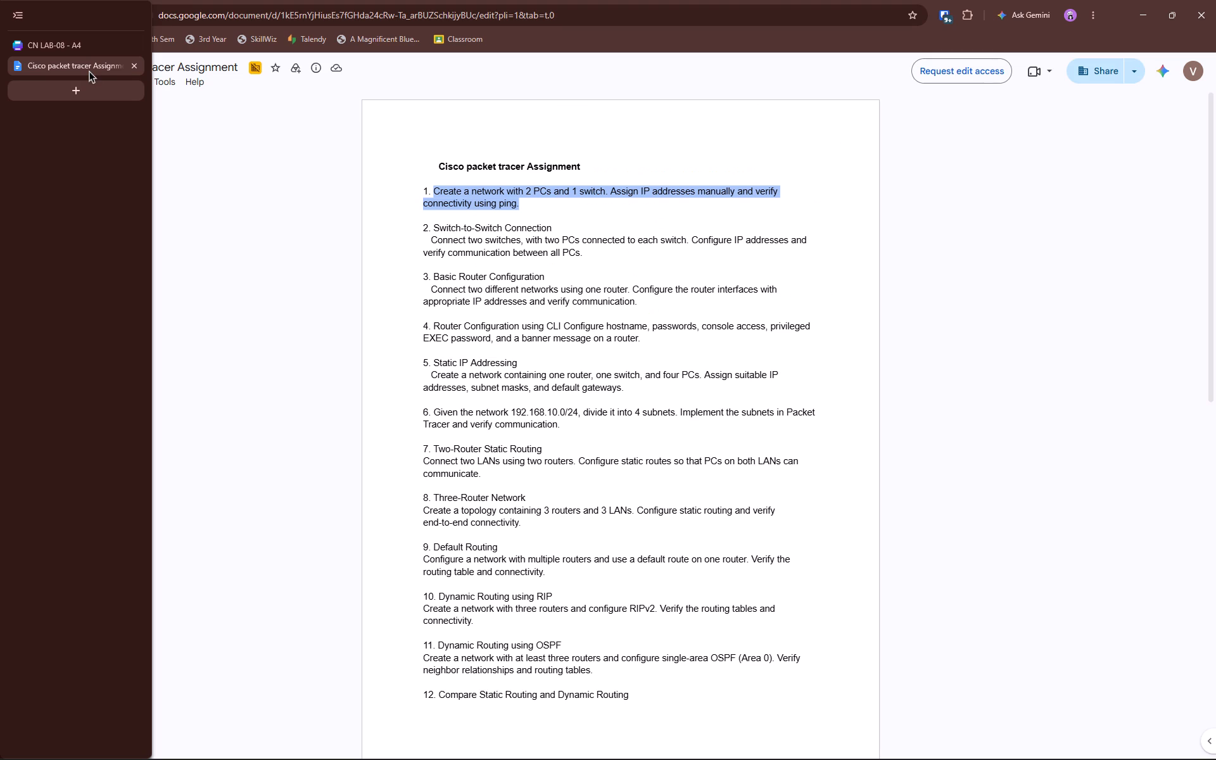
click(488, 244)
drag(433, 224, 585, 252)
click(597, 255)
drag(585, 253, 431, 231)
drag(422, 229, 586, 253)
key(ctrl+c)
key(ctrl+Tab)
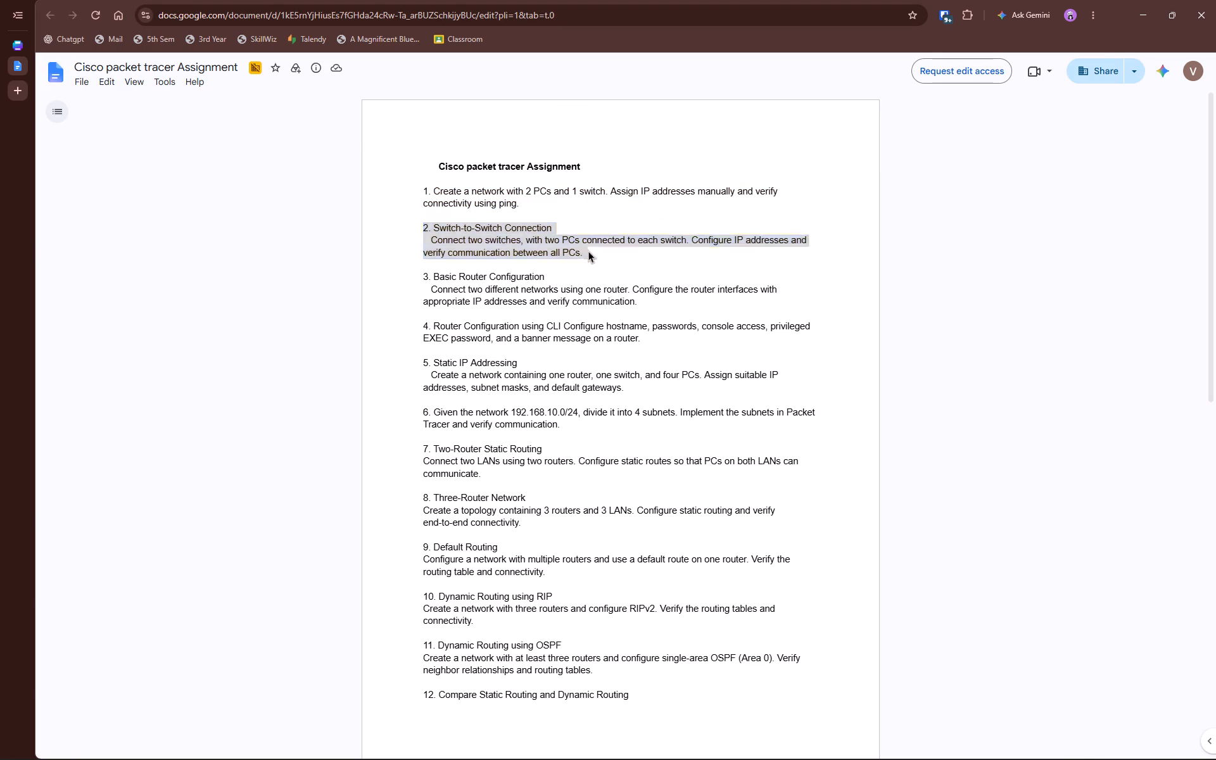
click(542, 347)
key(ctrl+v)
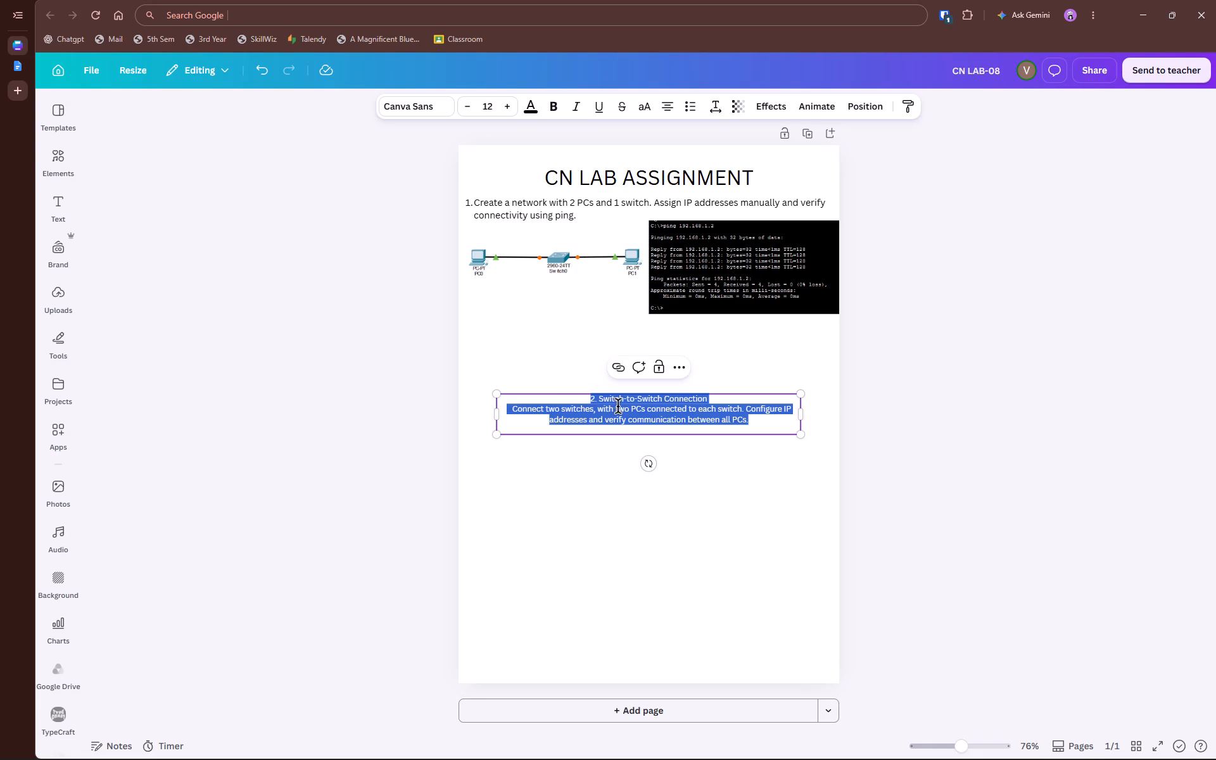
Left-align the pasted question 2 text.
click(659, 110)
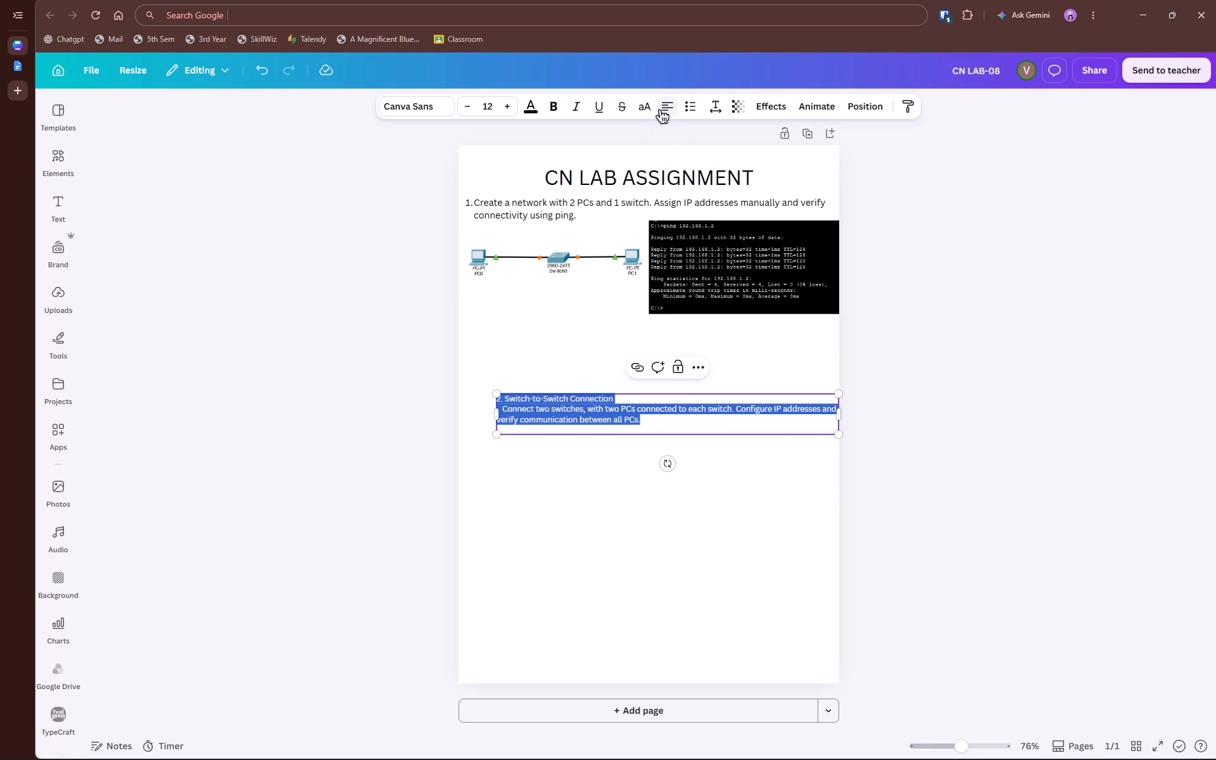
click(526, 402)
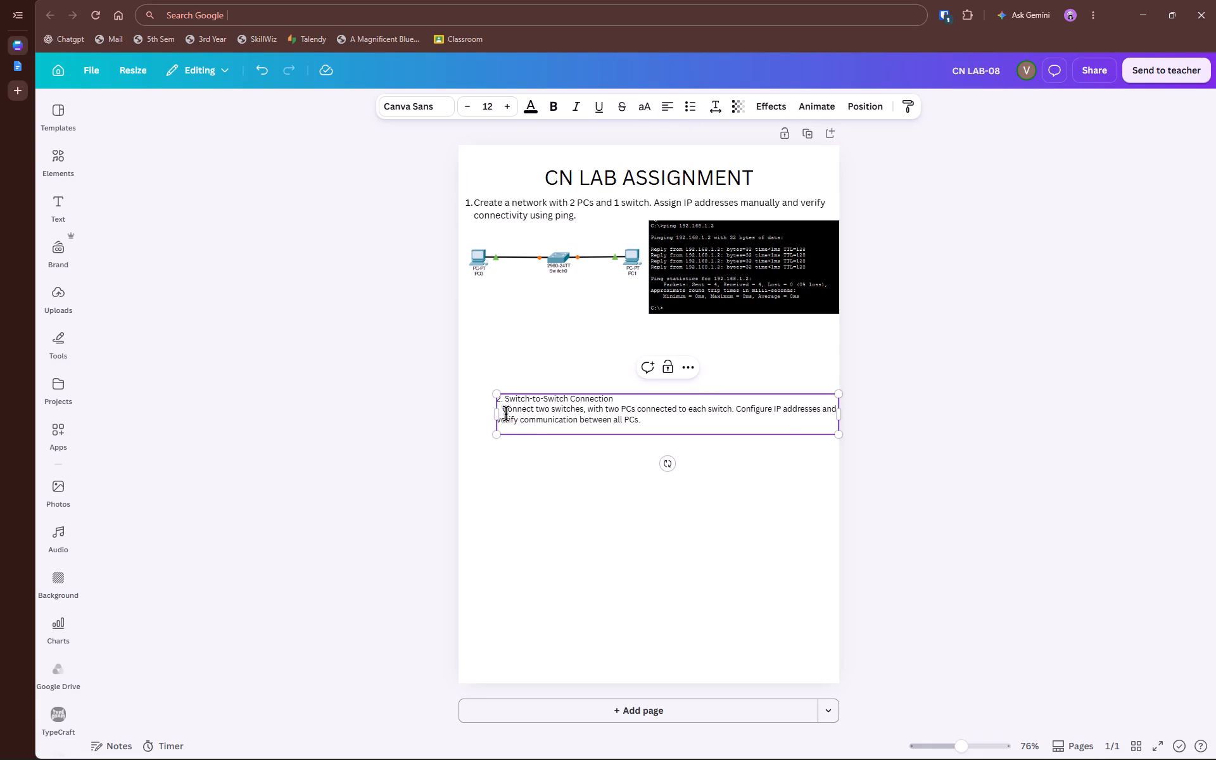
Set the font size of all the question 2 text to 14.
click(506, 414)
key(ctrl+a)
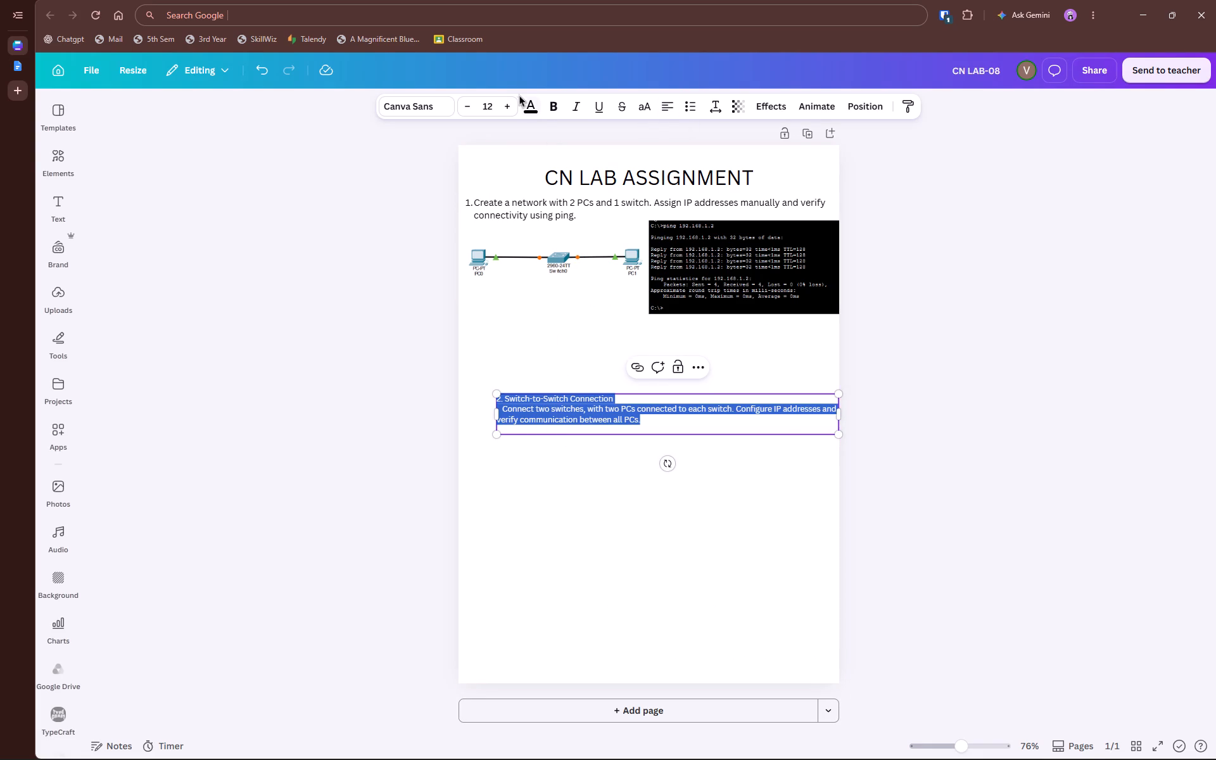
double_click(505, 105)
Join question 2's description onto its "Switch-to-Switch Connection" heading line, separated by " - ".
click(507, 411)
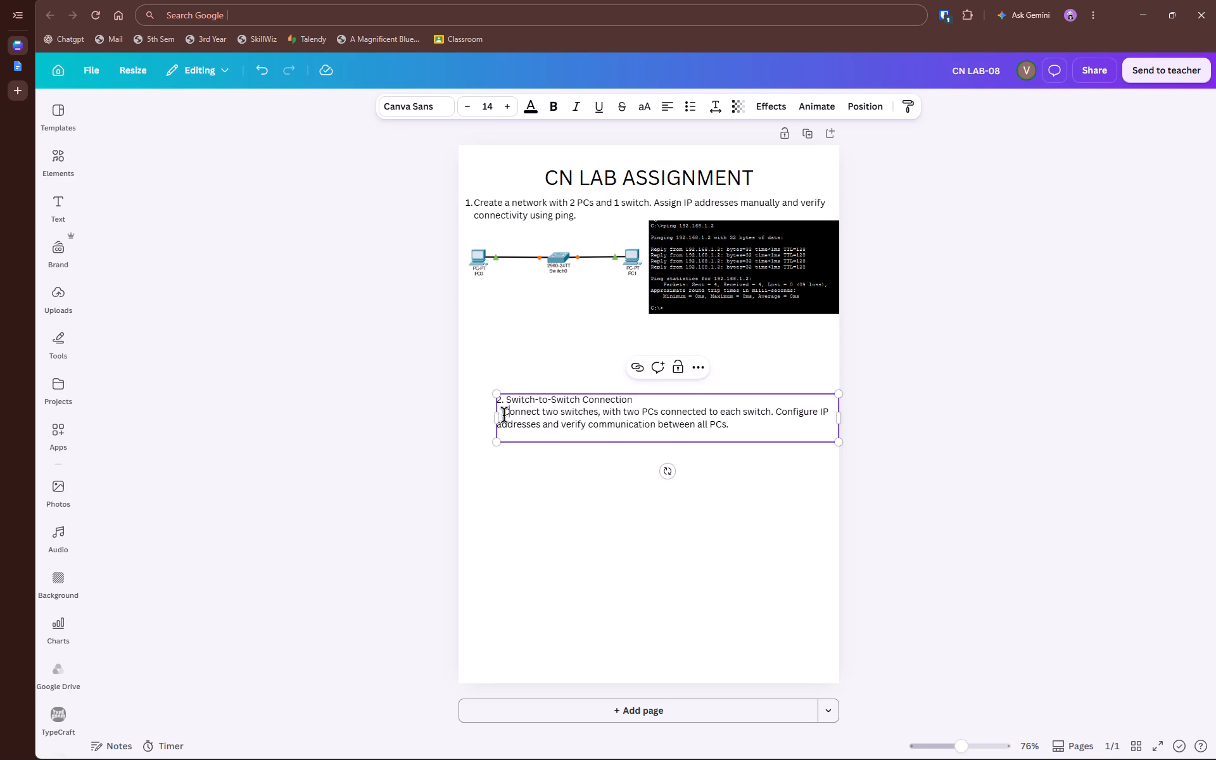
click(504, 415)
key(BackSpace)
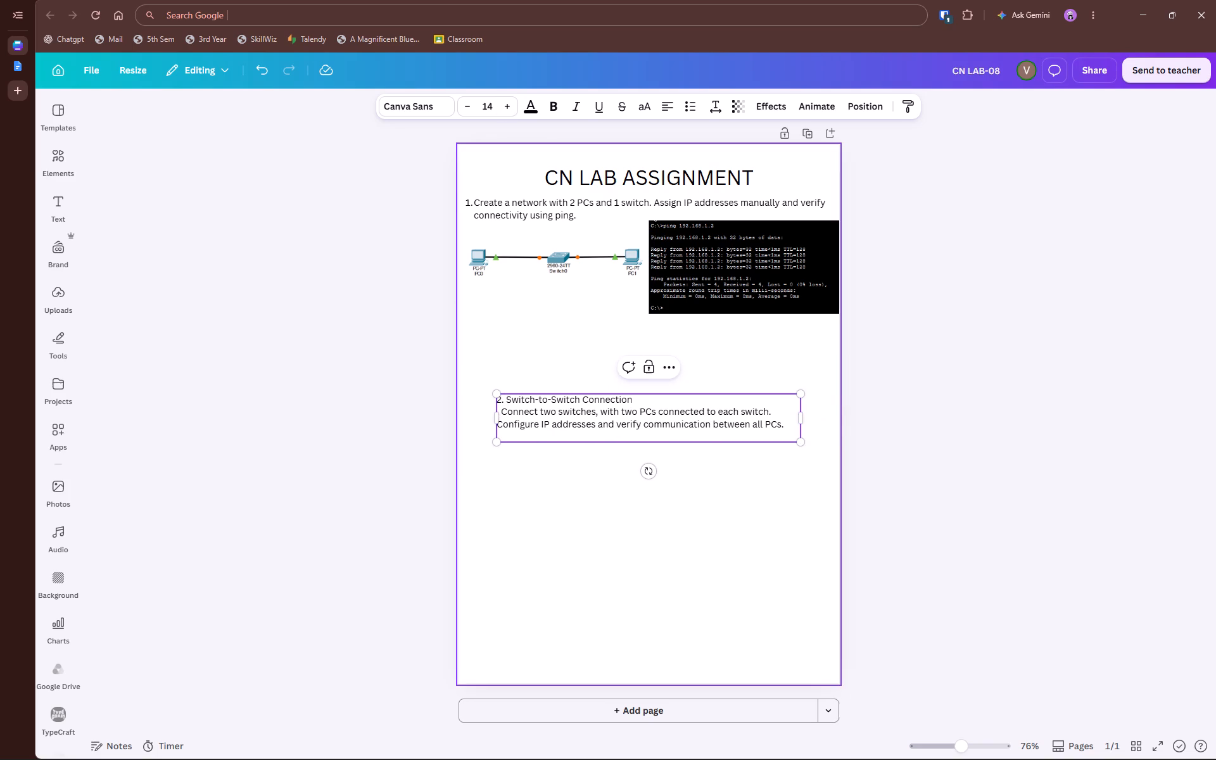
key(BackSpace)
key(BackSpace)
key(BackSpace)
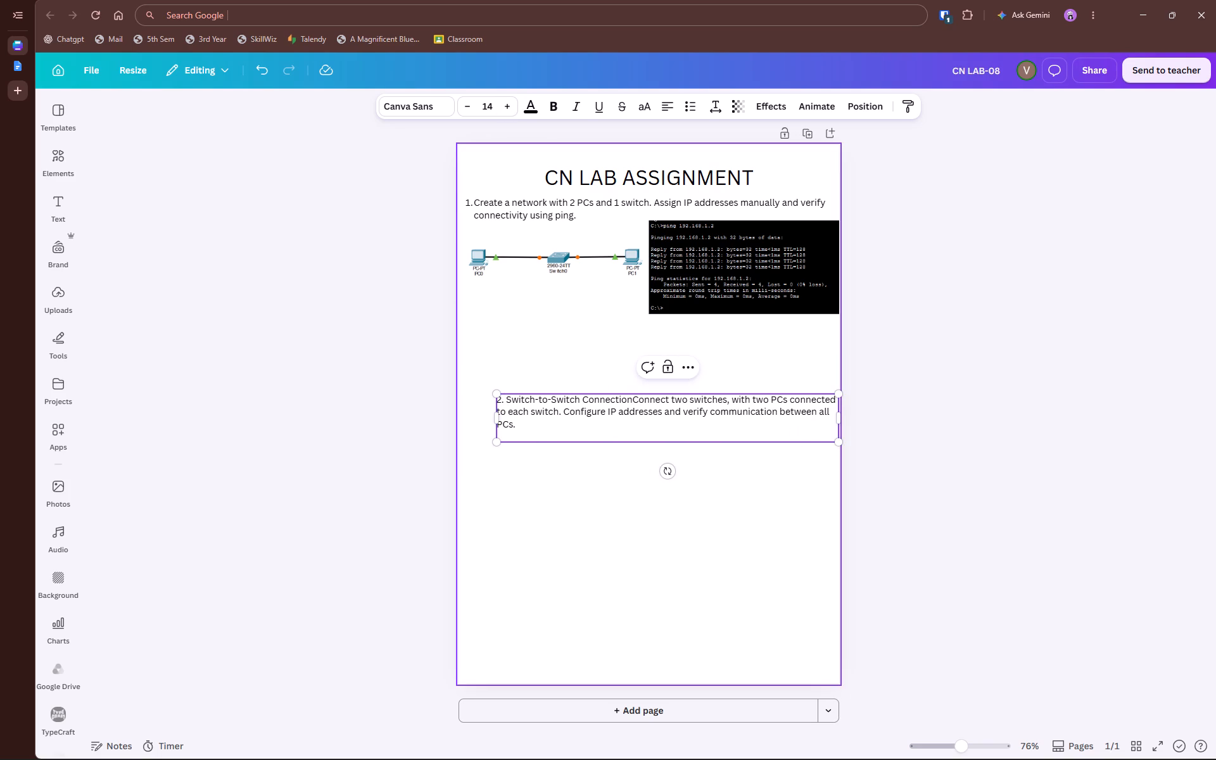
key(space)
text(-)
key(space)
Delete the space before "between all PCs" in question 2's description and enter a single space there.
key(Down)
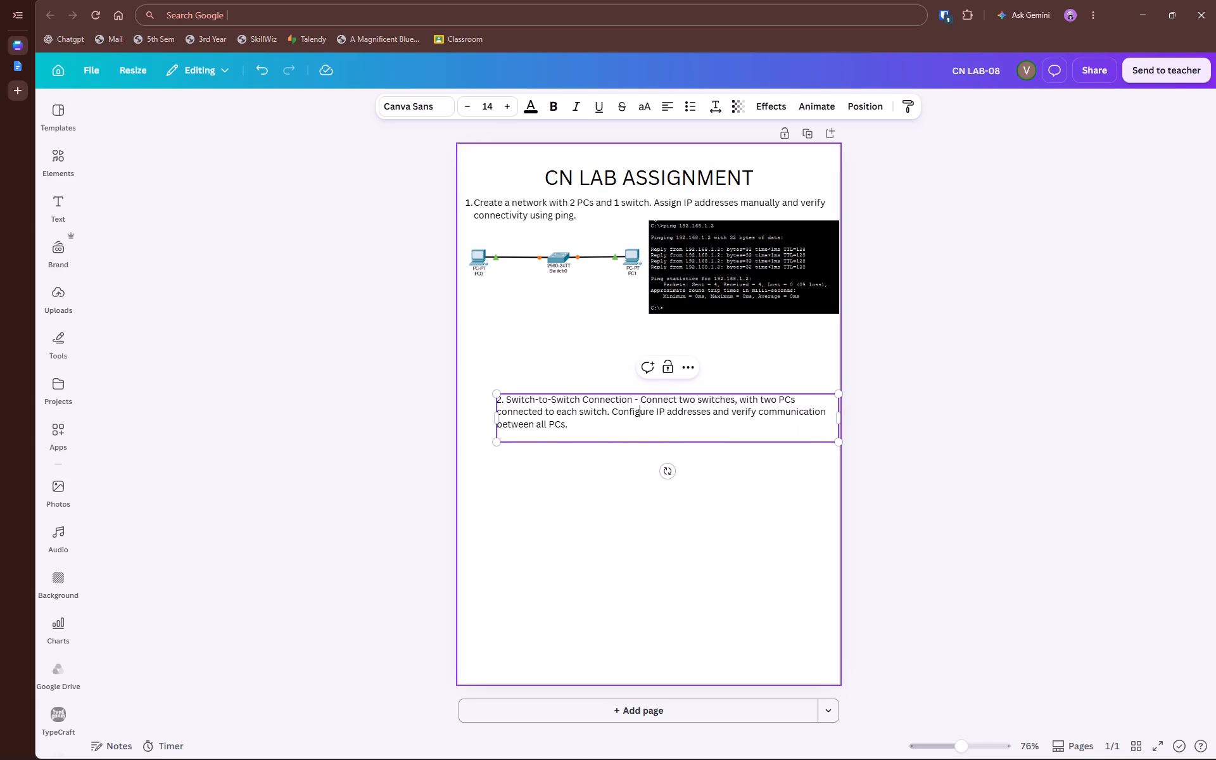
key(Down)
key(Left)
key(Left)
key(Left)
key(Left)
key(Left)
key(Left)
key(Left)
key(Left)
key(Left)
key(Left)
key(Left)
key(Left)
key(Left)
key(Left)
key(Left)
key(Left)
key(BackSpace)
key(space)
Move the question 2 text box up to just below question 1's screenshots, against the page's left edge.
drag(566, 412, 528, 380)
click(564, 366)
drag(574, 410, 536, 355)
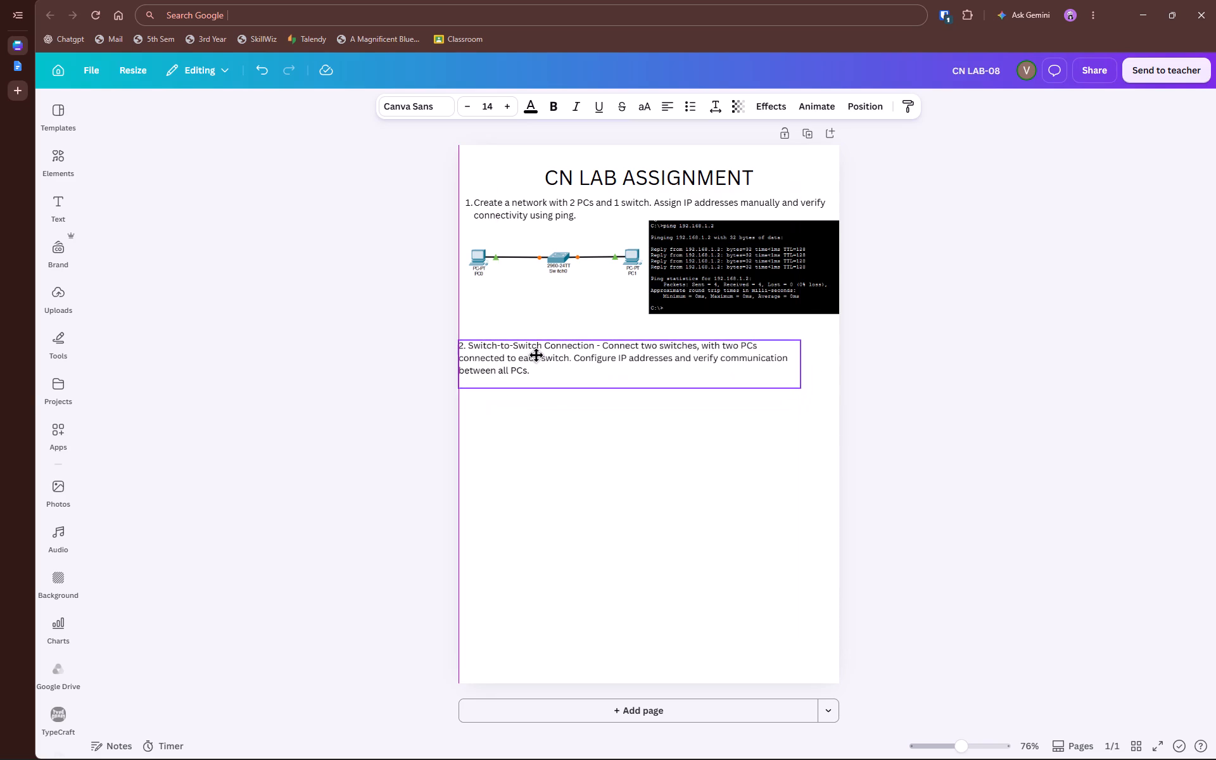
drag(536, 355, 536, 342)
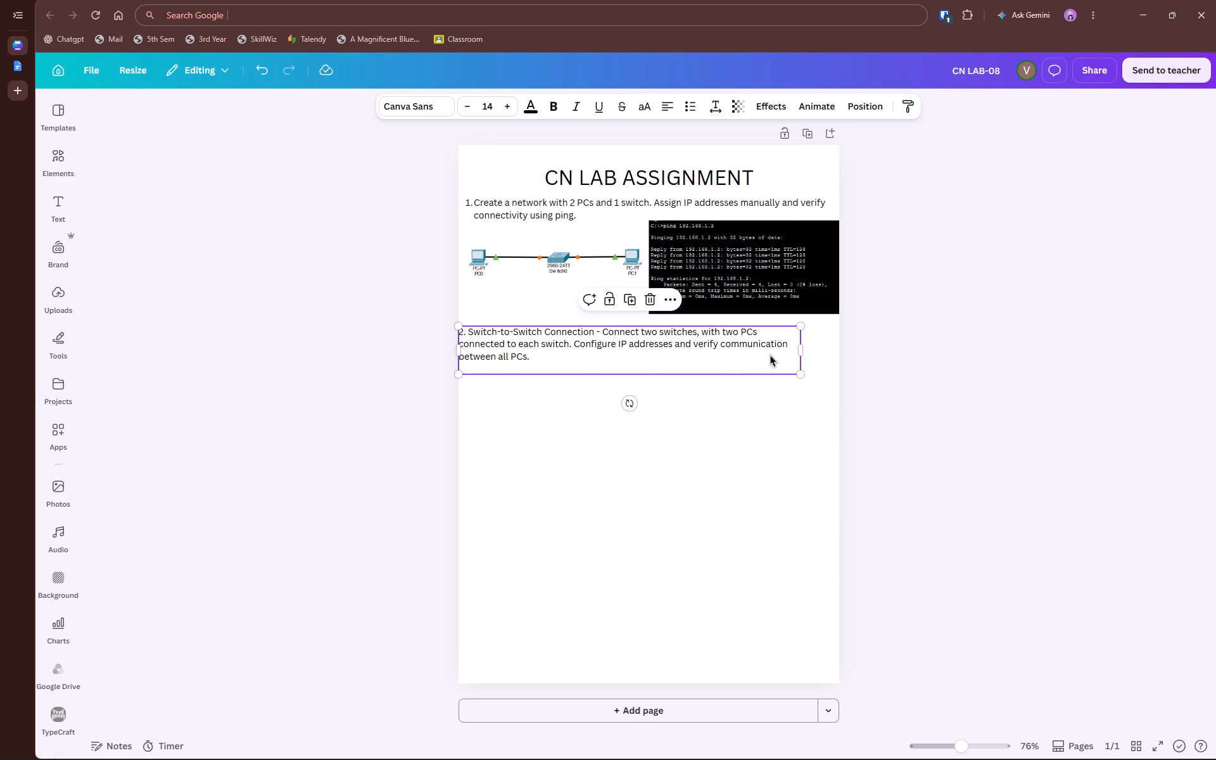
Widen the question 2 text box to the page's right edge.
drag(802, 346, 839, 344)
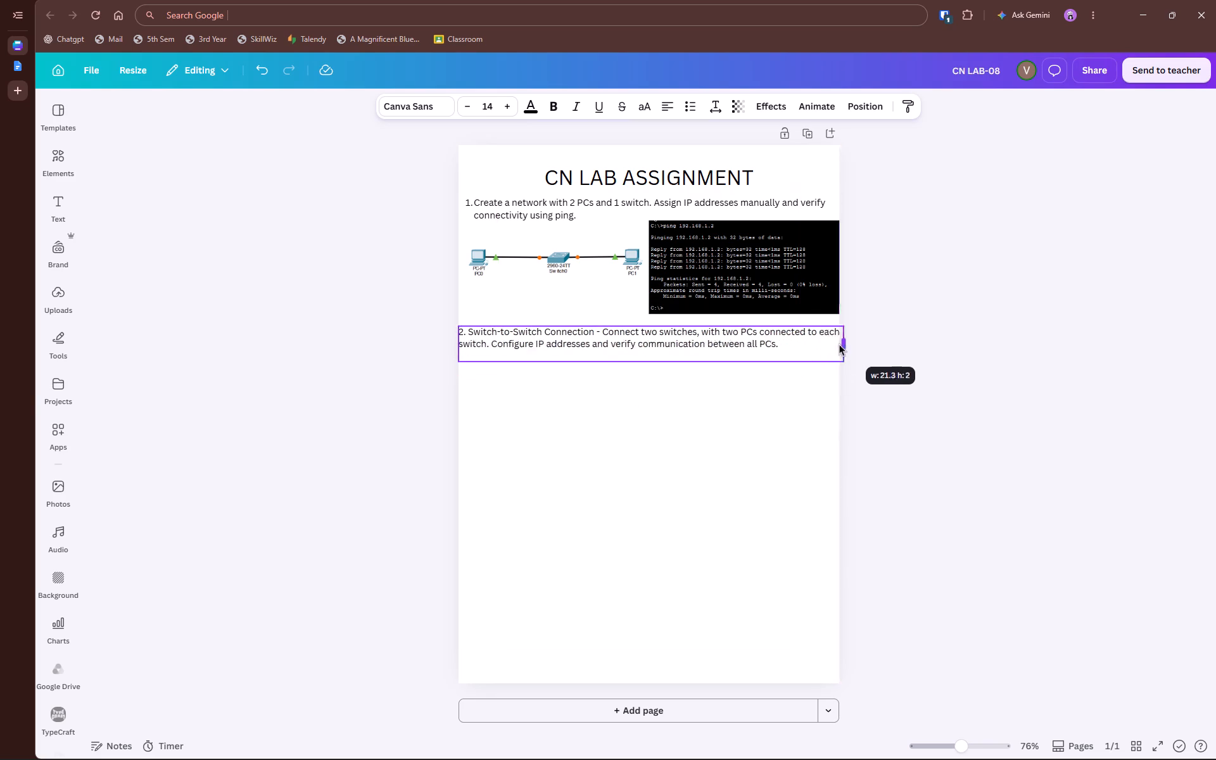
drag(839, 344, 839, 343)
click(883, 345)
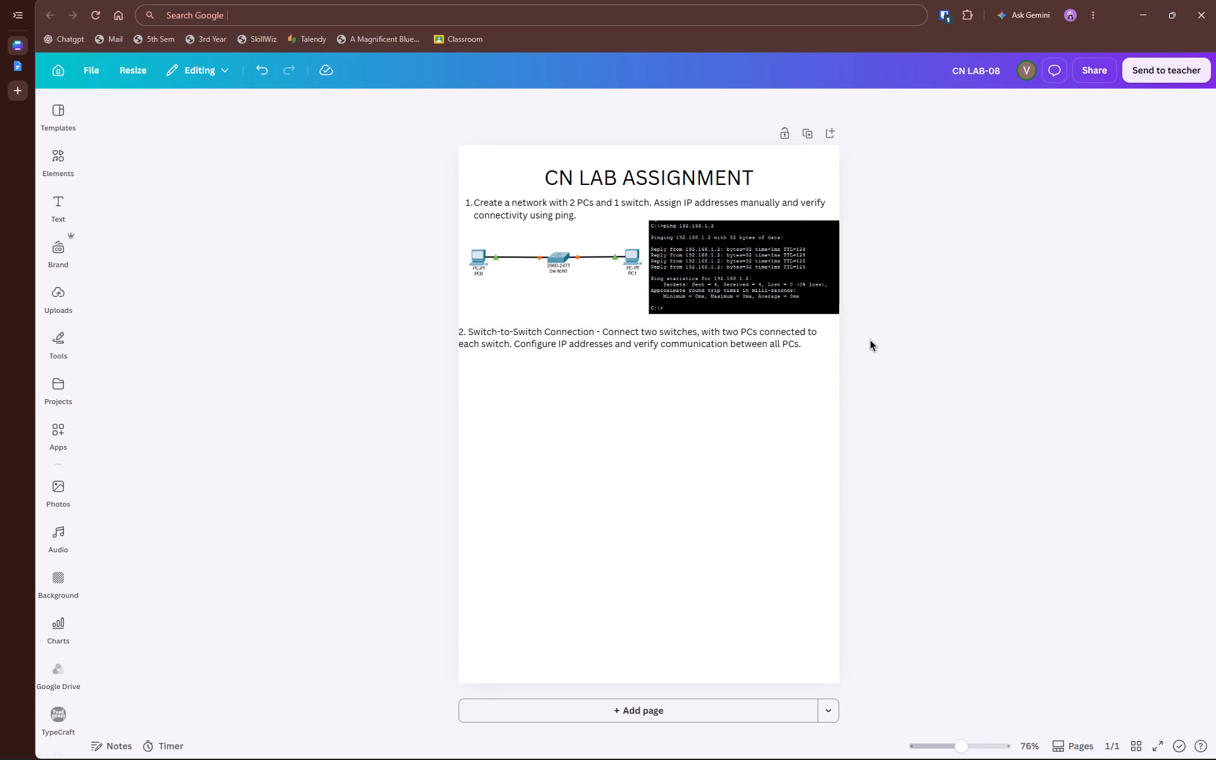
click(567, 351)
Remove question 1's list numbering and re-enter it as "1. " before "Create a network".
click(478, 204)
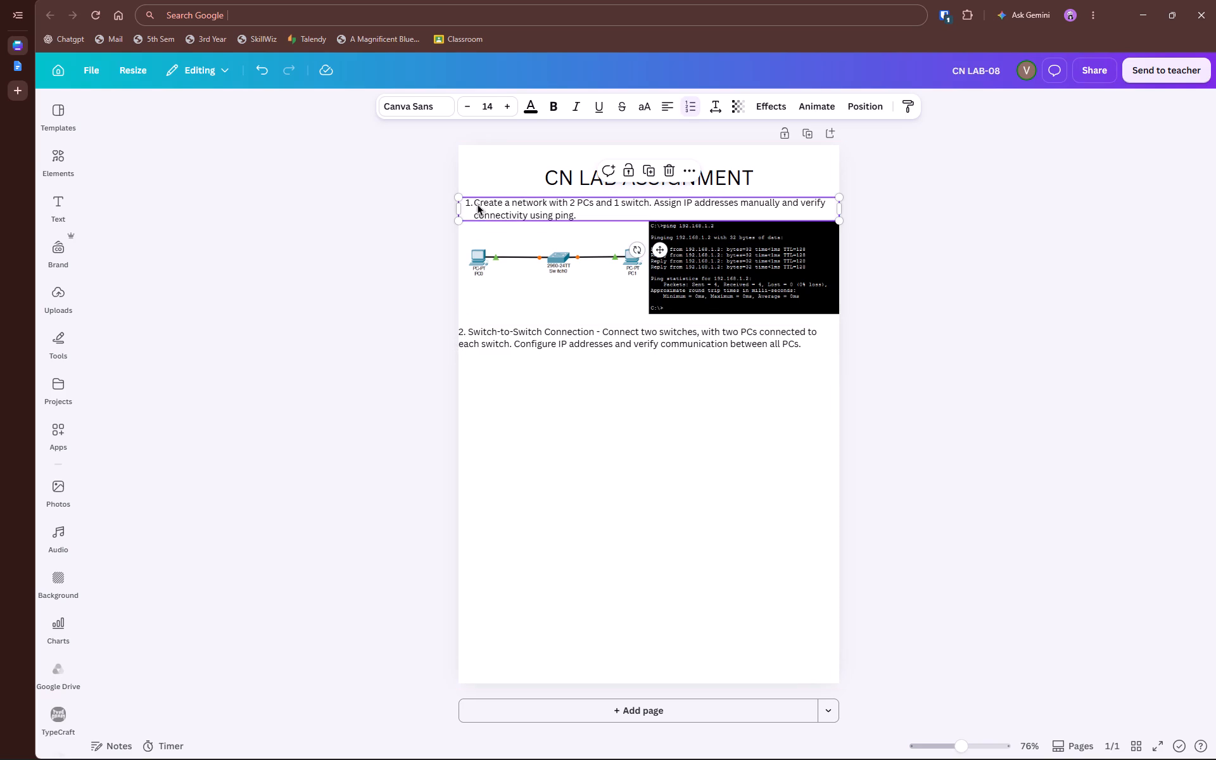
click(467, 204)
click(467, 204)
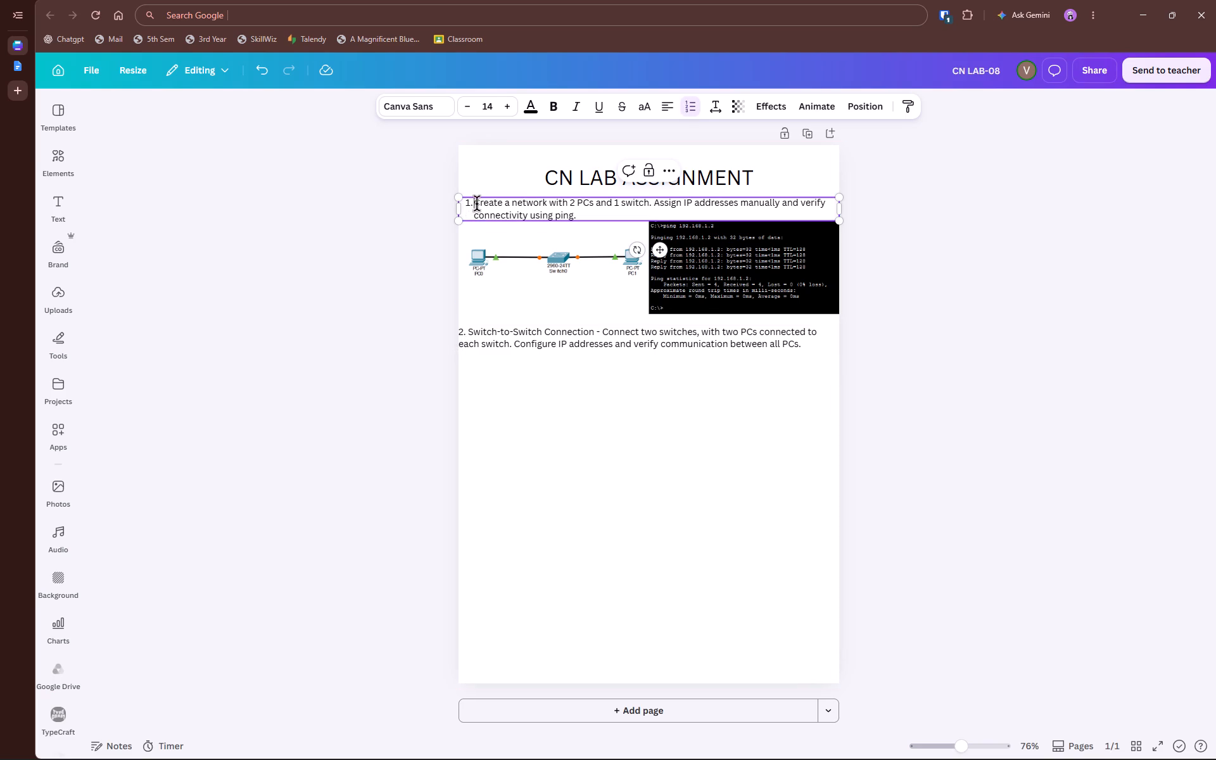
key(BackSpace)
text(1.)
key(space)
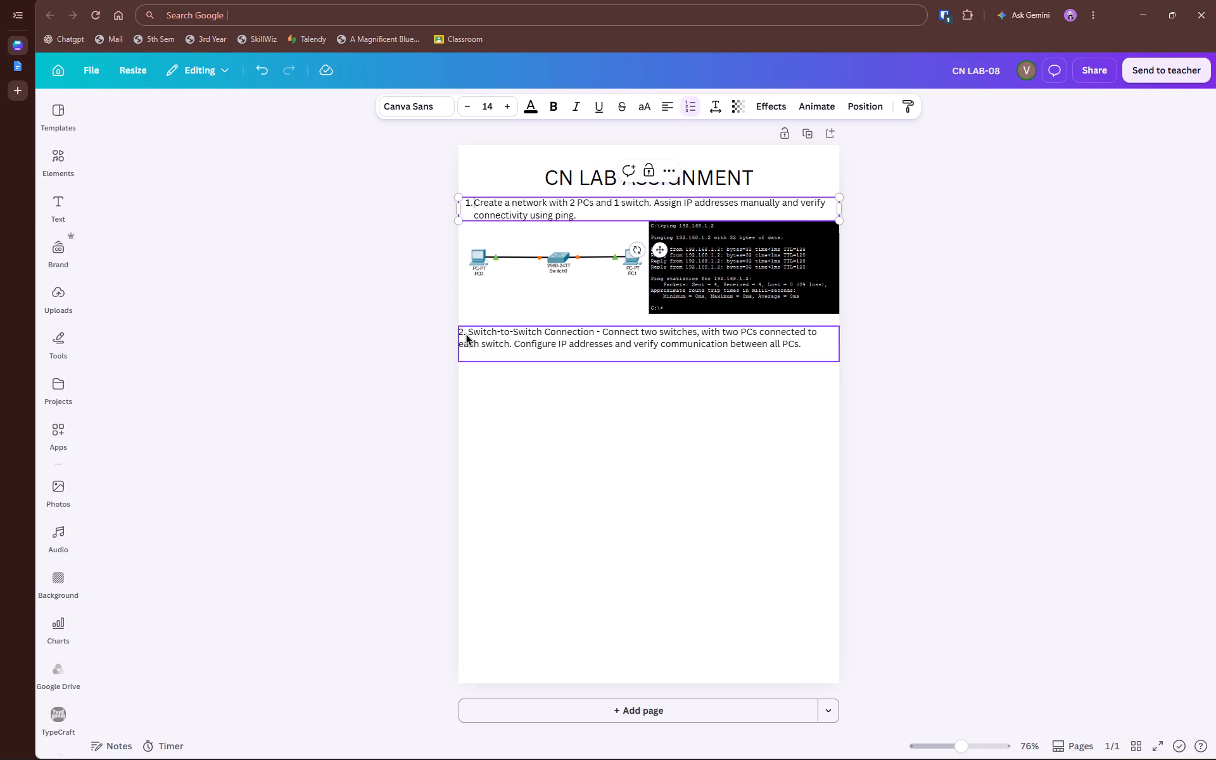
Replace question 2's plain number with a freshly entered "2. " so it becomes a numbered list item like question 1.
click(466, 334)
click(469, 334)
click(469, 334)
click(468, 332)
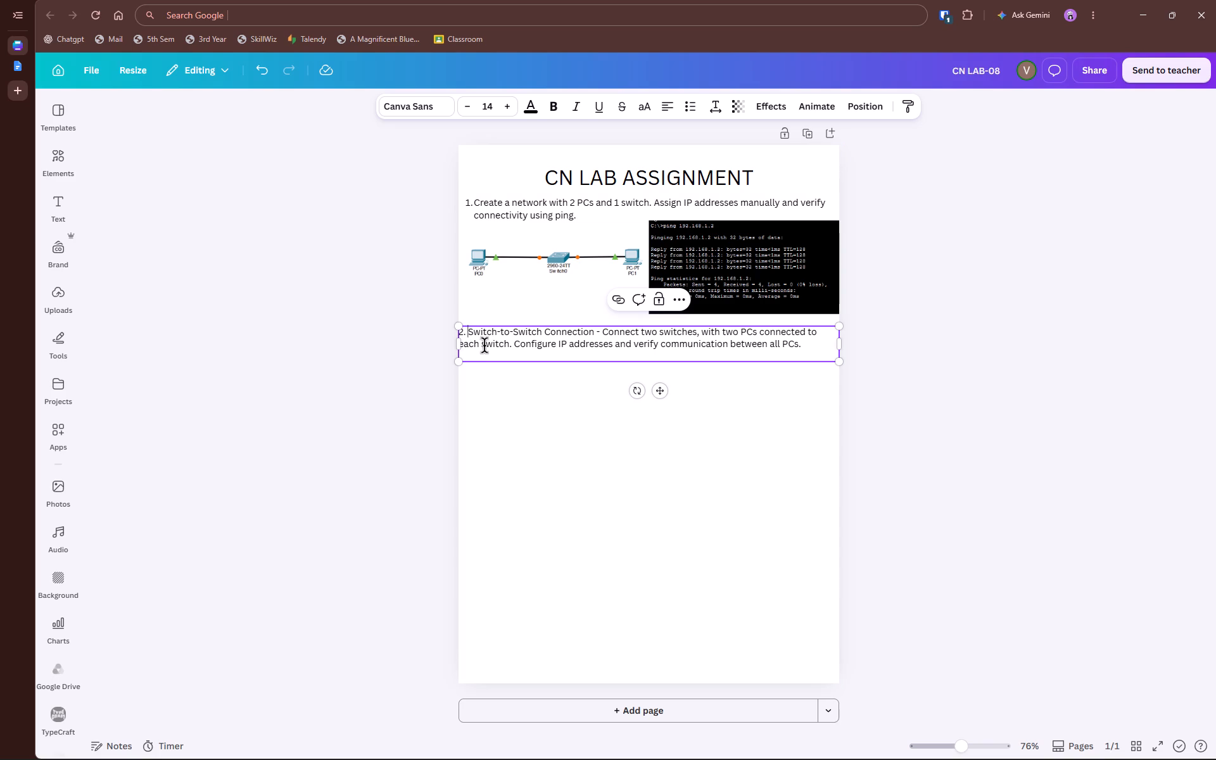
key(BackSpace)
key(BackSpace)
key(BackSpace)
text(2.)
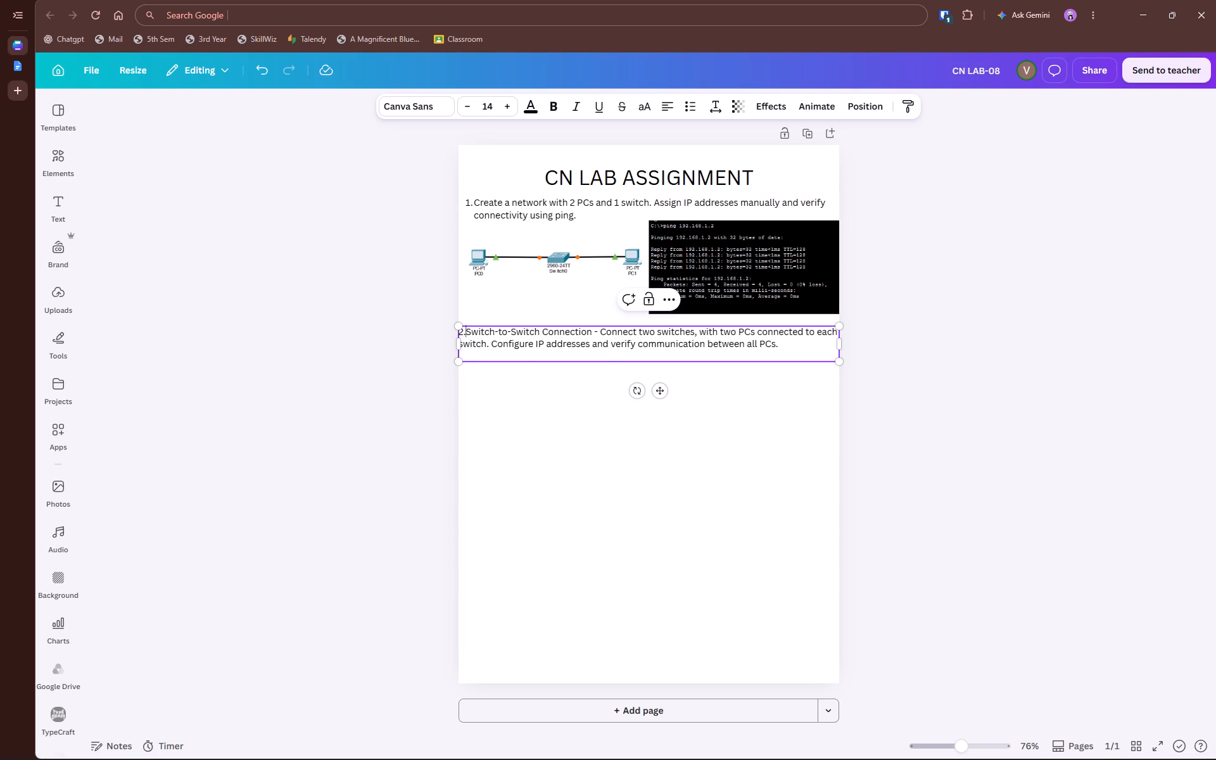
key(space)
click(519, 440)
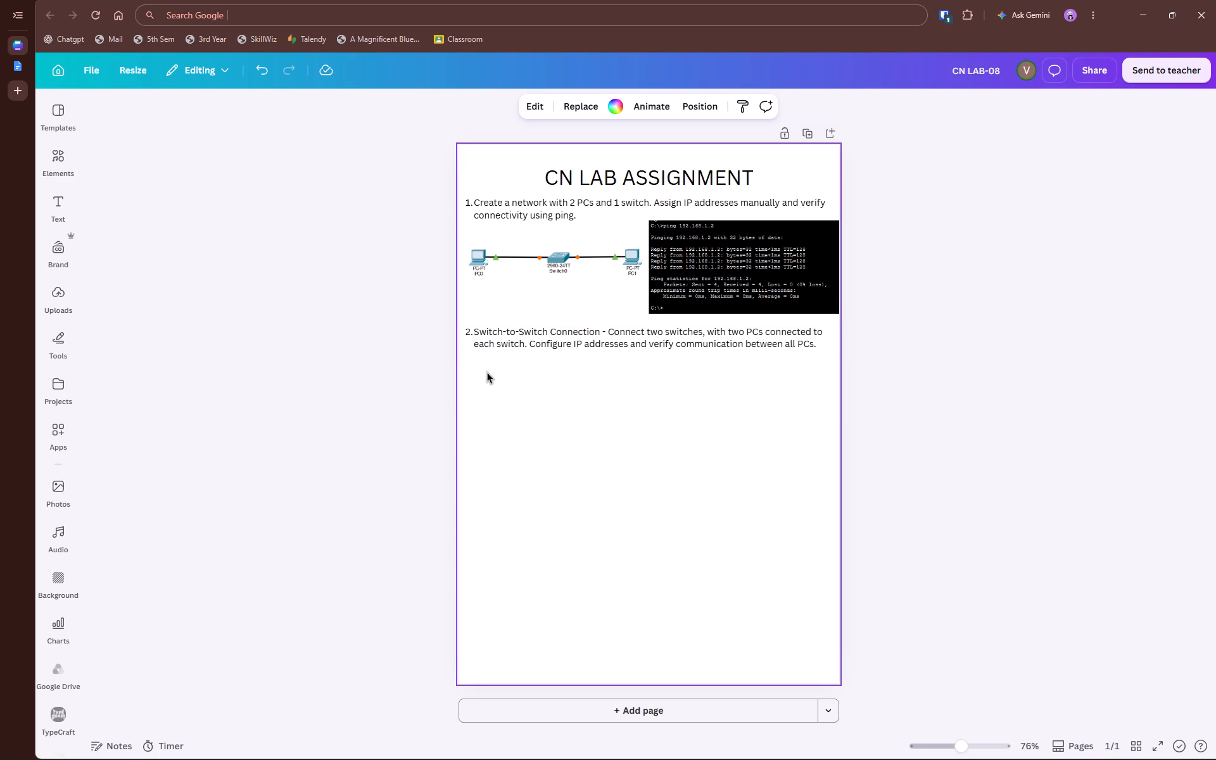
Switch to Cisco Packet Tracer.
key(alt+Tab)
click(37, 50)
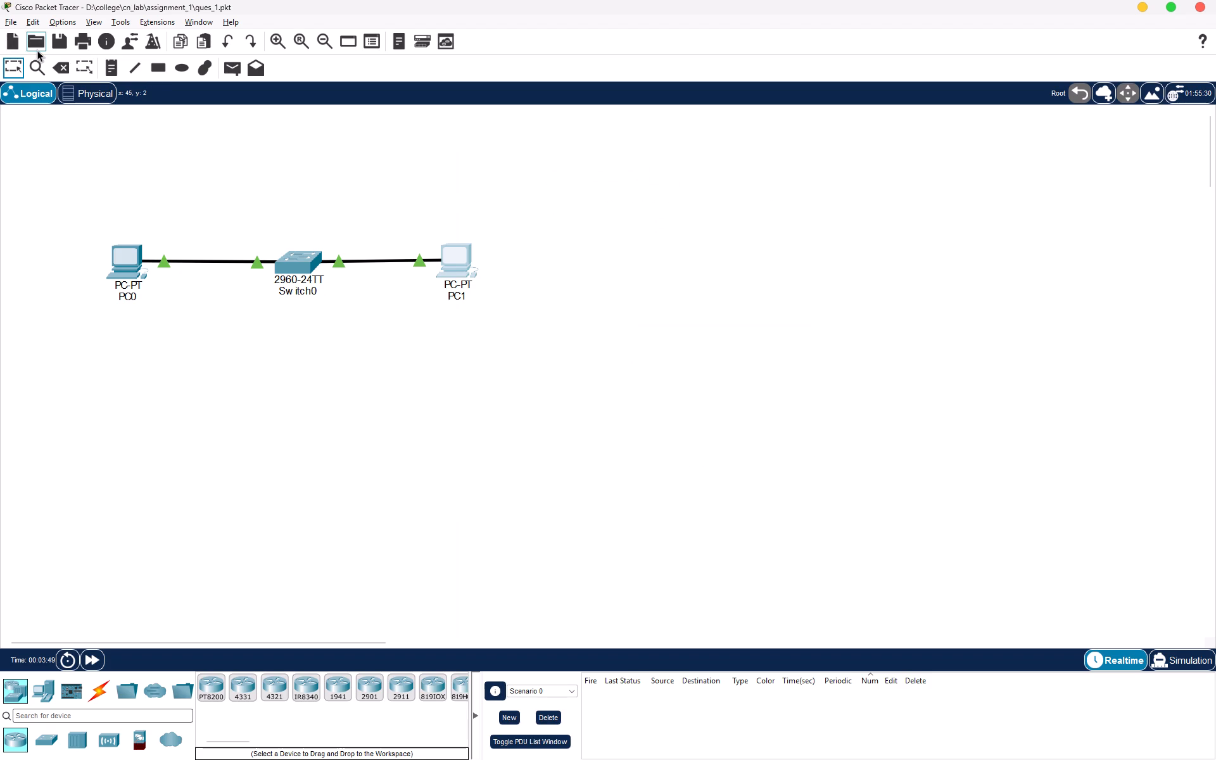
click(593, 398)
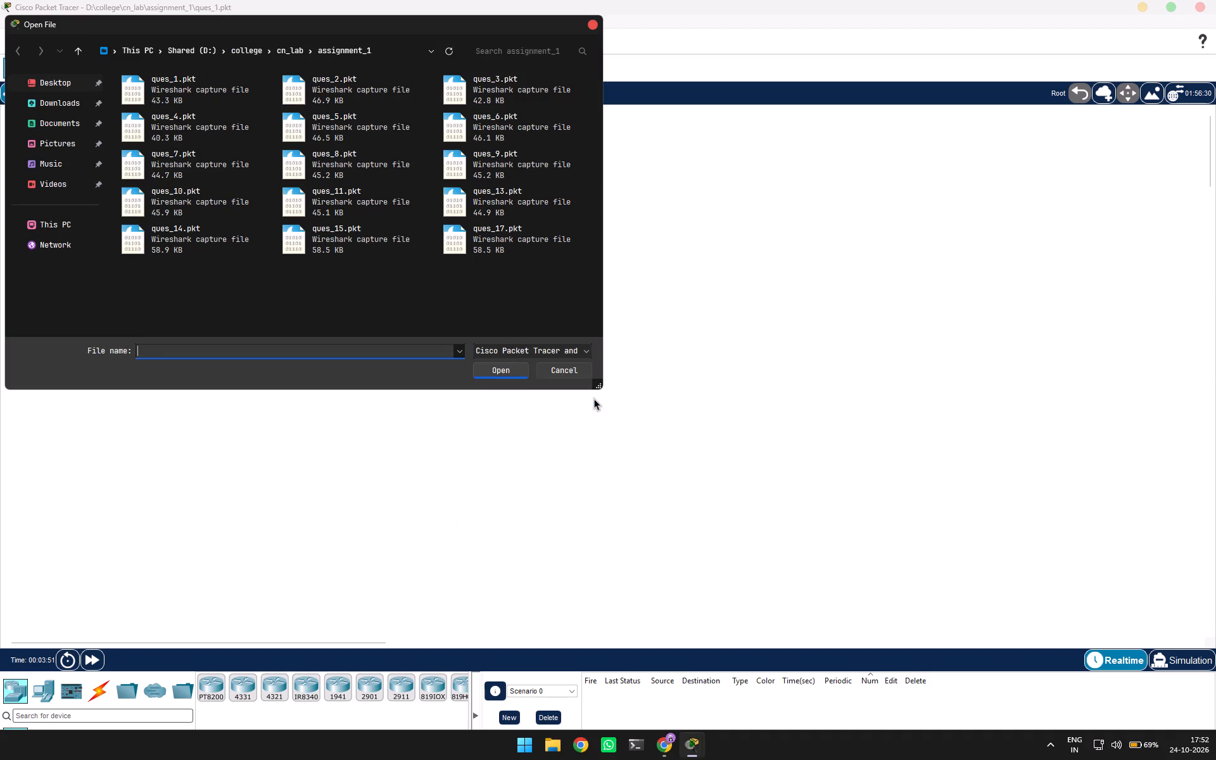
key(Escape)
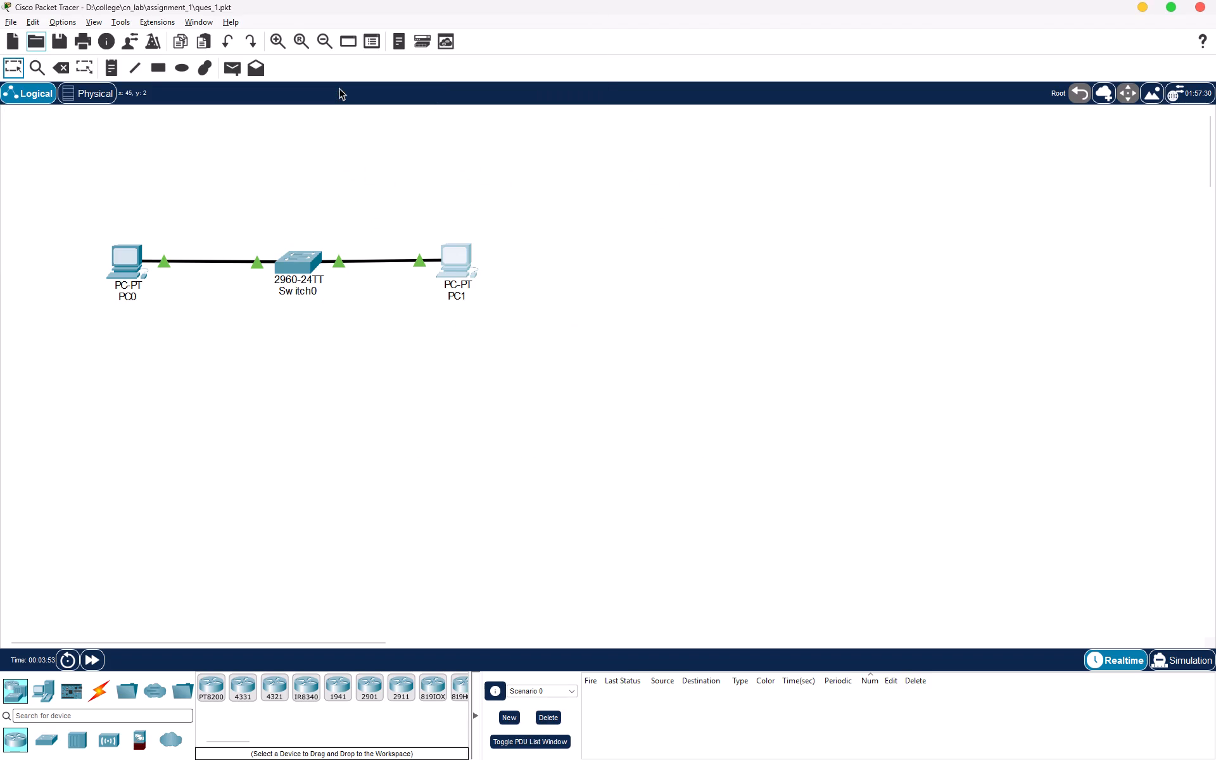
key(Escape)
Save the current ques_1.pkt network and open ques_2.pkt from the assignment_1 folder.
key(ctrl+s)
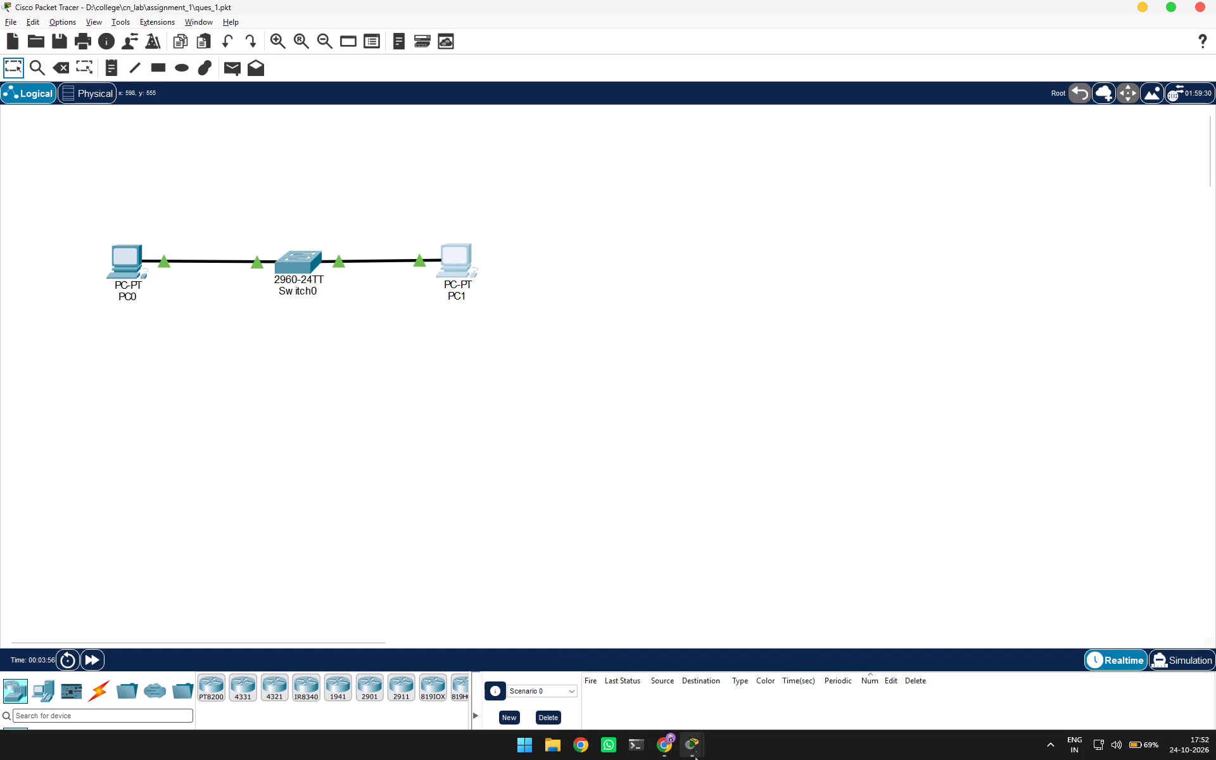
click(769, 636)
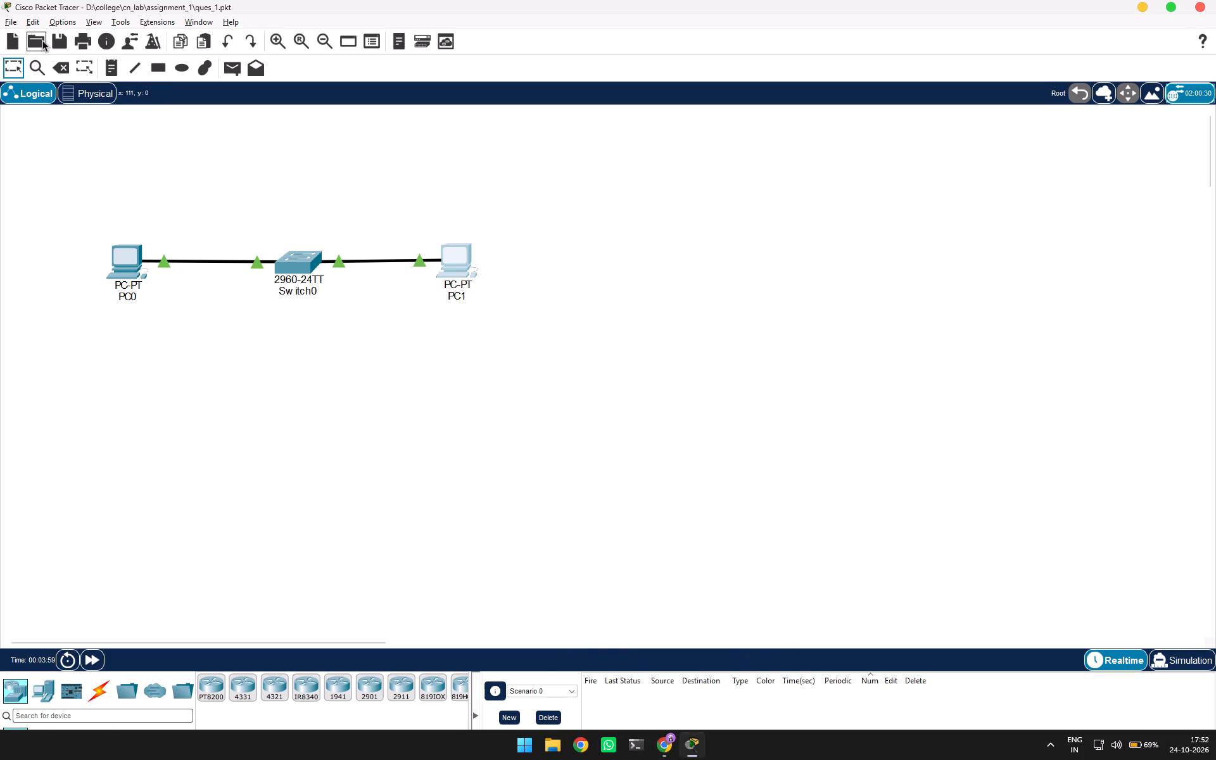
click(32, 34)
click(621, 401)
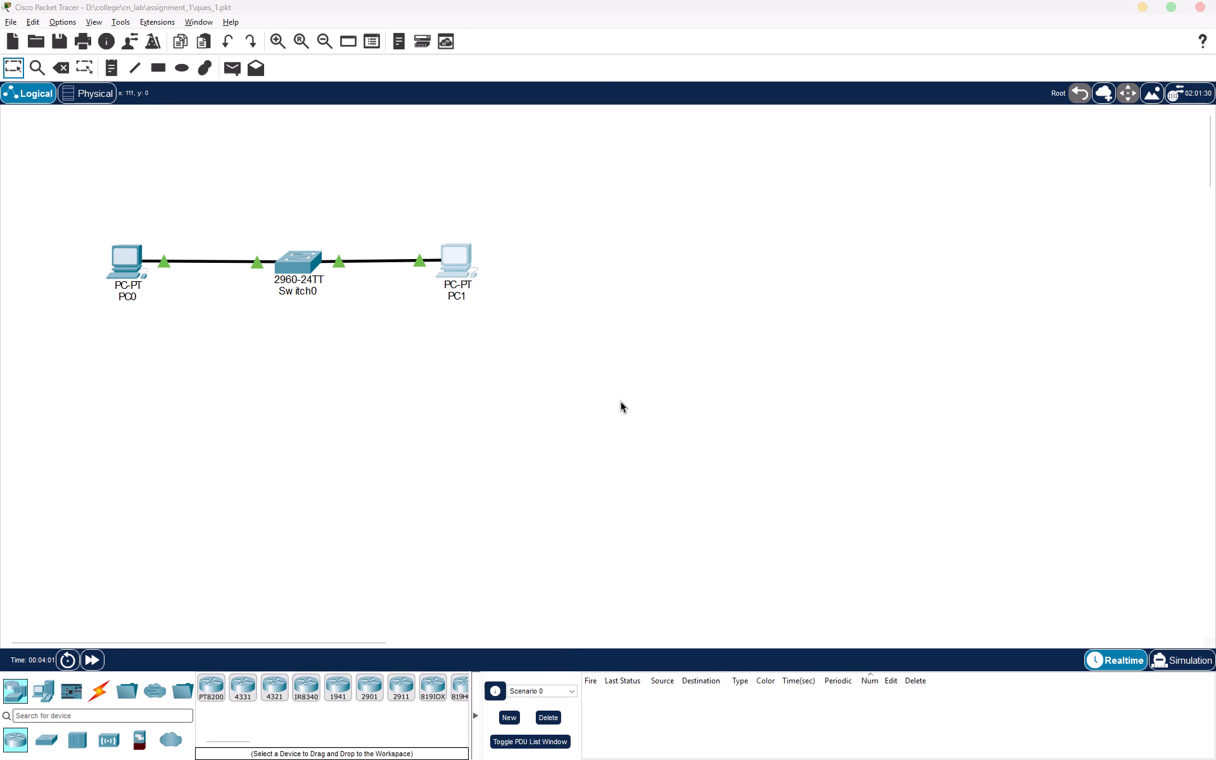
double_click(336, 98)
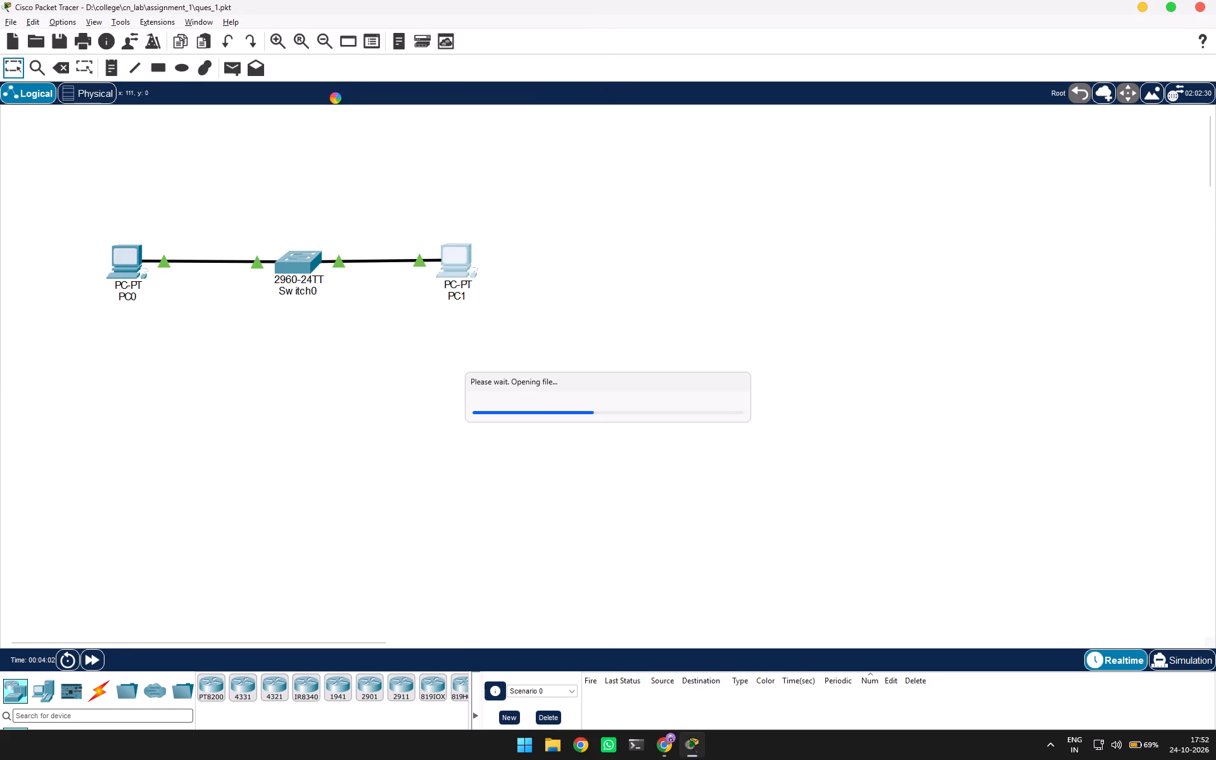
Take a screen snip of the ques_2 topology, covering both switches and all four PCs.
drag(229, 191, 327, 176)
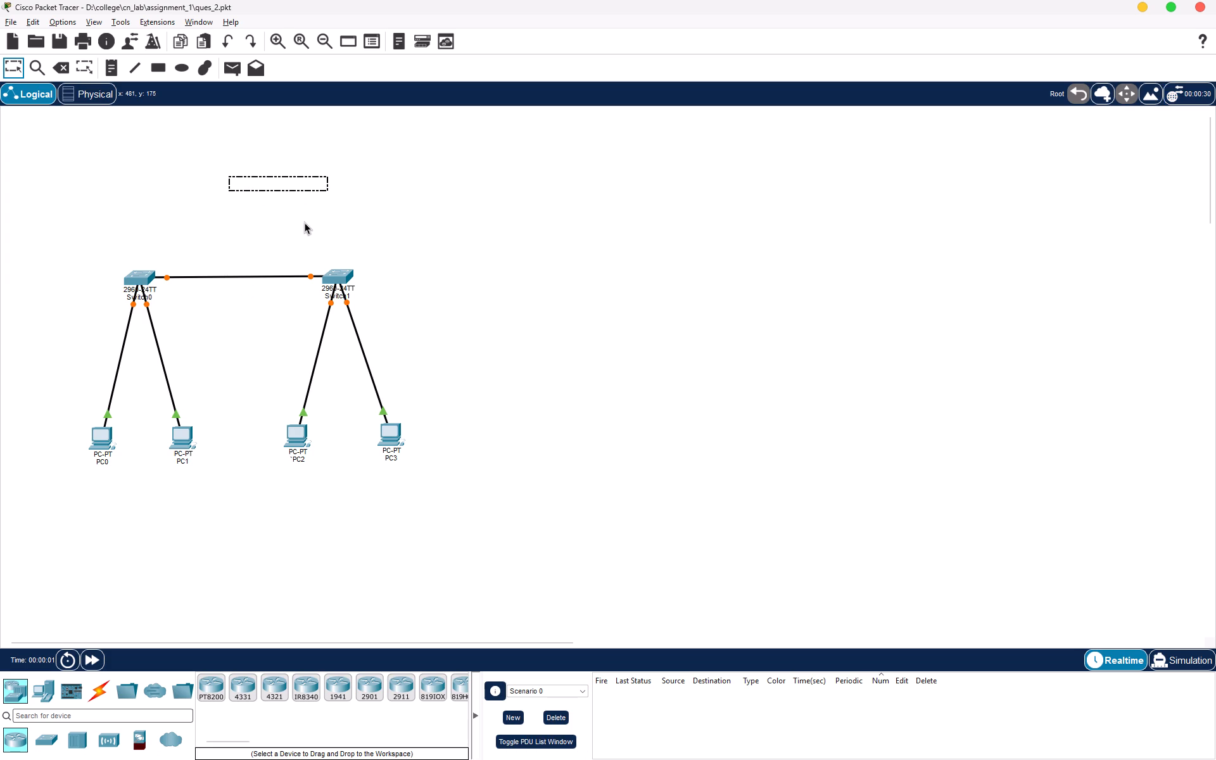
ctrl+scroll(305, 222, up, 2)
ctrl+scroll(305, 222, down, 1)
drag(306, 225, 336, 179)
scroll(495, 206, down, 1)
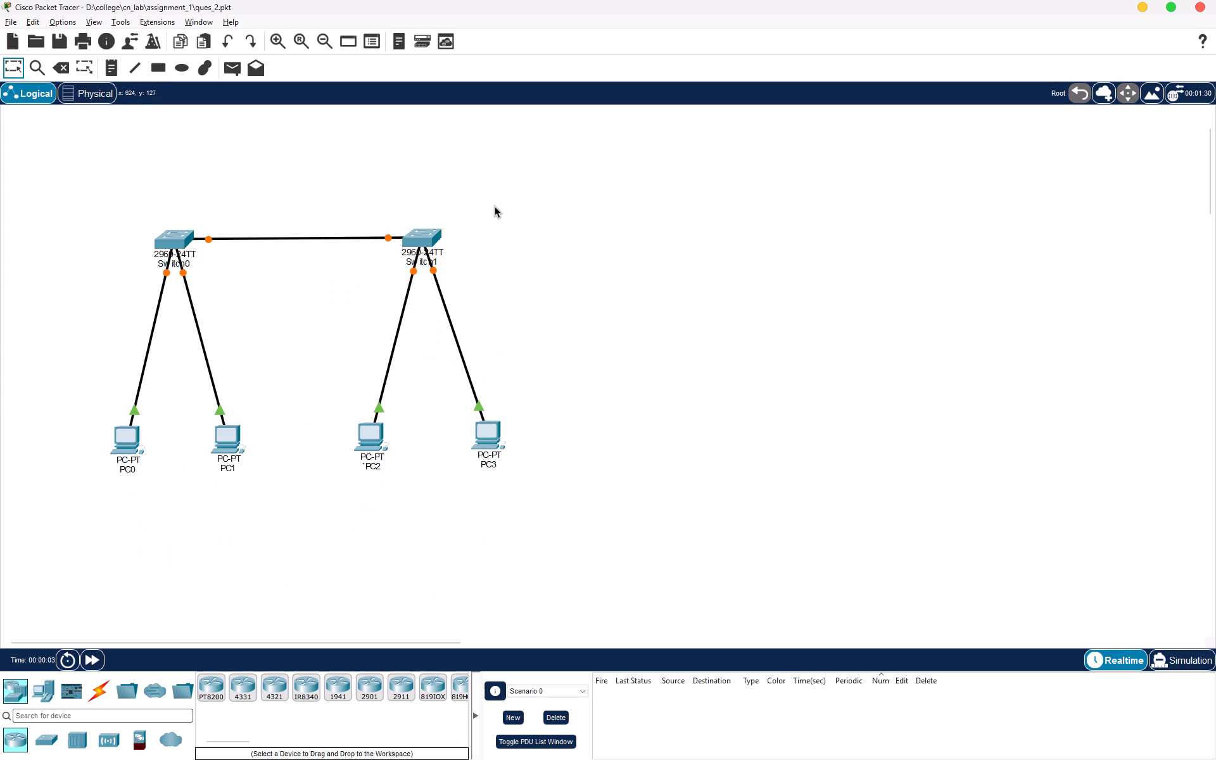
scroll(521, 224, up, 1)
scroll(521, 224, down, 1)
key(shift+super+s)
drag(60, 186, 134, 282)
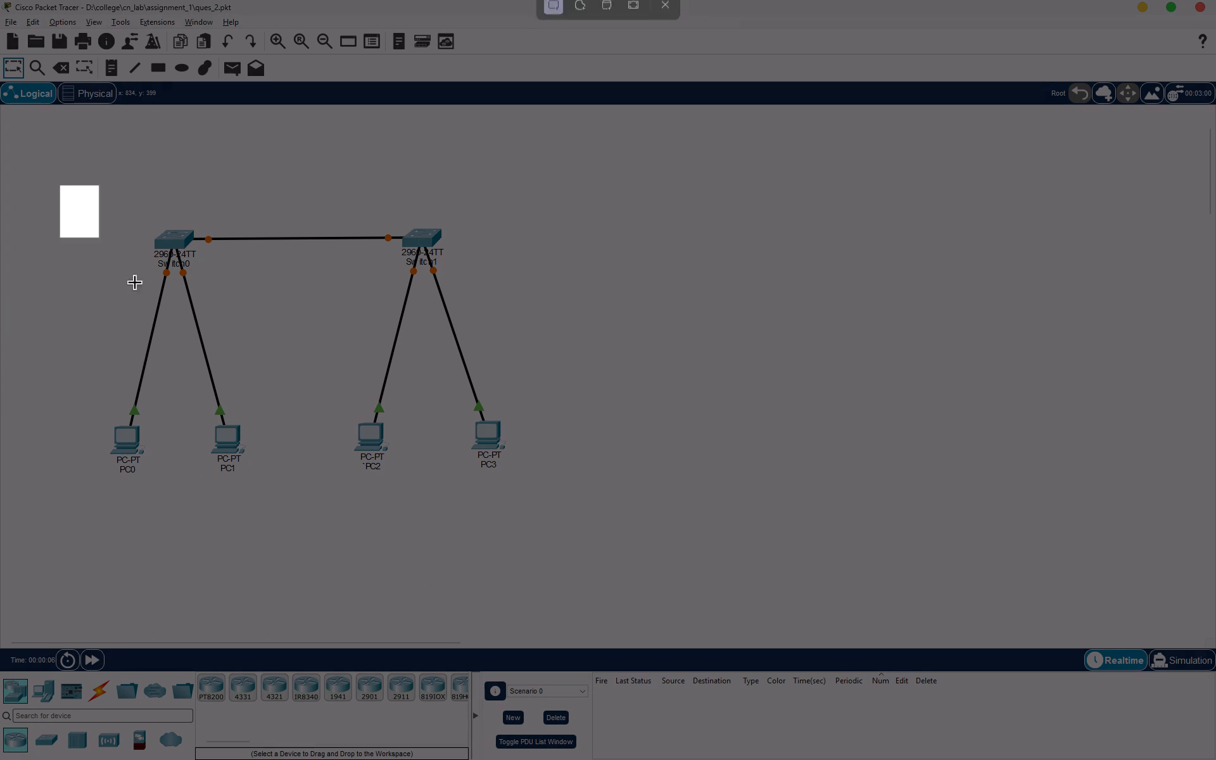
drag(134, 282, 543, 503)
Switch to the CN LAB-08 design in Canva, paste the topology snip and place it under question 2 at the page's left edge.
key(alt+Tab)
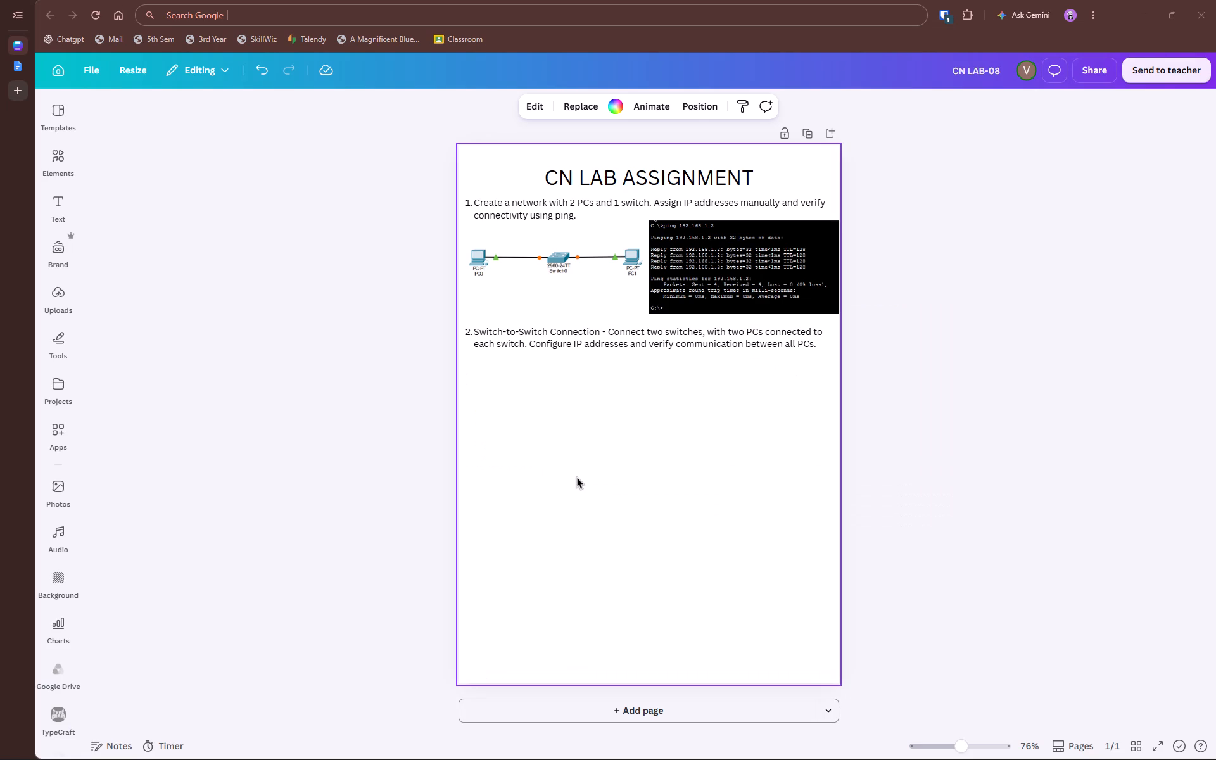
key(ctrl+v)
drag(647, 433, 583, 457)
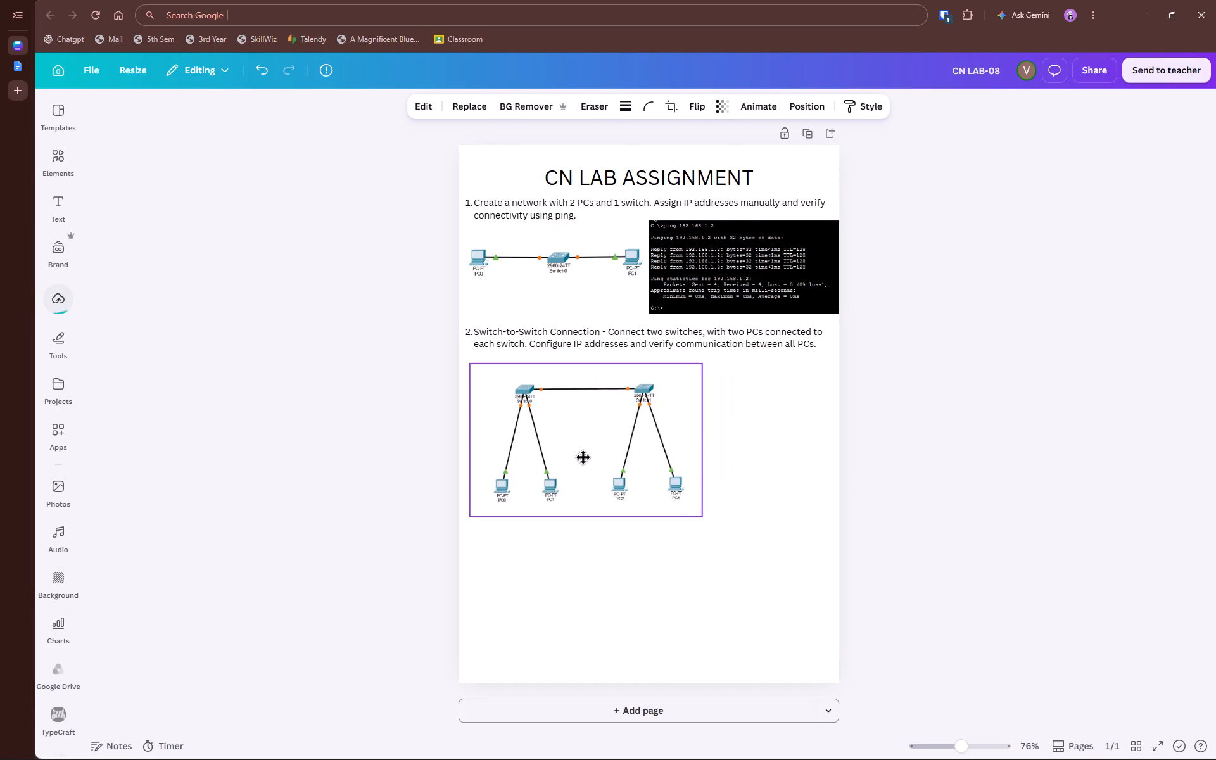
drag(583, 457, 575, 451)
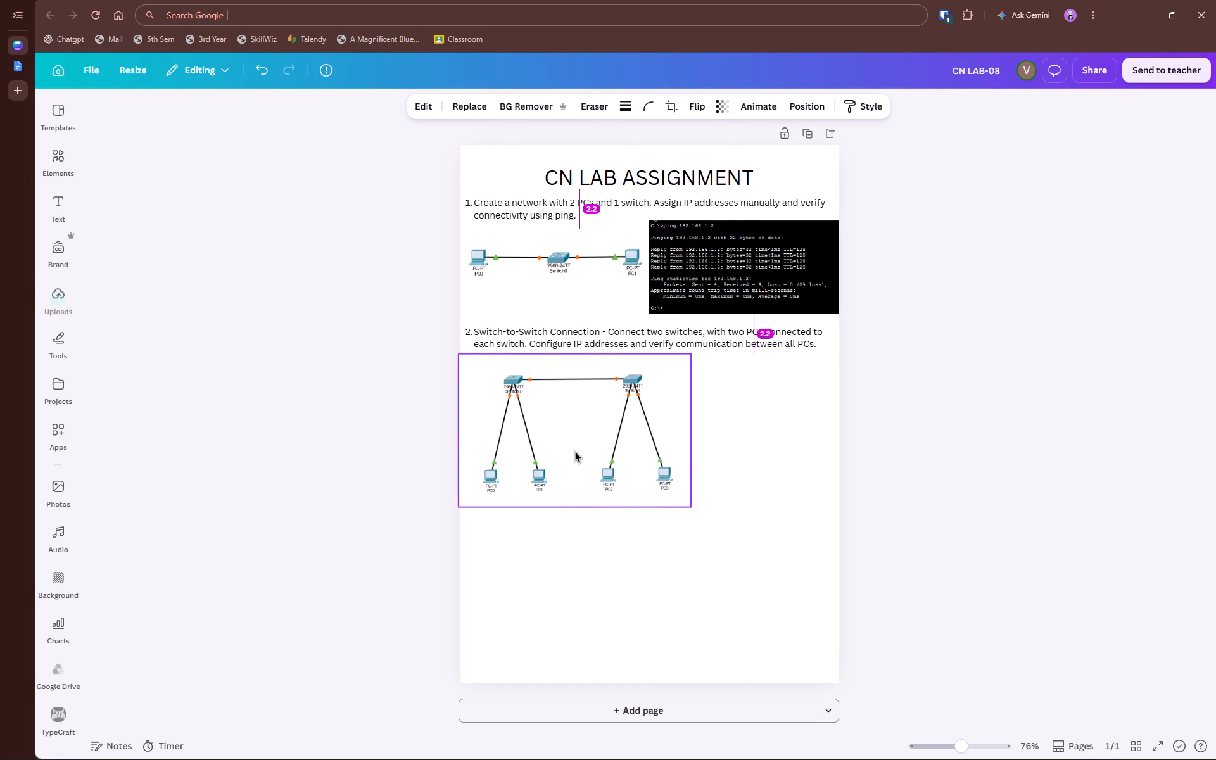
Crop the blank margins off the topology image's right, left and top sides and move it closer to the page's left edge below question 2.
drag(688, 428, 681, 428)
drag(460, 429, 474, 429)
drag(572, 355, 571, 361)
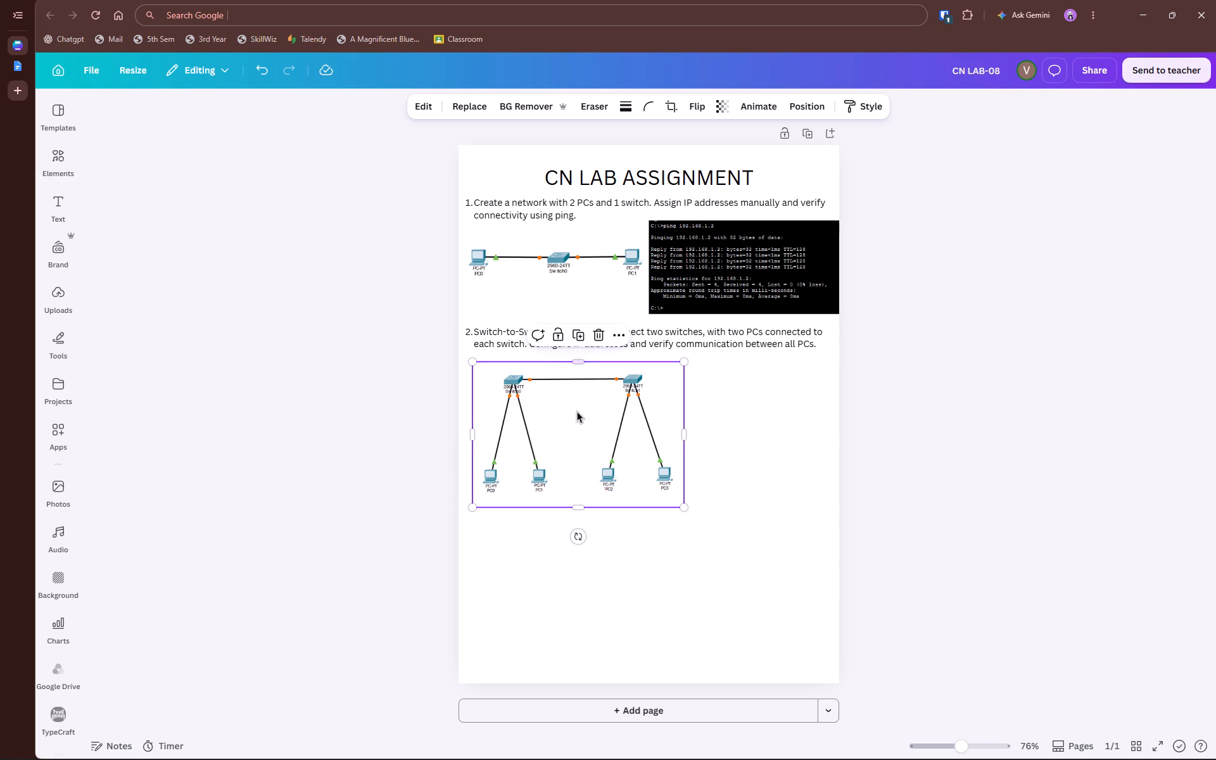
drag(577, 411, 565, 405)
click(752, 408)
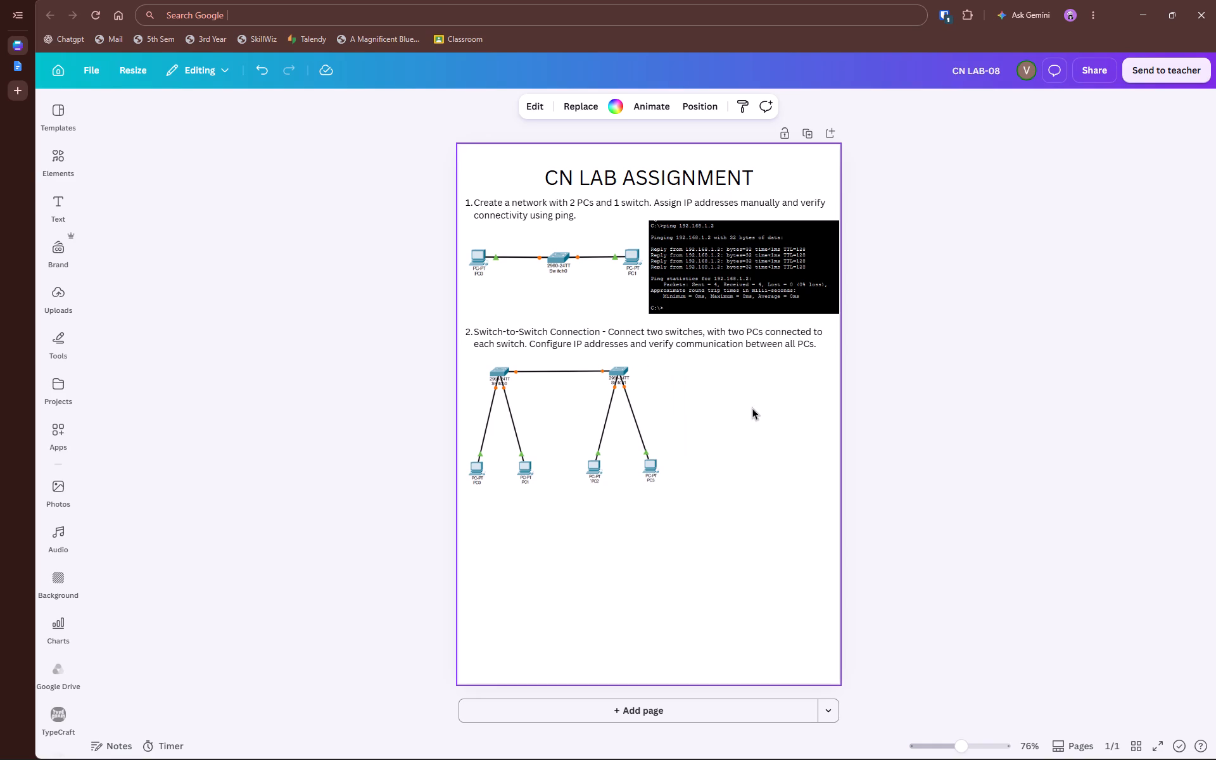
Switch to Packet Tracer and send a simple PDU from PC0 to PC3 in the ques_2 network.
key(alt+Tab)
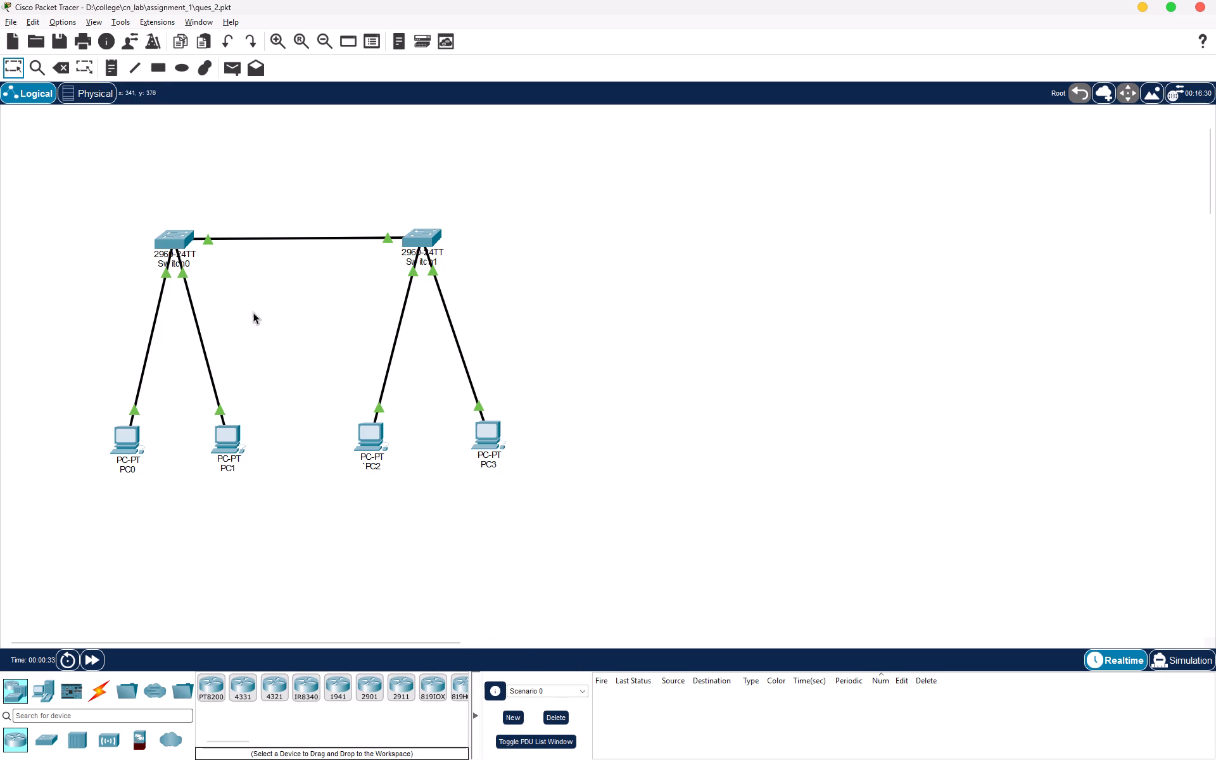
click(221, 68)
click(136, 450)
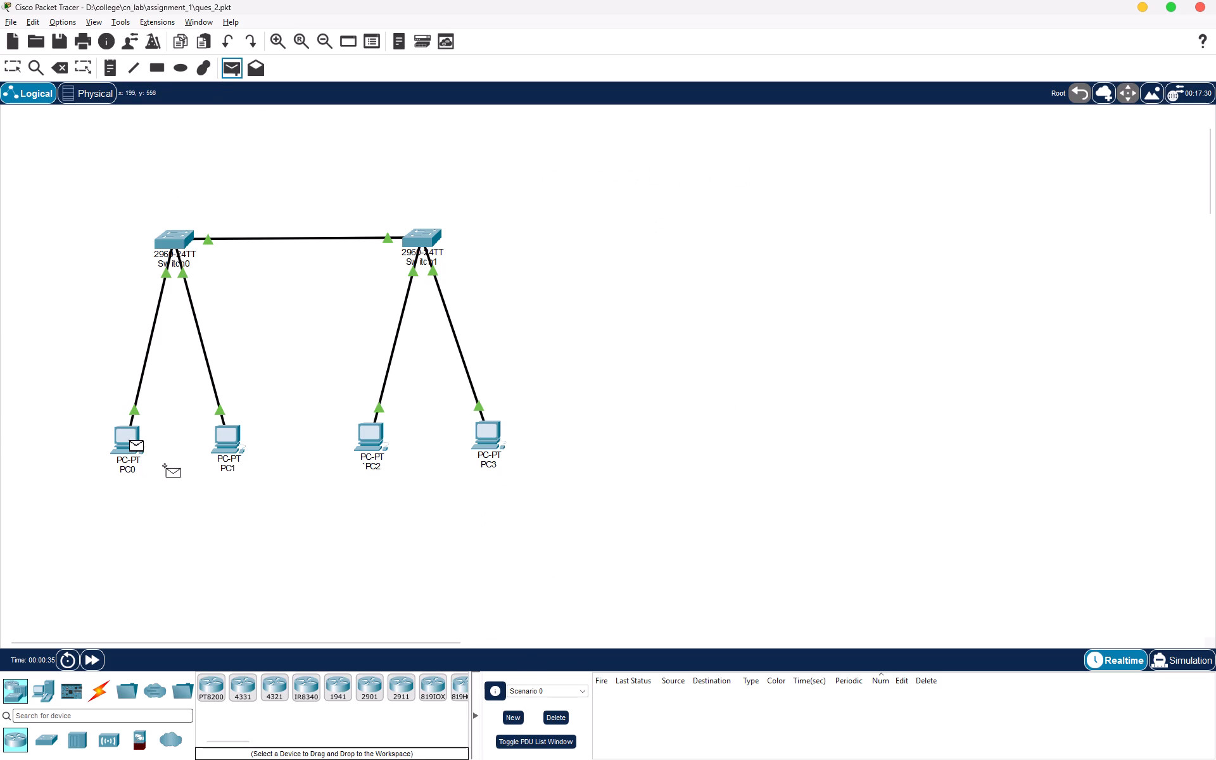
click(495, 457)
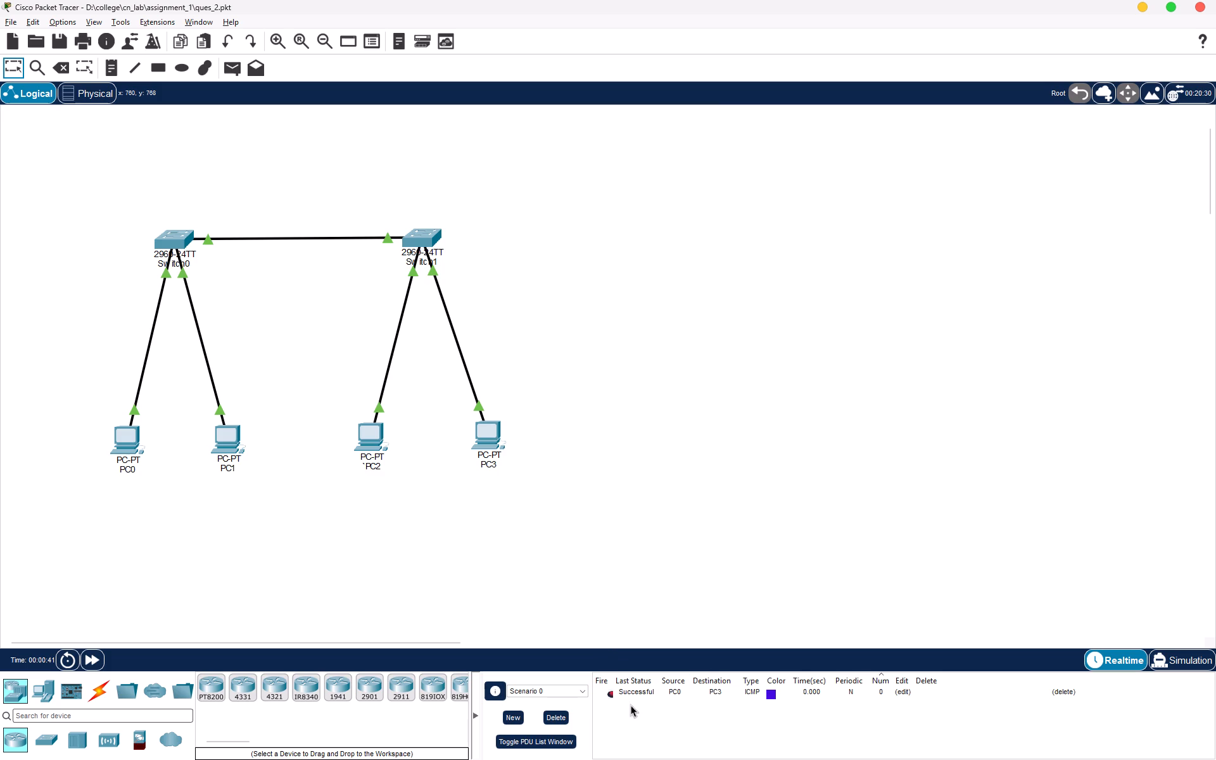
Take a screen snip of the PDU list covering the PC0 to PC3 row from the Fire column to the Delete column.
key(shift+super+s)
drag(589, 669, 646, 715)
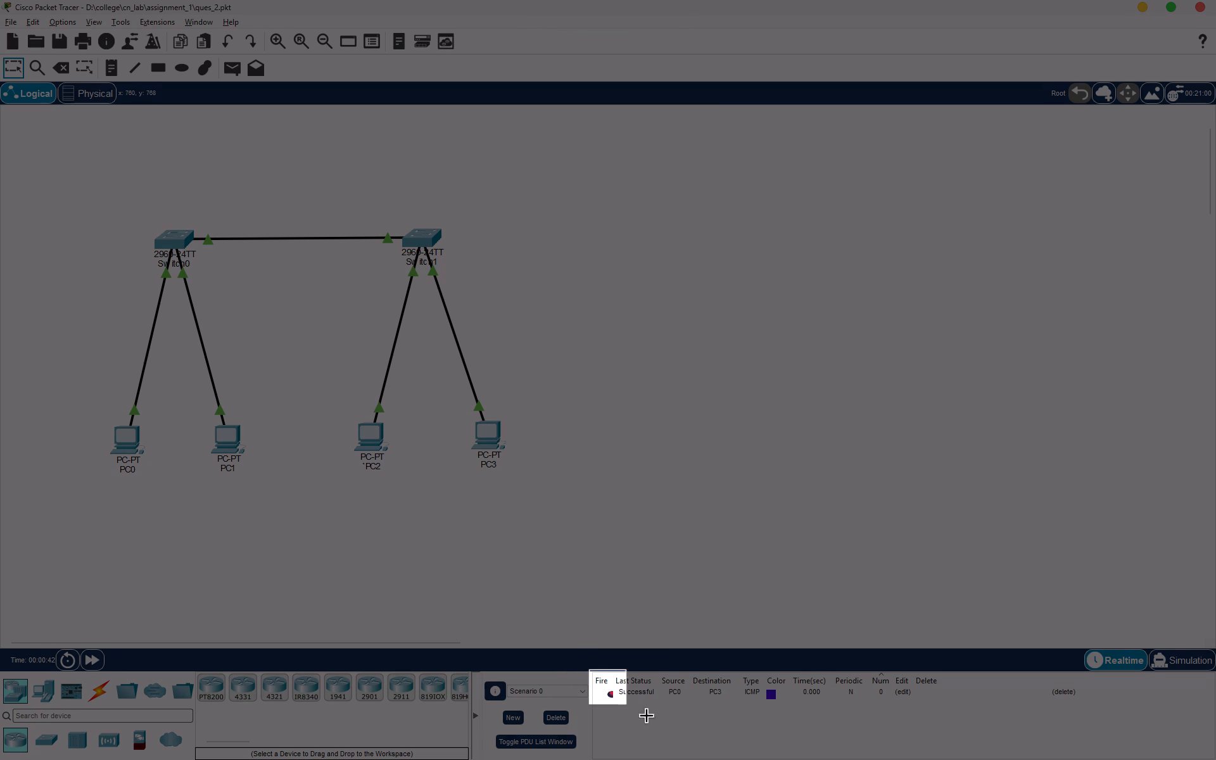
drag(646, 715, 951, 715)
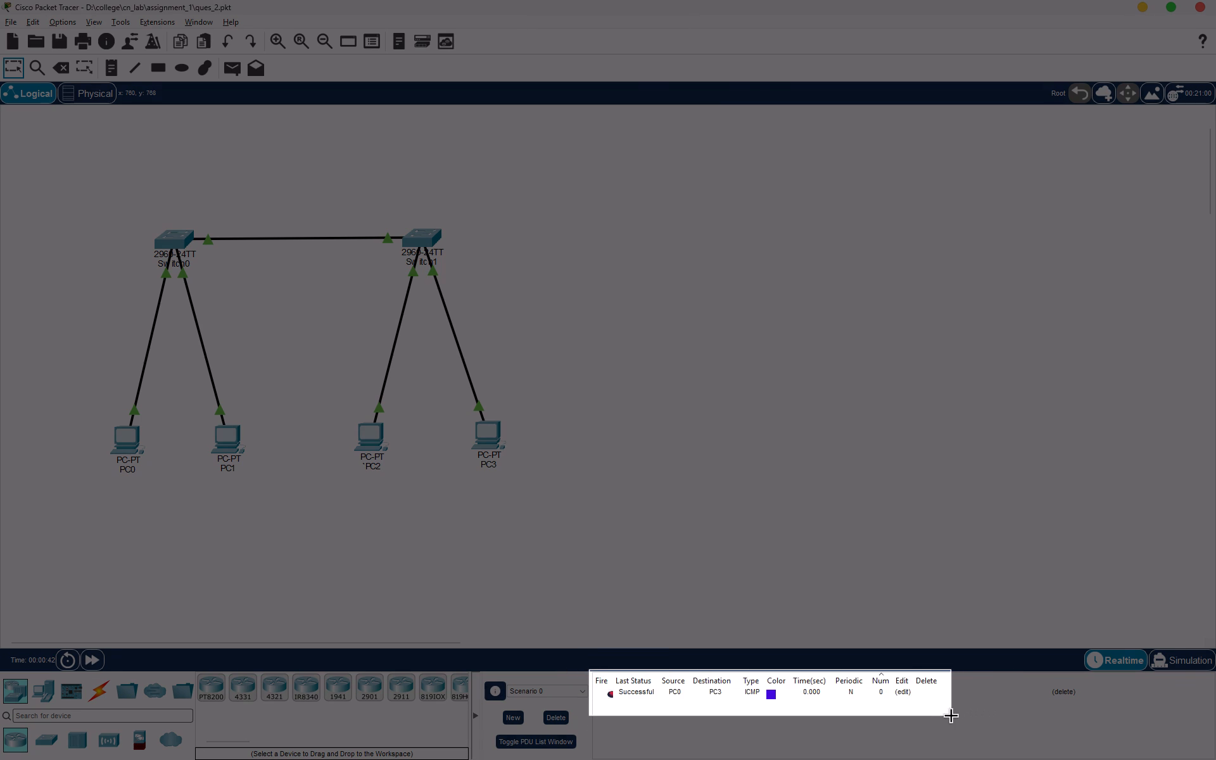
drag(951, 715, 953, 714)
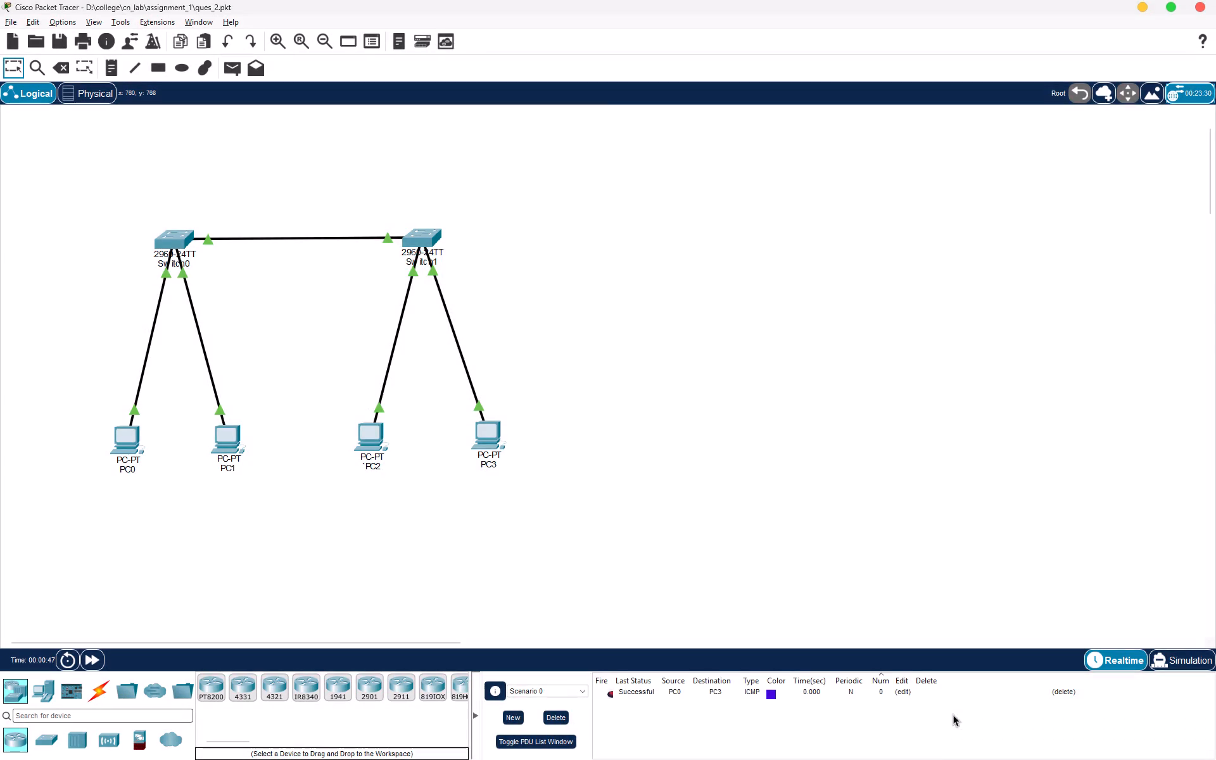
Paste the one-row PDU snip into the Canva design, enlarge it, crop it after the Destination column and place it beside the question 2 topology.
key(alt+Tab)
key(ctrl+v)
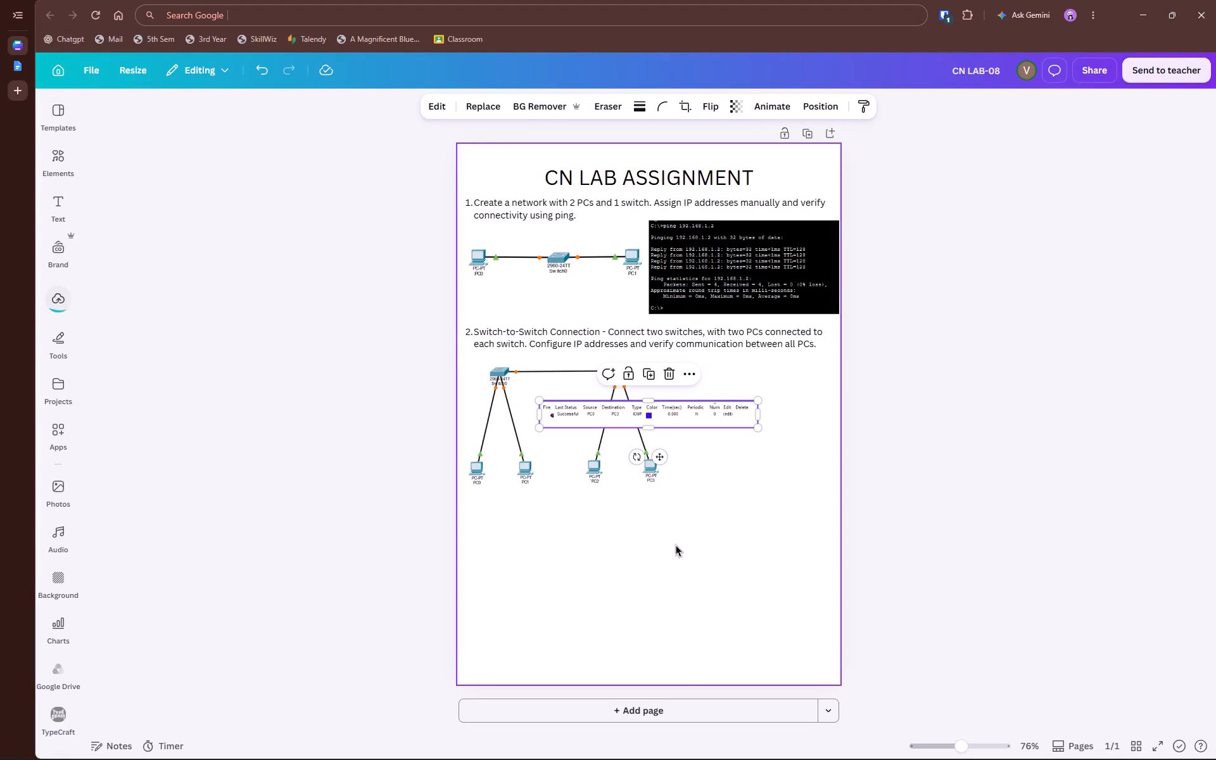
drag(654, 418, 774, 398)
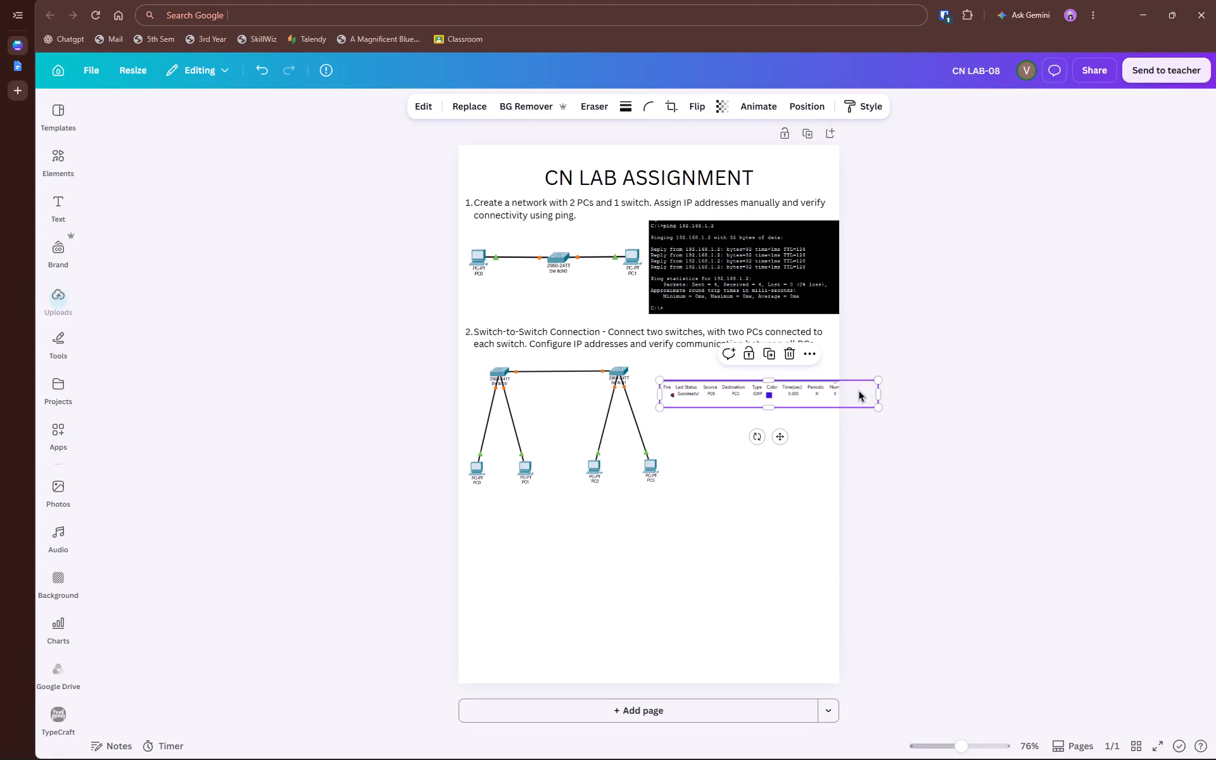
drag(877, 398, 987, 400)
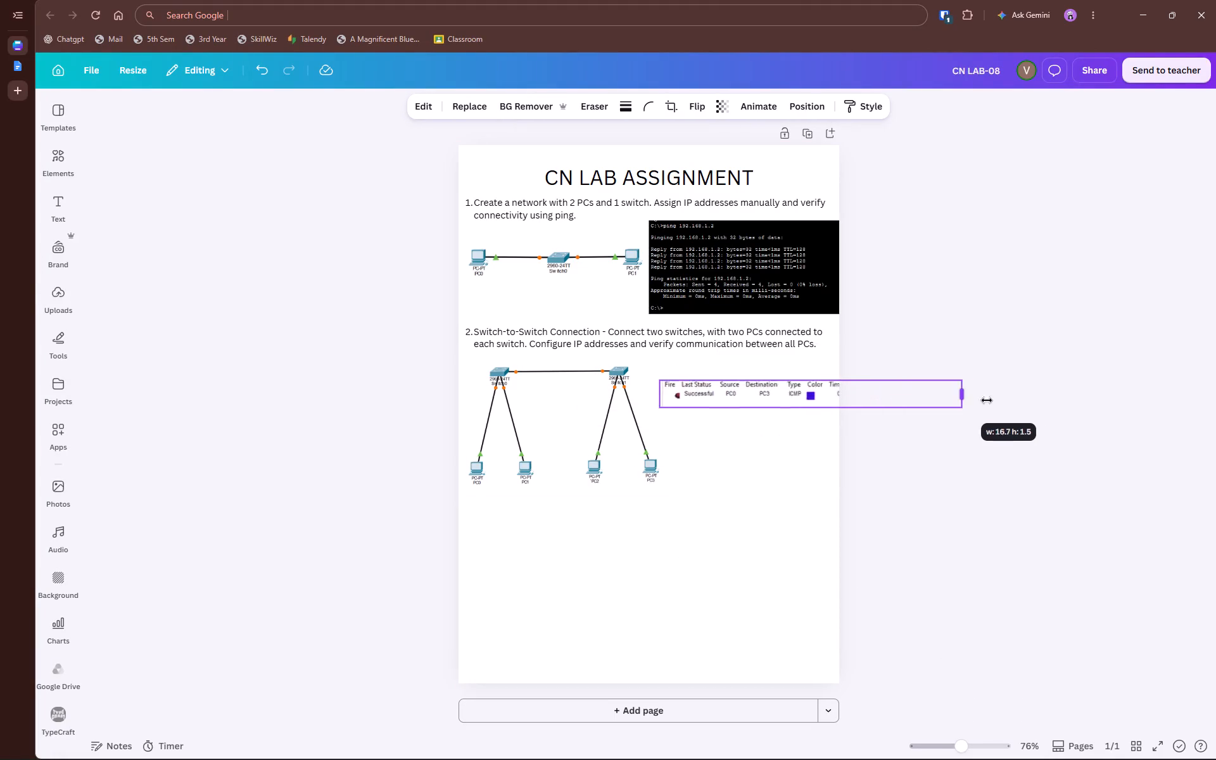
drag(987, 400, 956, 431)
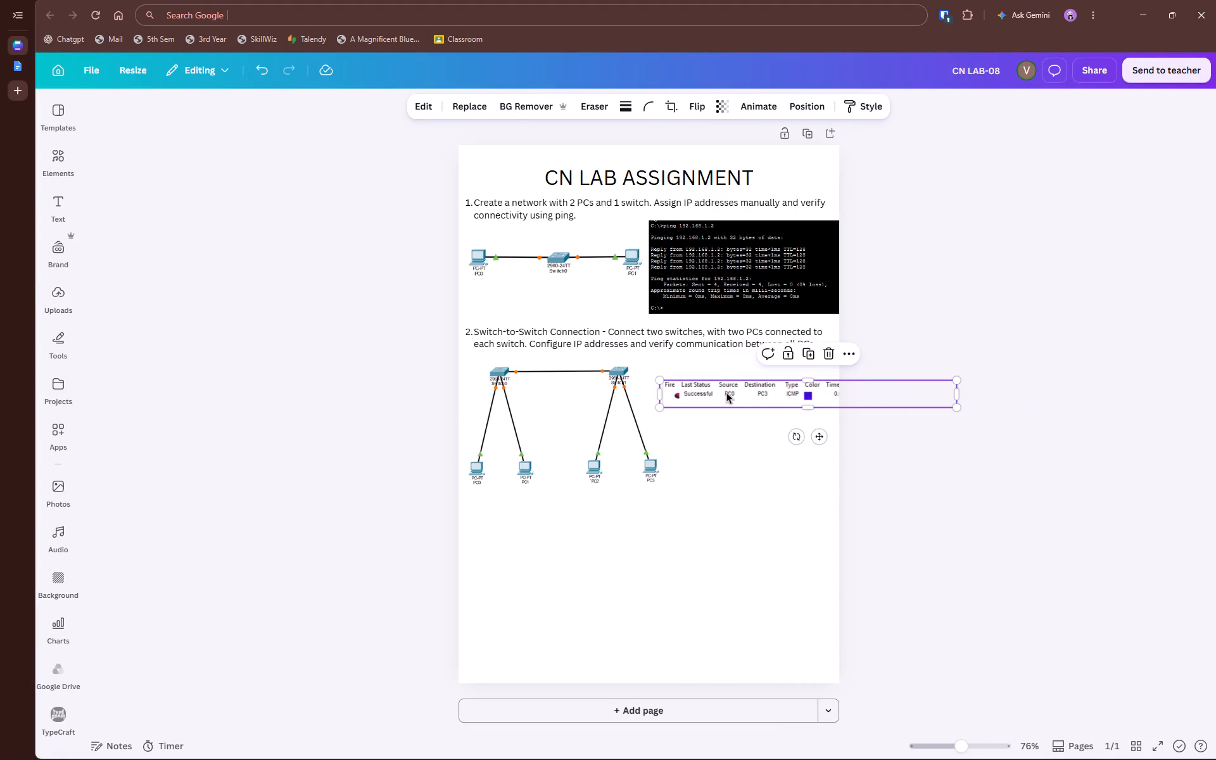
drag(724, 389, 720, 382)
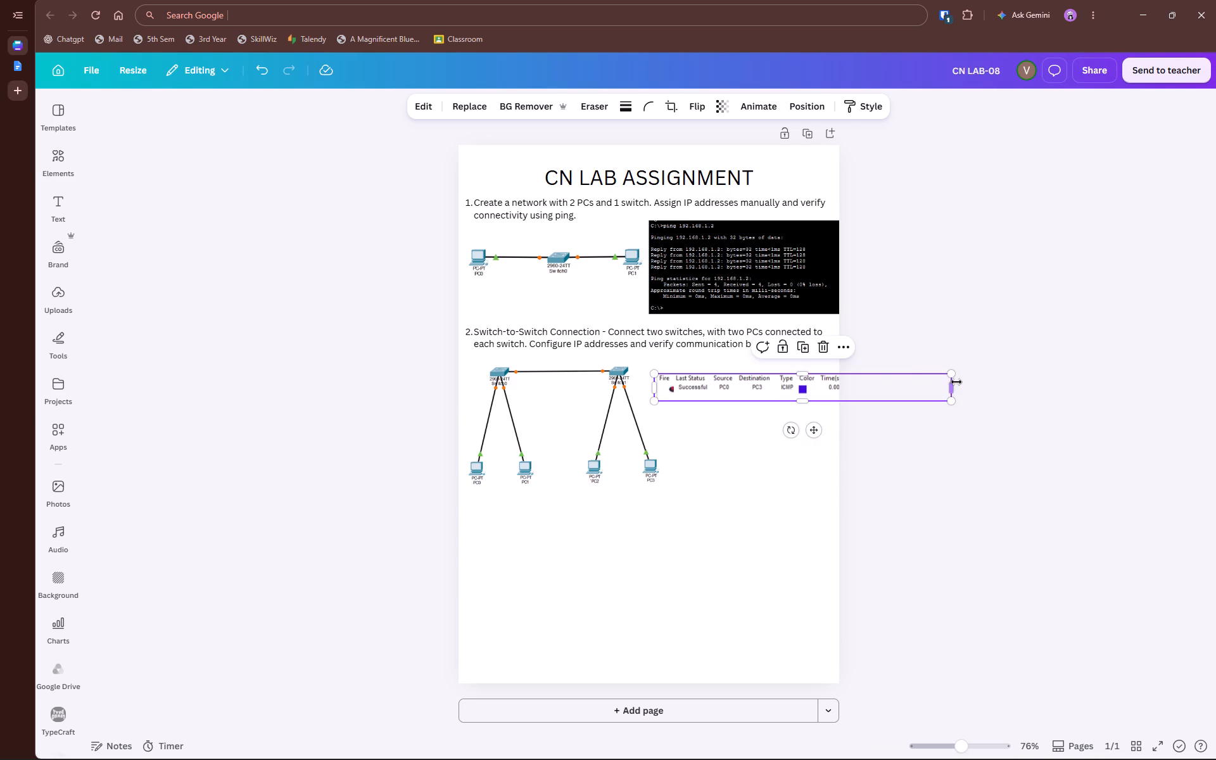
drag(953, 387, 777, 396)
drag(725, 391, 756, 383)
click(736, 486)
Back in Packet Tracer, send simple PDUs from PC1 to PC2 and from PC3 to PC1.
key(alt+Tab)
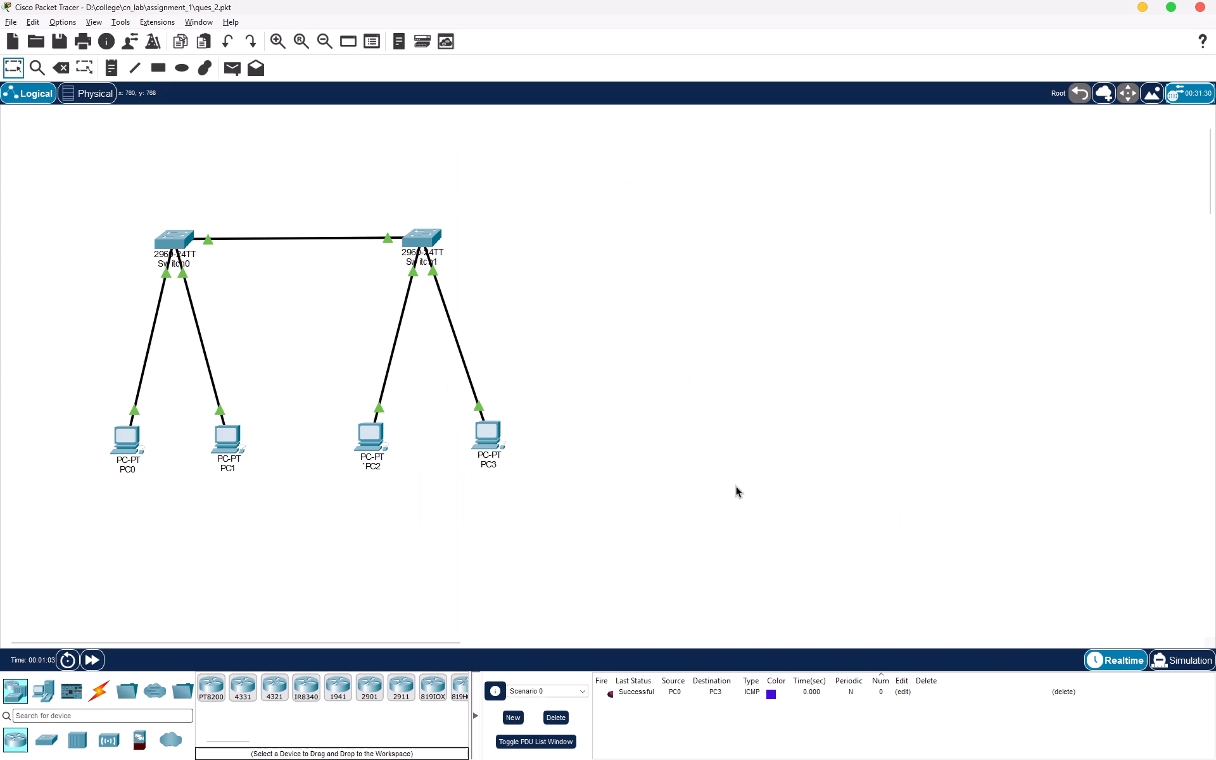
click(232, 74)
click(229, 464)
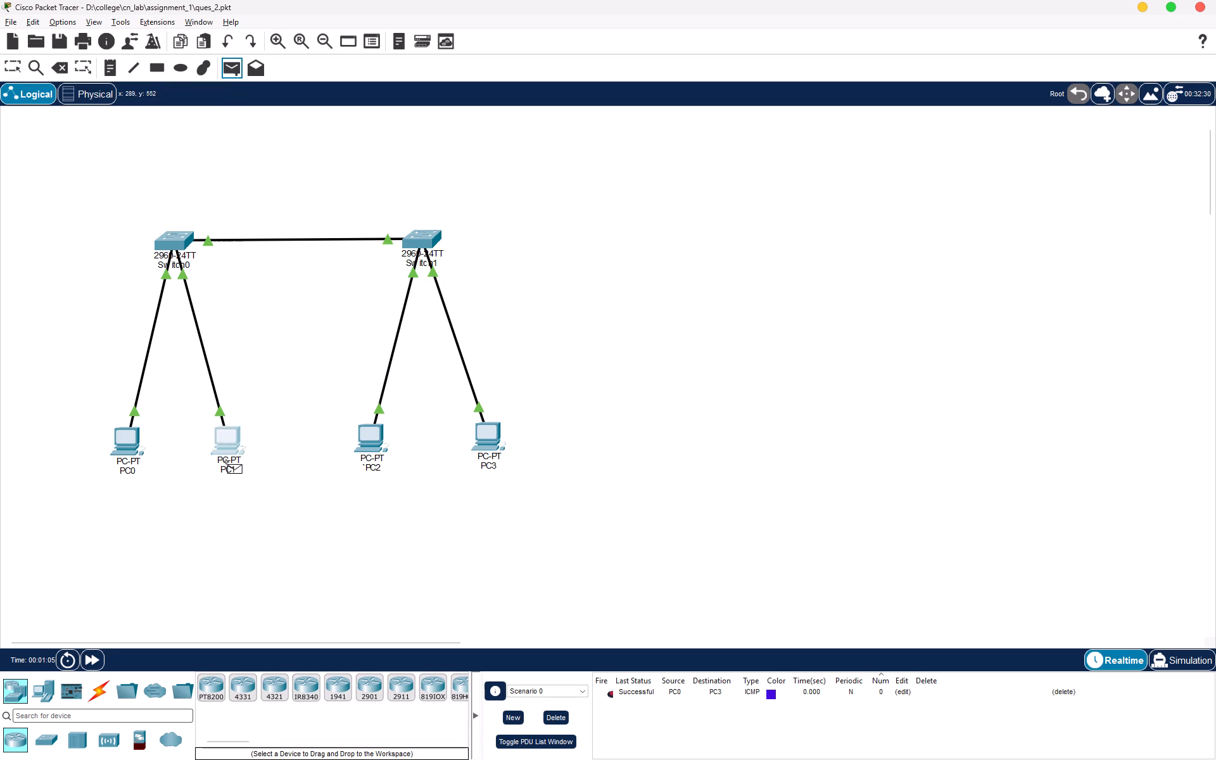
click(365, 450)
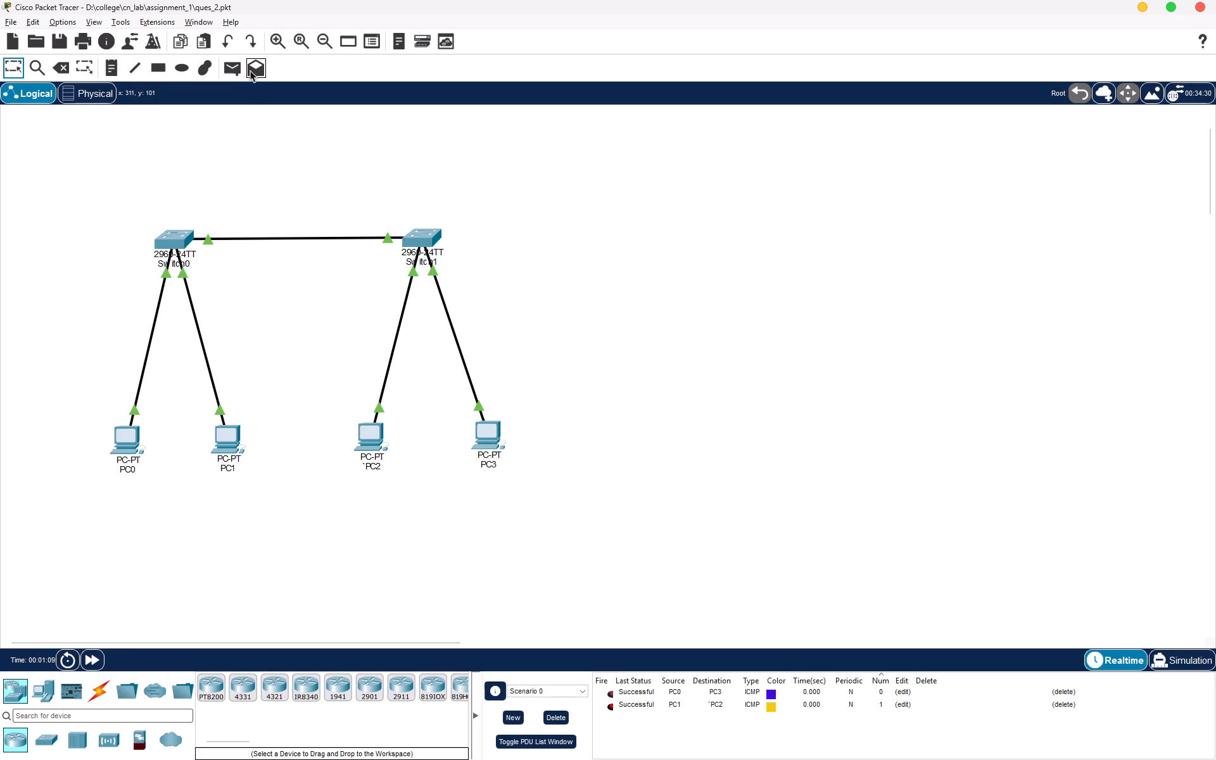
click(232, 66)
click(497, 448)
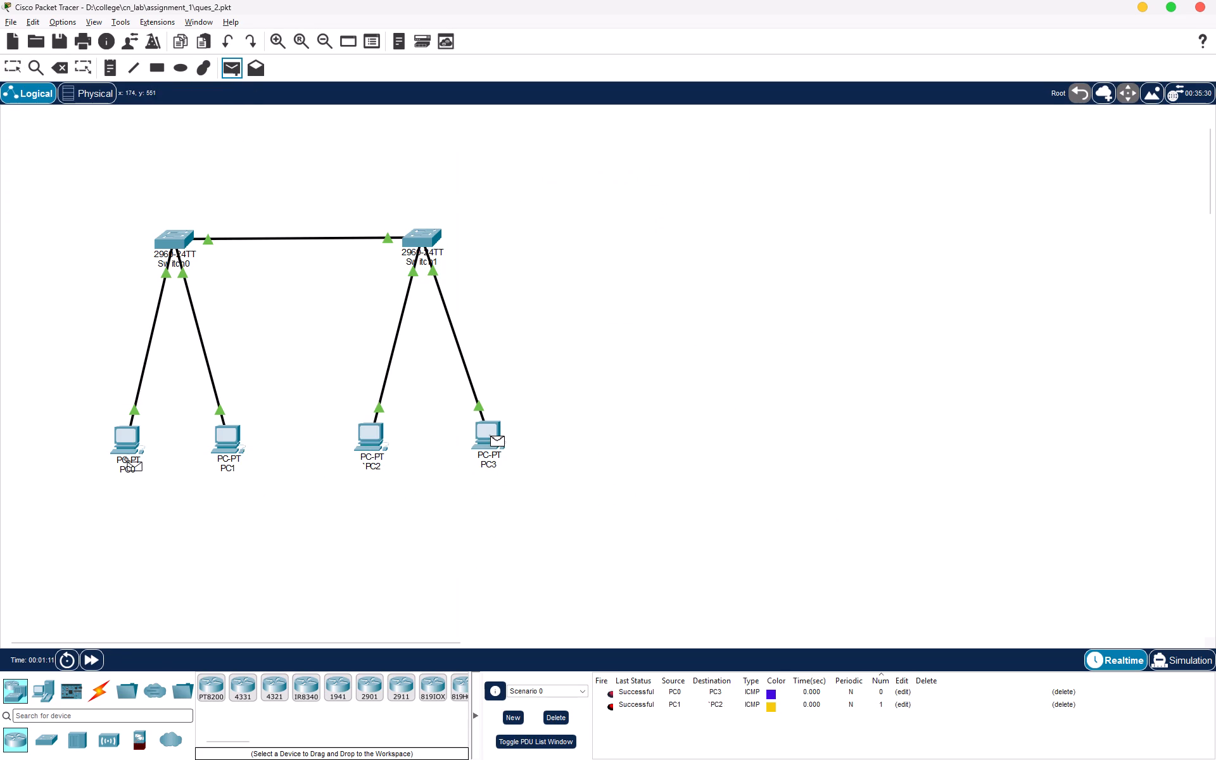
click(238, 453)
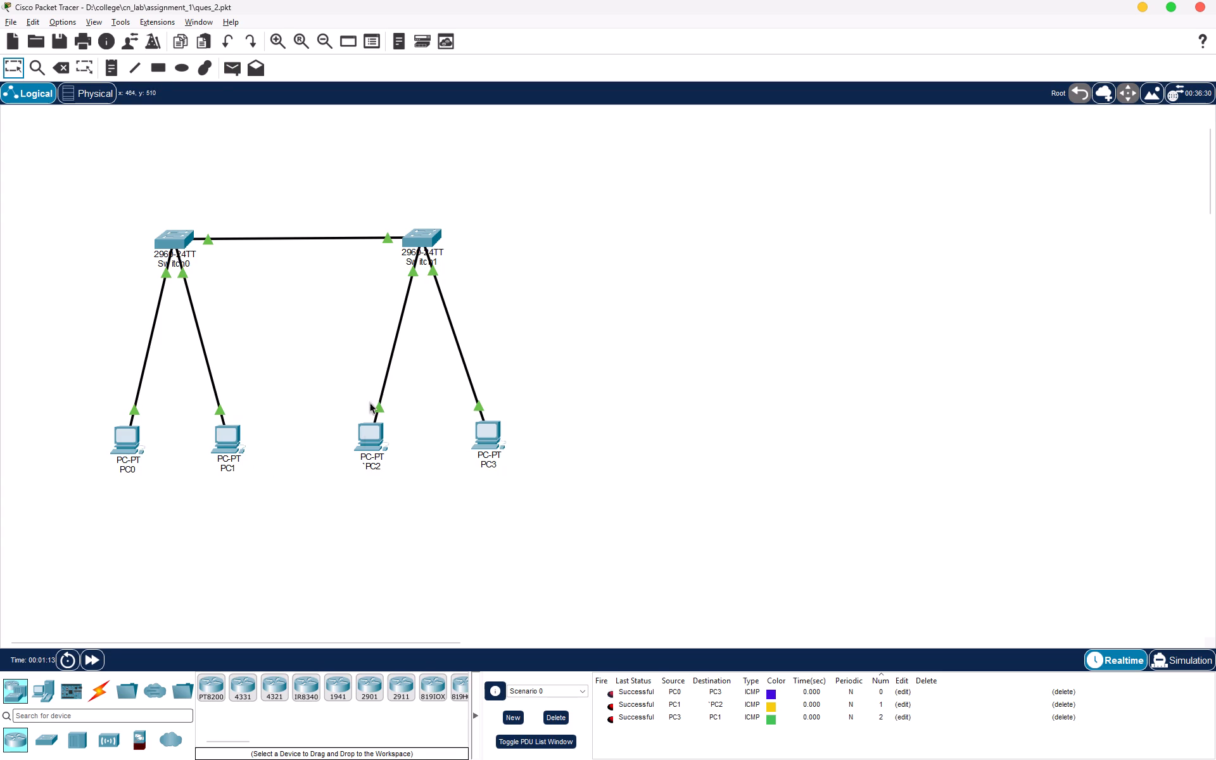
Take a screen snip of the three PDU list rows, from the Fire column through the Time(sec) column.
key(shift+super+s)
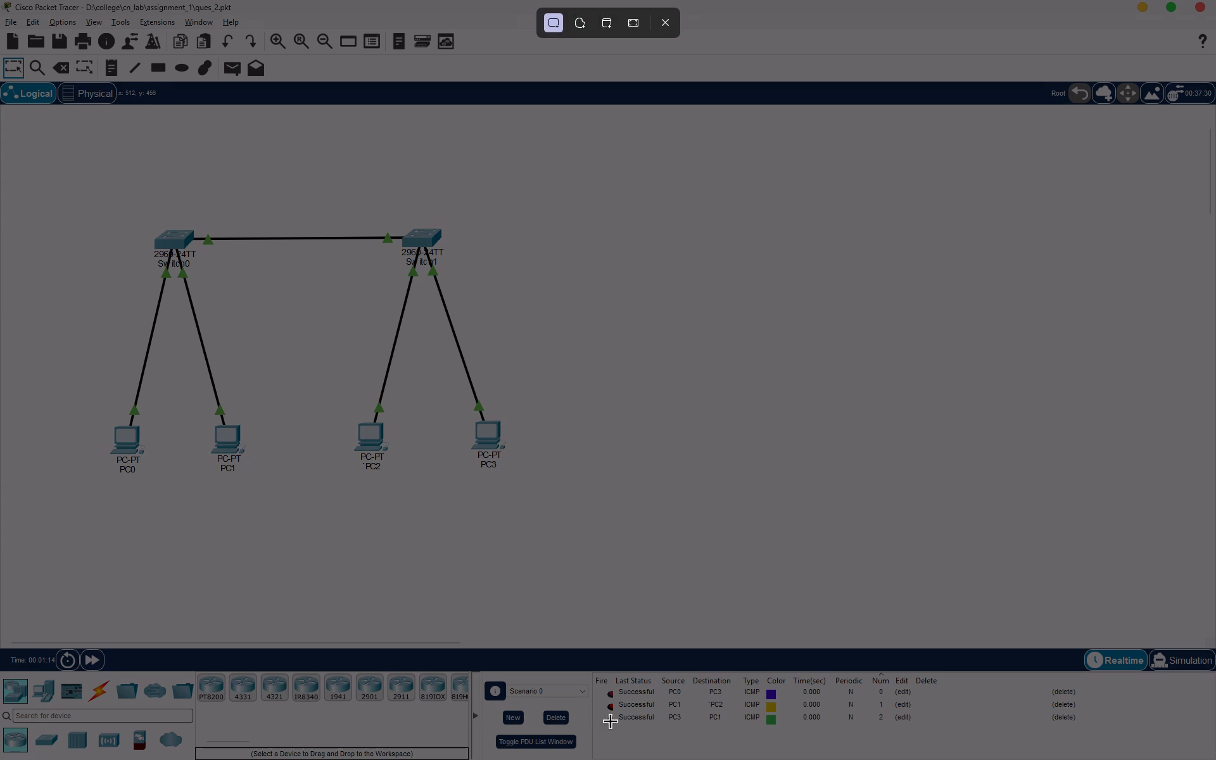
drag(592, 670, 789, 736)
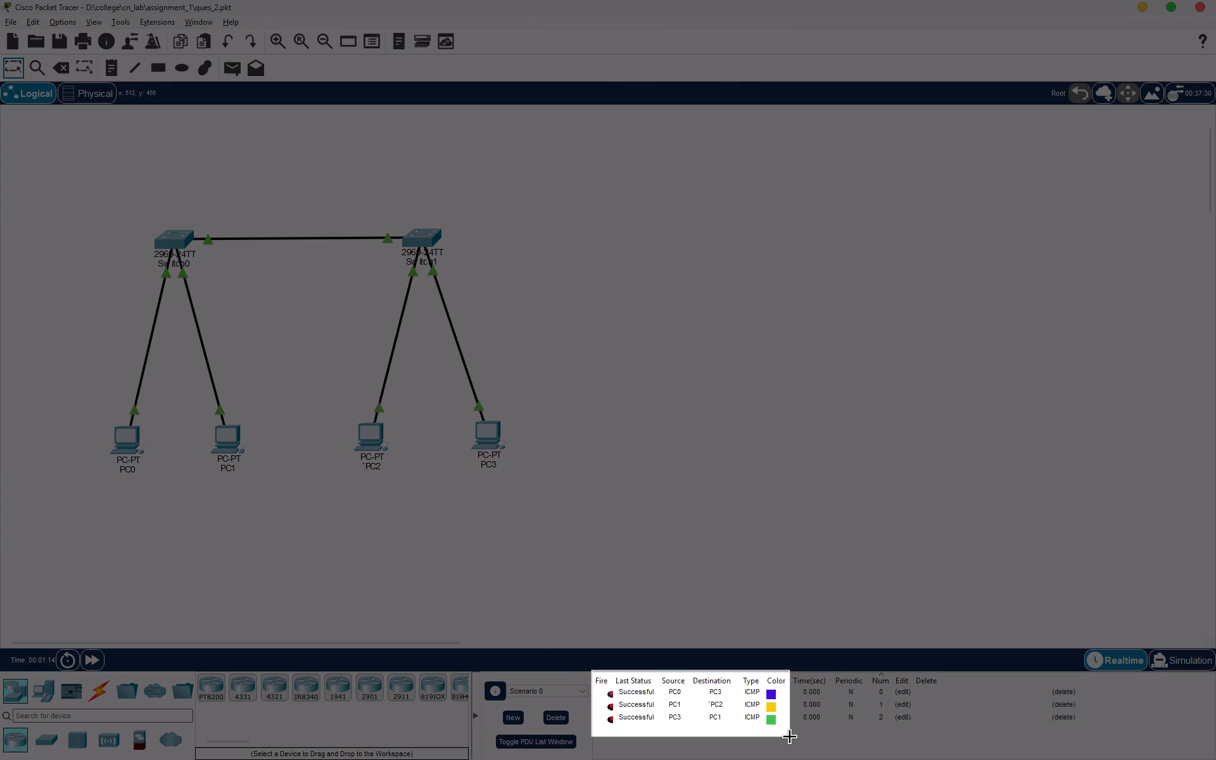
drag(789, 736, 811, 731)
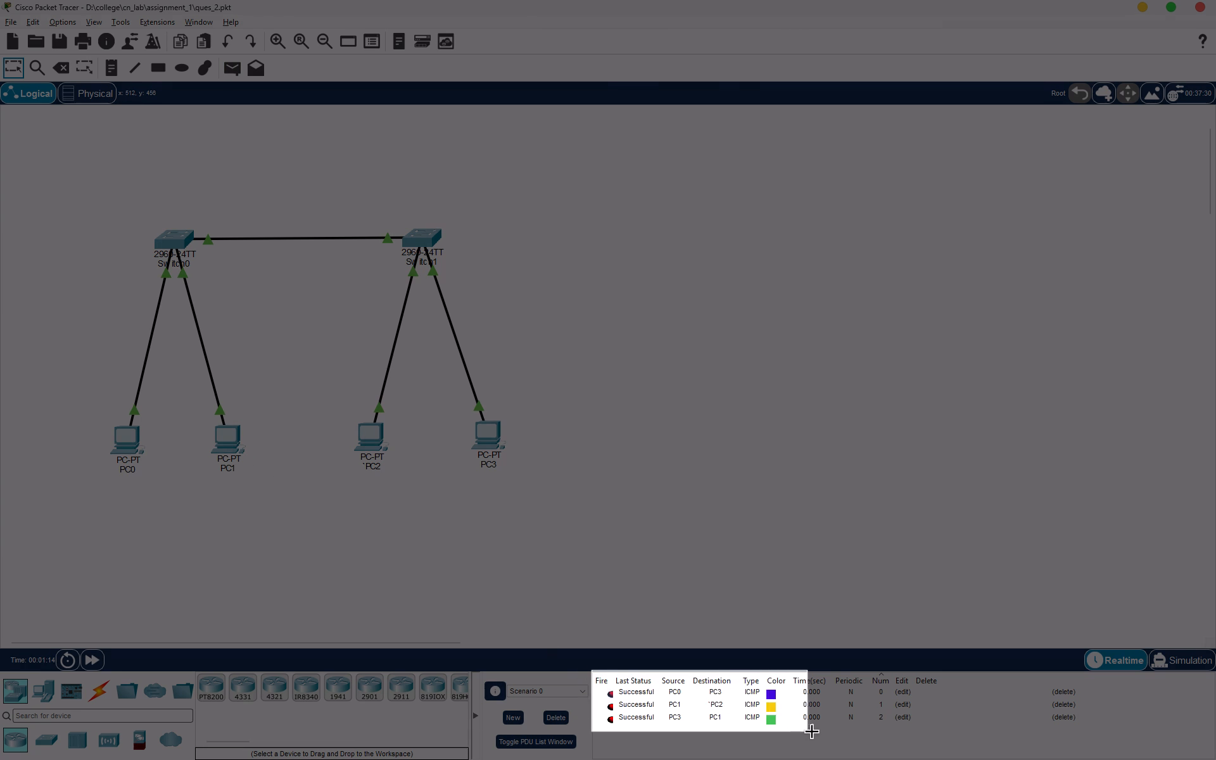
drag(811, 731, 833, 733)
In the Canva design, replace the one-row PDU image with the new three-row snip beside the question 2 topology.
key(alt+Tab)
click(746, 374)
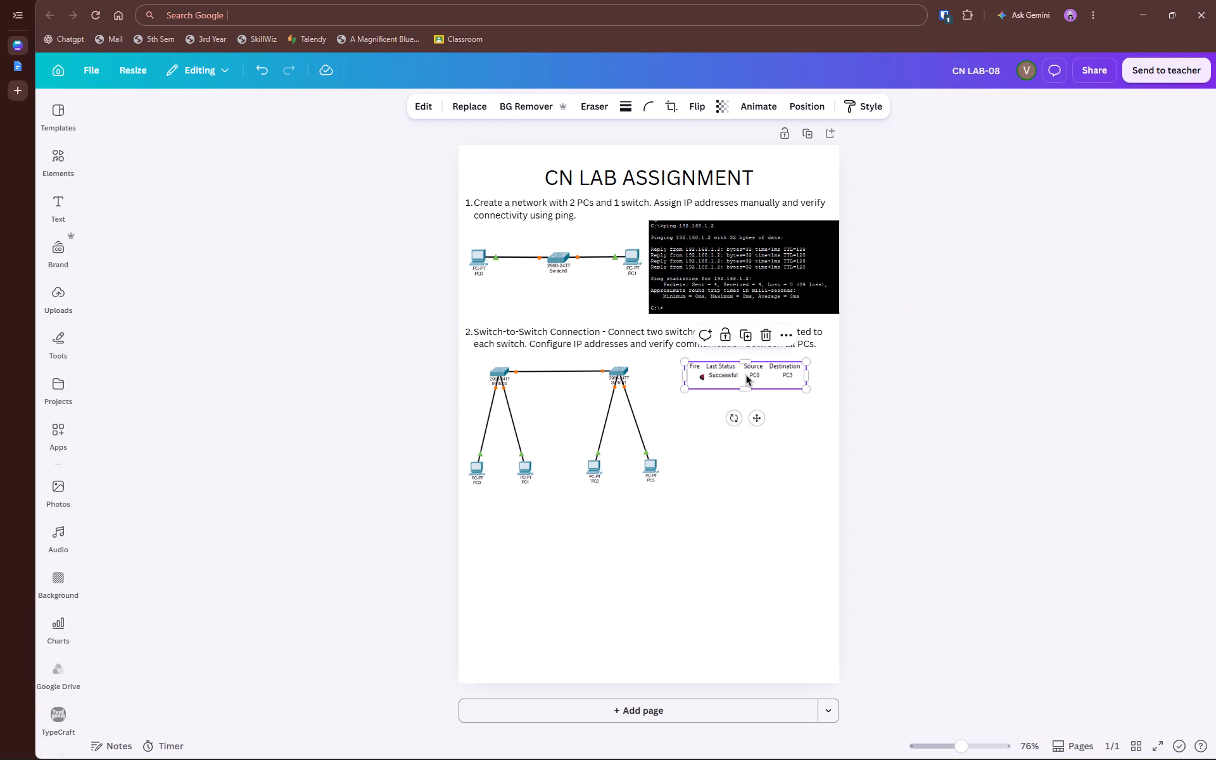
key(Delete)
key(ctrl+v)
drag(688, 414, 784, 417)
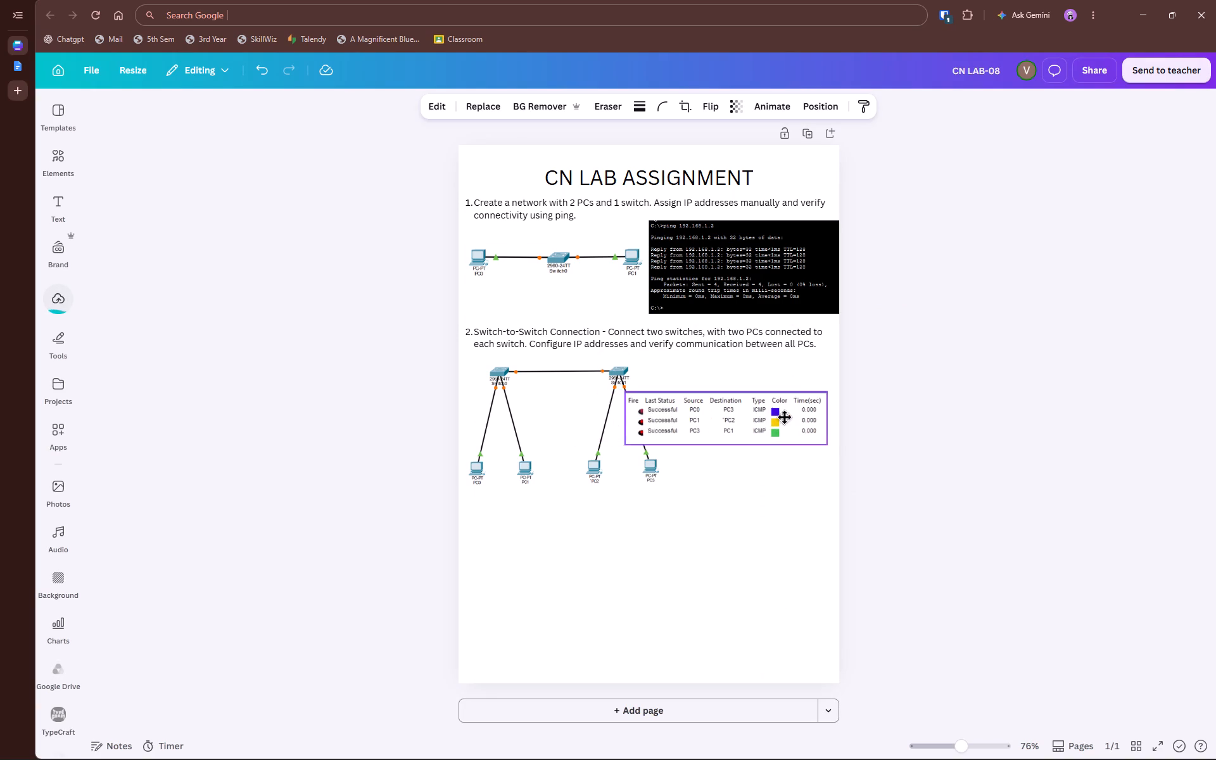
drag(784, 417, 813, 403)
Crop the three-row PDU image just after the Color column and position it beside the question 2 topology, within the page.
drag(878, 407, 858, 407)
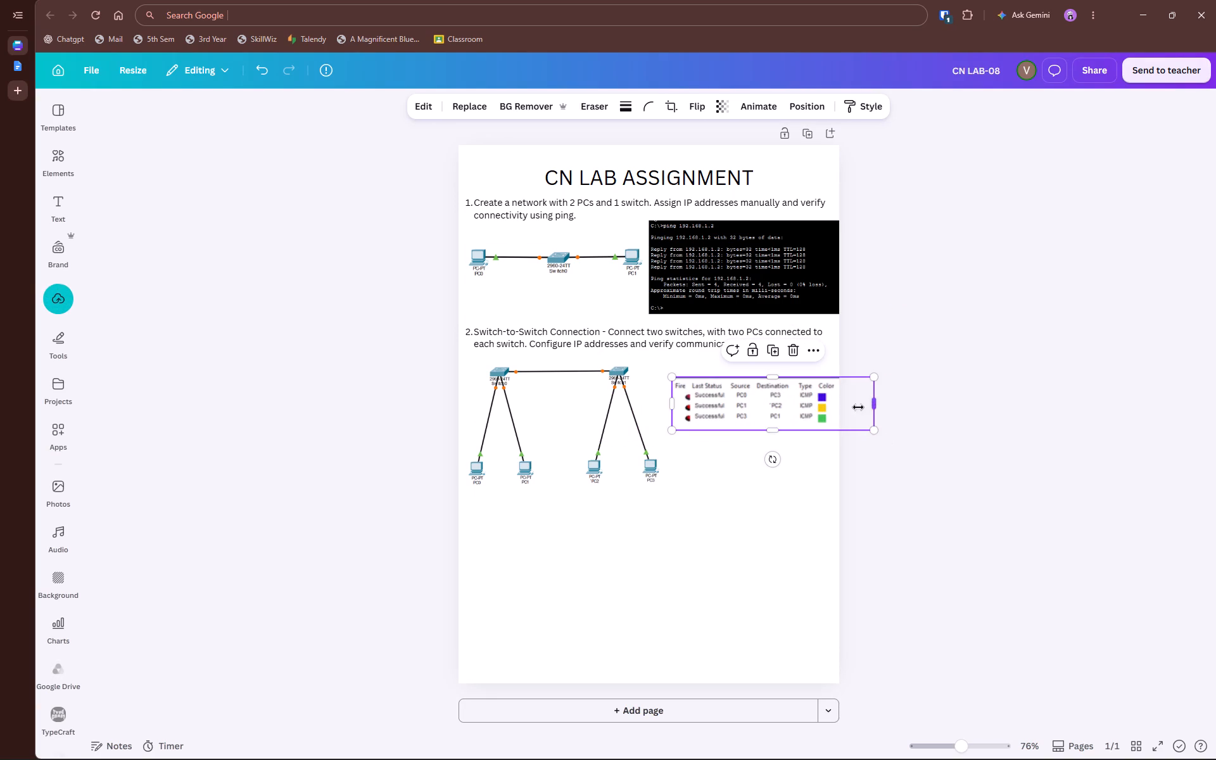
drag(858, 407, 837, 405)
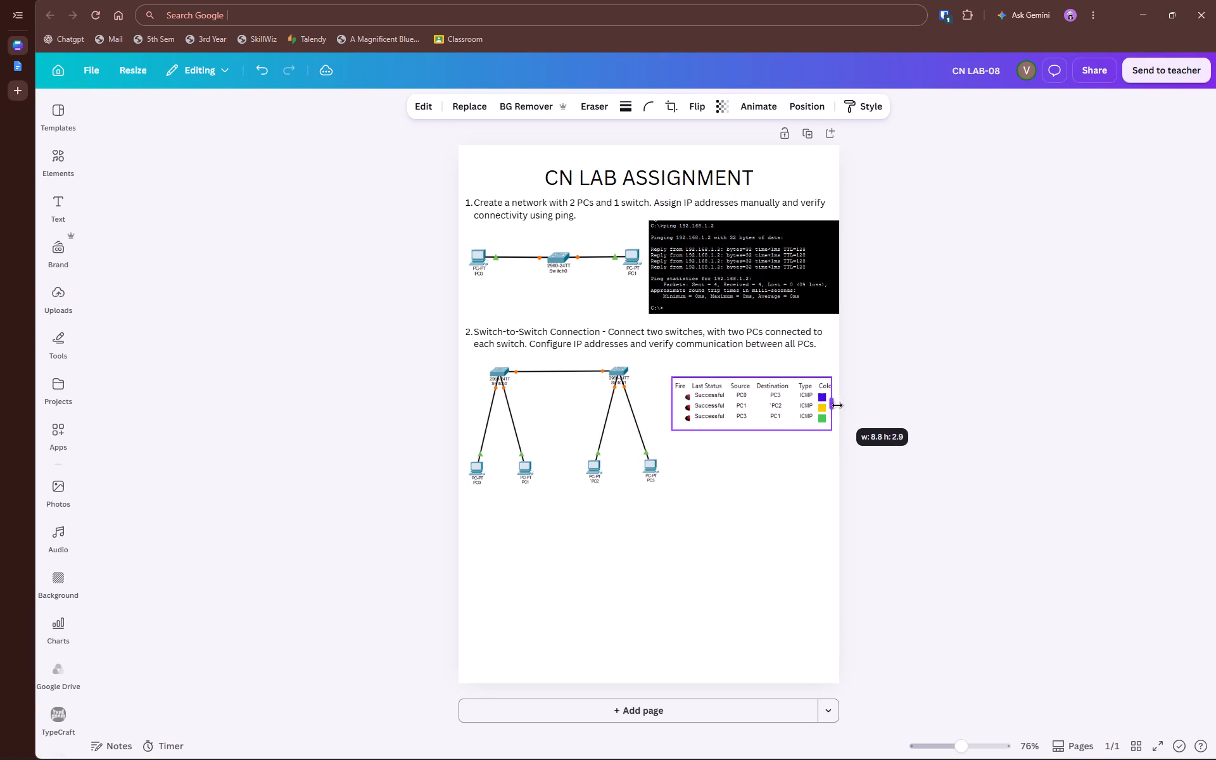
drag(837, 405, 841, 403)
drag(749, 419, 744, 425)
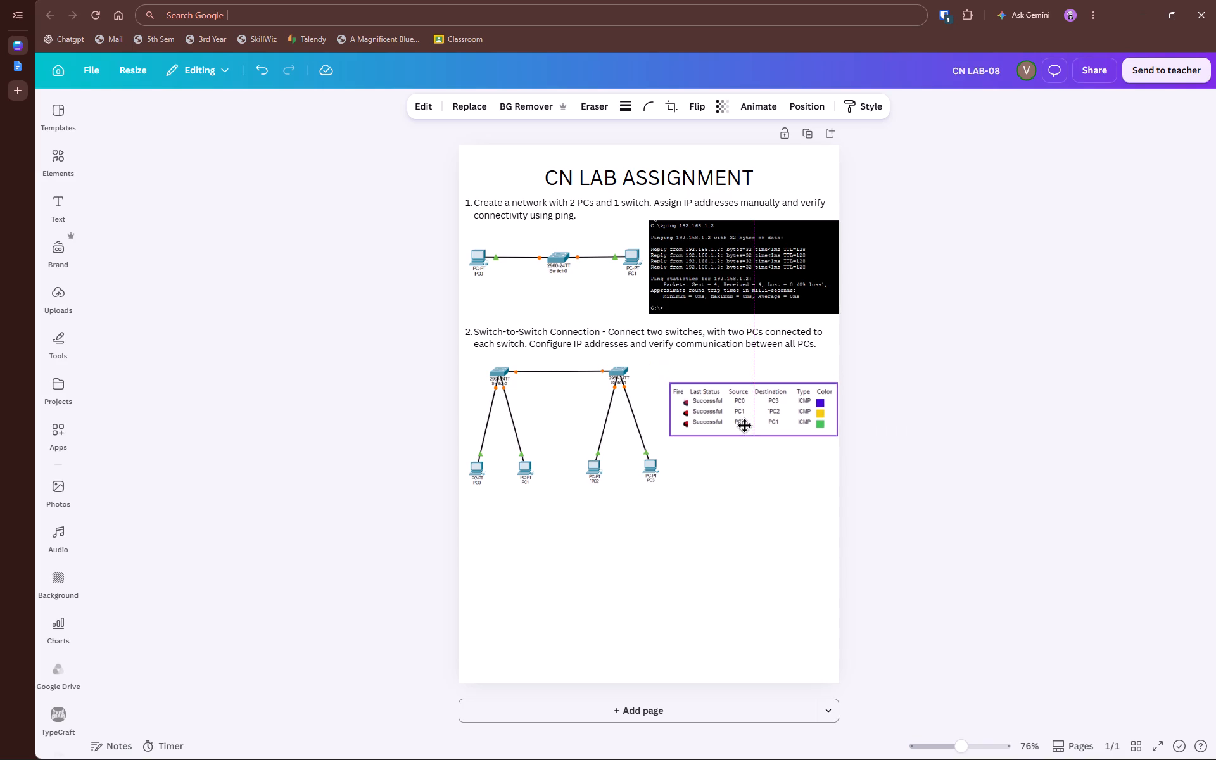
drag(744, 425, 739, 431)
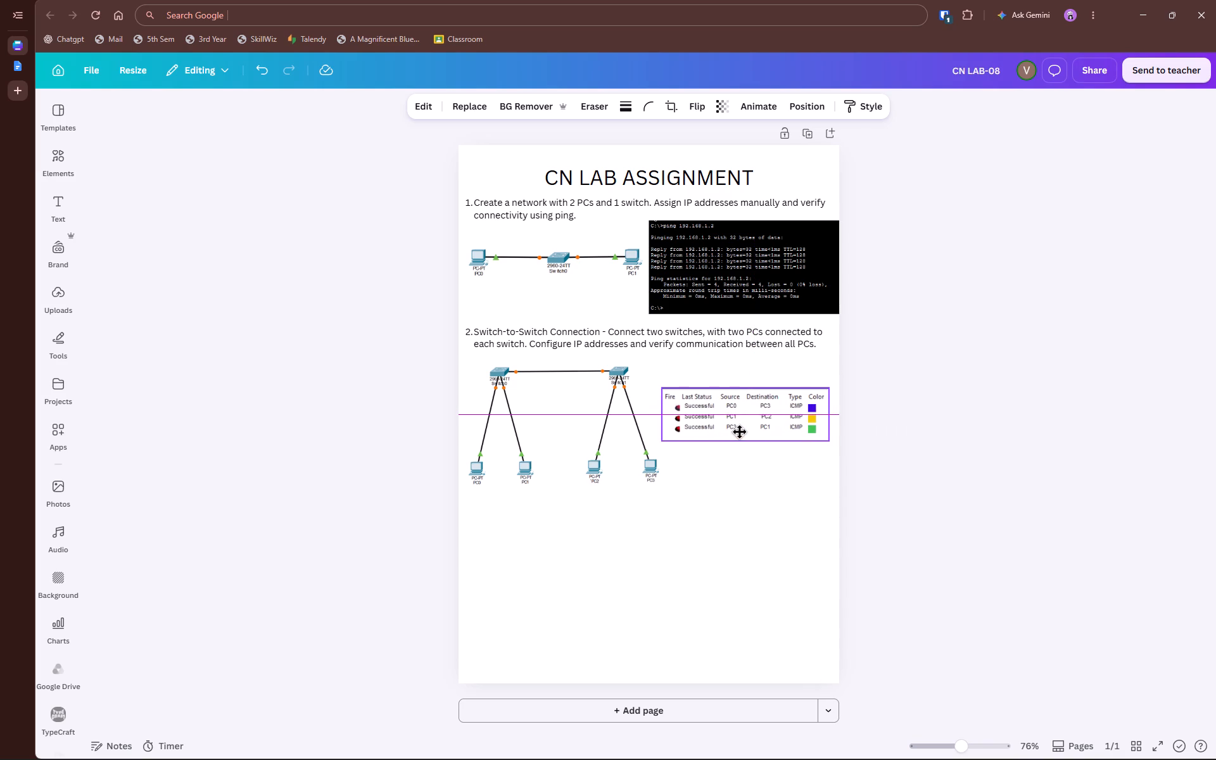
drag(739, 431, 740, 433)
click(735, 494)
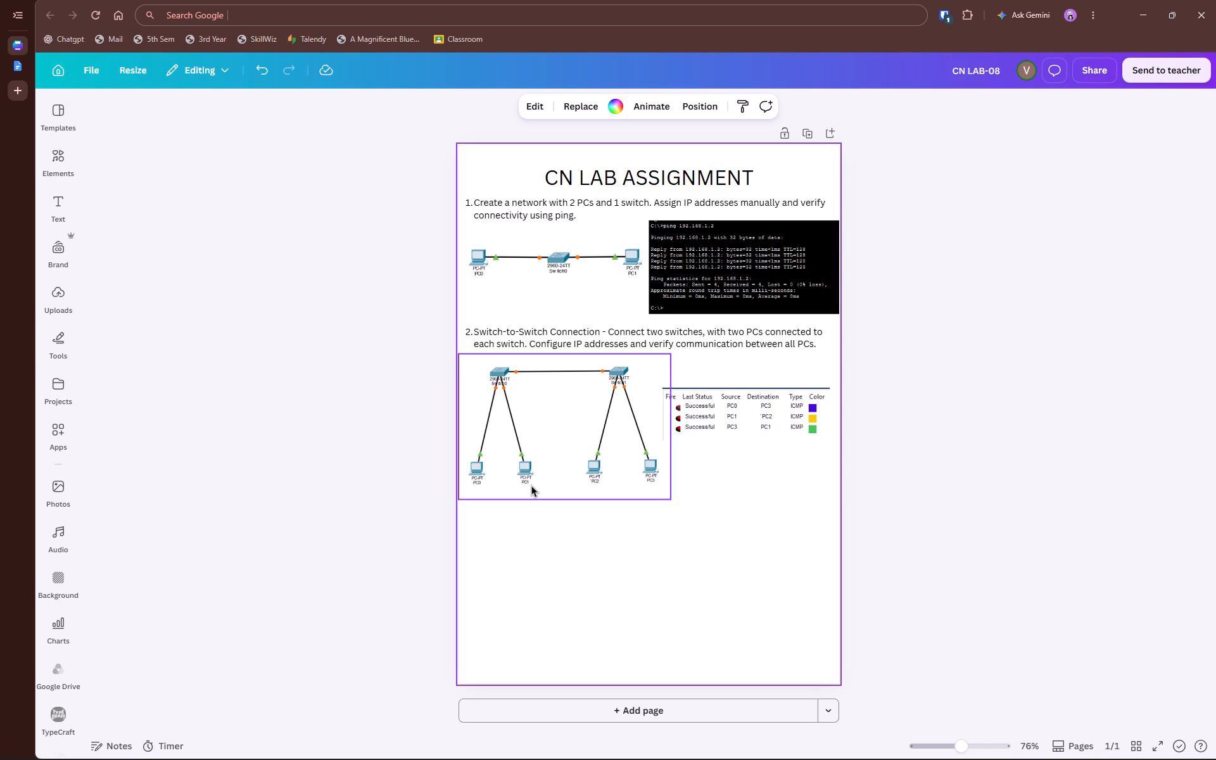
Copy the CN LAB-08 design's share link.
click(1100, 68)
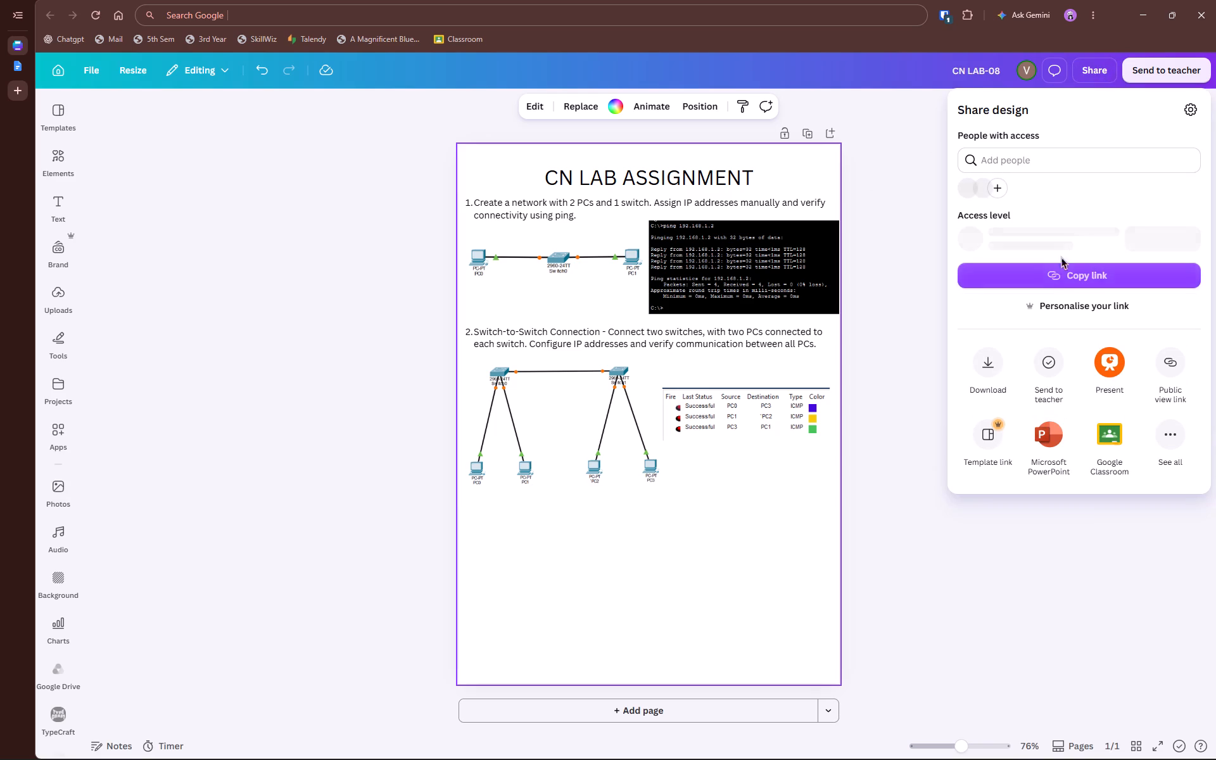
click(1101, 276)
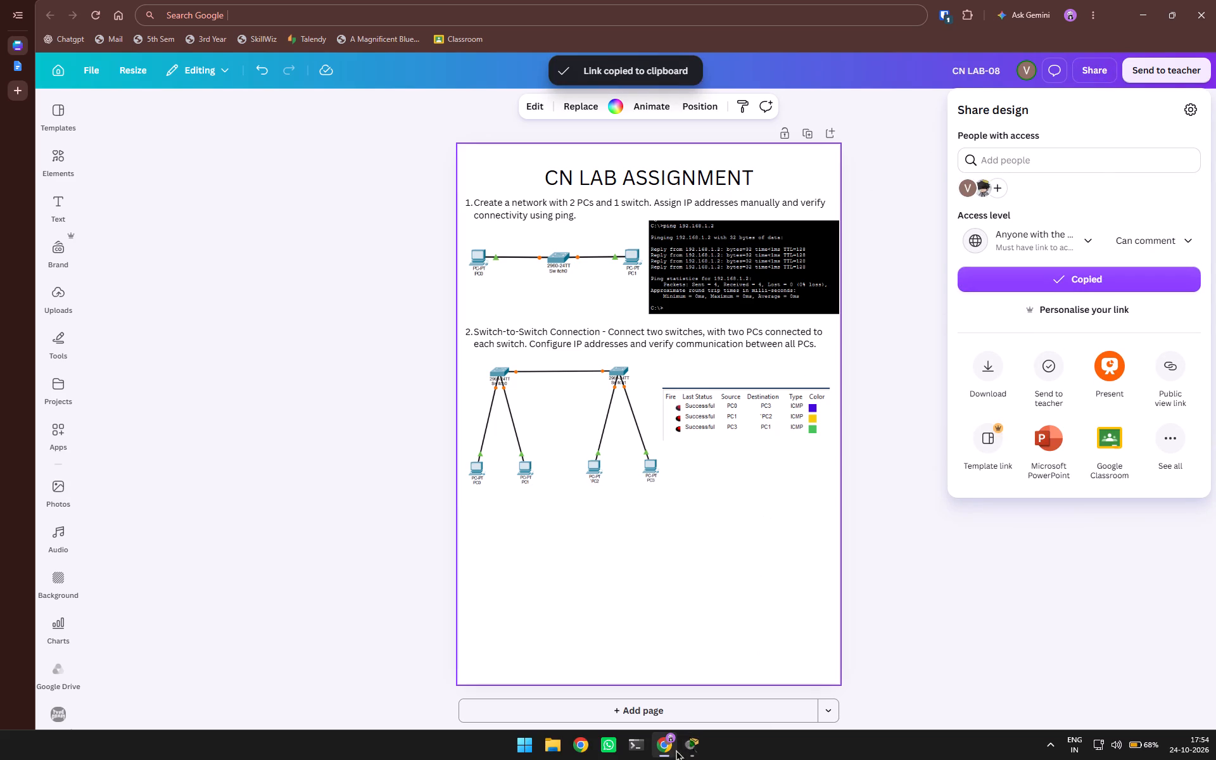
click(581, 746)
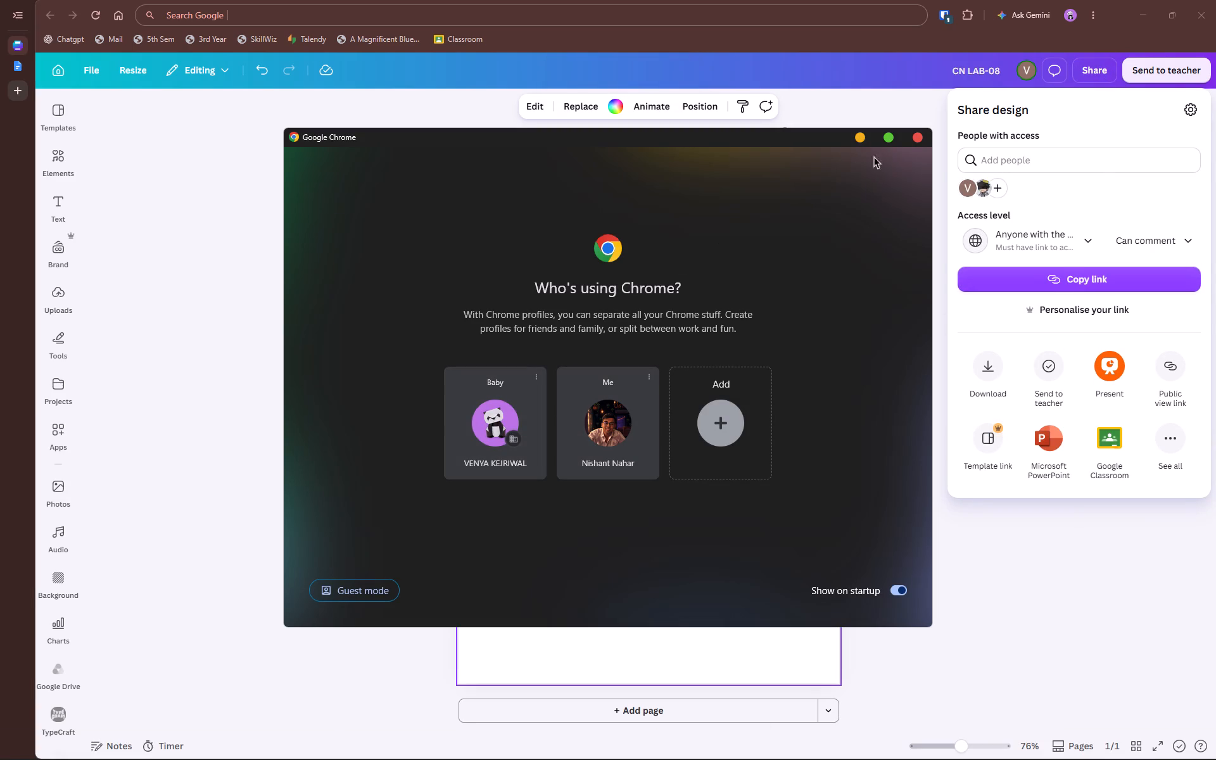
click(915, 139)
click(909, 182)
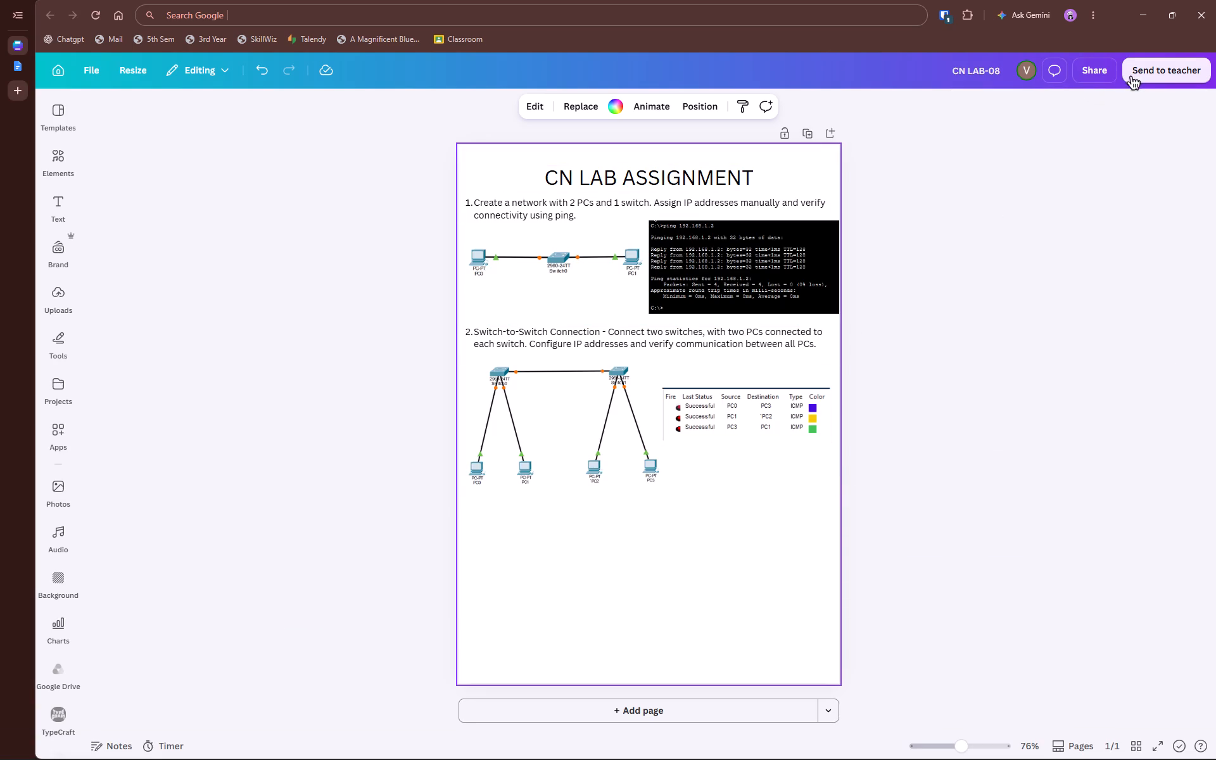
Close the CN LAB-08 design's browser tab.
key(ctrl+w)
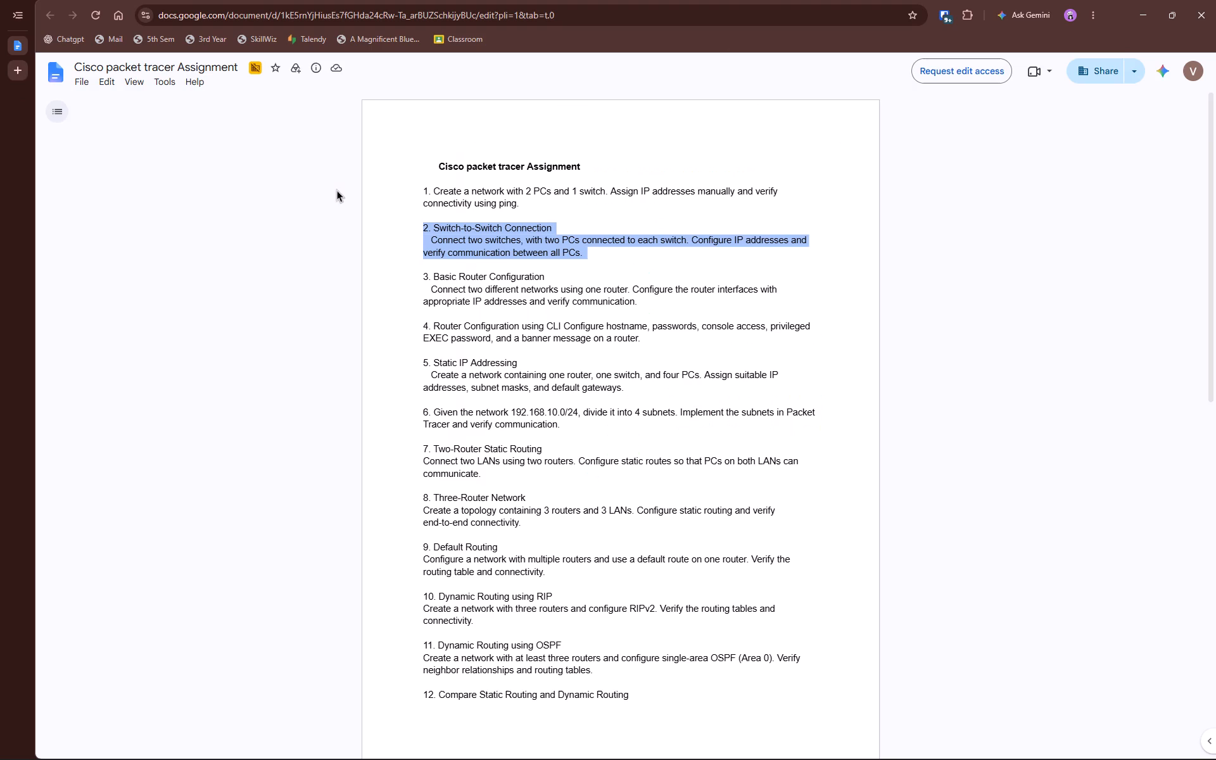
key(alt+Tab)
key(alt+Tab)
Open a Chrome window with the Me profile and load the copied CN LAB-08 design link there.
click(578, 746)
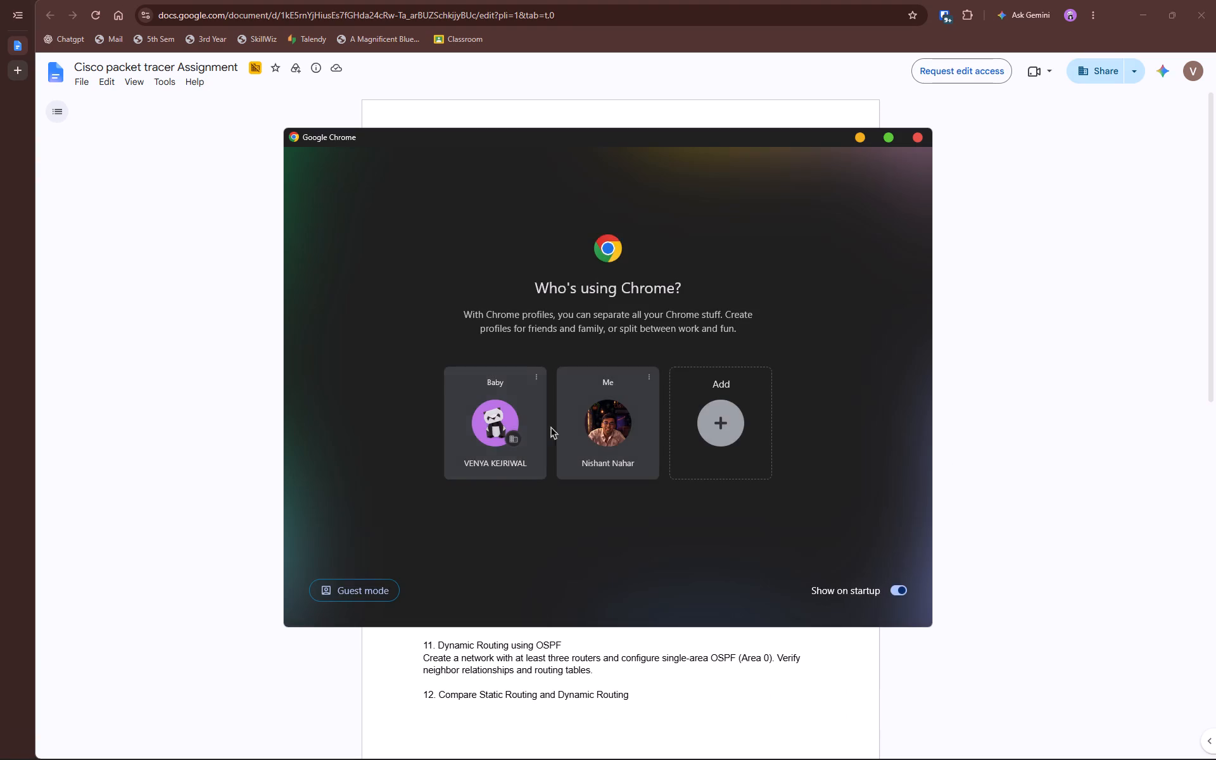
click(604, 431)
text(canva)
key(Up)
key(Up)
key(Up)
key(Return)
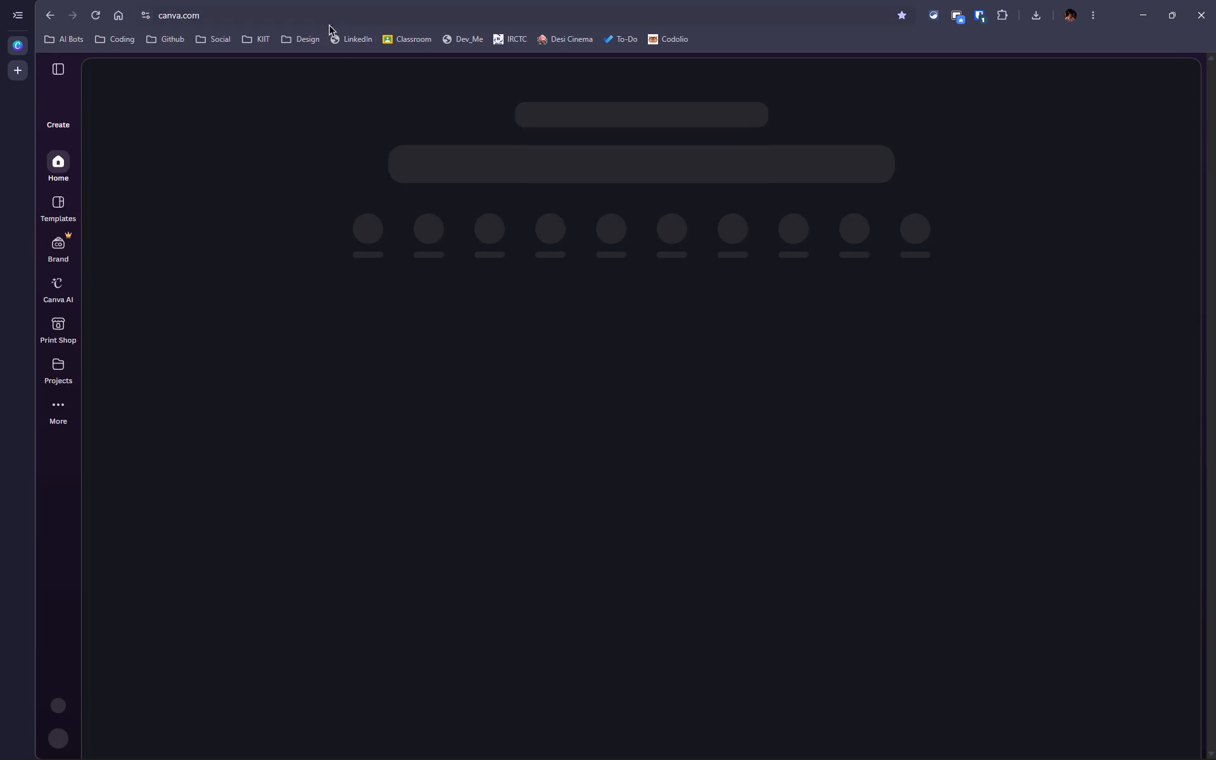
click(329, 25)
key(ctrl+v)
key(Return)
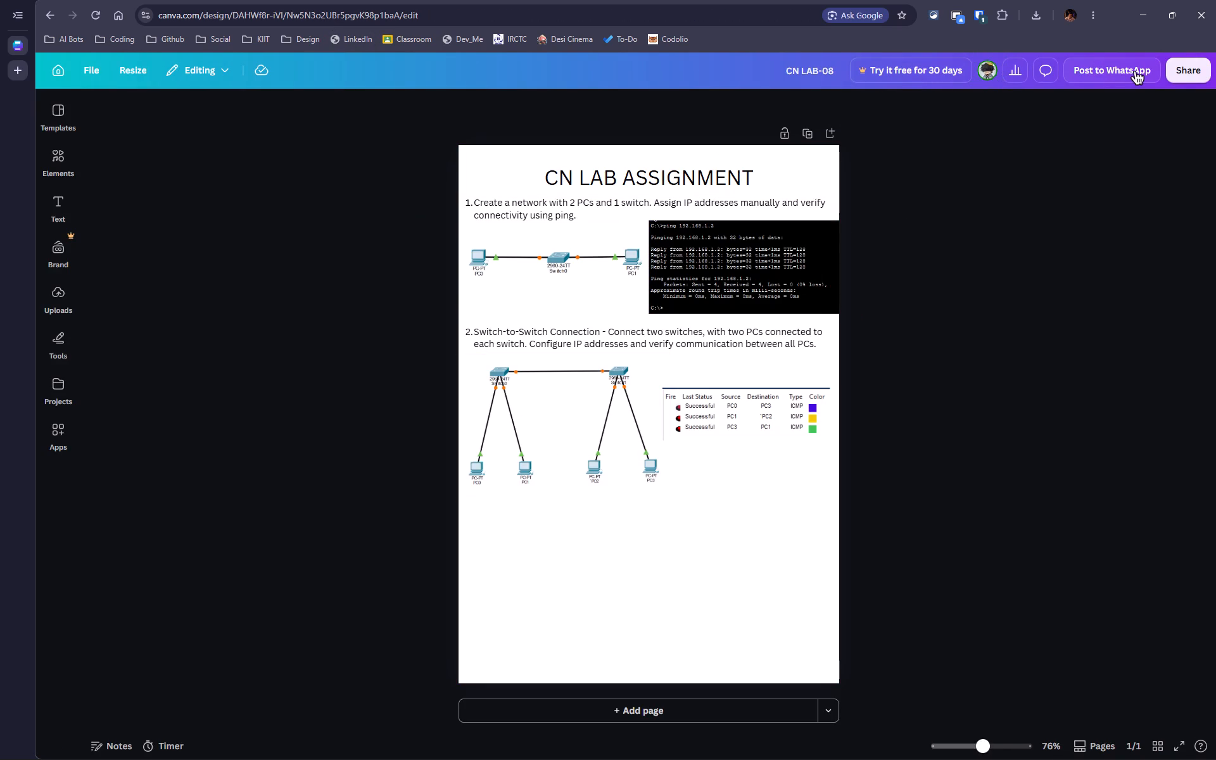
click(1187, 68)
click(1089, 281)
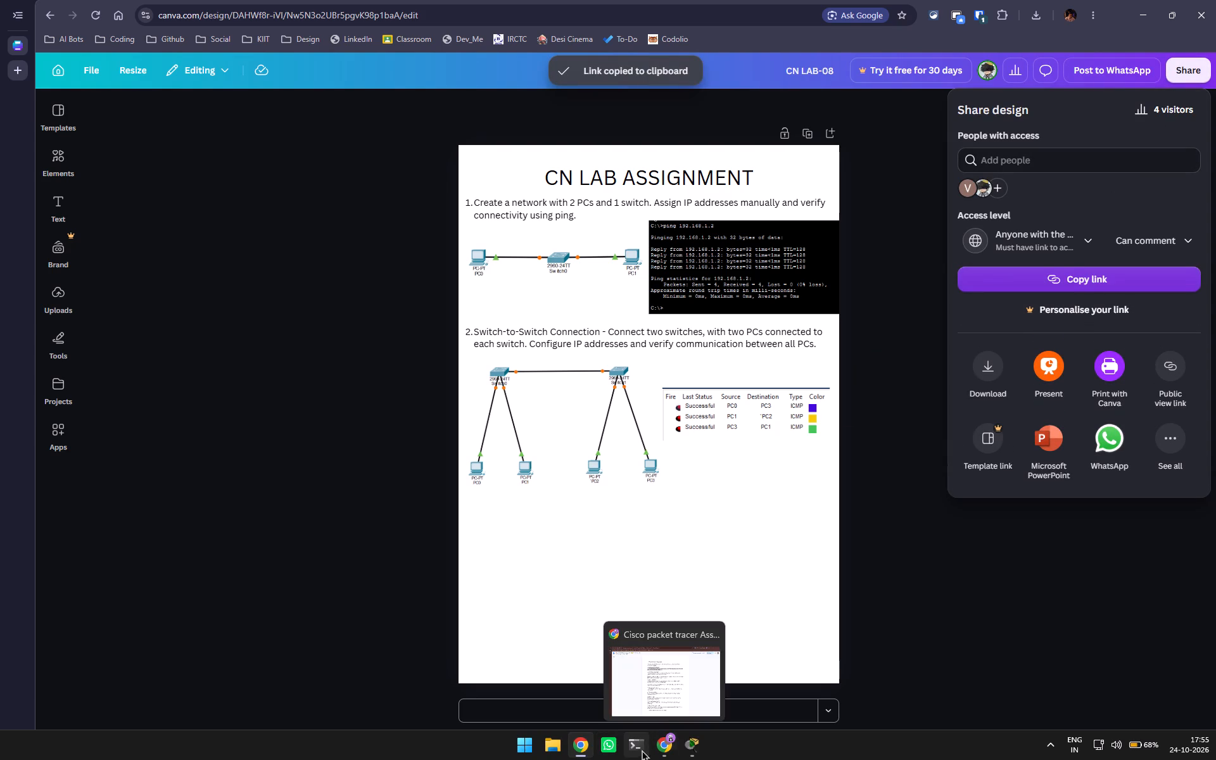
Switch to WhatsApp.
click(604, 753)
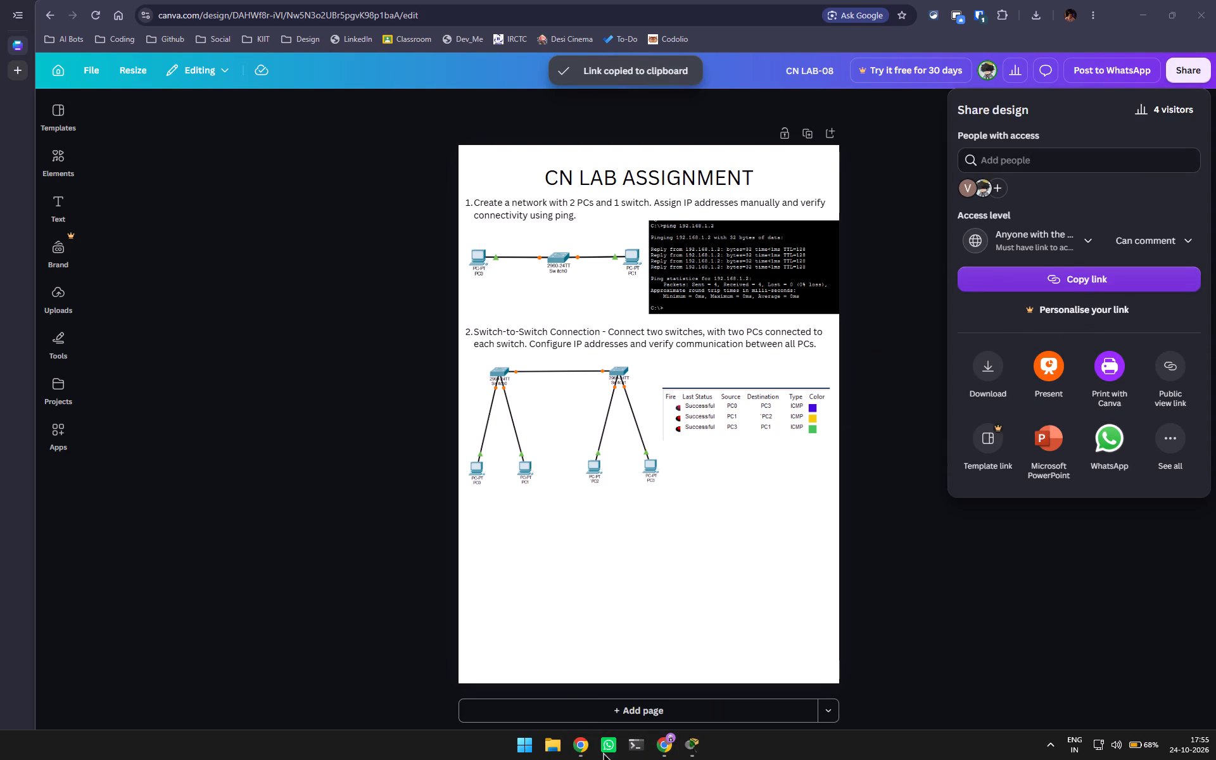
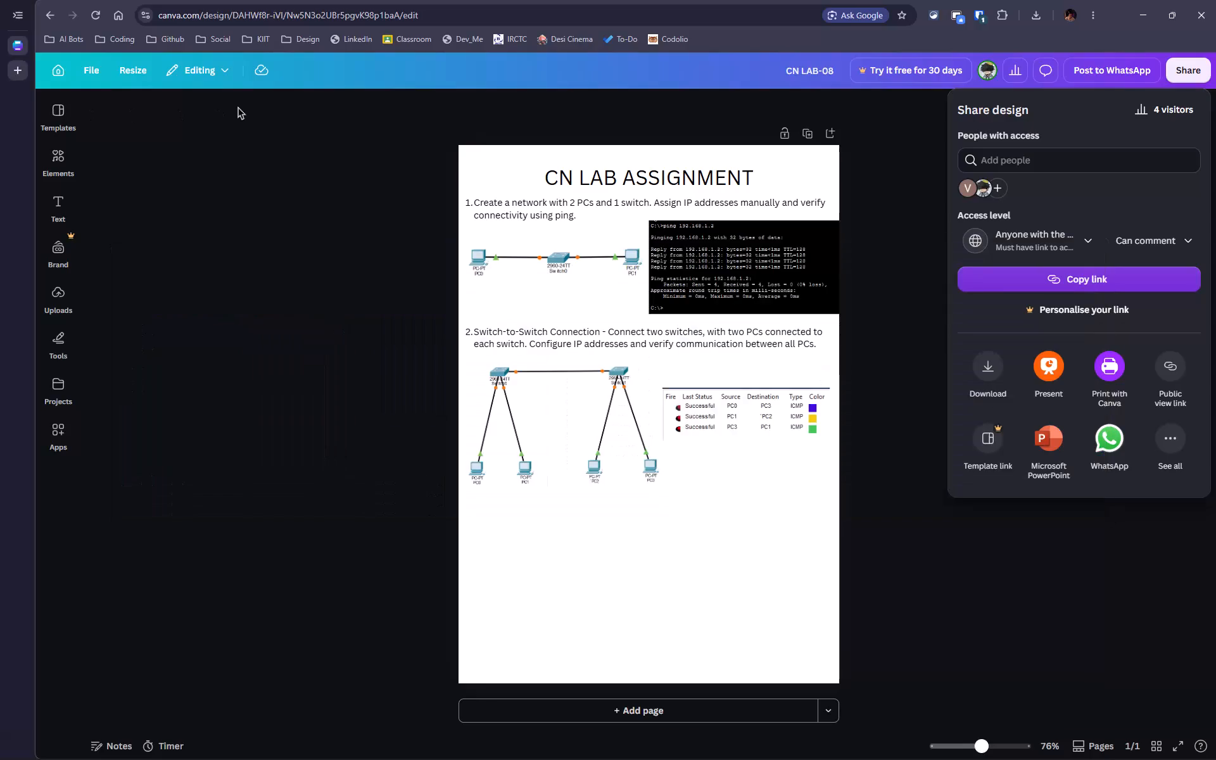
Switch to the Cisco packet tracer Assignment document and copy the question 3 Basic Router Configuration text.
key(alt+Tab)
key(alt+Tab)
key(alt+Tab)
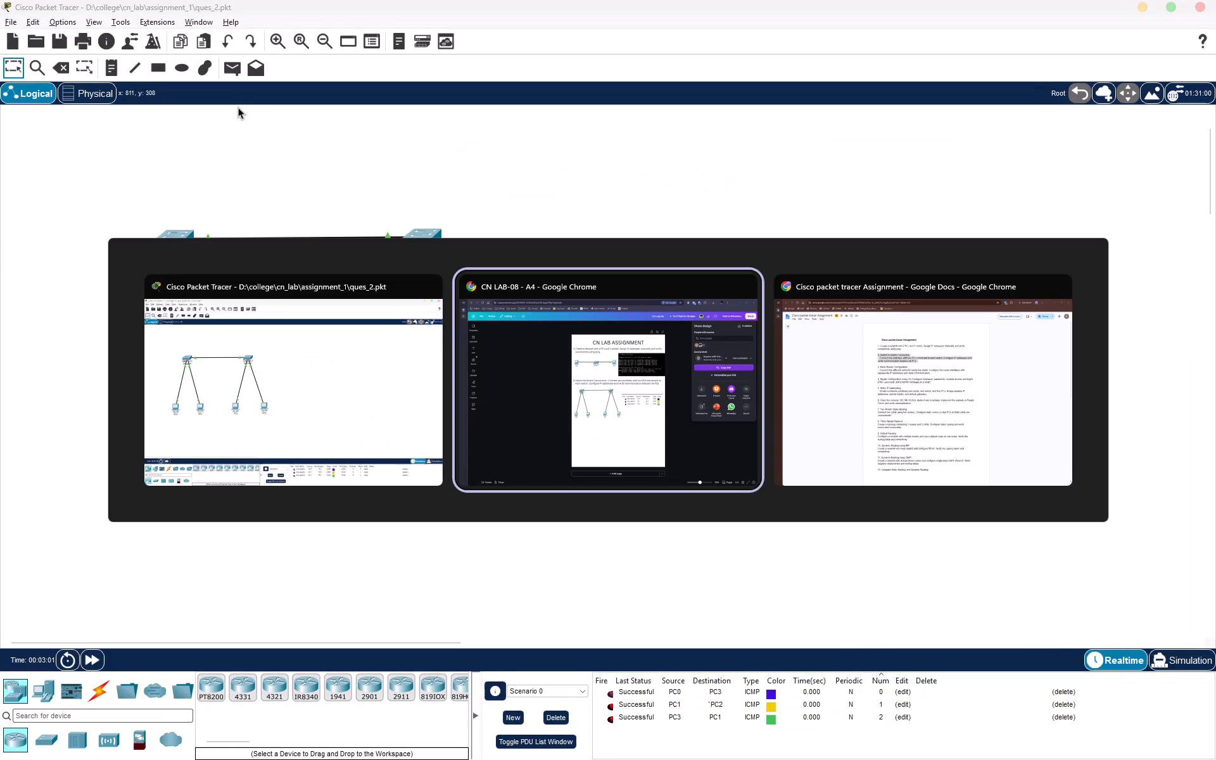
key(alt+Tab)
drag(630, 307, 416, 279)
key(ctrl+c)
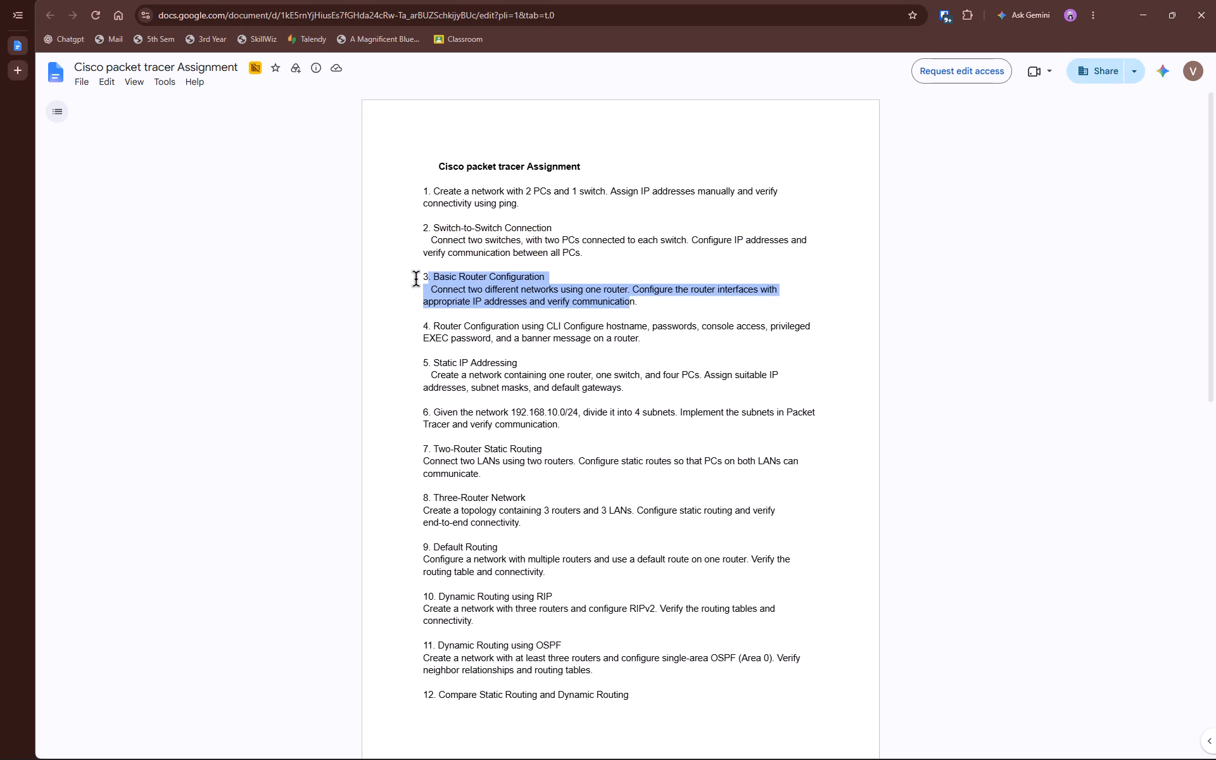
Return to the CN LAB-08 design in Canva and paste the copied question 3 text onto the page.
key(alt+Tab)
key(alt+Tab)
key(alt+Tab)
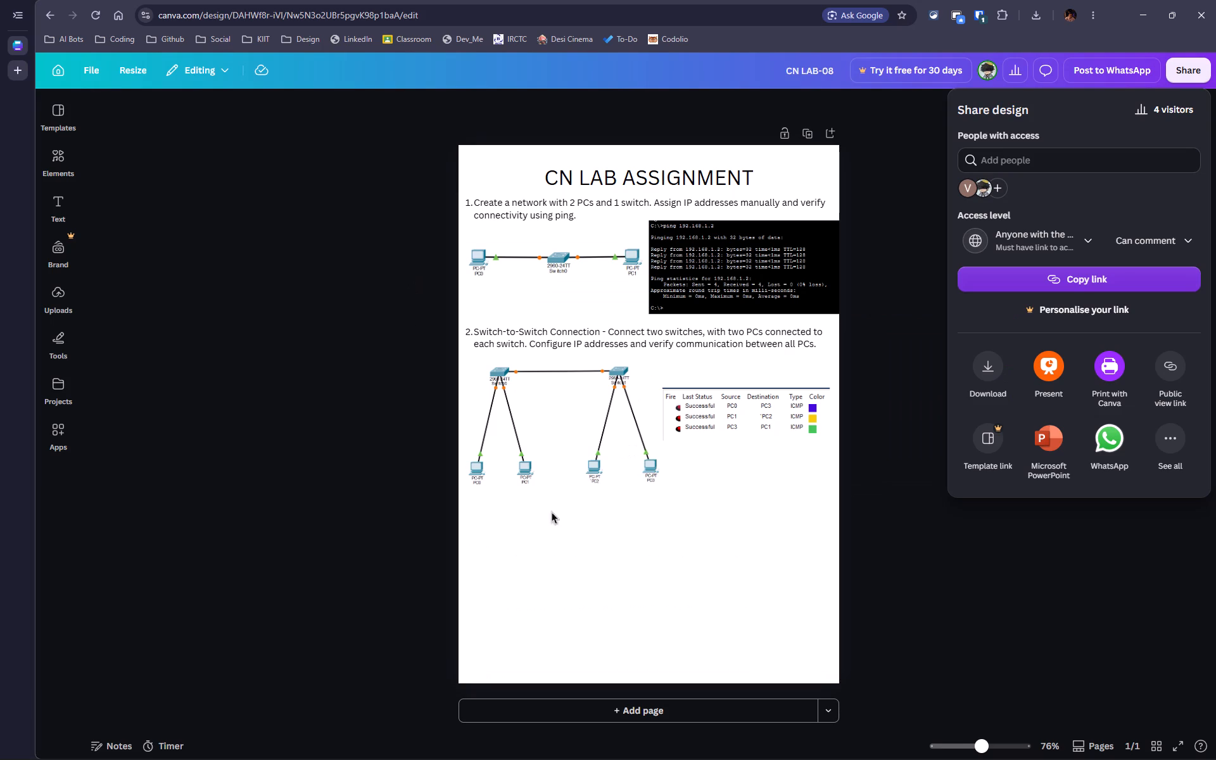
click(564, 526)
key(ctrl+v)
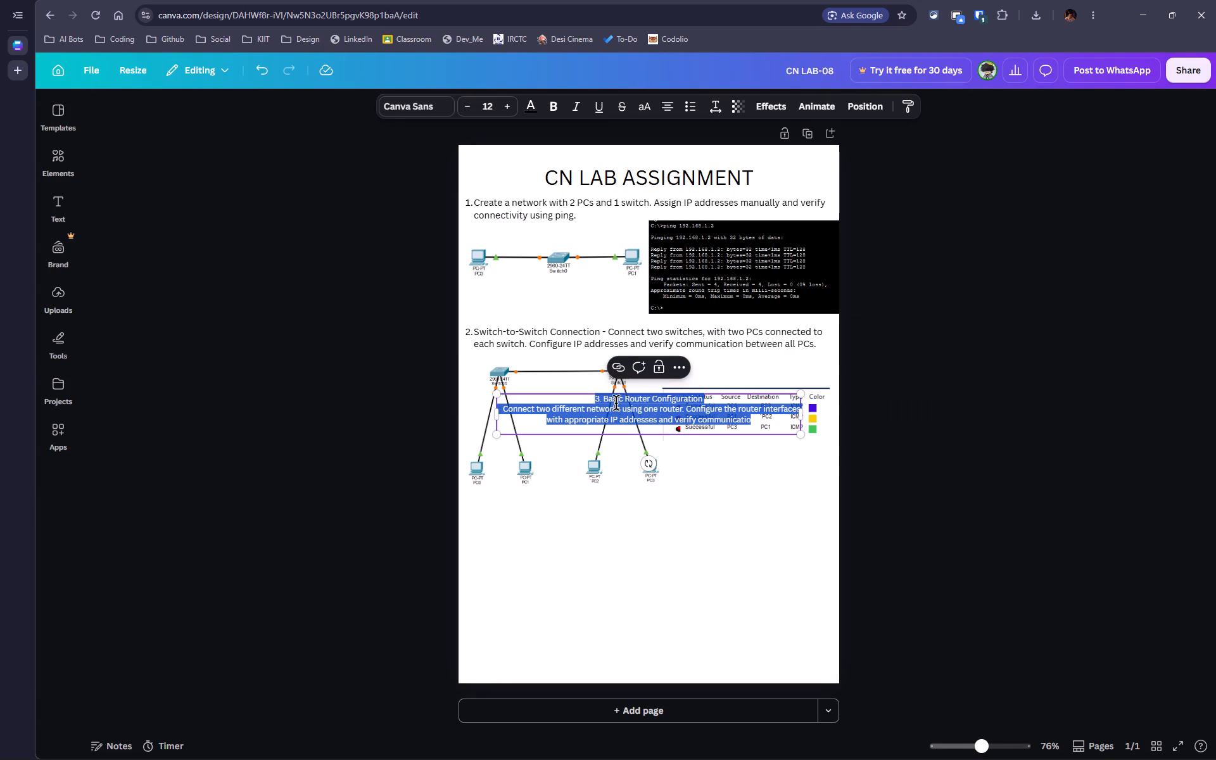
Set the pasted question 3 text to font size 14 and left alignment.
click(509, 113)
click(509, 113)
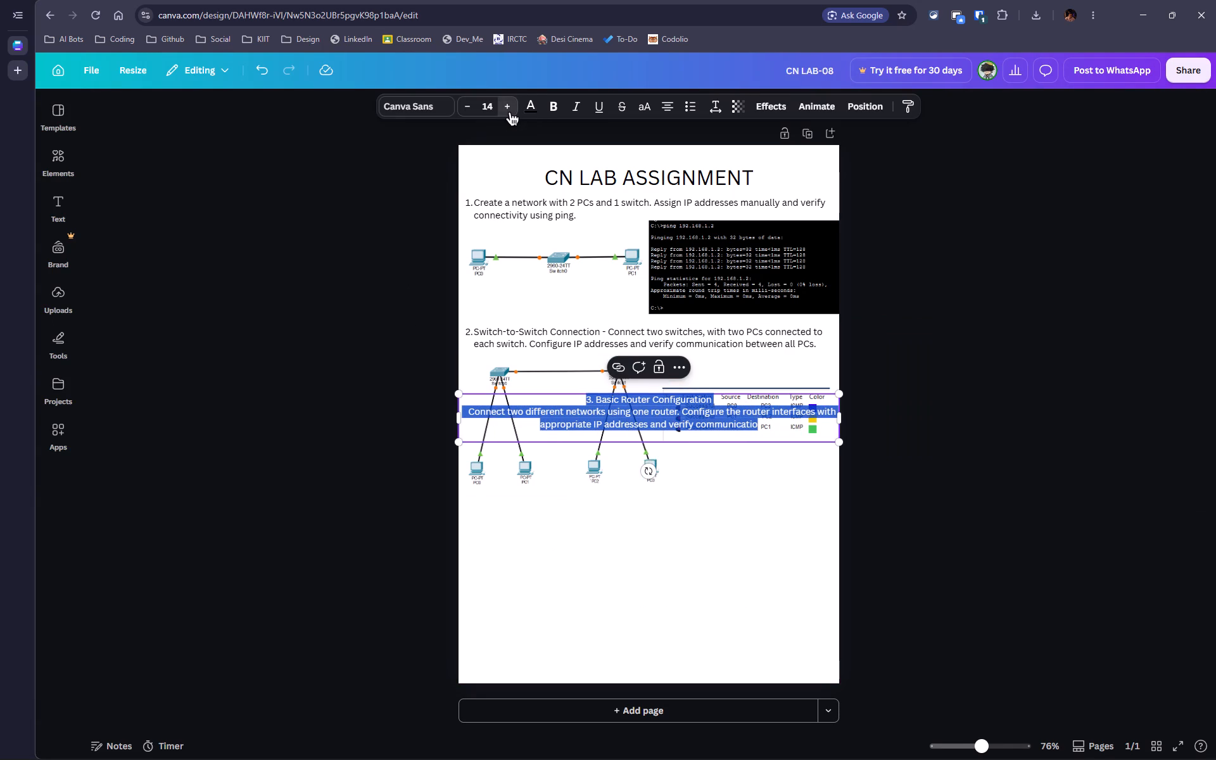
click(664, 99)
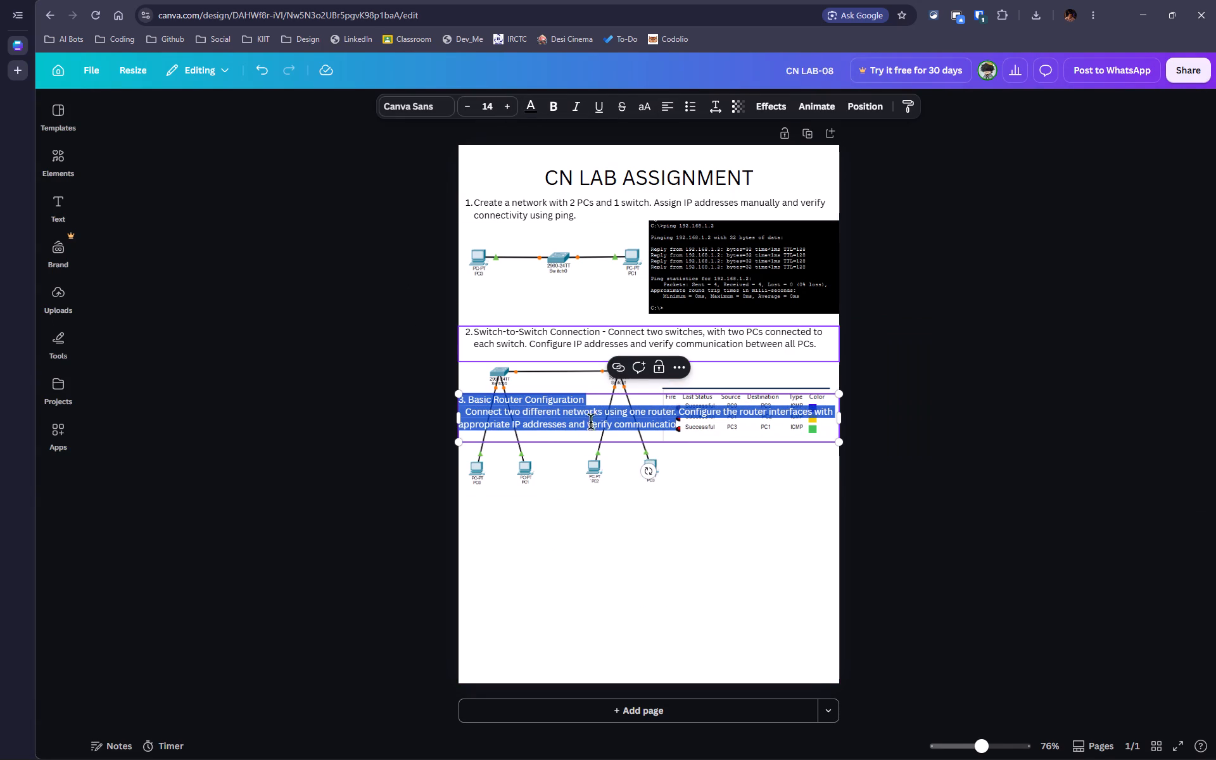
Move the question 3 text box directly below the question 2 topology image.
click(594, 407)
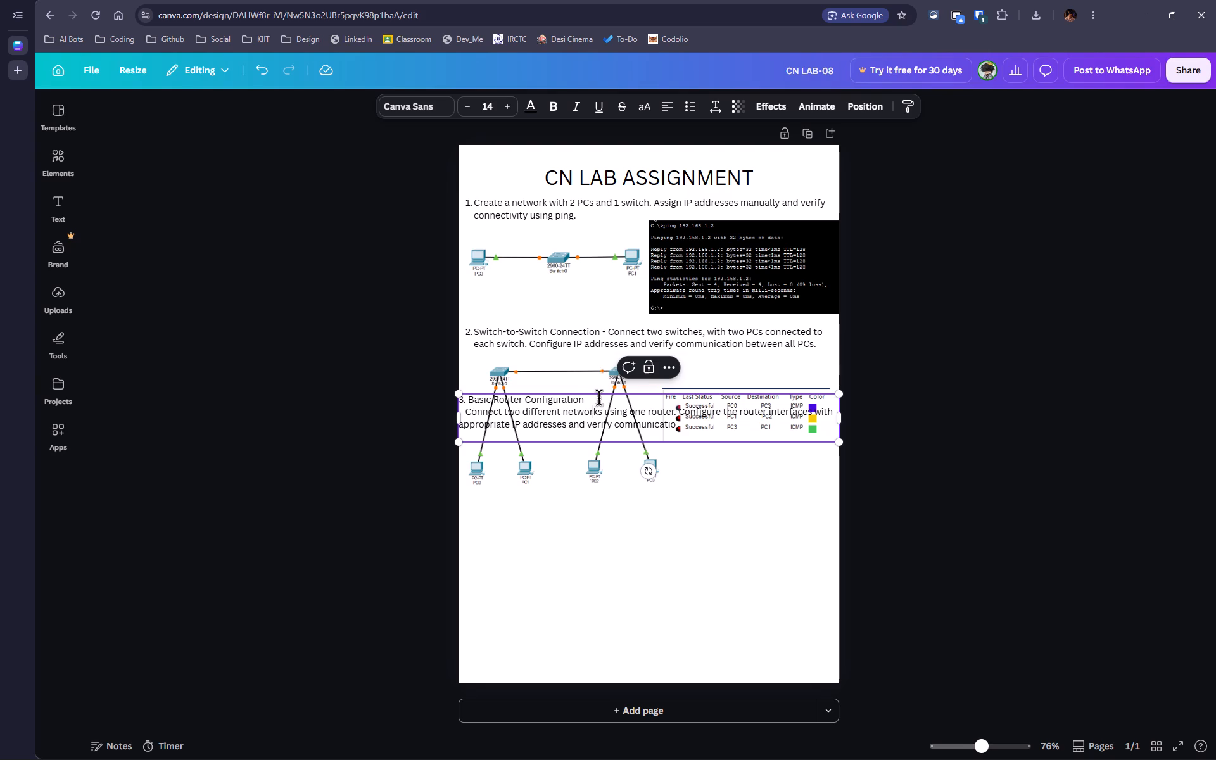
drag(541, 422, 545, 486)
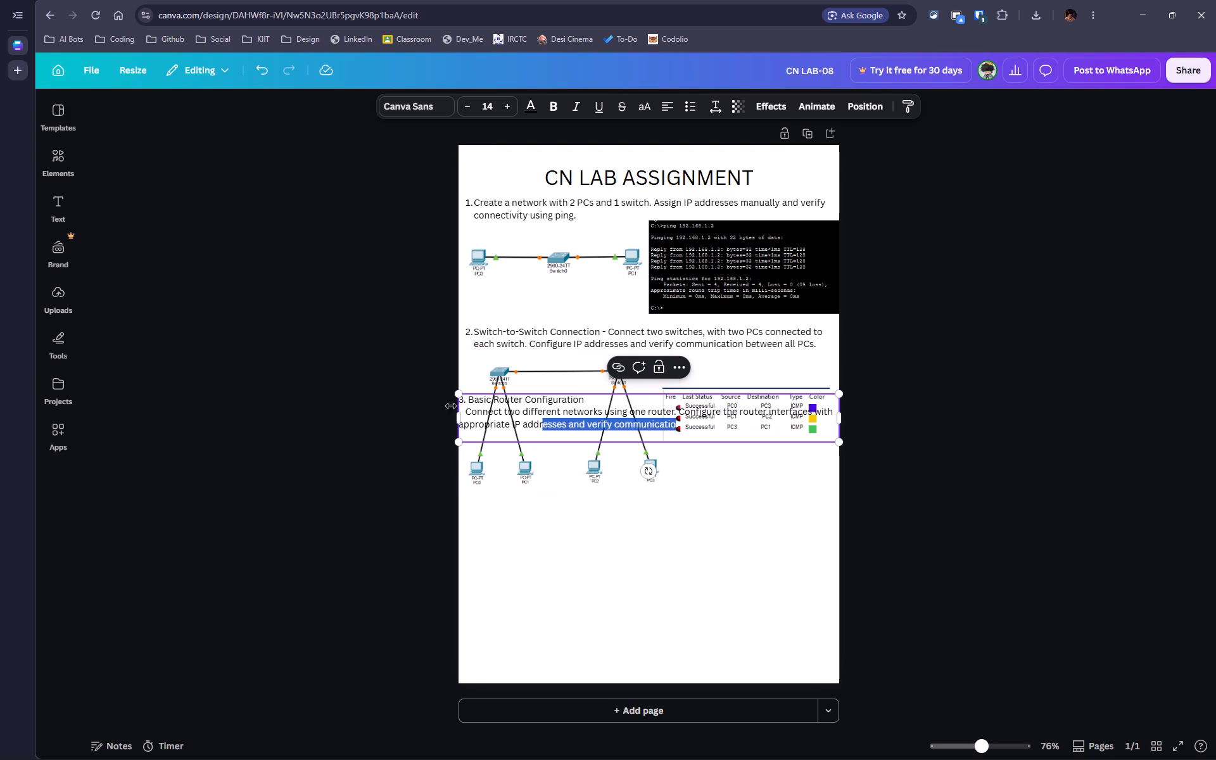
drag(476, 408, 477, 438)
click(417, 460)
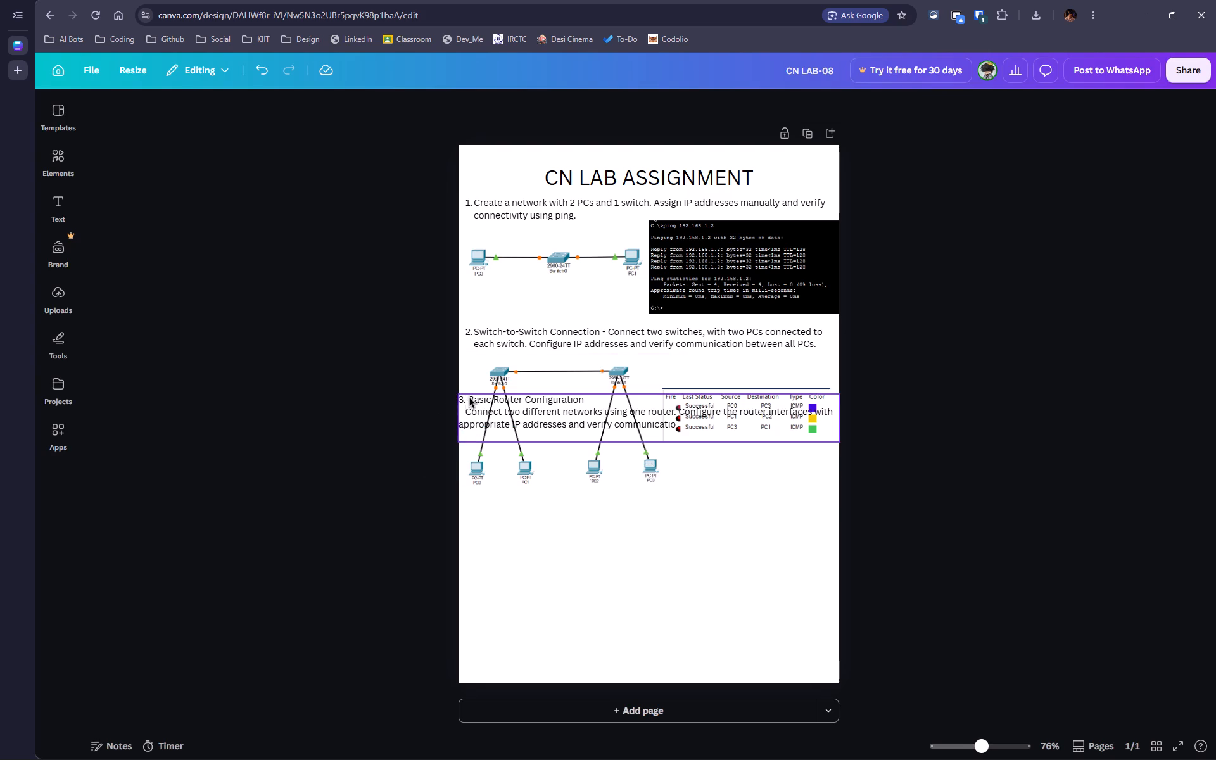
drag(469, 396, 468, 497)
Replace the plain number before "Basic Router Configuration" with an automatic list number 3.
click(468, 493)
click(467, 498)
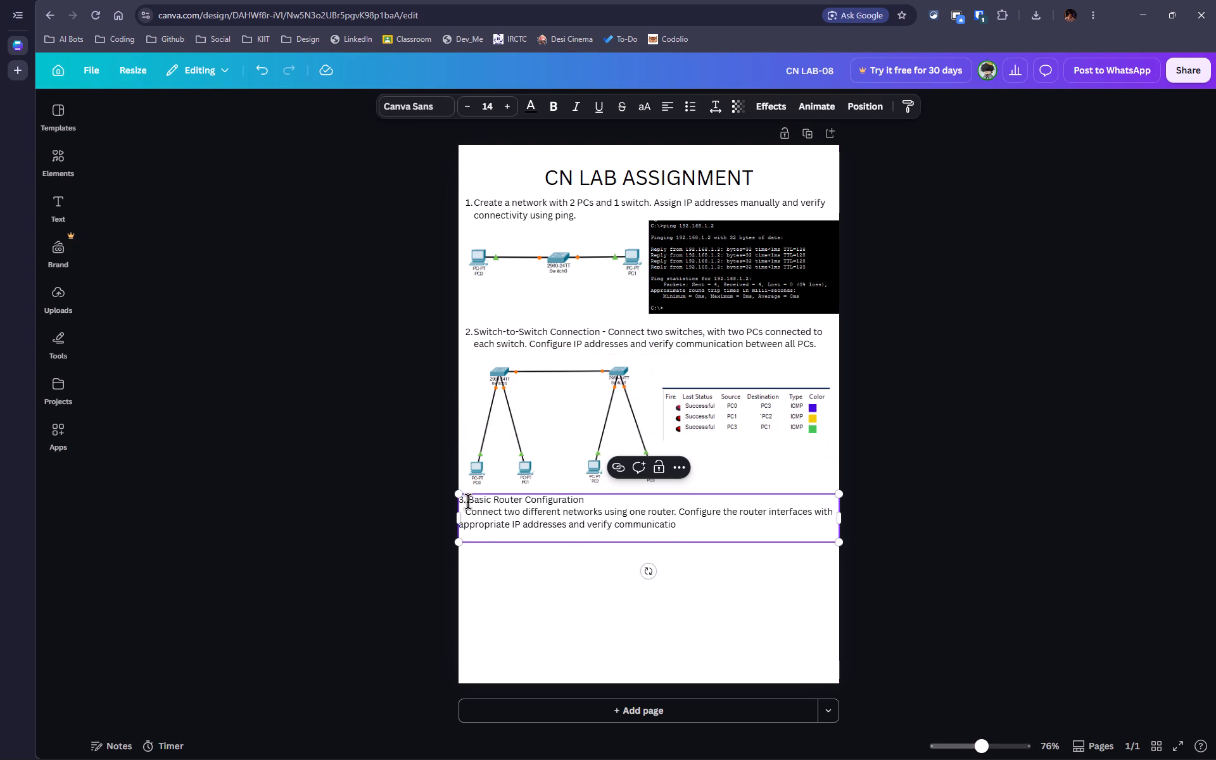
key(BackSpace)
key(BackSpace)
key(BackSpace)
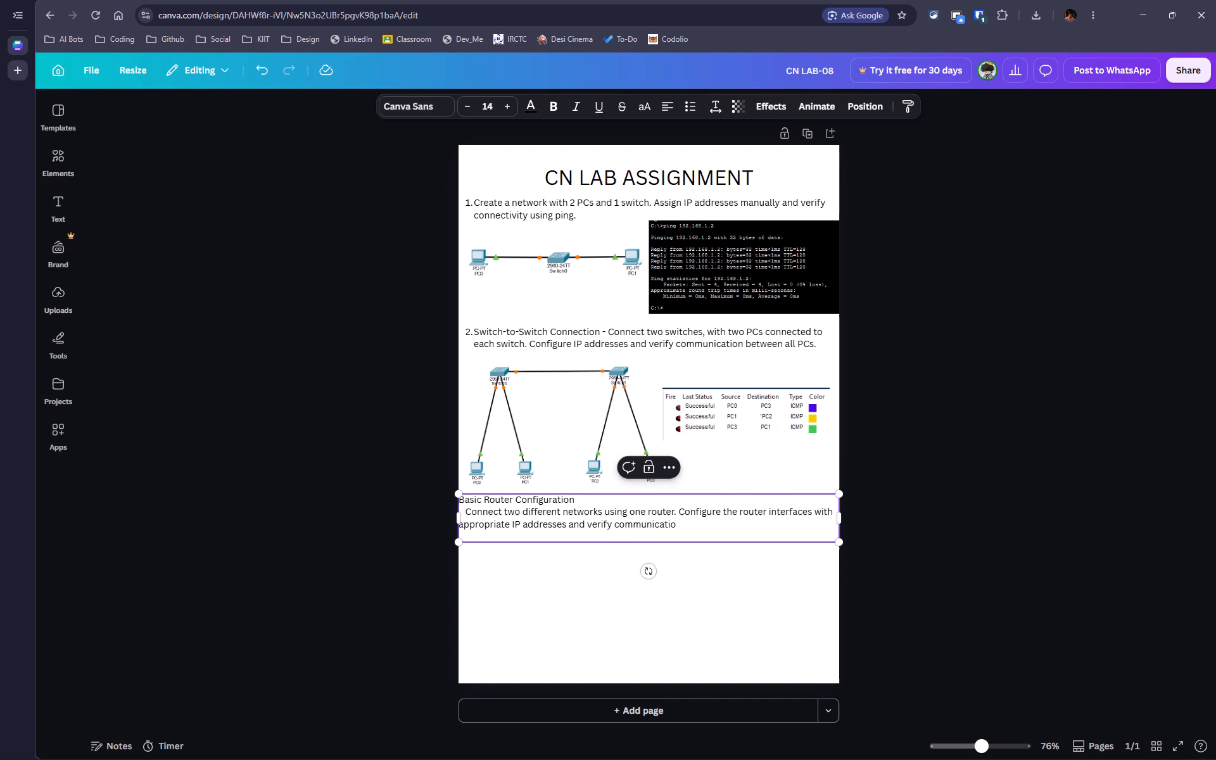
text(3.)
key(space)
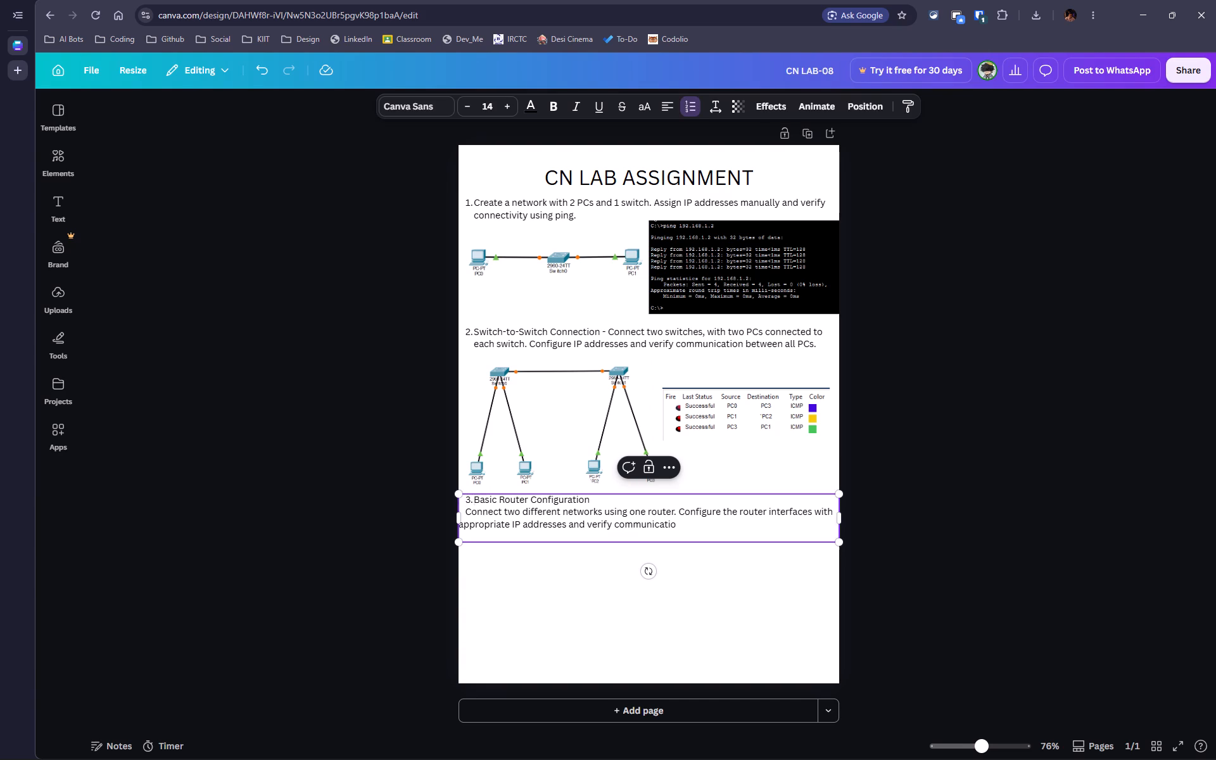
Join the question 3 heading and description into one paragraph, separated by " - ".
click(463, 512)
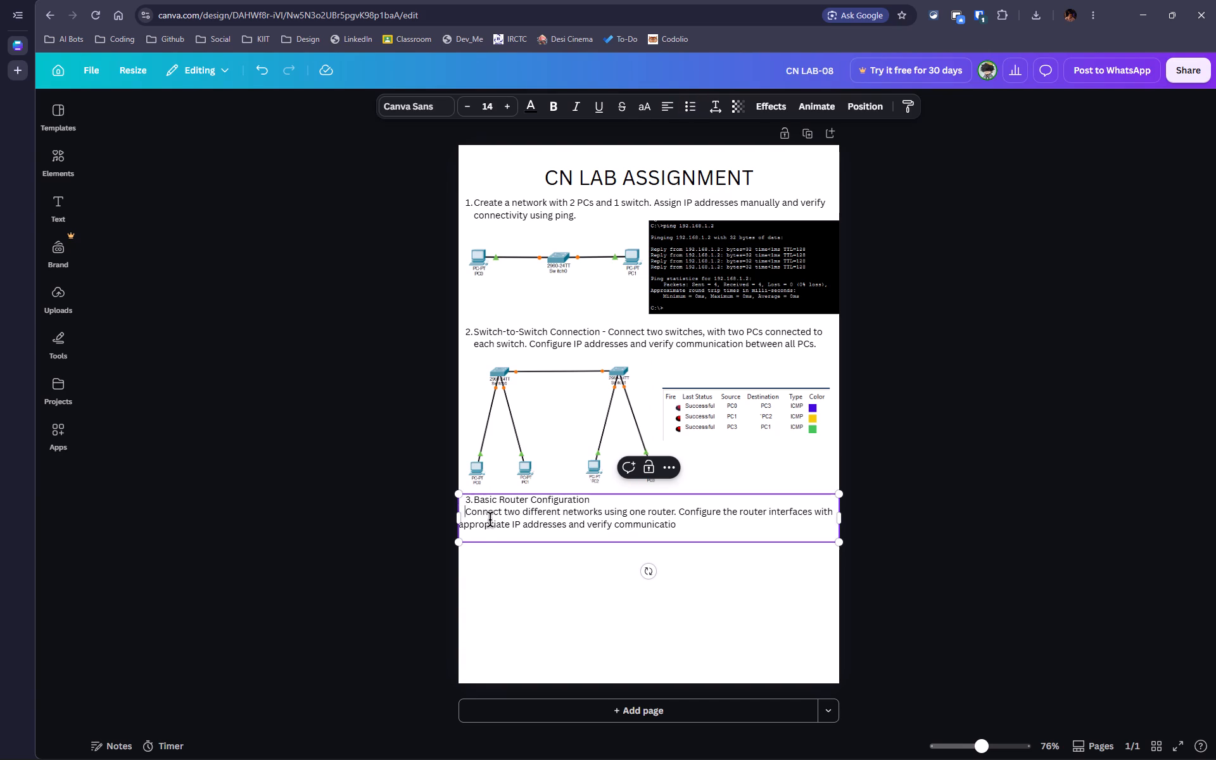
key(Right)
key(BackSpace)
key(BackSpace)
key(BackSpace)
key(BackSpace)
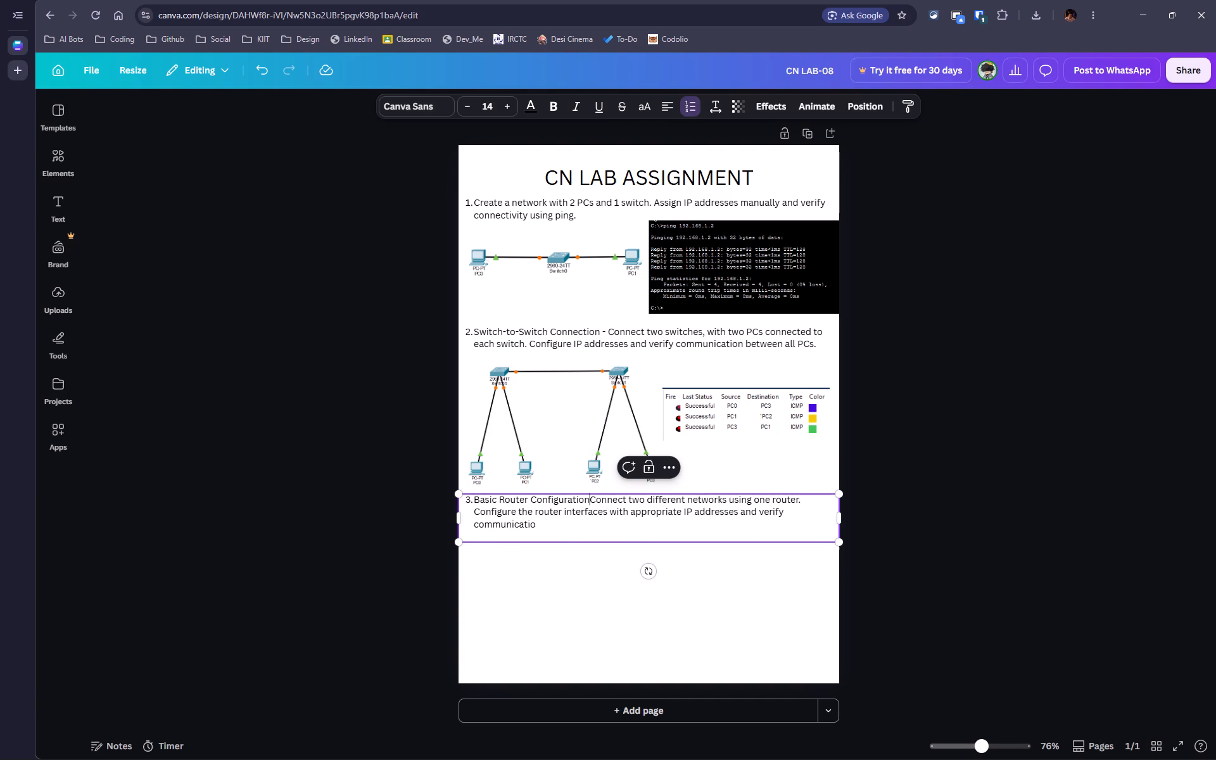
key(space)
text(-)
key(space)
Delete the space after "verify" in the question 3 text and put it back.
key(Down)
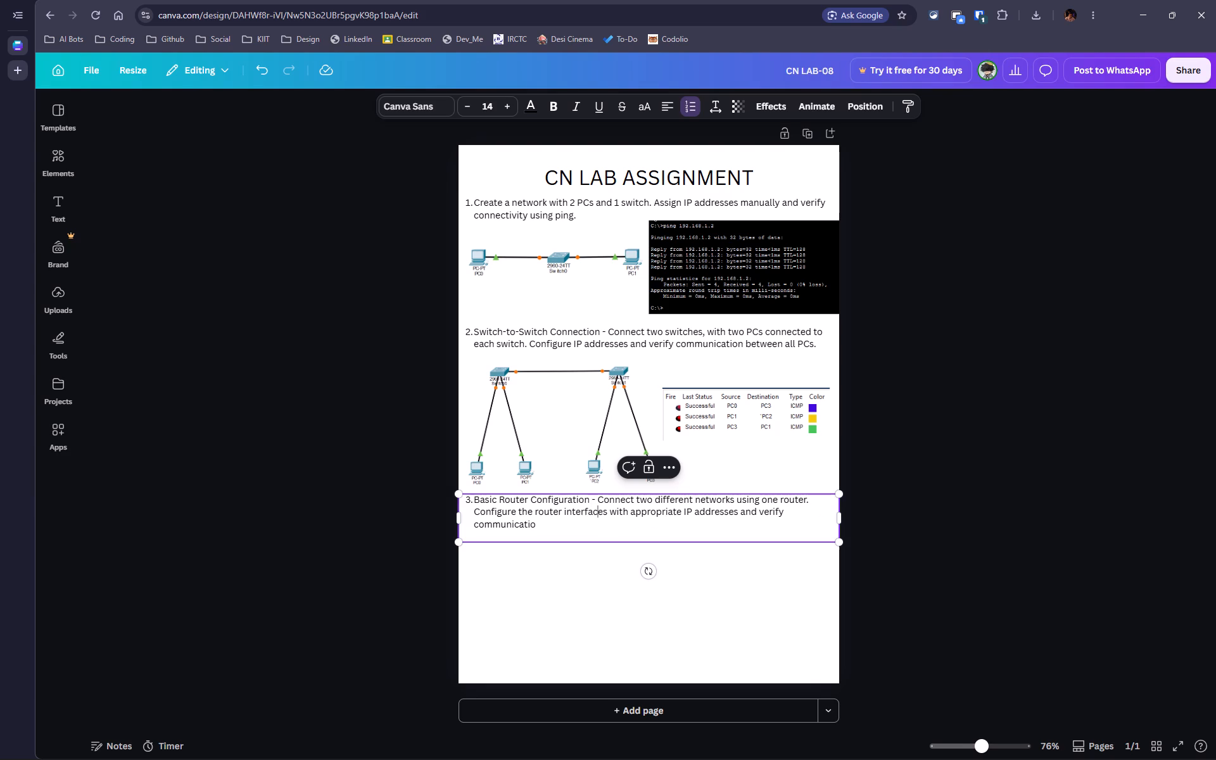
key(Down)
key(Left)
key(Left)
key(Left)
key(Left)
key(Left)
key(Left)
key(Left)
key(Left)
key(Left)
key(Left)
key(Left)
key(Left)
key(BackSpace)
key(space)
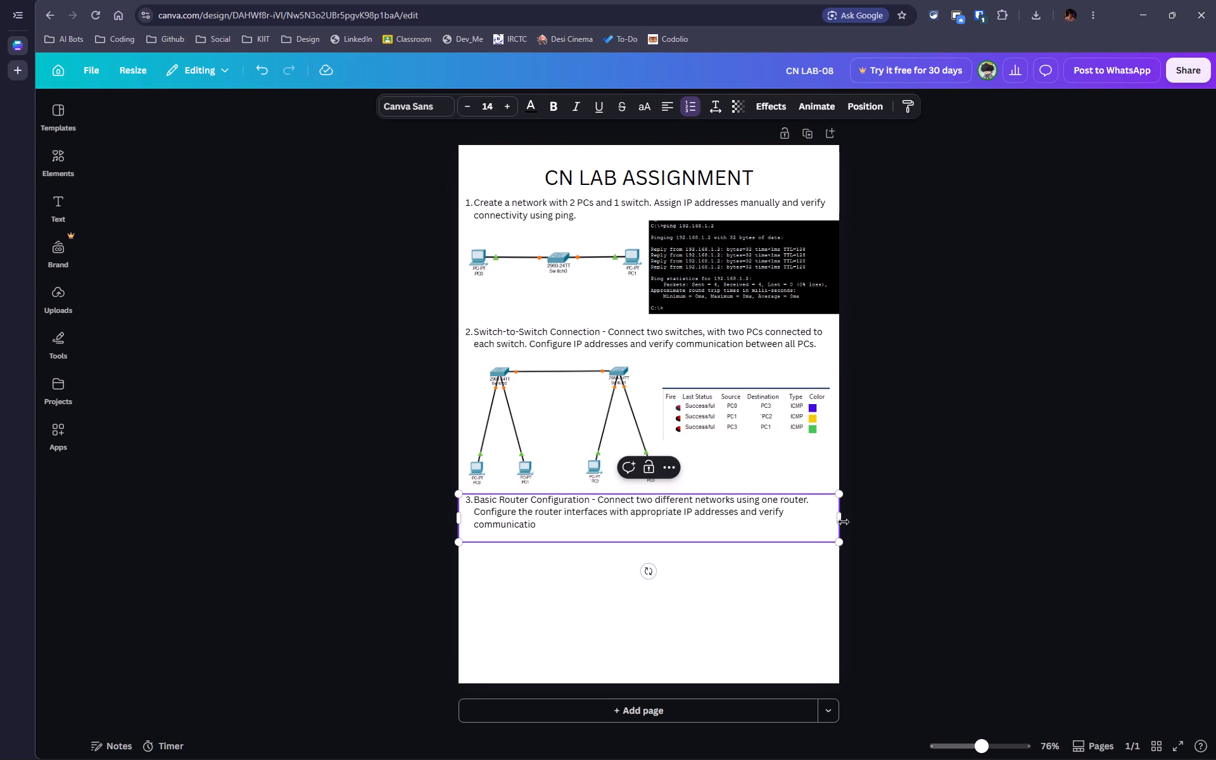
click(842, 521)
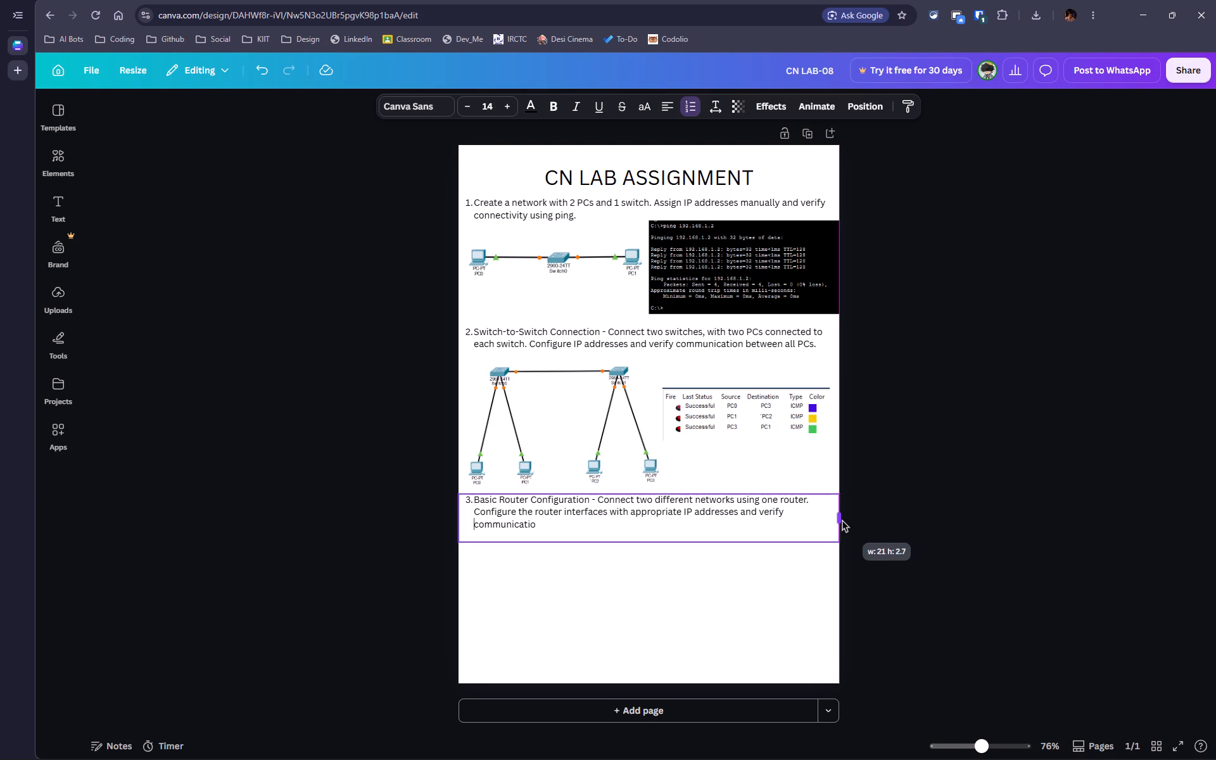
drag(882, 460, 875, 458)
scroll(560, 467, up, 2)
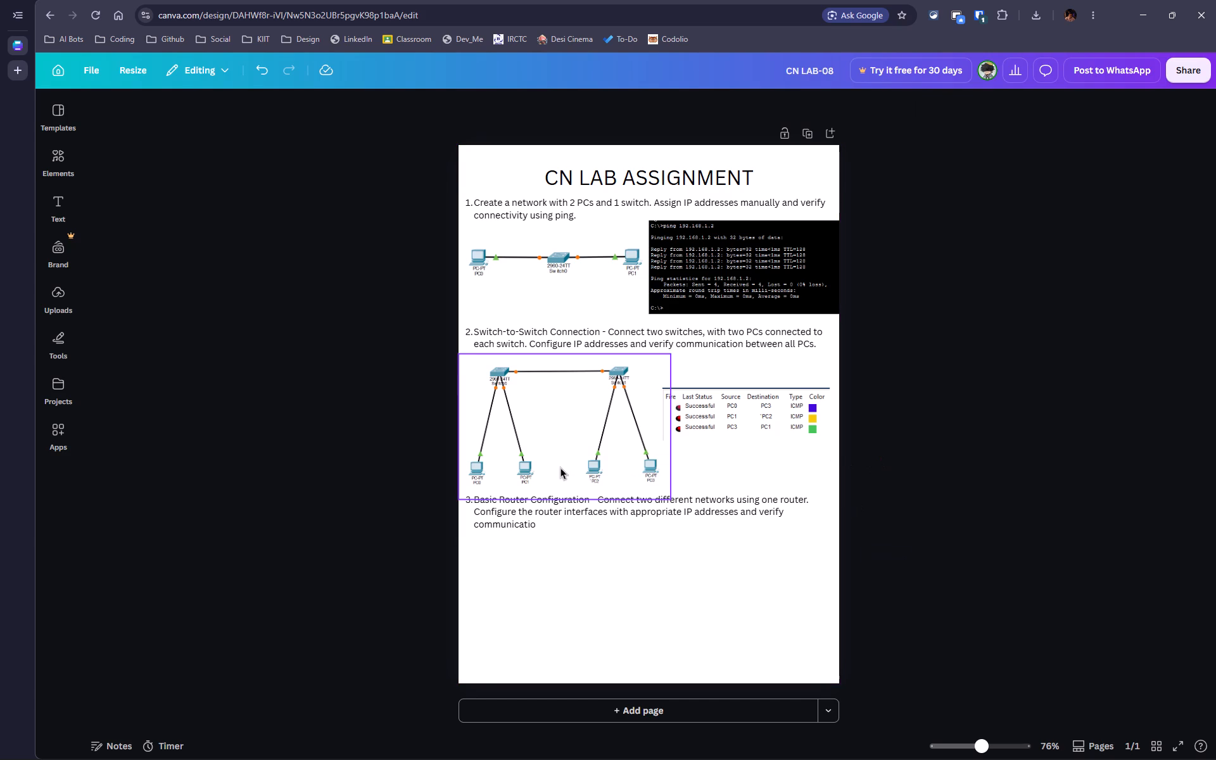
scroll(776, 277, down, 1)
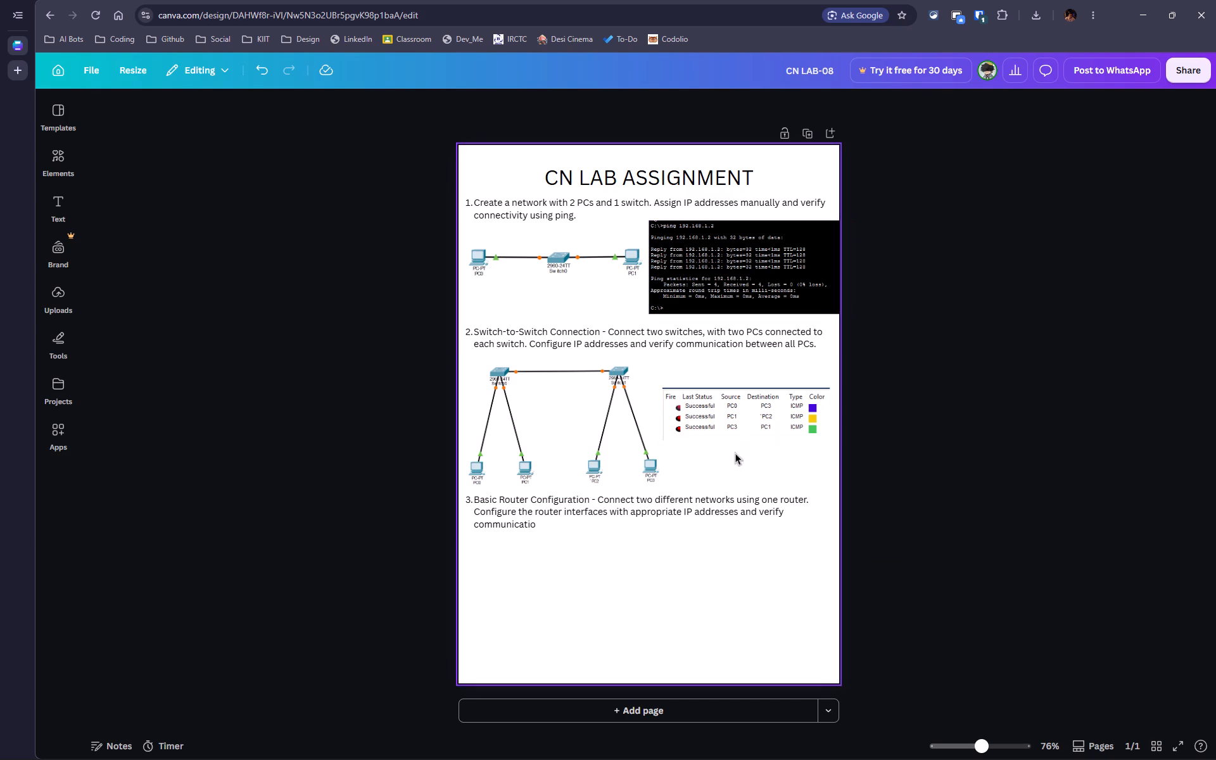
Complete the last word of the question 3 text as "communication".
click(544, 525)
click(532, 526)
click(532, 526)
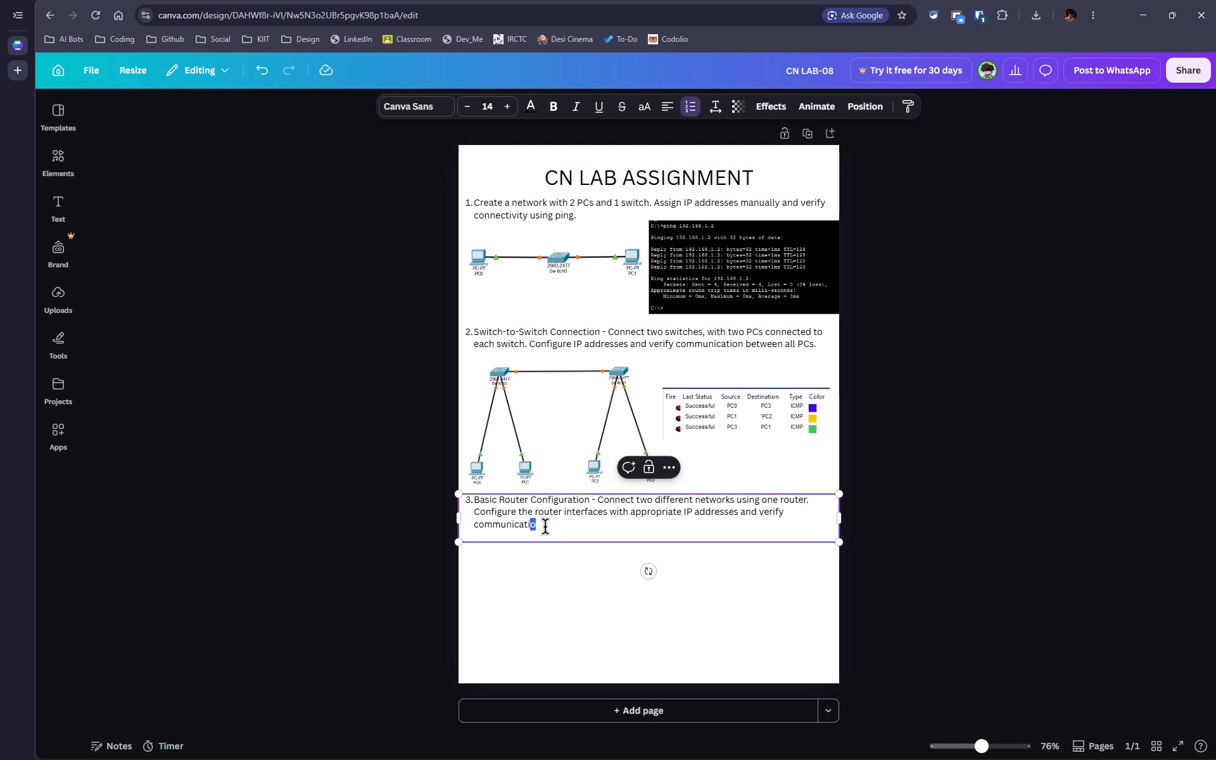
click(545, 527)
click(537, 524)
key(n)
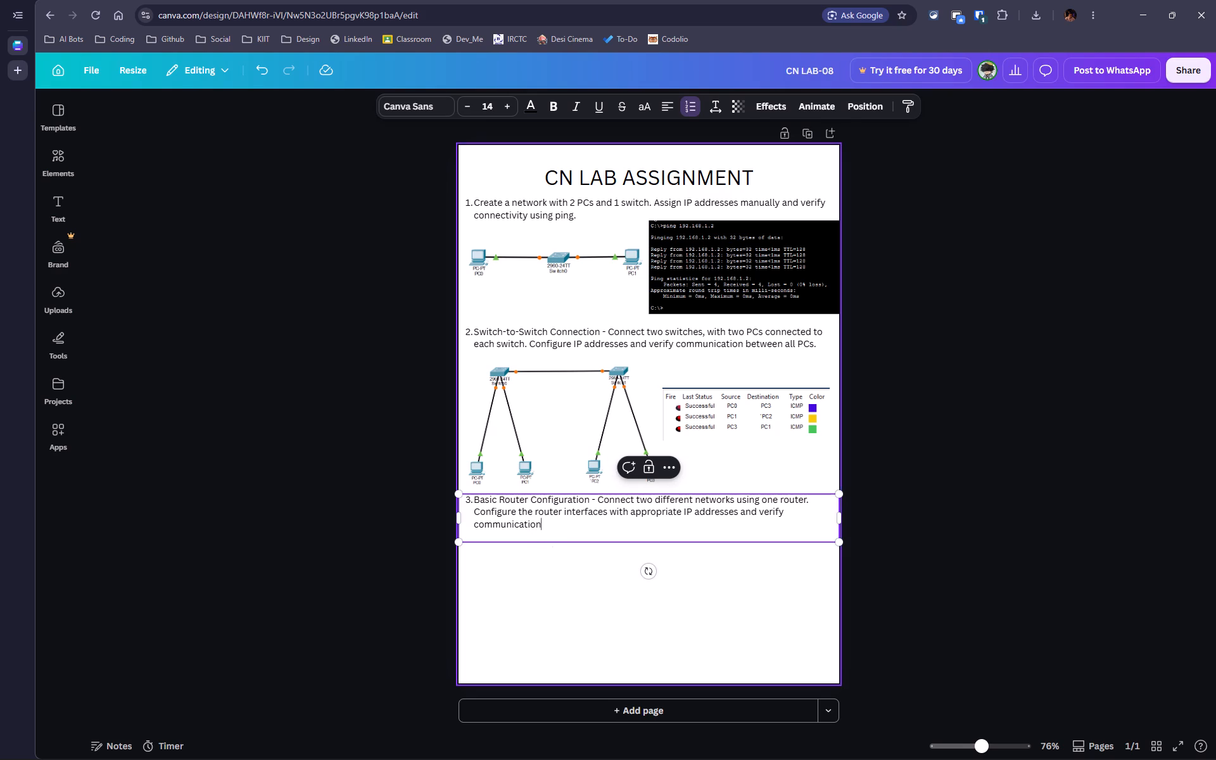
scroll(553, 548, down, 1)
click(540, 581)
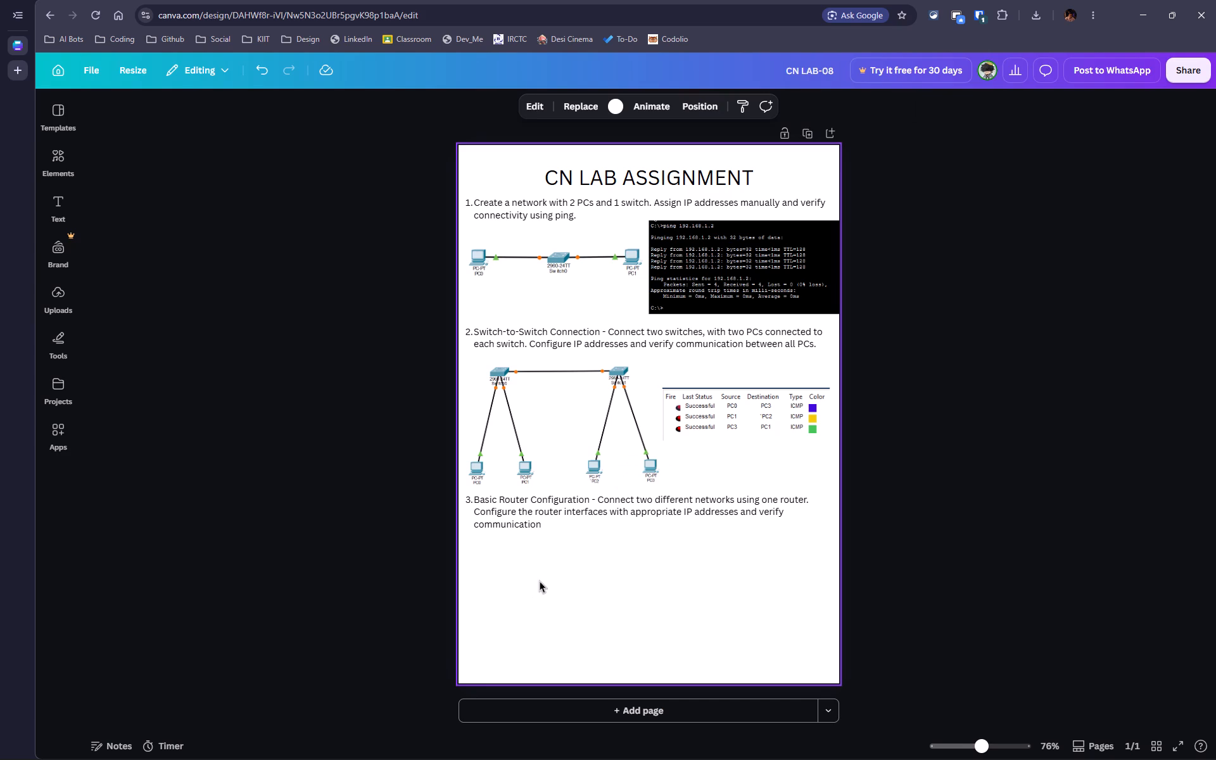
Switch to Packet Tracer, save the current network, and open ques_3.pkt from the assignment_1 folder.
key(alt+Tab)
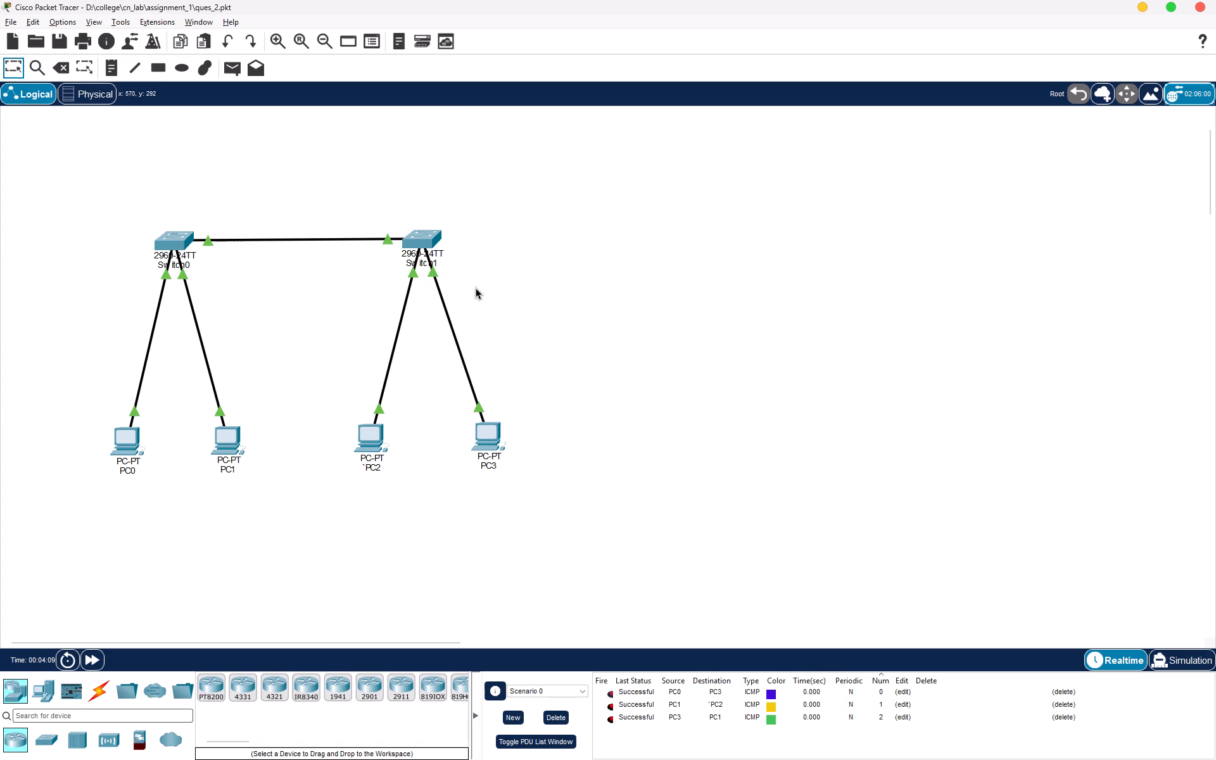
scroll(633, 478, down, 4)
scroll(631, 480, up, 4)
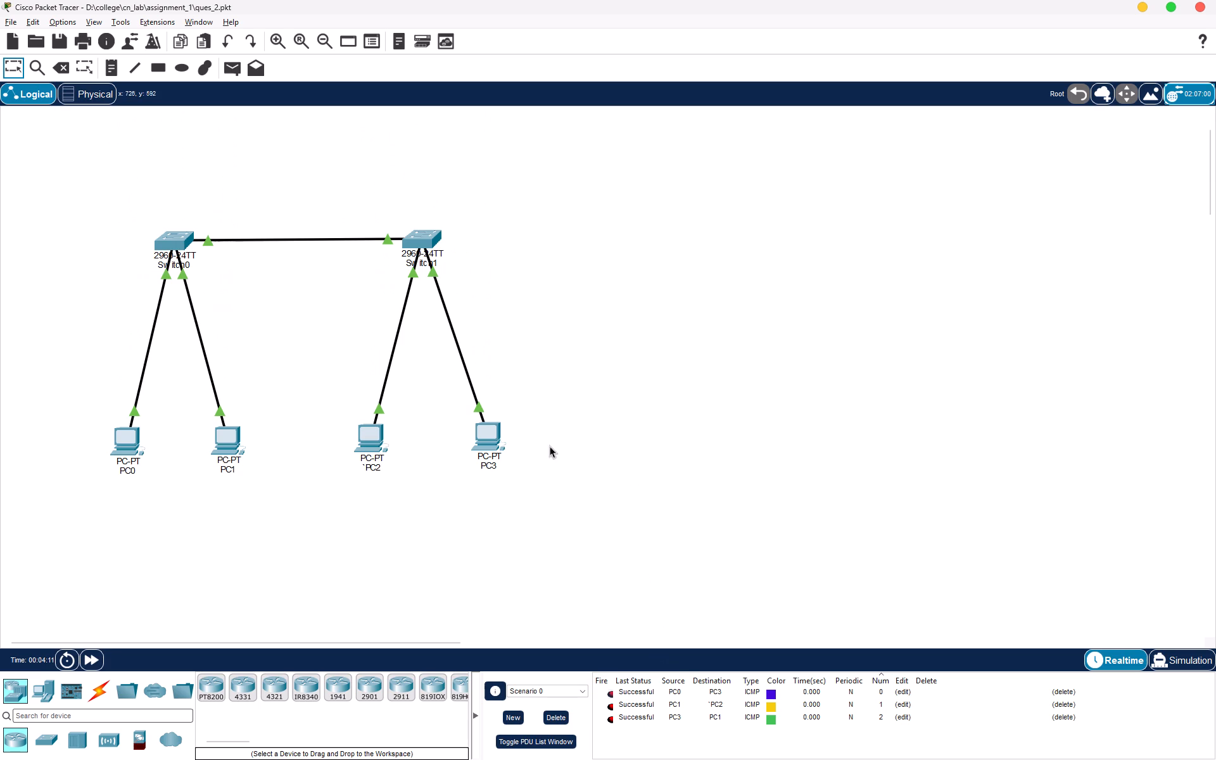
click(28, 46)
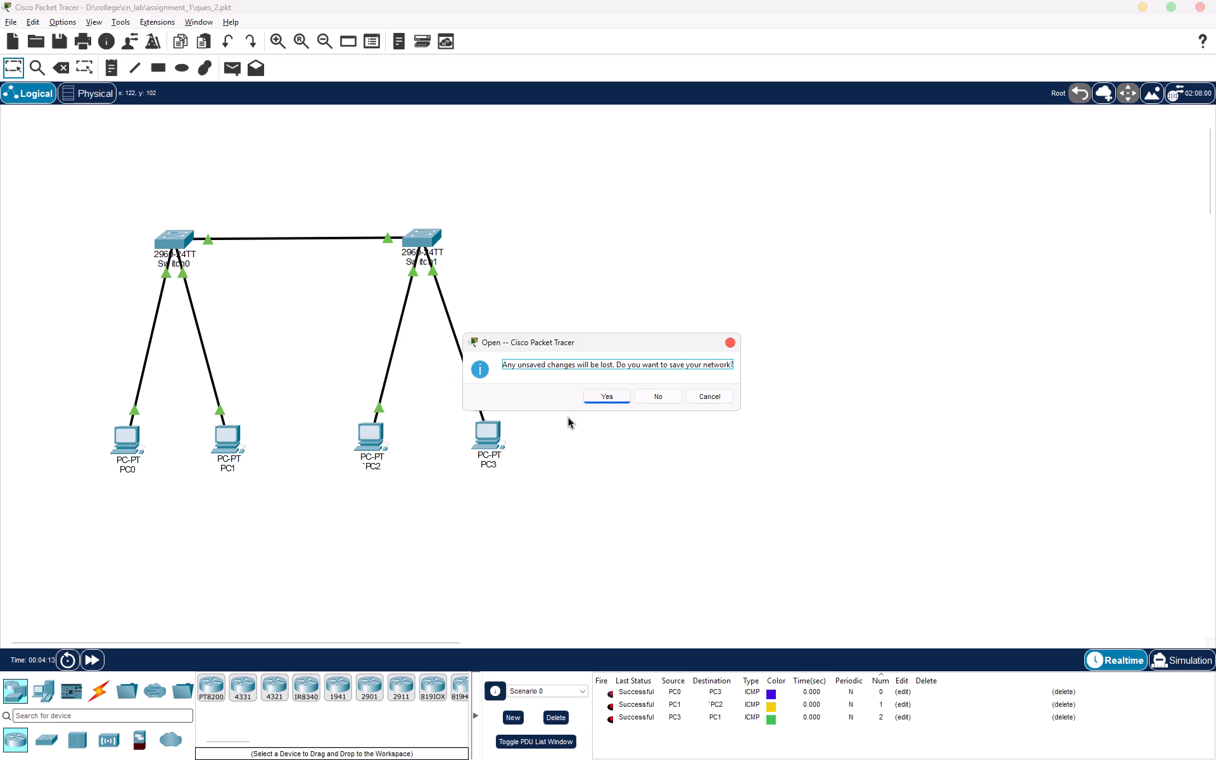
click(599, 402)
double_click(485, 98)
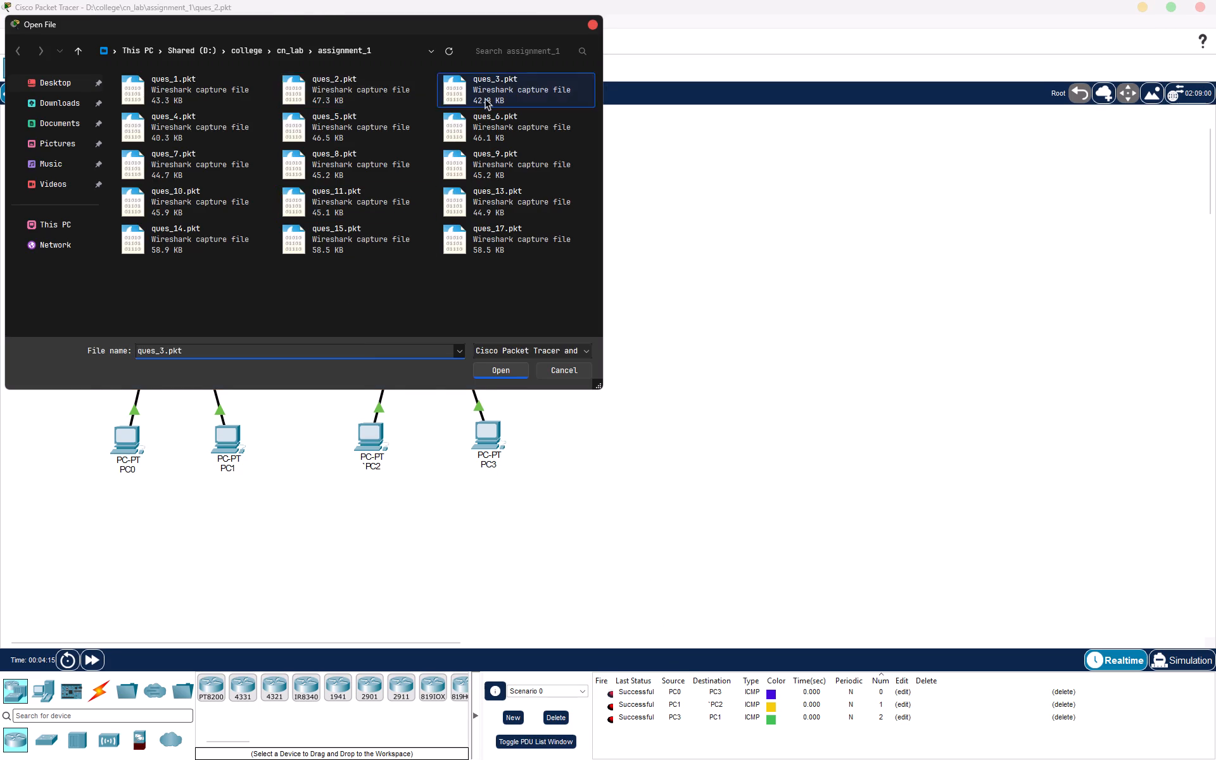
Take a screenshot of the enlarged PC0, Router0 and PC1 topology.
drag(187, 329, 291, 368)
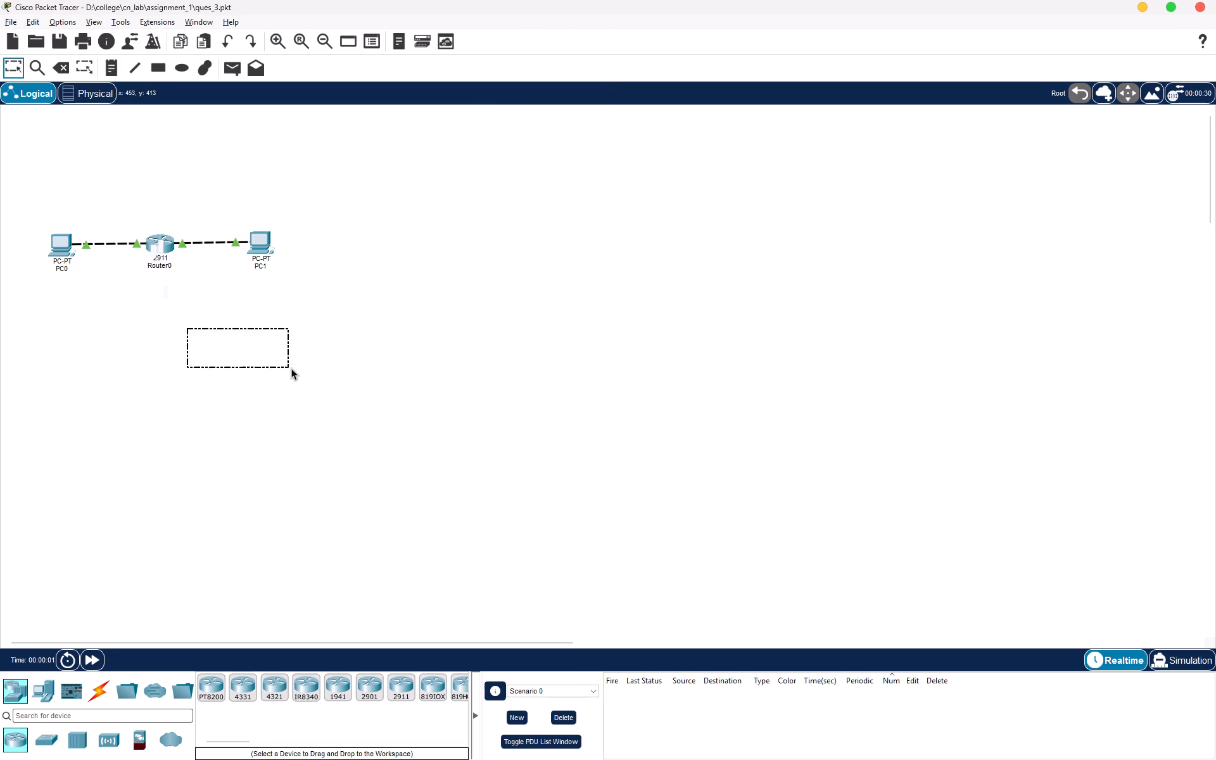
drag(291, 368, 292, 368)
ctrl+scroll(158, 369, up, 2)
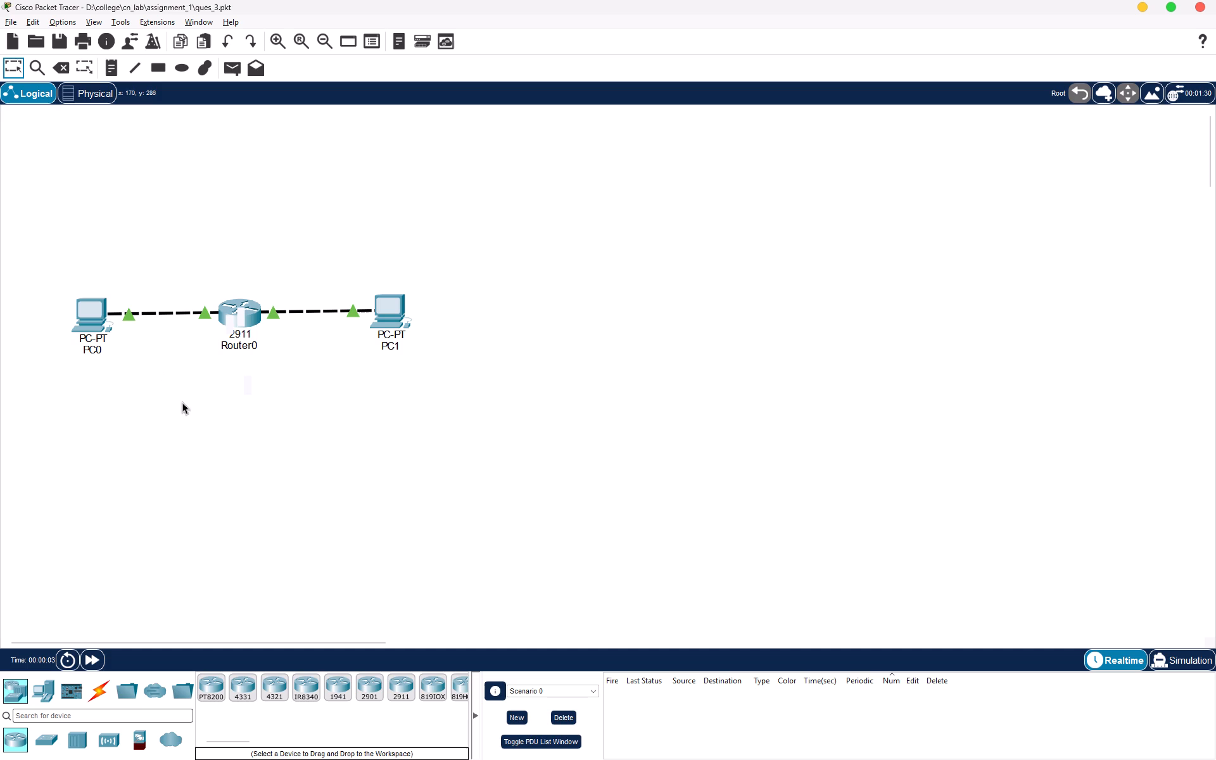
drag(206, 425, 272, 395)
click(264, 419)
key(shift+super+s)
drag(49, 255, 430, 384)
Switch back to the CN LAB-08 design in Canva.
key(alt+Tab)
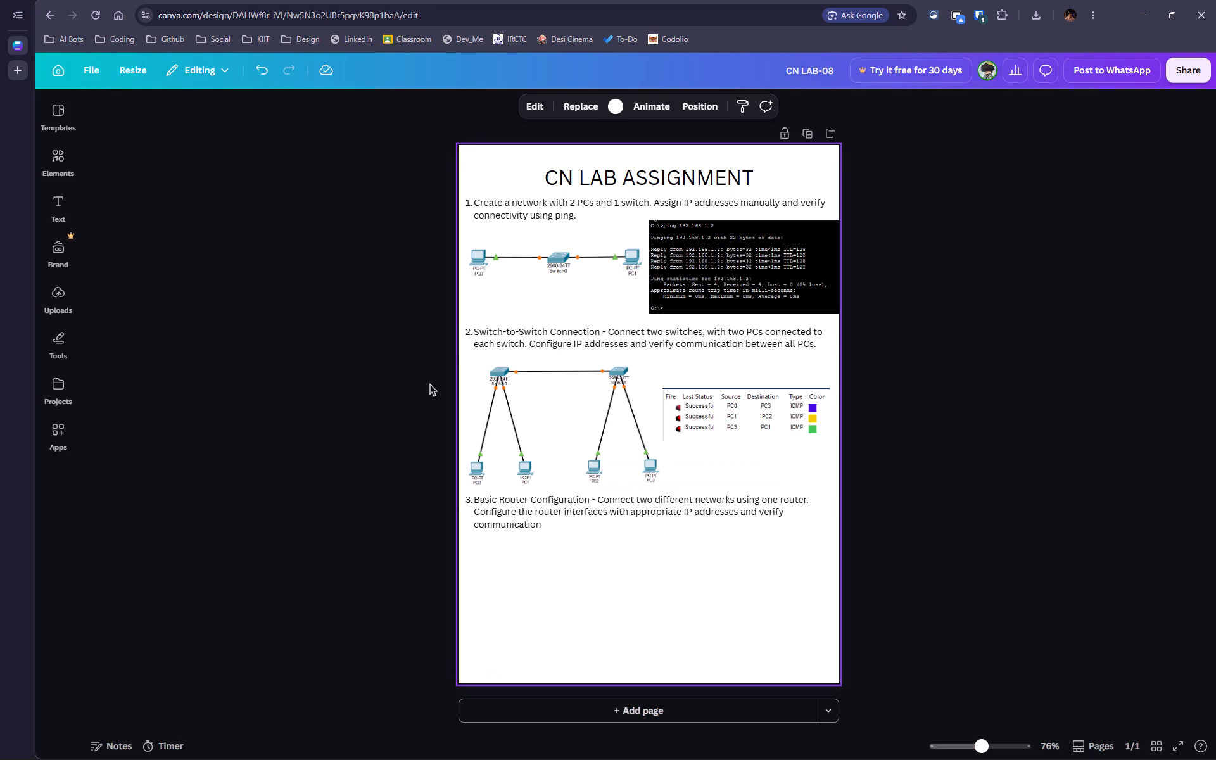
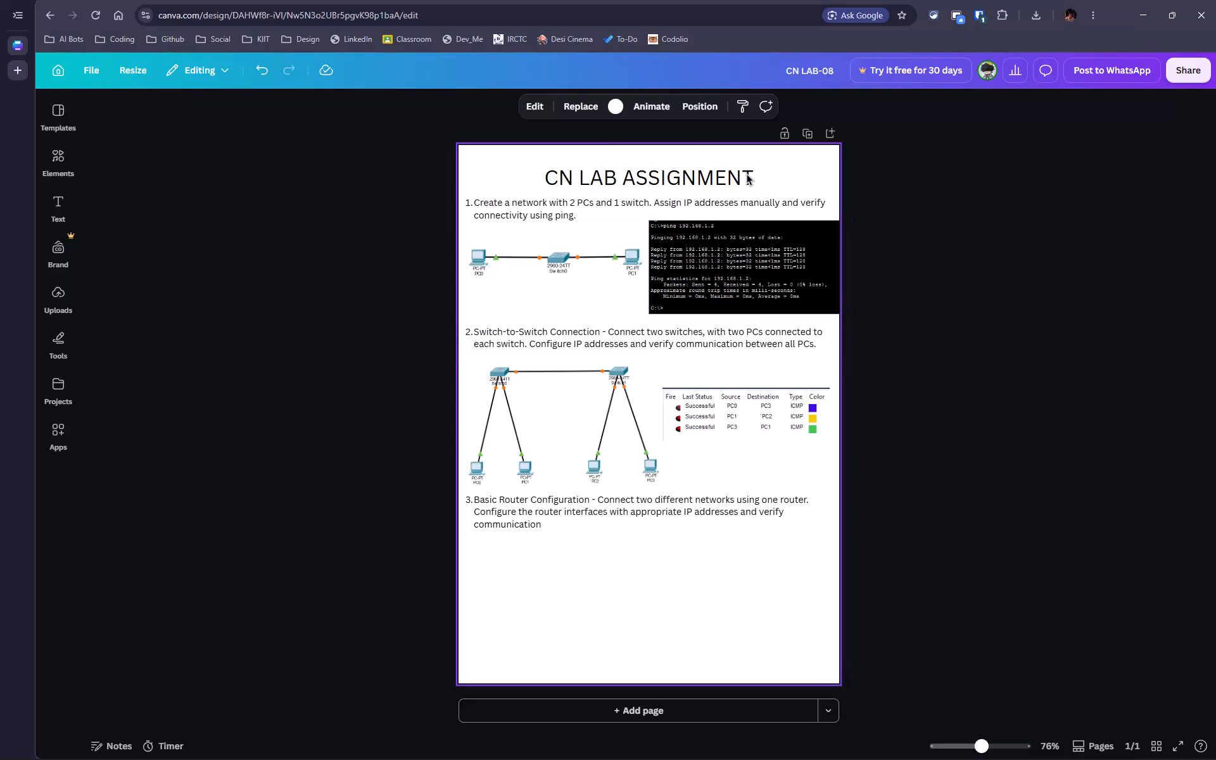
Select all the elements on the CN LAB ASSIGNMENT page and copy them.
click(747, 174)
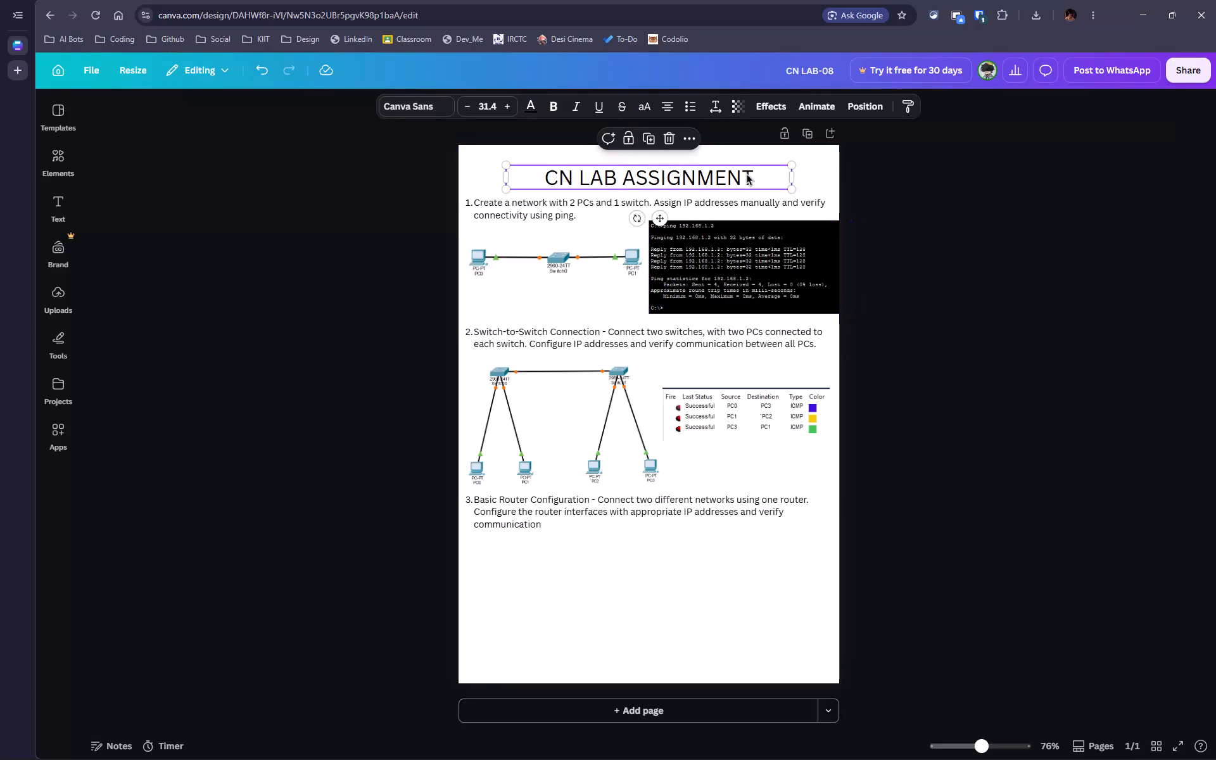
click(749, 175)
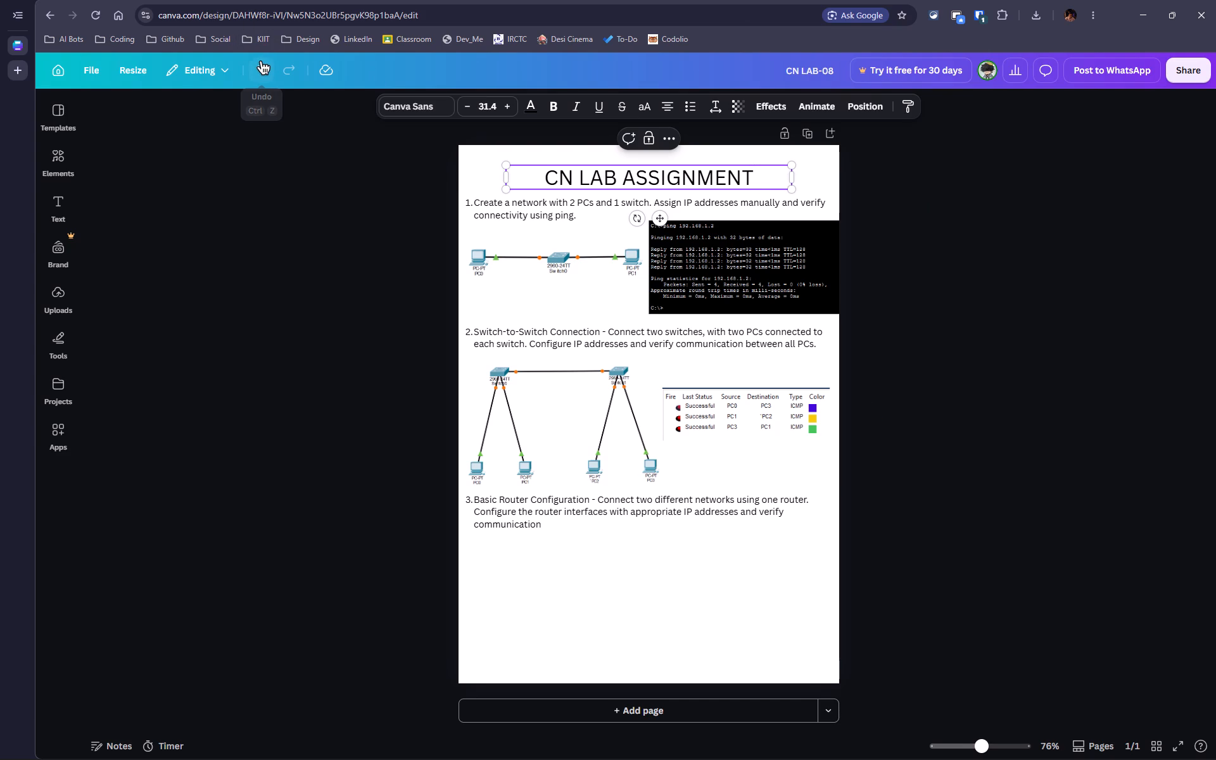
click(562, 592)
key(ctrl+a)
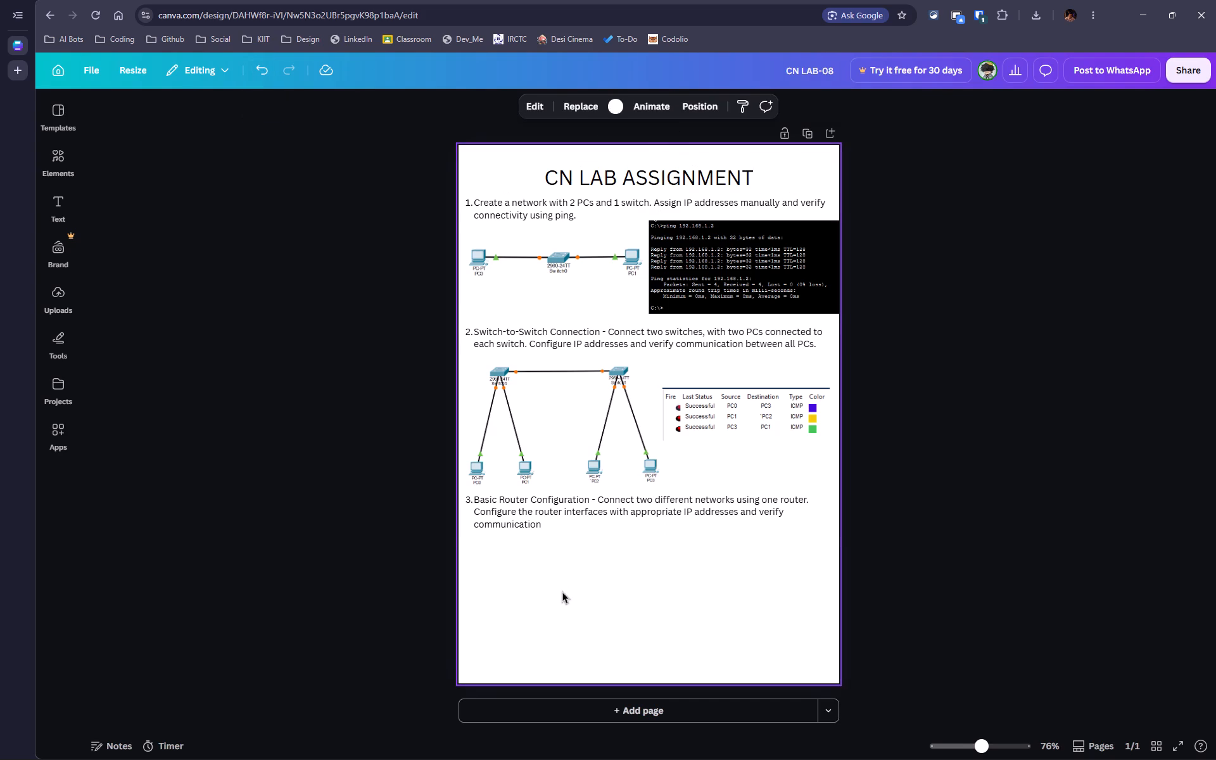
key(ctrl+c)
key(ctrl+c)
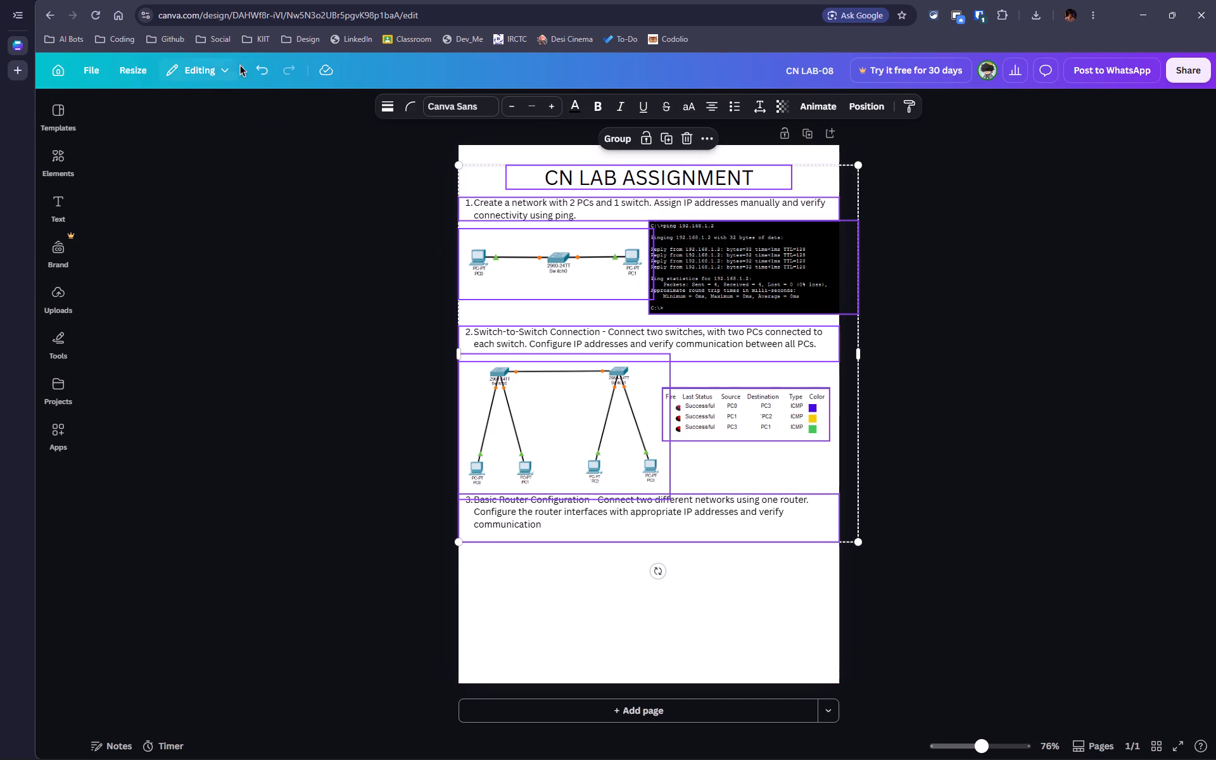
Undo all the edits that added the question 3 text, going back to the start of the edit history.
triple_click(257, 73)
triple_click(257, 73)
triple_click(257, 73)
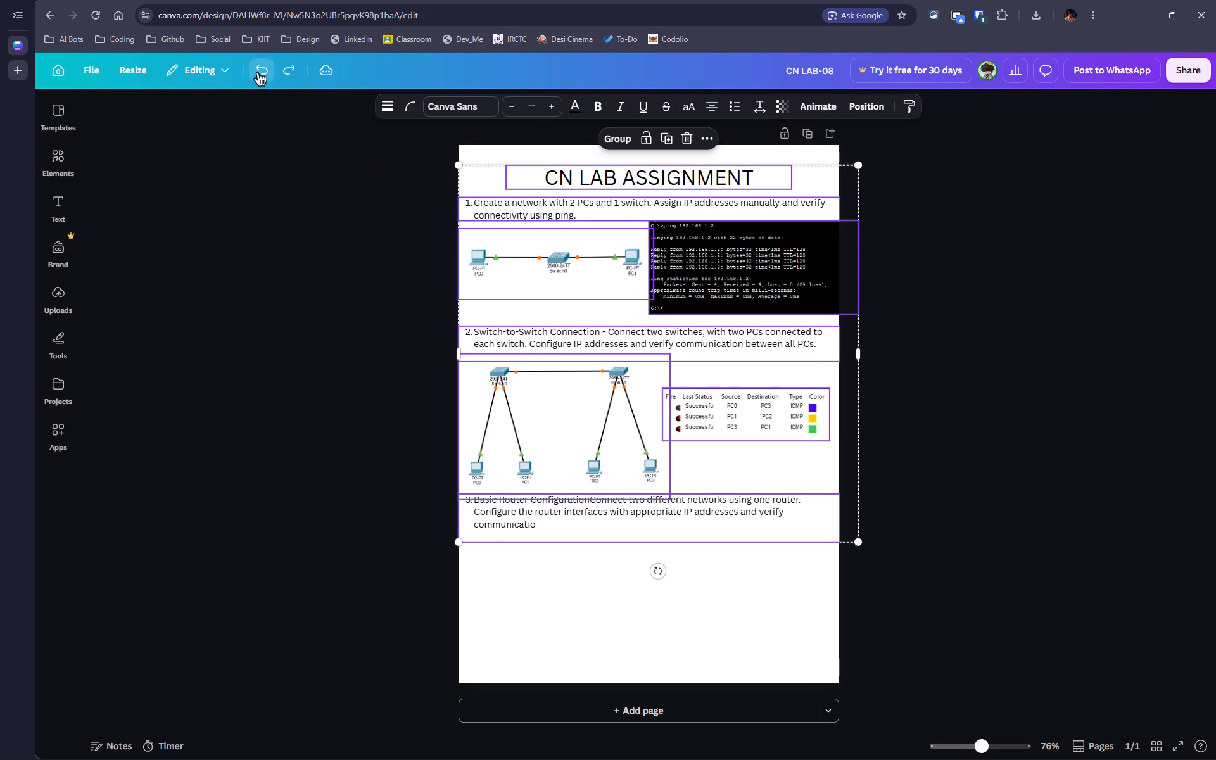
triple_click(257, 73)
triple_click(257, 73)
triple_click(257, 73)
triple_click(257, 73)
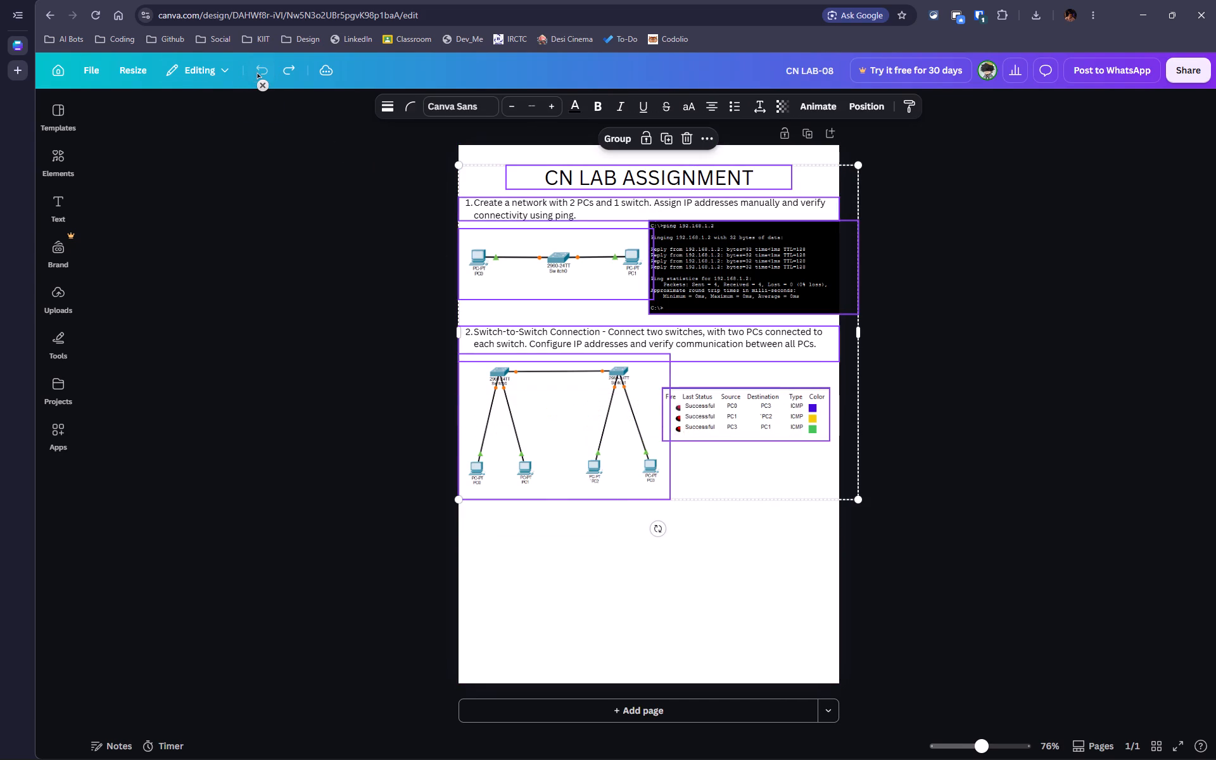
triple_click(257, 73)
triple_click(257, 73)
triple_click(257, 73)
triple_click(257, 73)
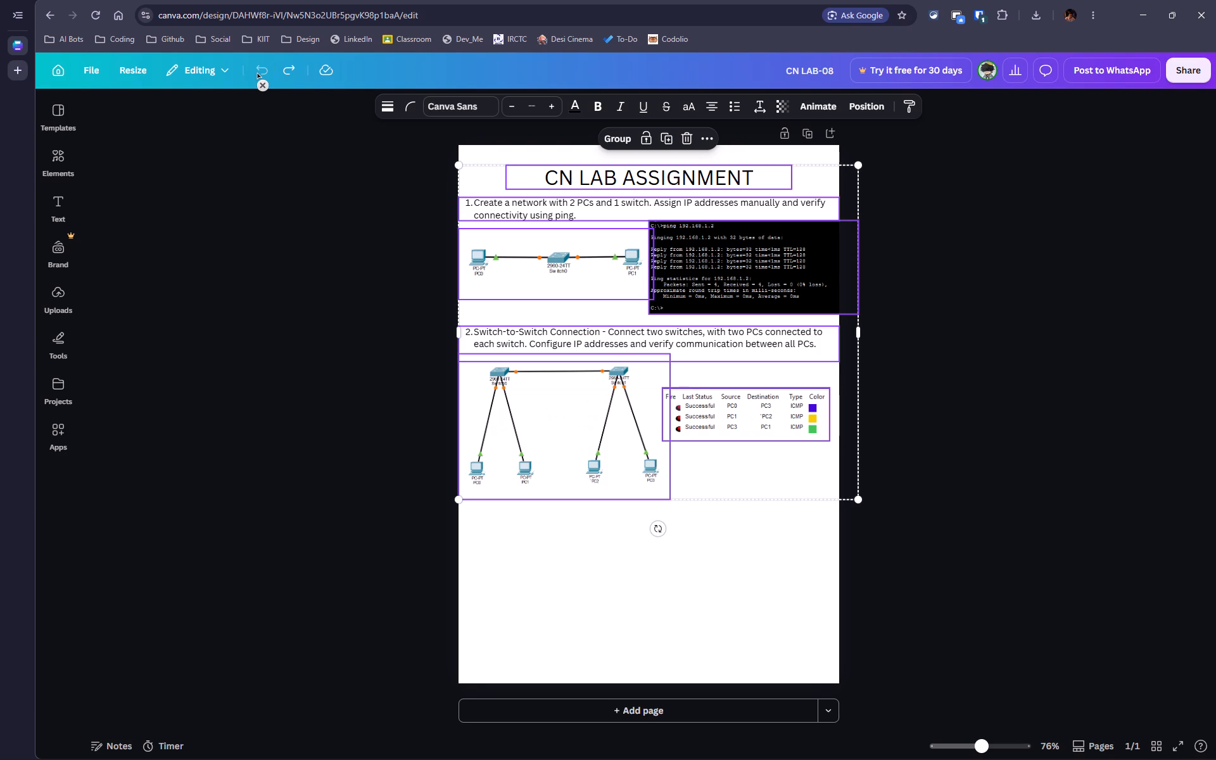
triple_click(257, 73)
triple_click(257, 73)
key(ctrl+z)
key(ctrl+z)
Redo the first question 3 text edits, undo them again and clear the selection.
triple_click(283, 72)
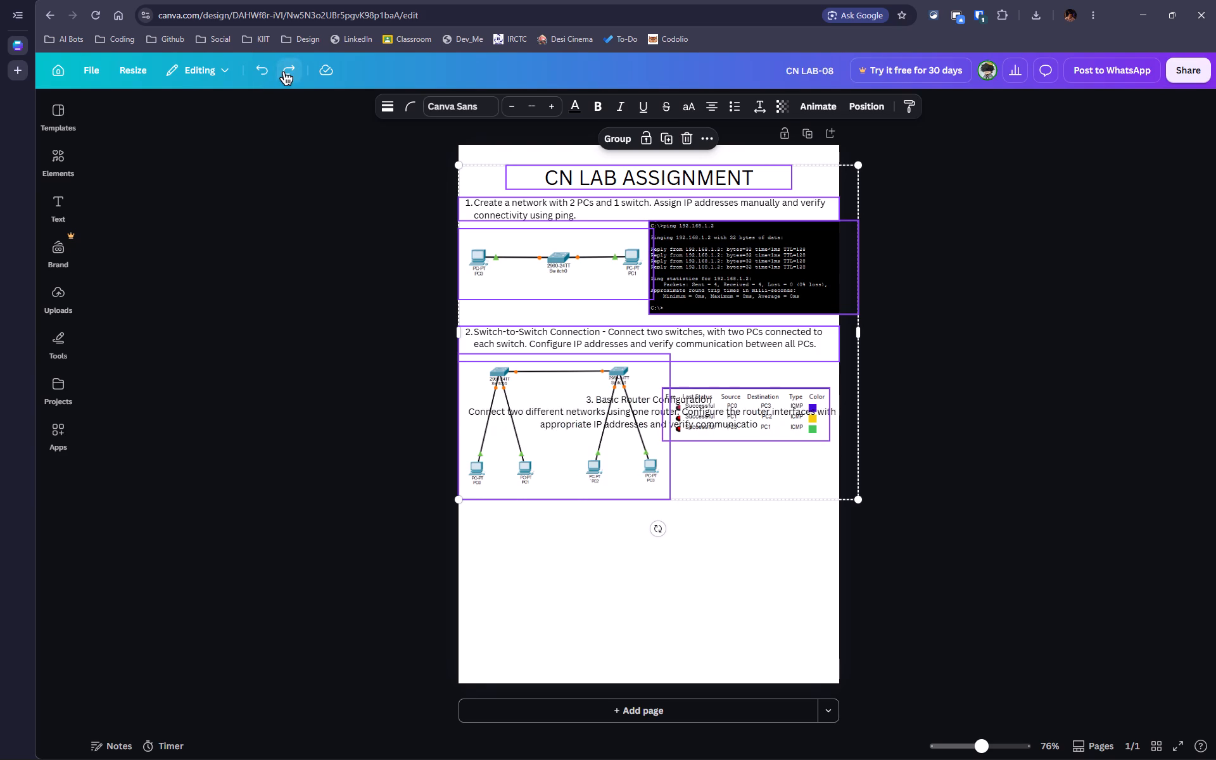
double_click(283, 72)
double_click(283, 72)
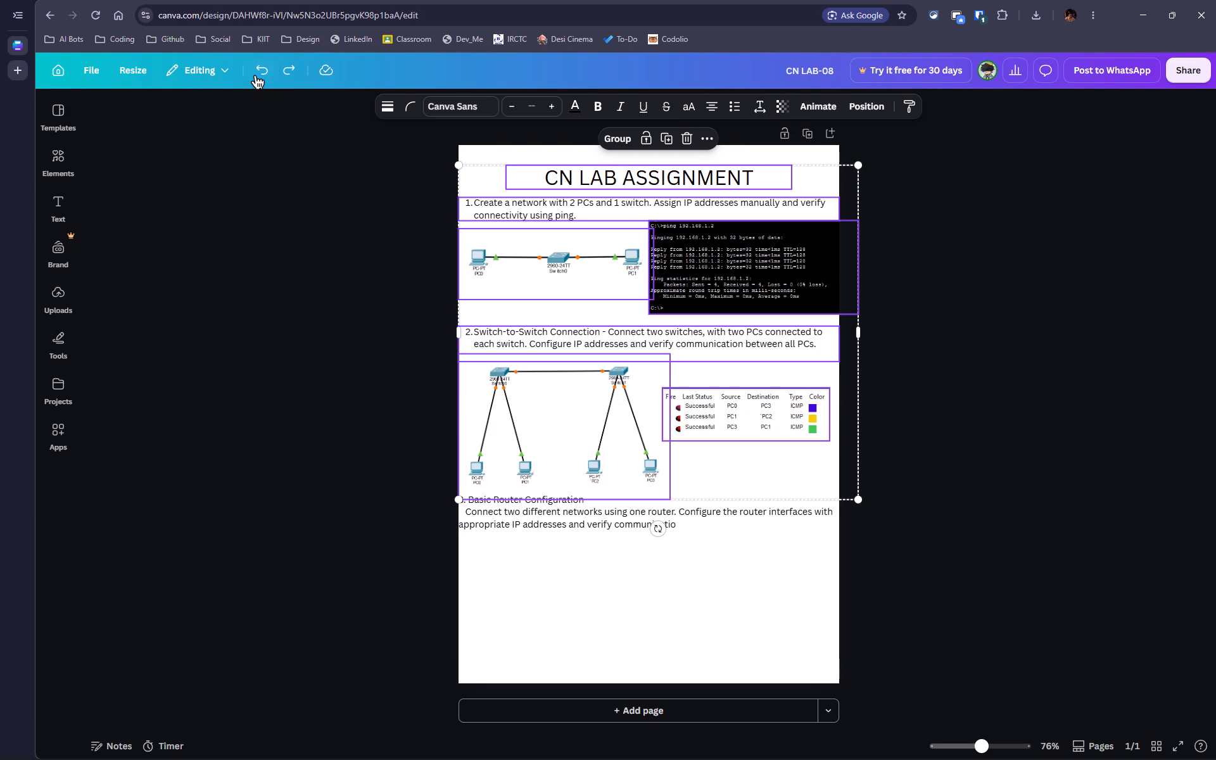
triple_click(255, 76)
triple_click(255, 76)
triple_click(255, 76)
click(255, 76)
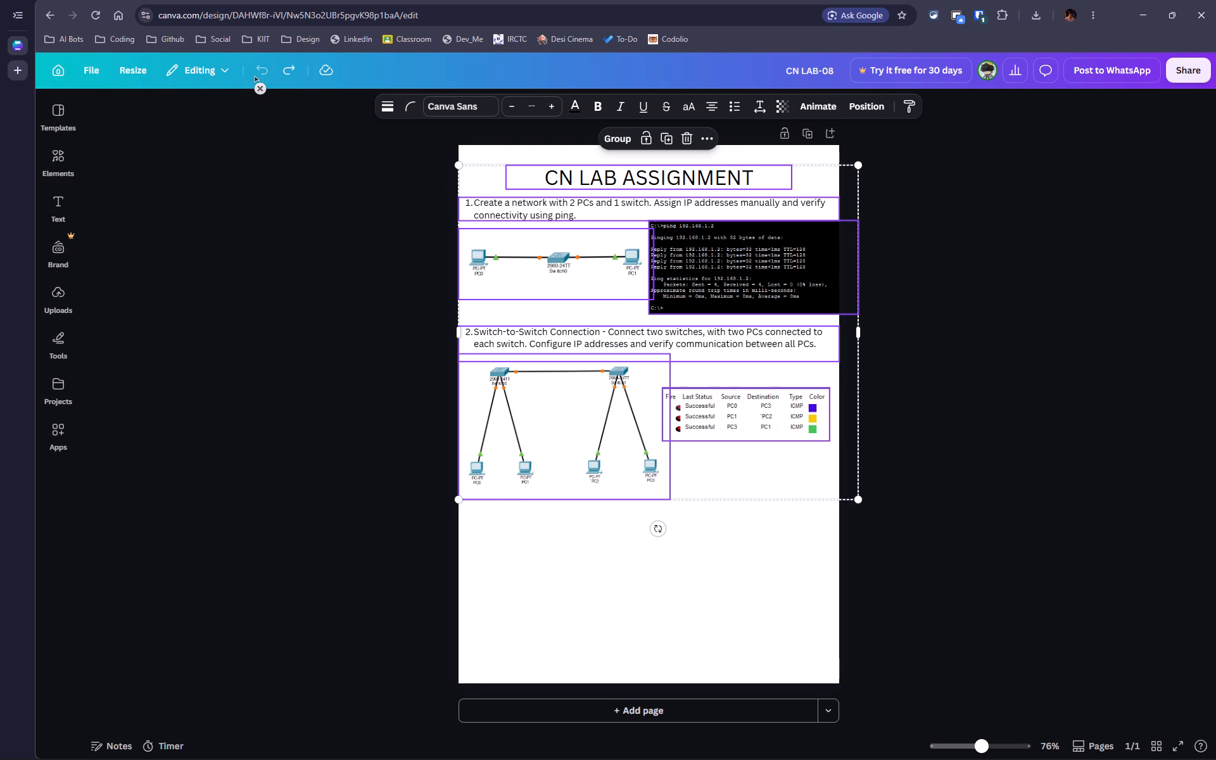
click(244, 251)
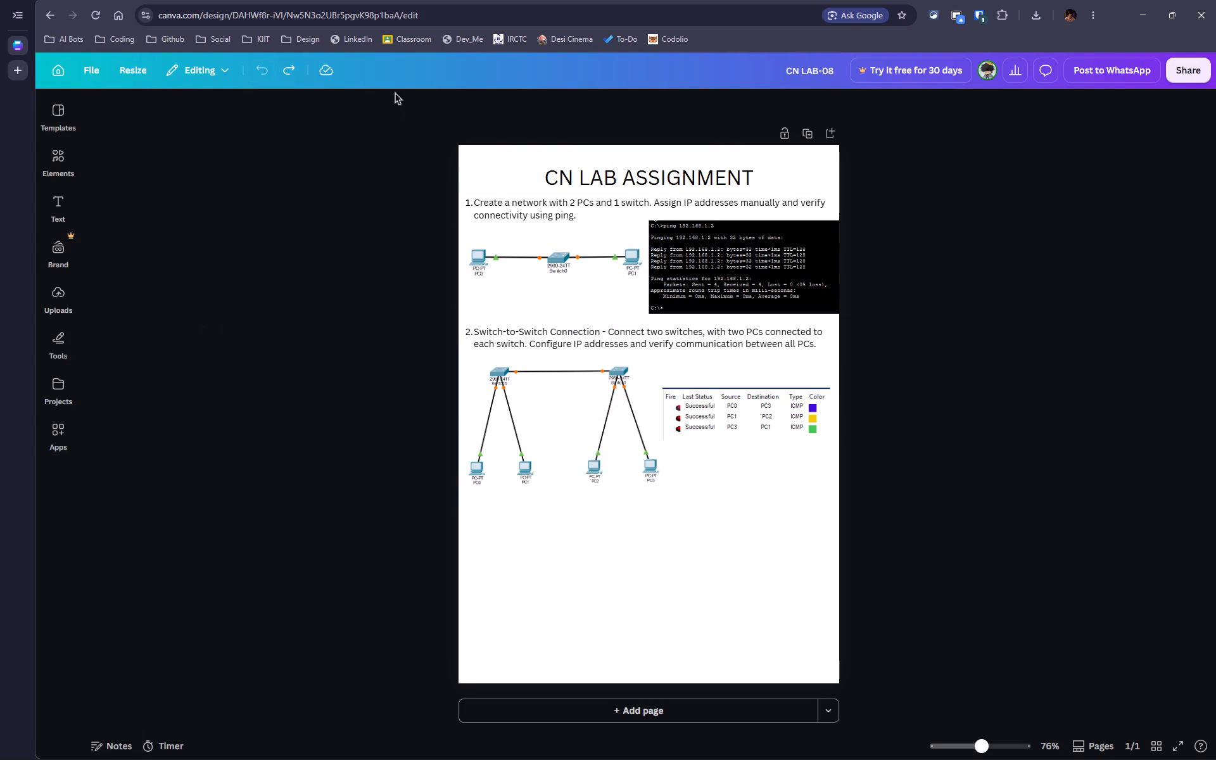
Switch to the Chrome window holding the Cisco packet tracer Assignment document and reopen the closed CN LAB-08 design there.
click(661, 751)
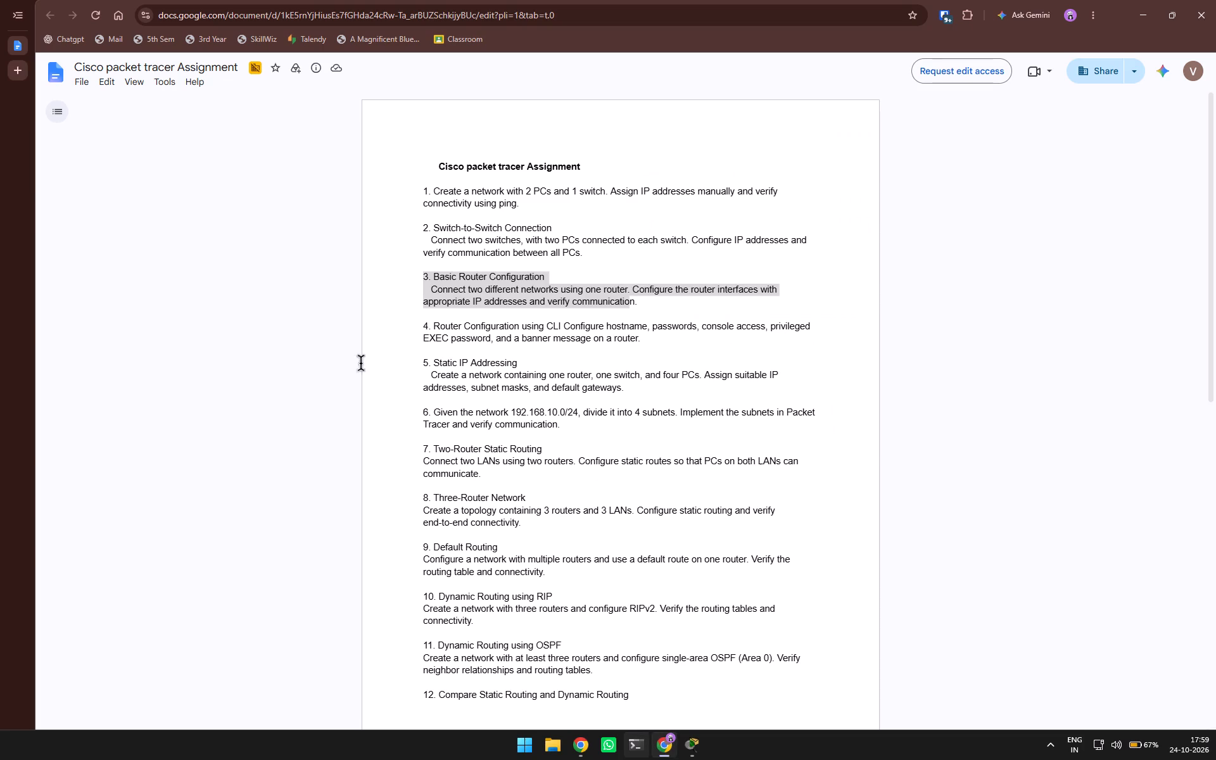
click(256, 309)
key(ctrl+shift+t)
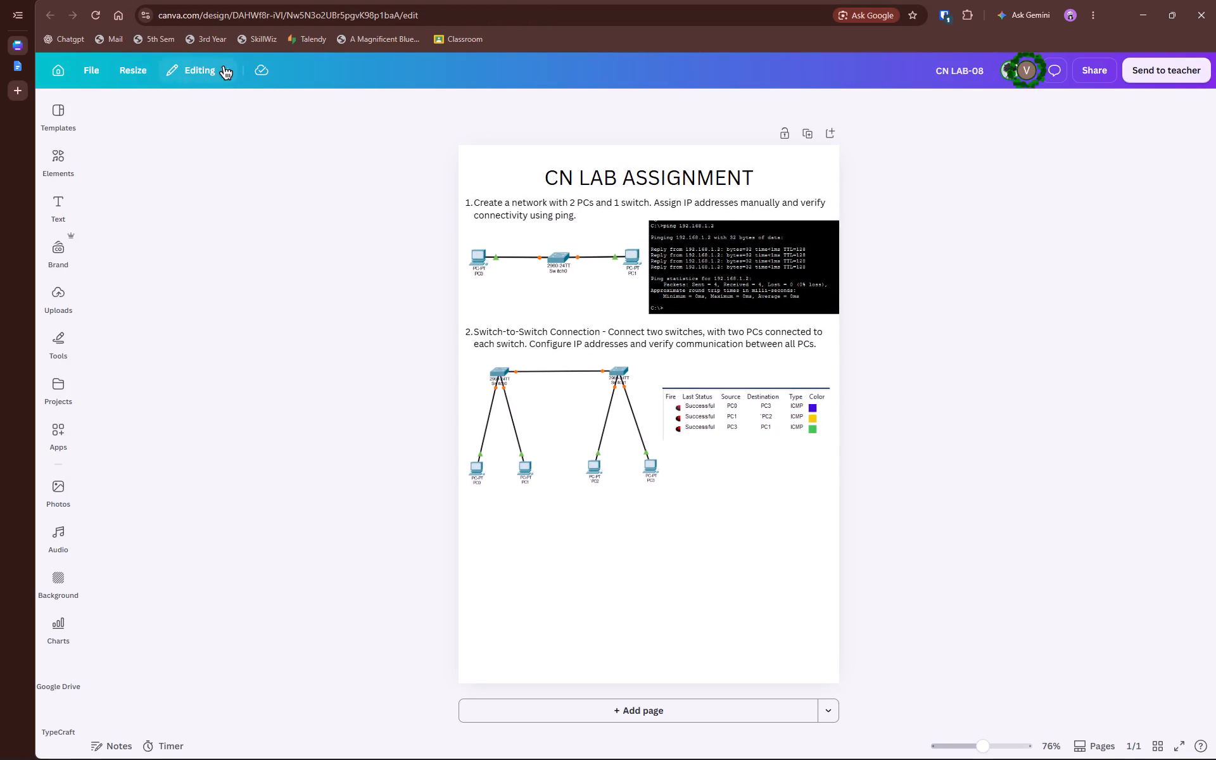
Check the CN LAB-08 design's save status and its header and element controls for a way to restore earlier edits.
click(259, 72)
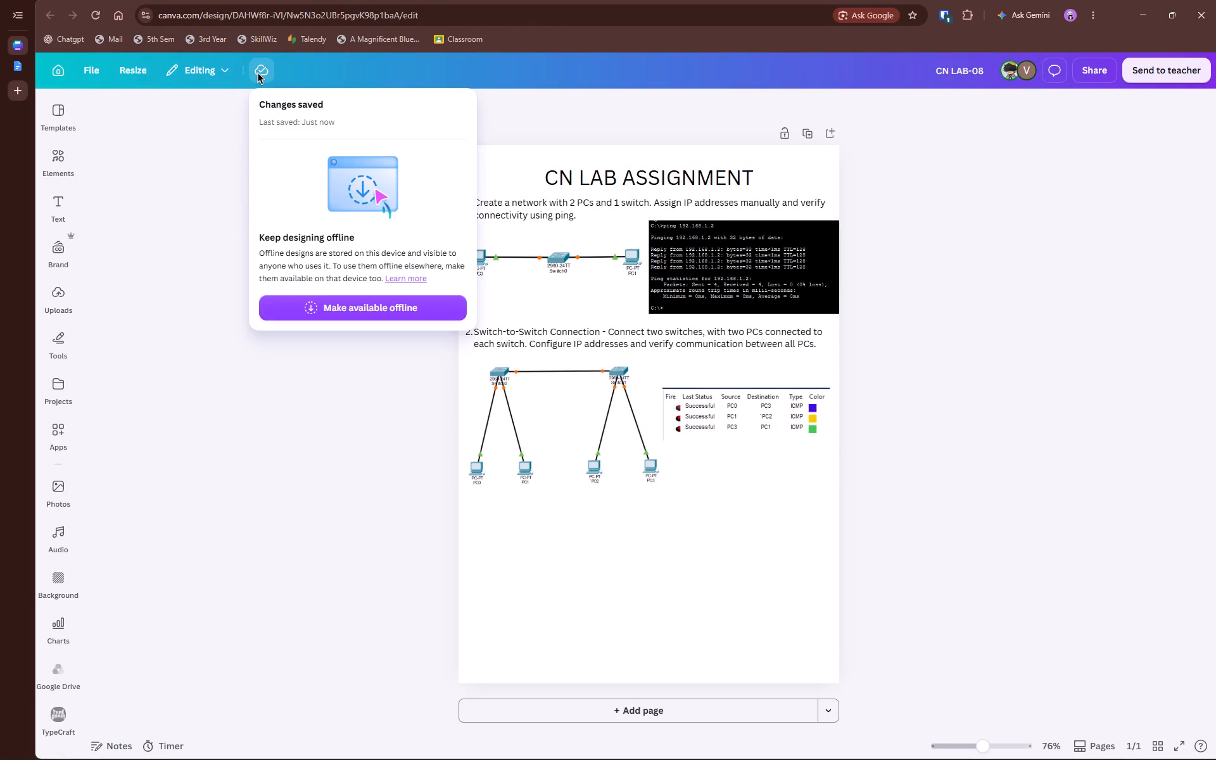
click(218, 137)
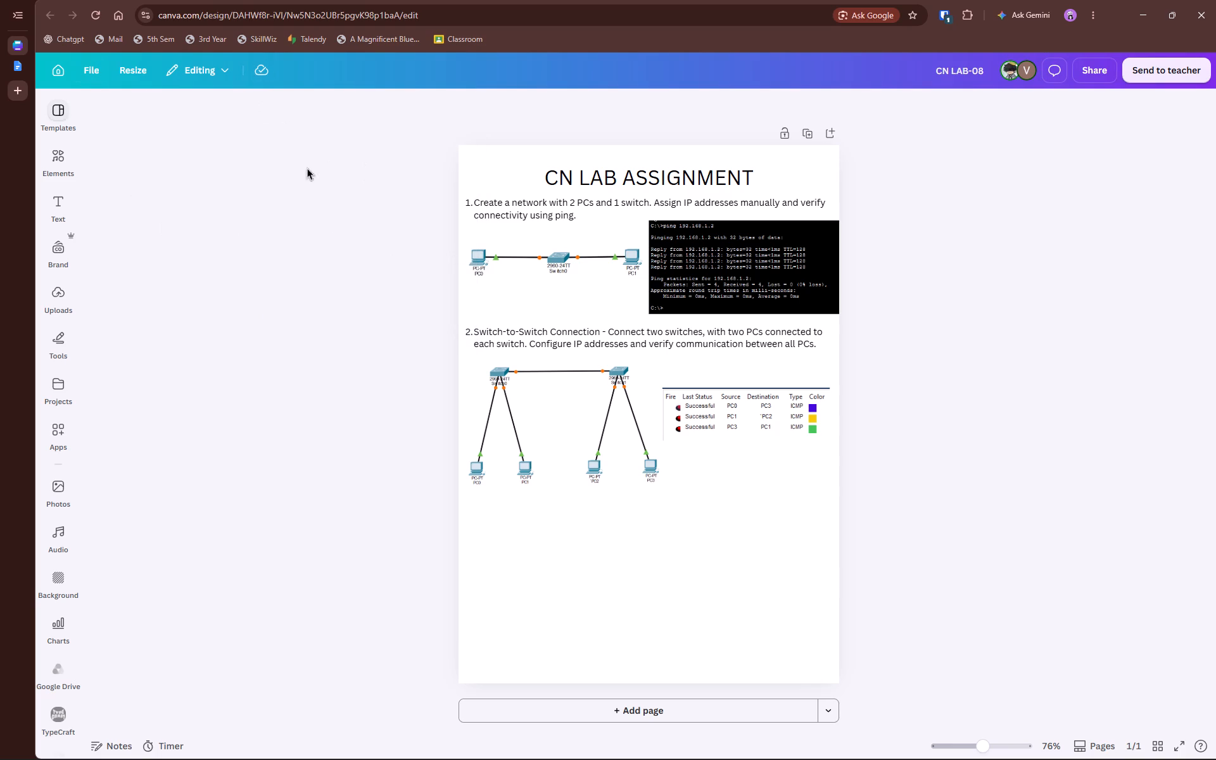
click(700, 356)
click(671, 524)
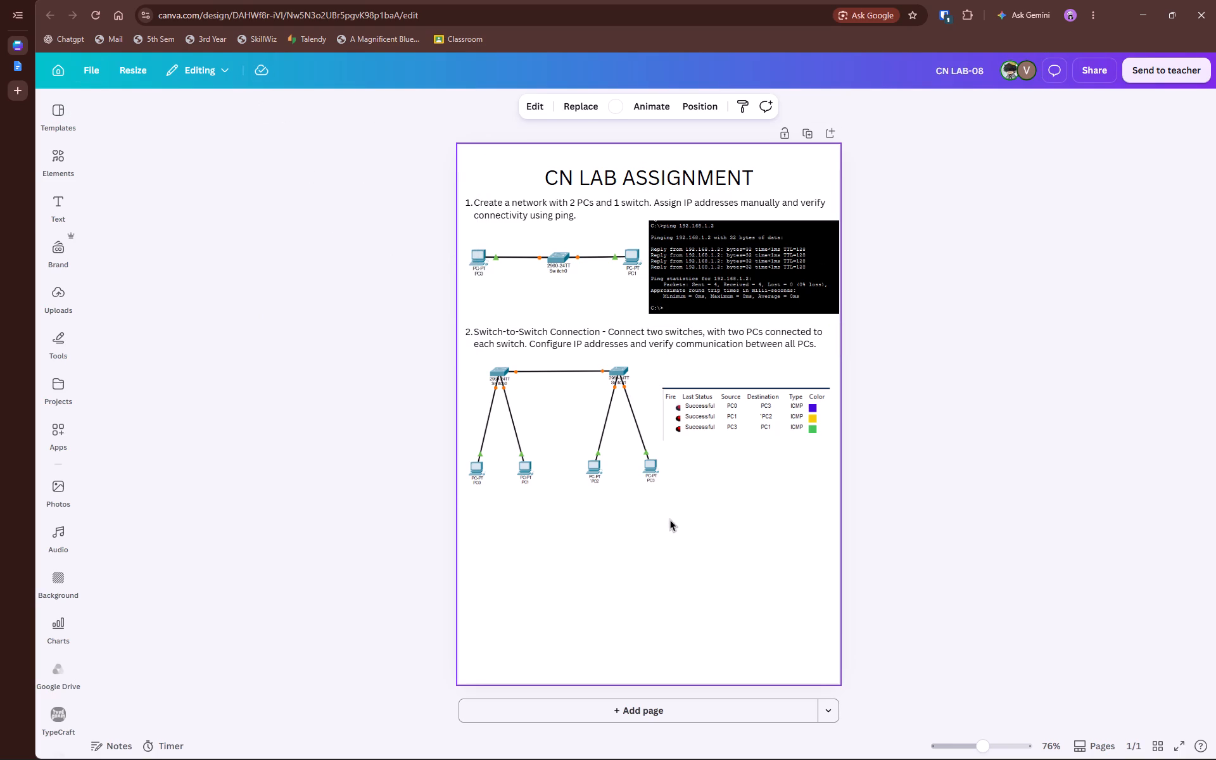
click(579, 271)
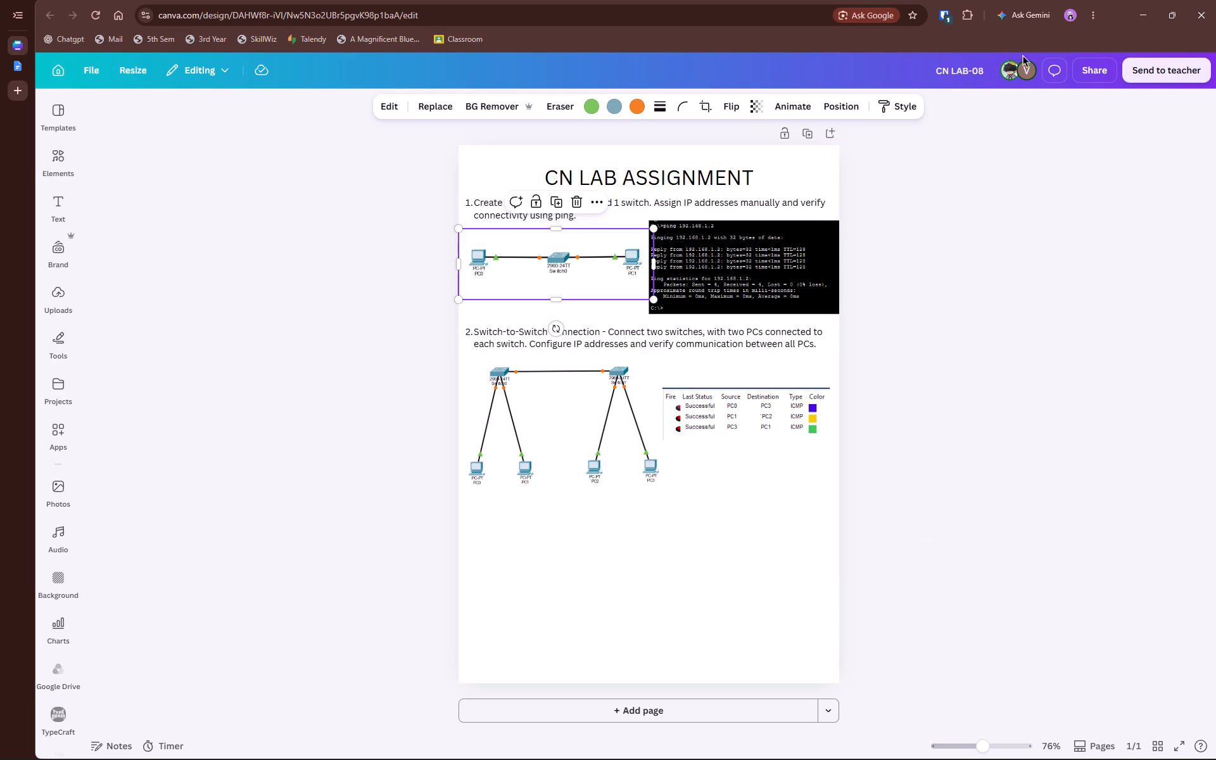
click(912, 226)
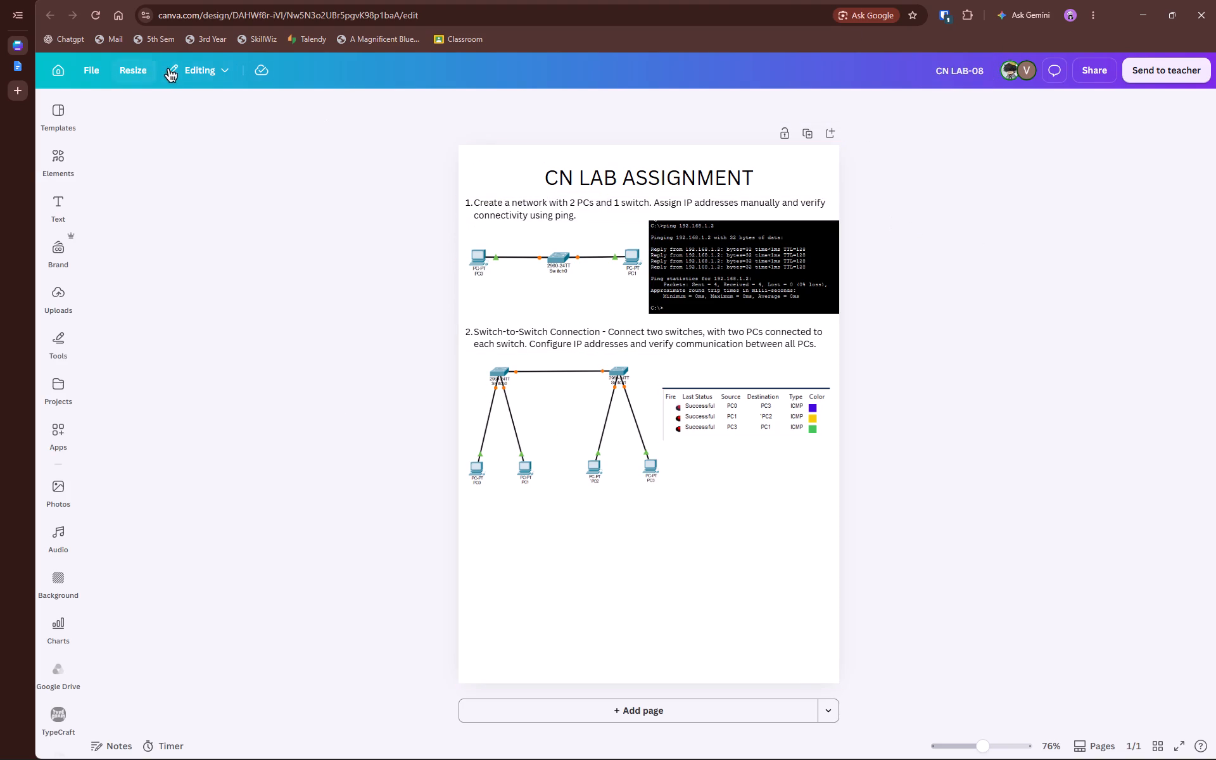
click(170, 70)
click(224, 221)
click(255, 77)
drag(155, 240, 176, 241)
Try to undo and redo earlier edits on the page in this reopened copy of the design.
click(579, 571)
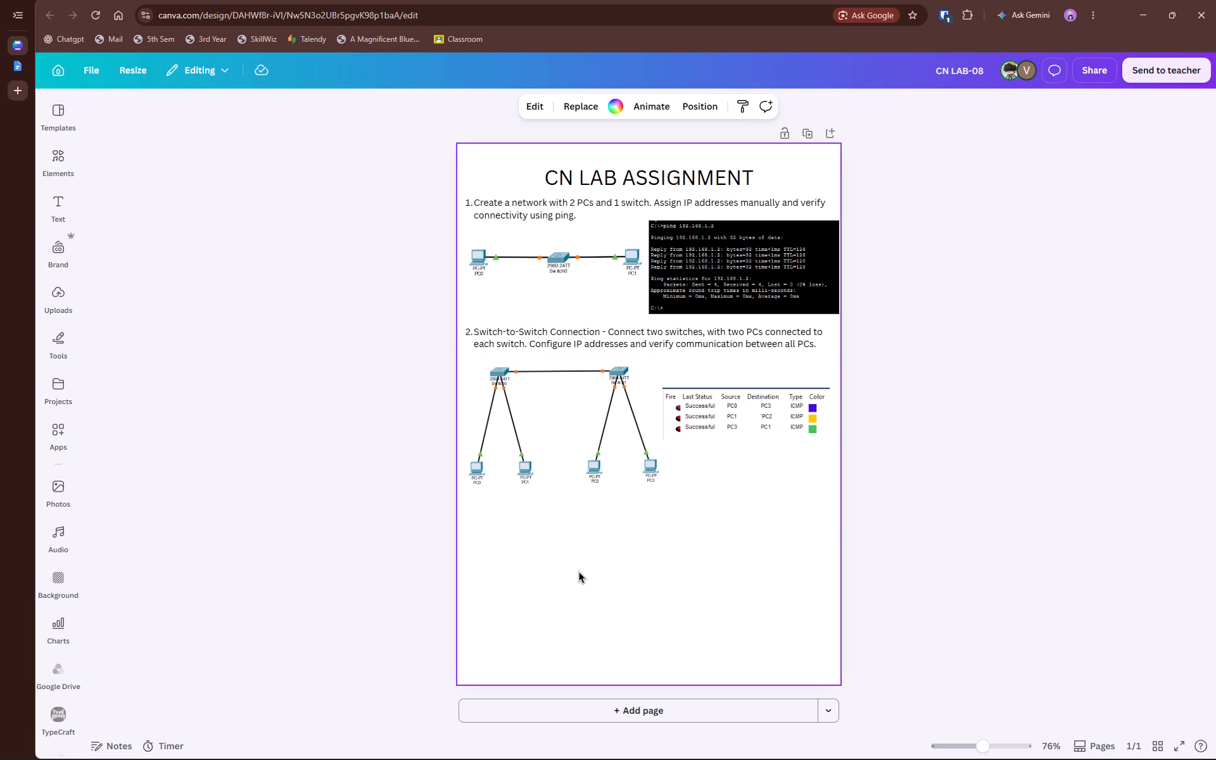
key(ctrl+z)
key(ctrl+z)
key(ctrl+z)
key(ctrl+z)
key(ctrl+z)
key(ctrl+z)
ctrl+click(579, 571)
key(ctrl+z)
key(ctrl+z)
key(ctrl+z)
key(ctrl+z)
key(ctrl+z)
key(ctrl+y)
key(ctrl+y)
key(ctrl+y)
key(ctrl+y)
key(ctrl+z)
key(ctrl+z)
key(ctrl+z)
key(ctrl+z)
Reopen the closed Canva home page and open the CN LAB-08 design from the recent designs.
key(ctrl+shift+t)
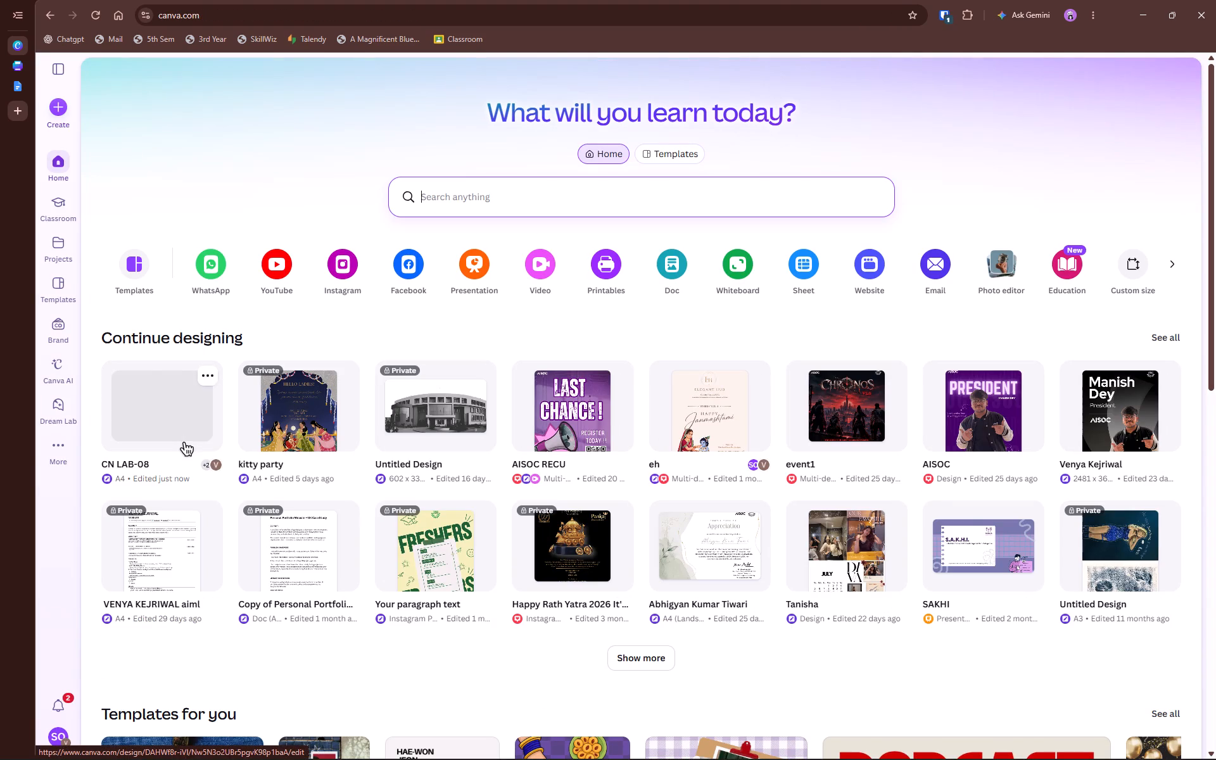
click(208, 376)
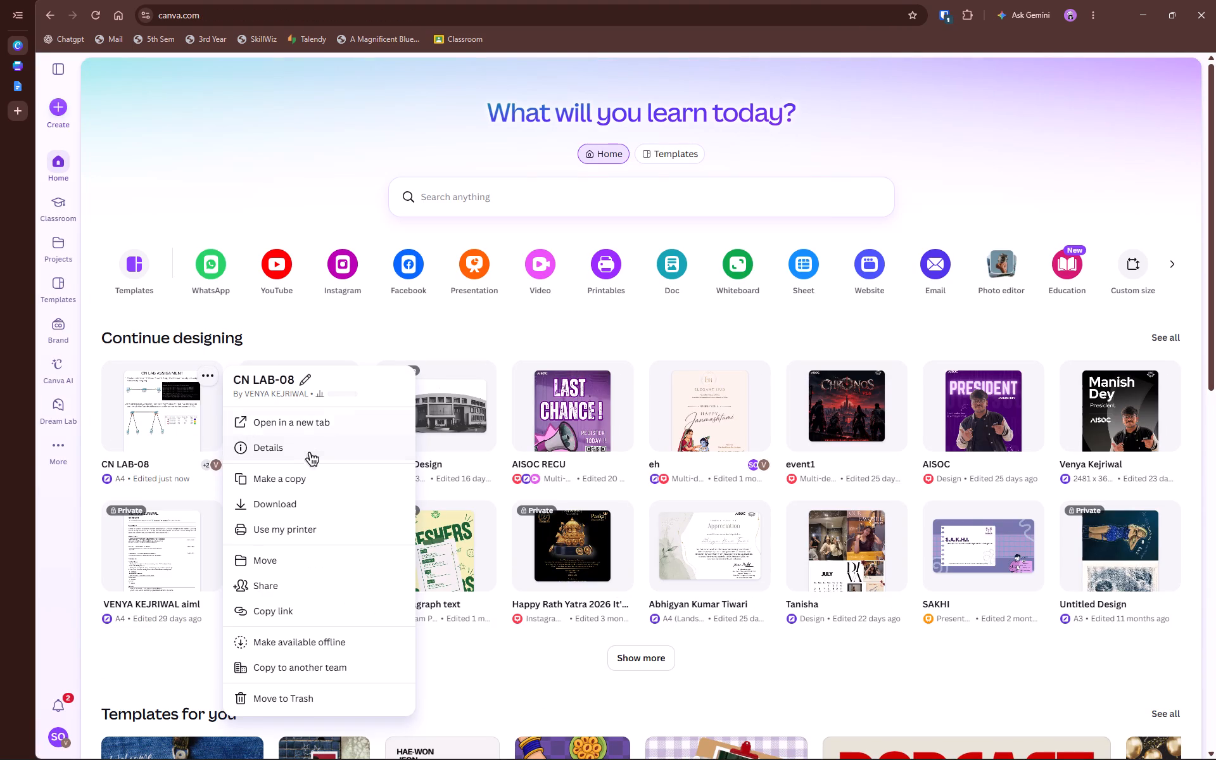
click(151, 442)
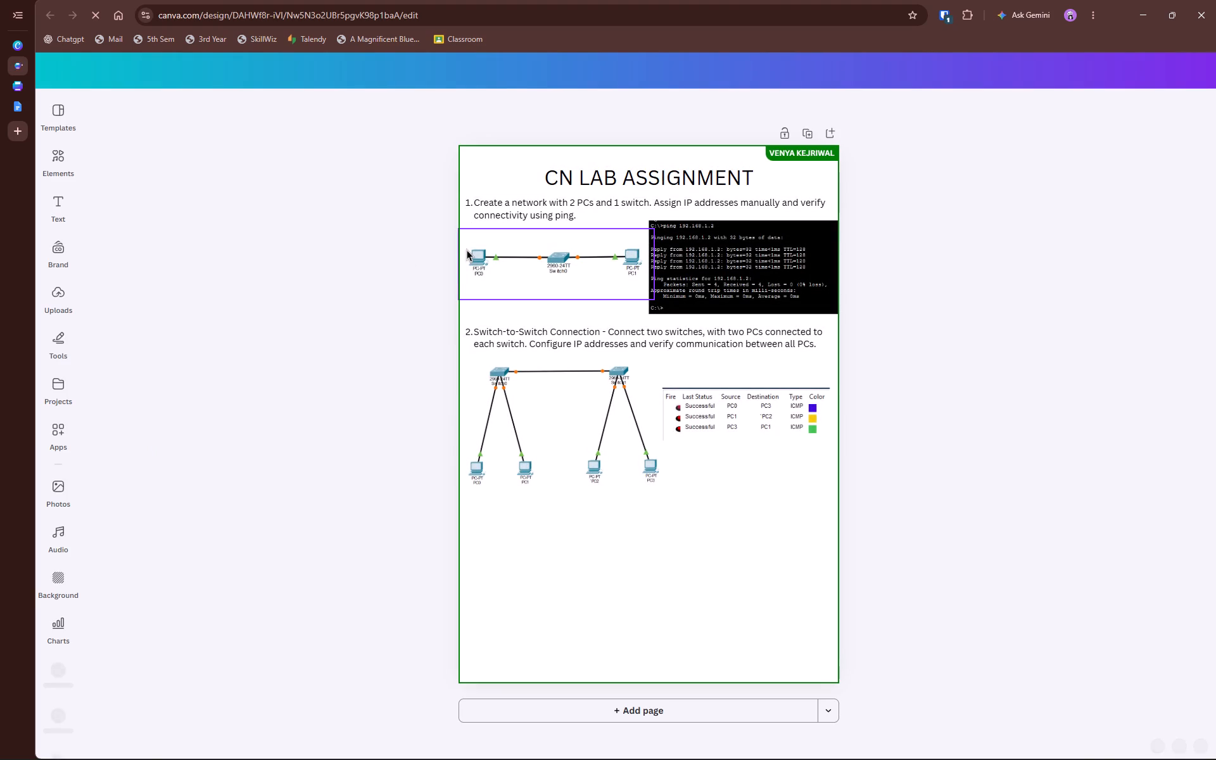
Check the design's save status, page comments and collaborators.
click(261, 70)
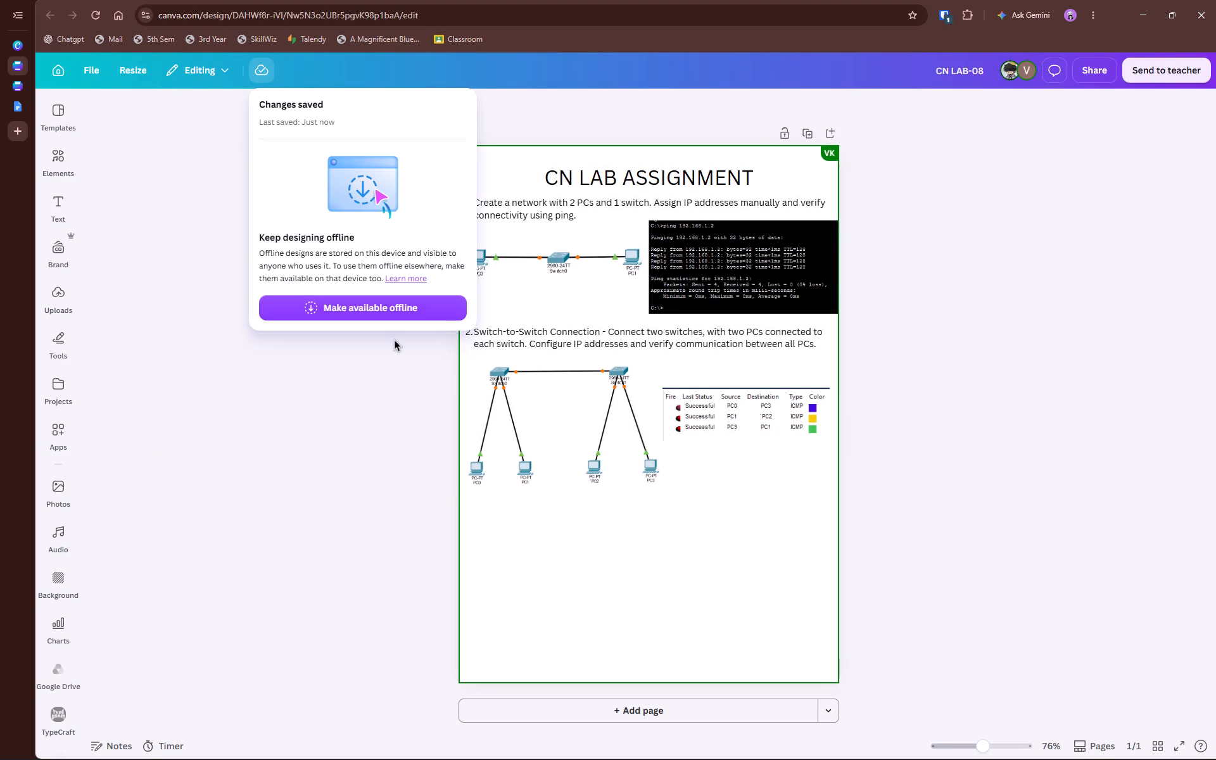
click(1004, 93)
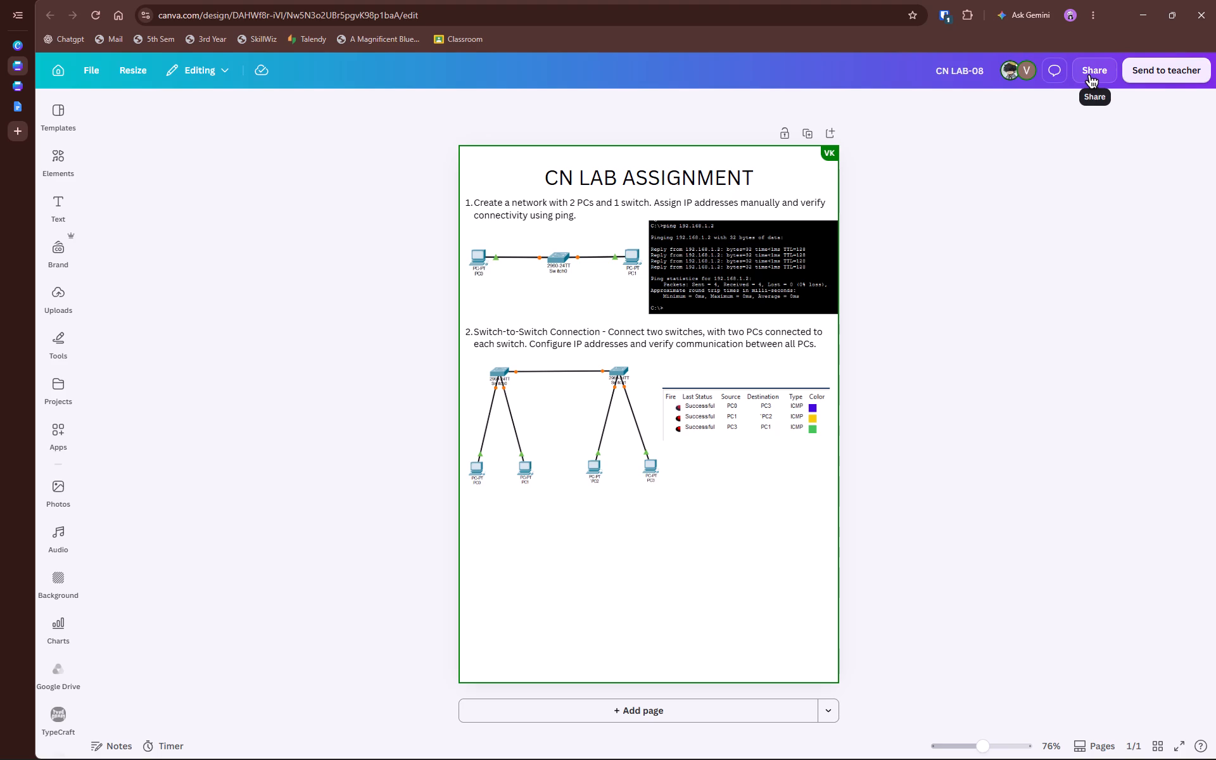
click(1048, 73)
click(1026, 72)
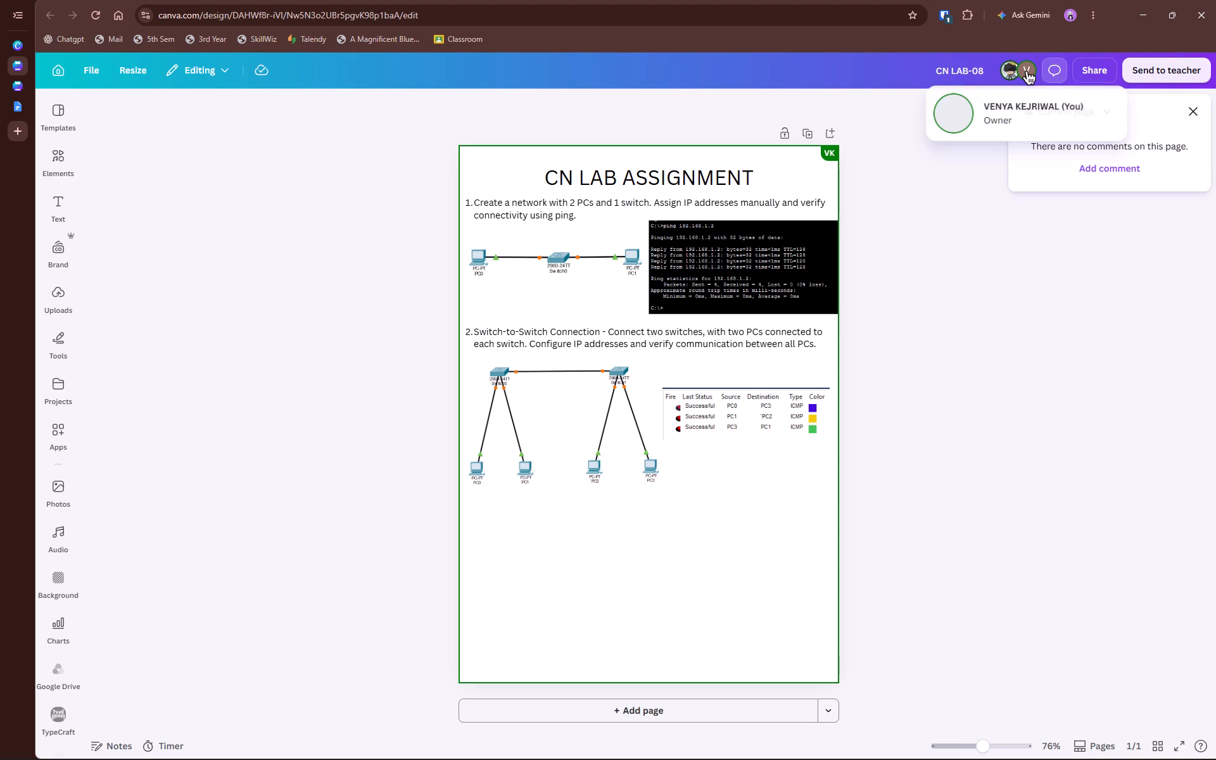
click(1008, 72)
click(955, 67)
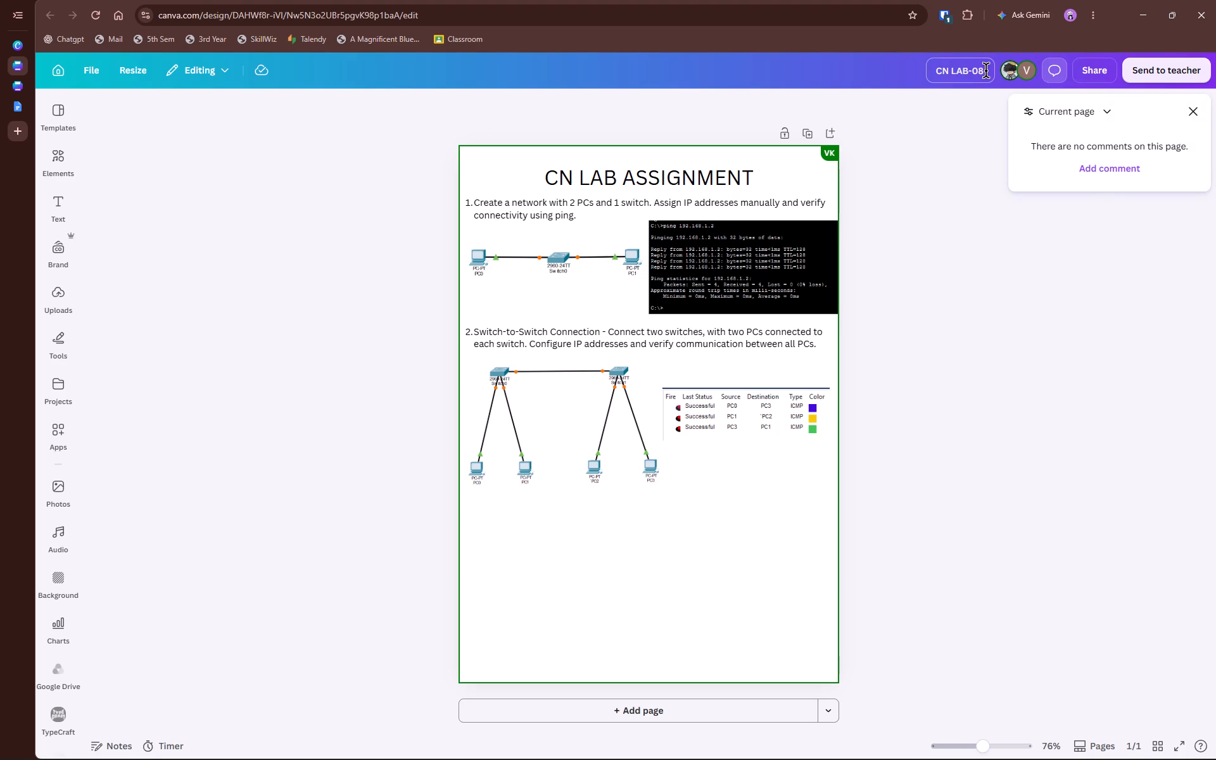
click(890, 134)
Close the duplicate CN LAB-08 tab and return to the newly opened one.
click(24, 79)
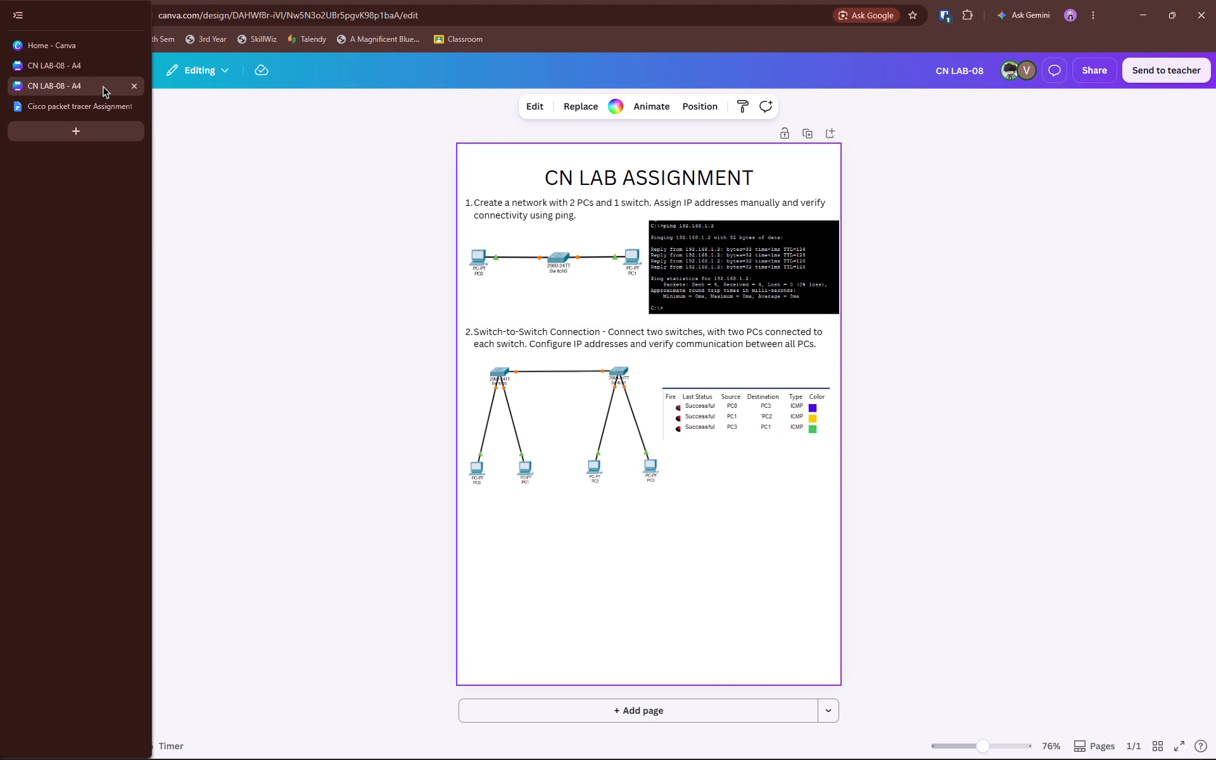
click(137, 86)
click(23, 61)
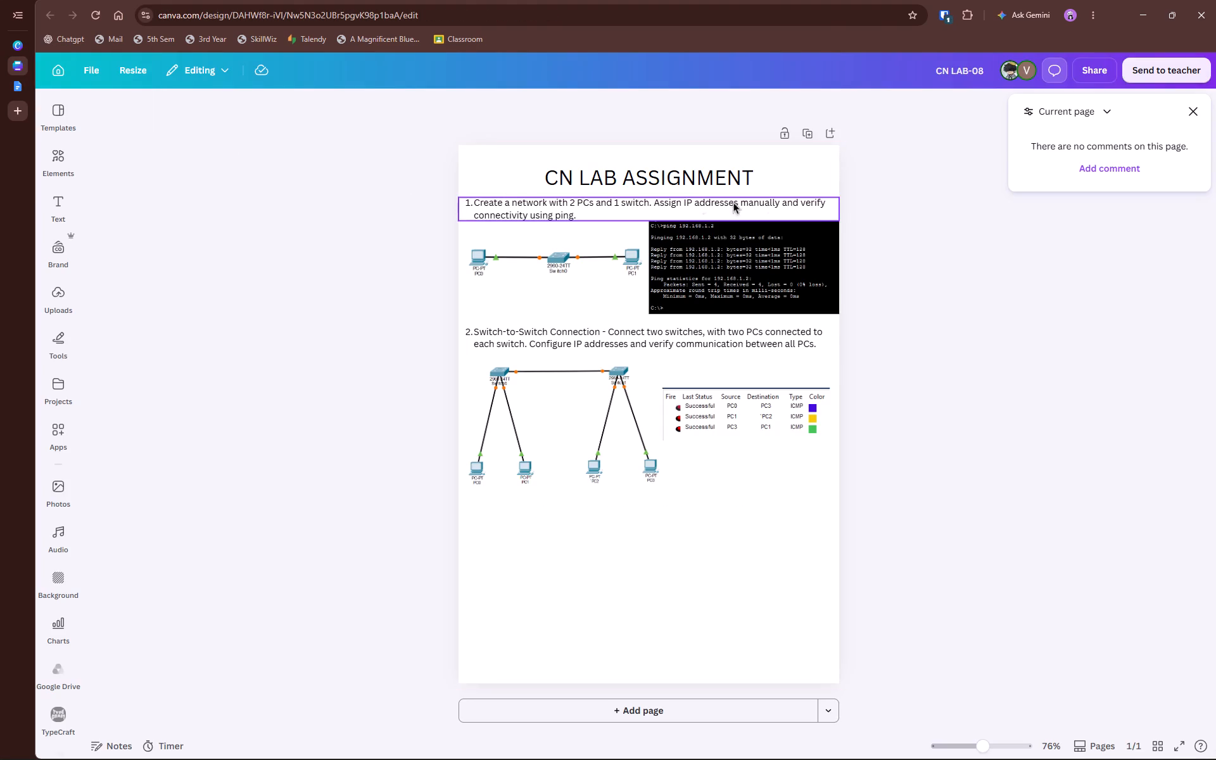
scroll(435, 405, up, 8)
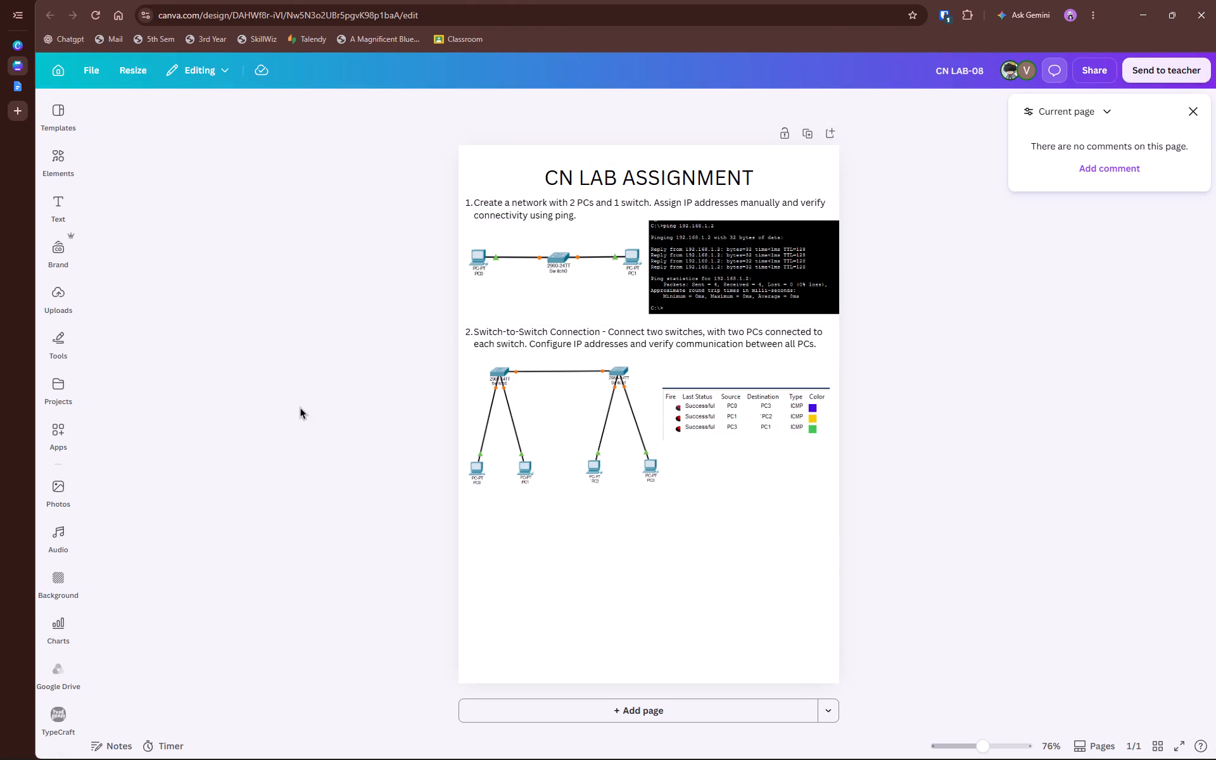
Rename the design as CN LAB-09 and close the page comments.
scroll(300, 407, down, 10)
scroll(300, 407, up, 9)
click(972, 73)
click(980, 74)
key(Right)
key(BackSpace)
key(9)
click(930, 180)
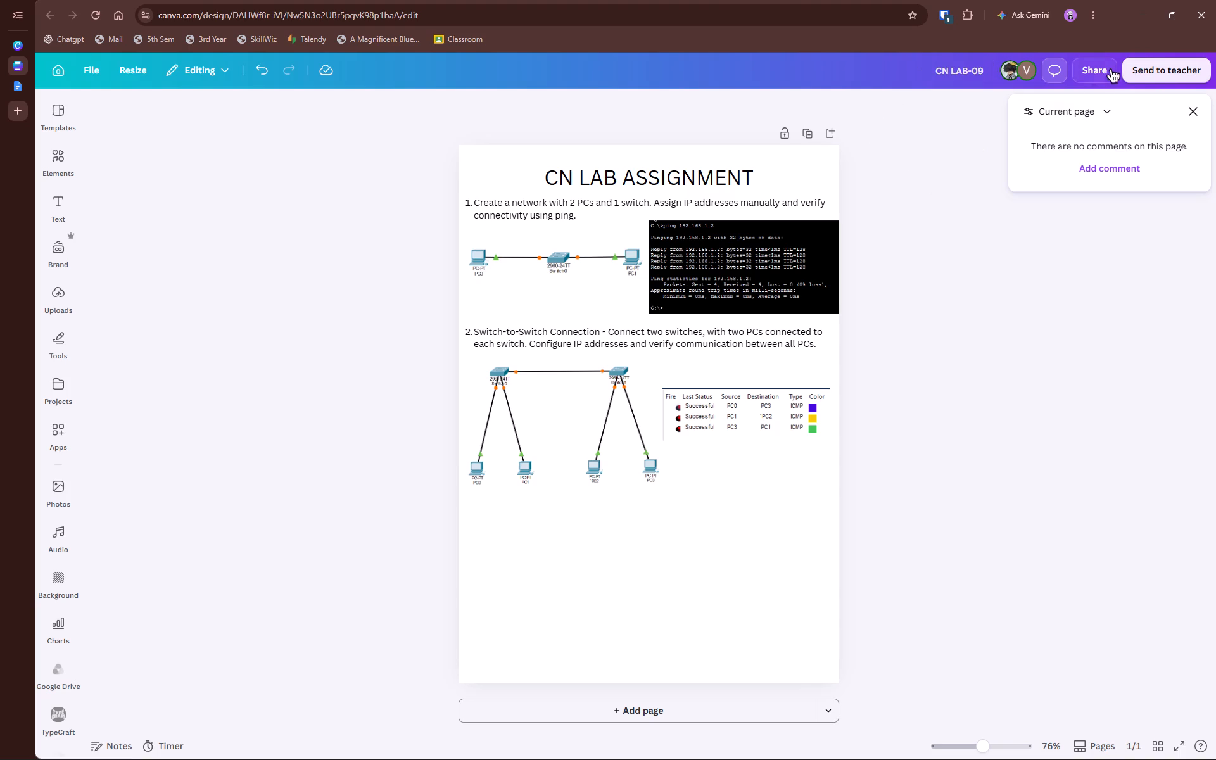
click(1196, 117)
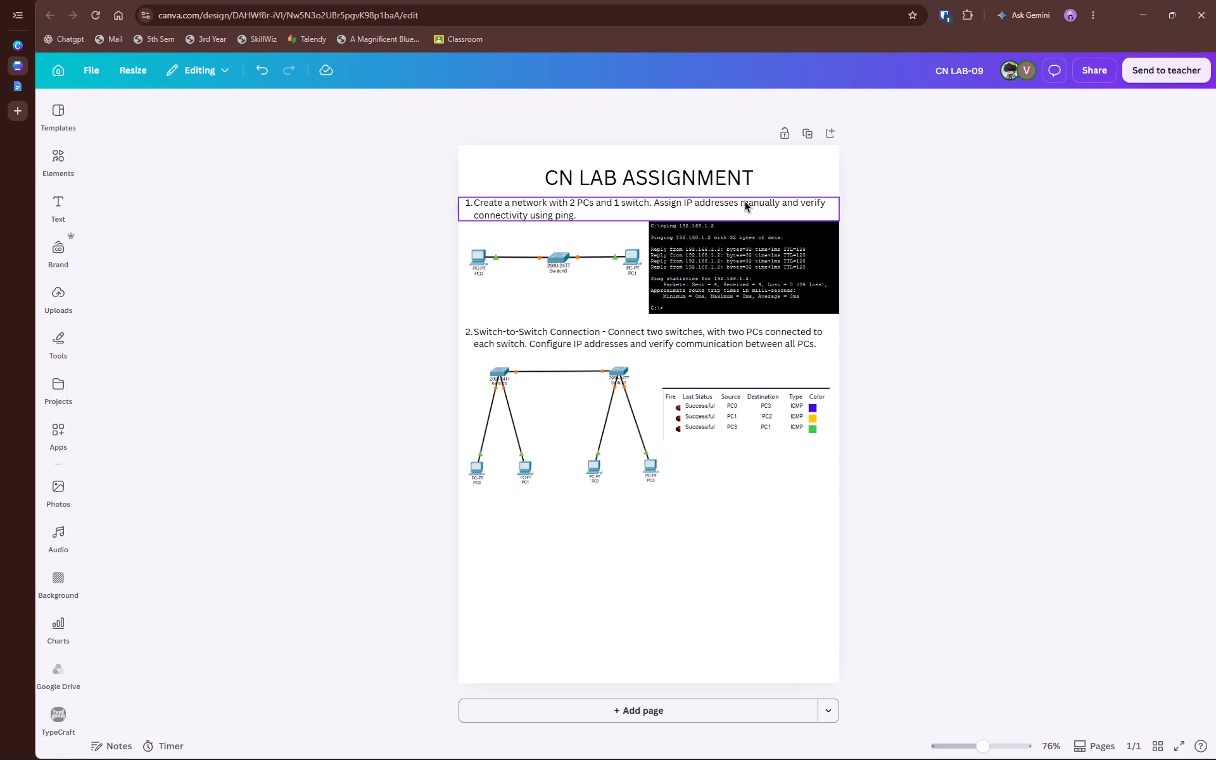
Search the web in a new tab for "how to get previous canva designs on same file".
click(27, 104)
text(how t)
key(space)
key(BackSpace)
text(o get)
key(space)
text(the)
key(space)
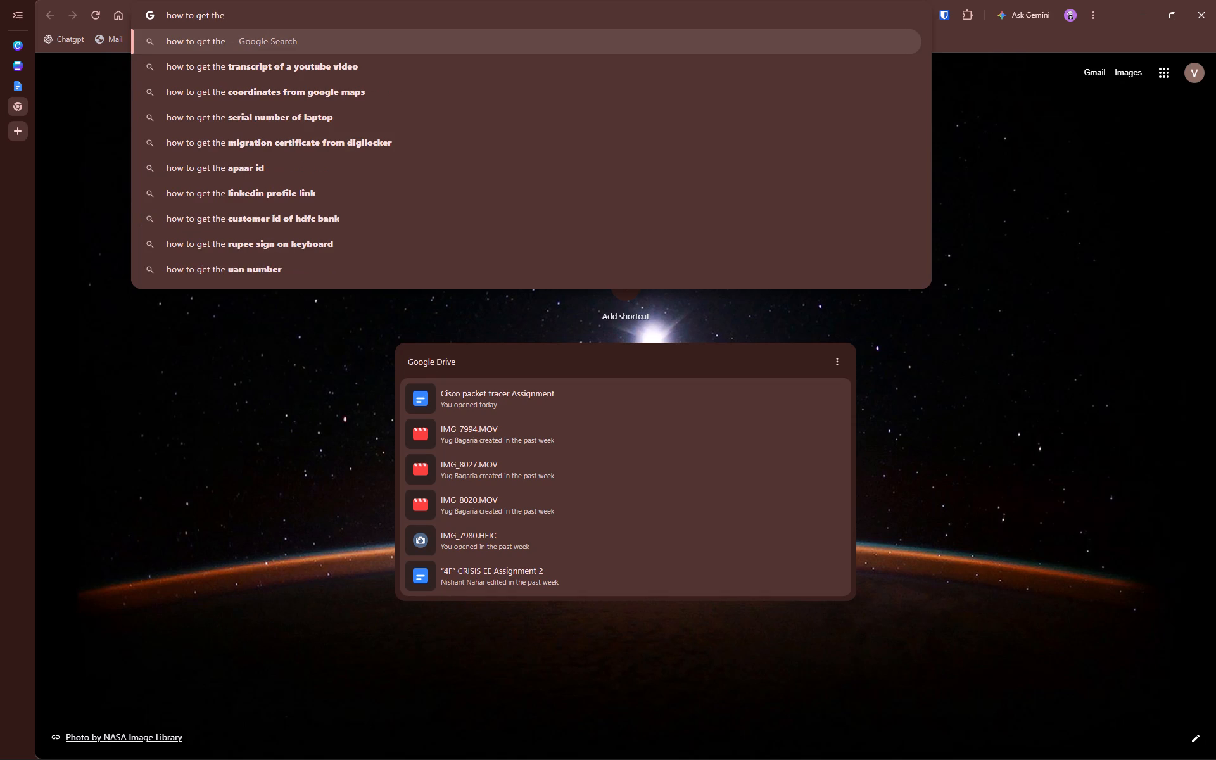
text(prev canva)
key(space)
key(Down)
key(space)
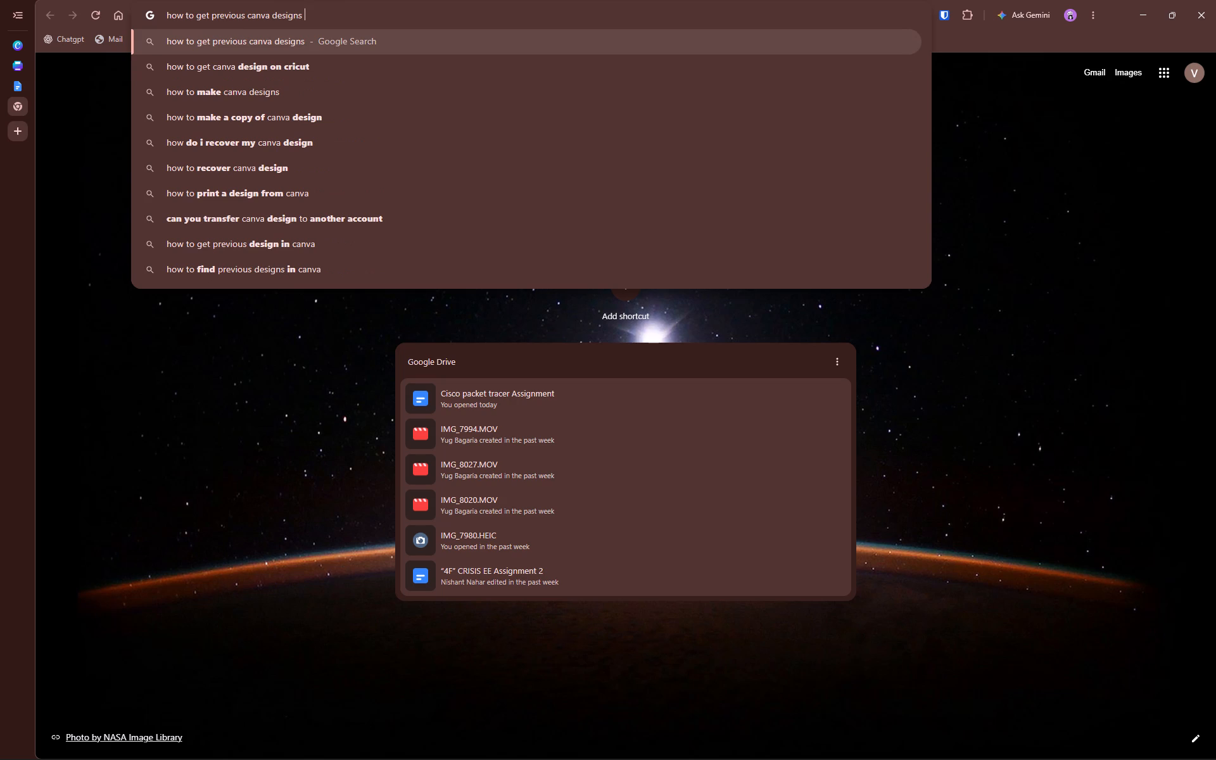
text(on same file)
key(Return)
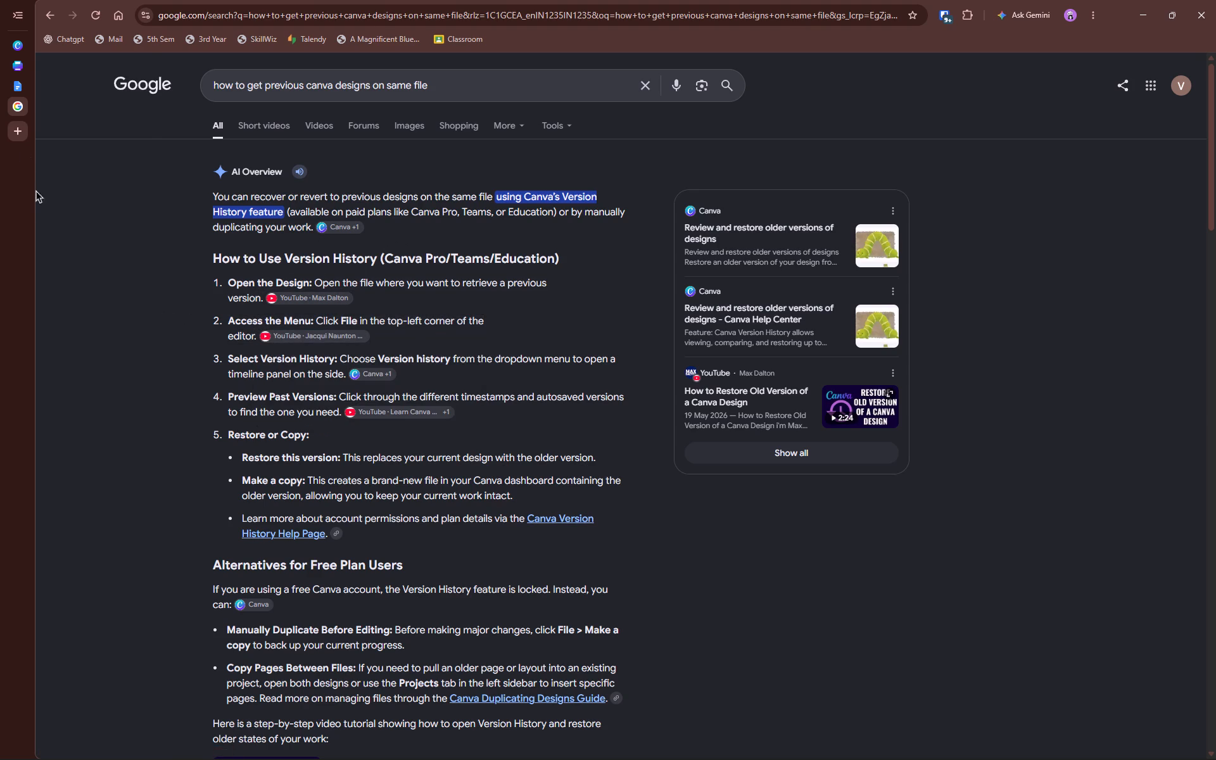
Return to the CN LAB-09 design and look through its sharing options, page overview and apps for a way to recover earlier versions.
click(47, 68)
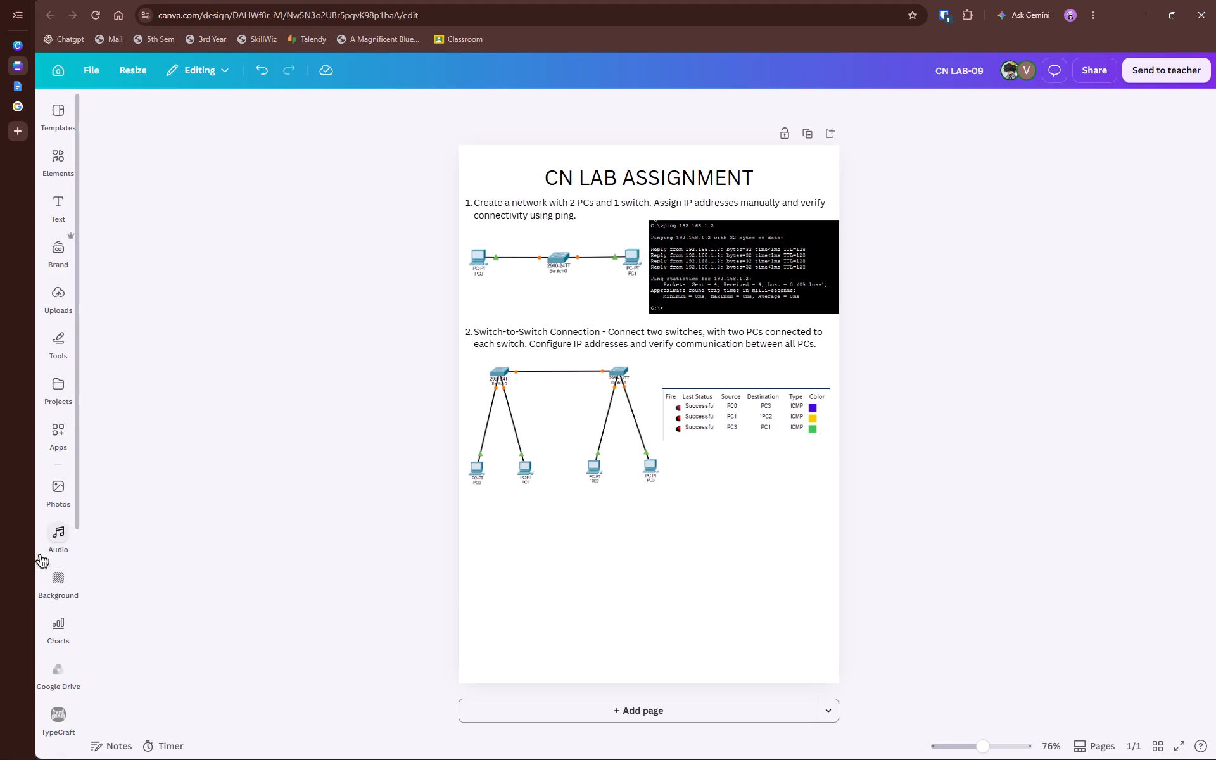
scroll(39, 569, down, 6)
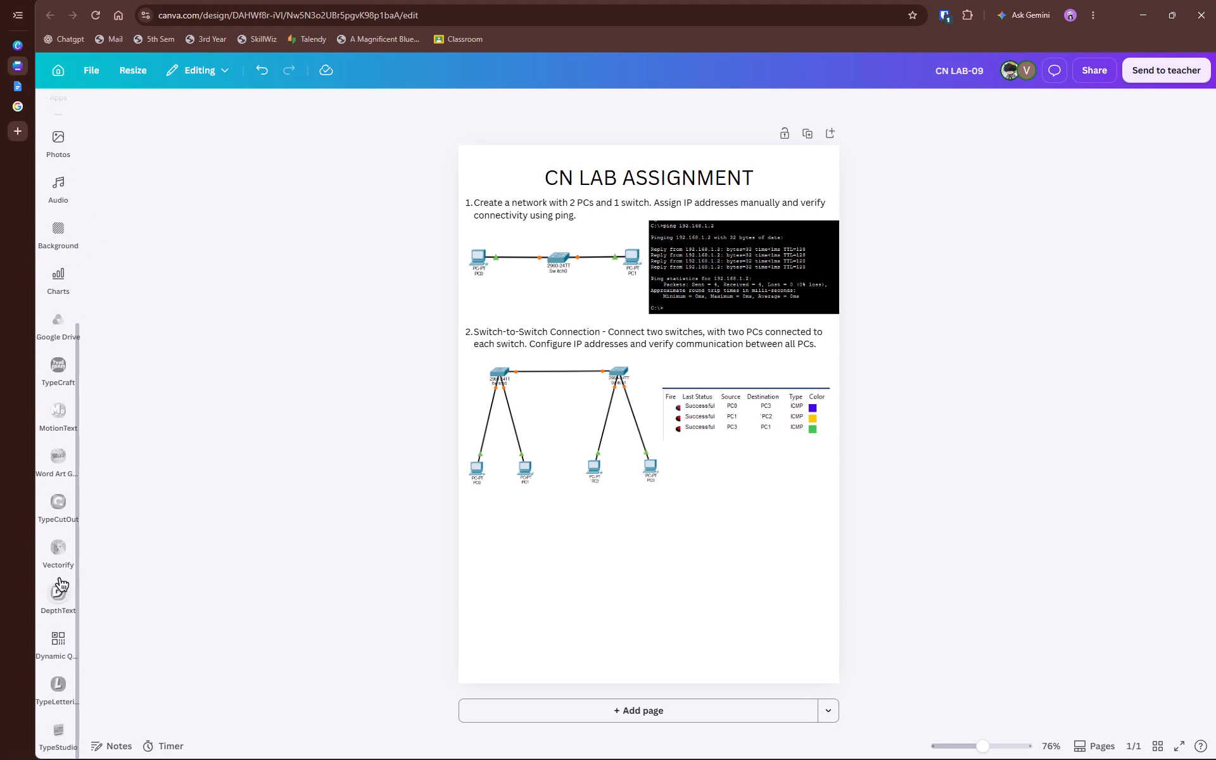
scroll(61, 655, down, 4)
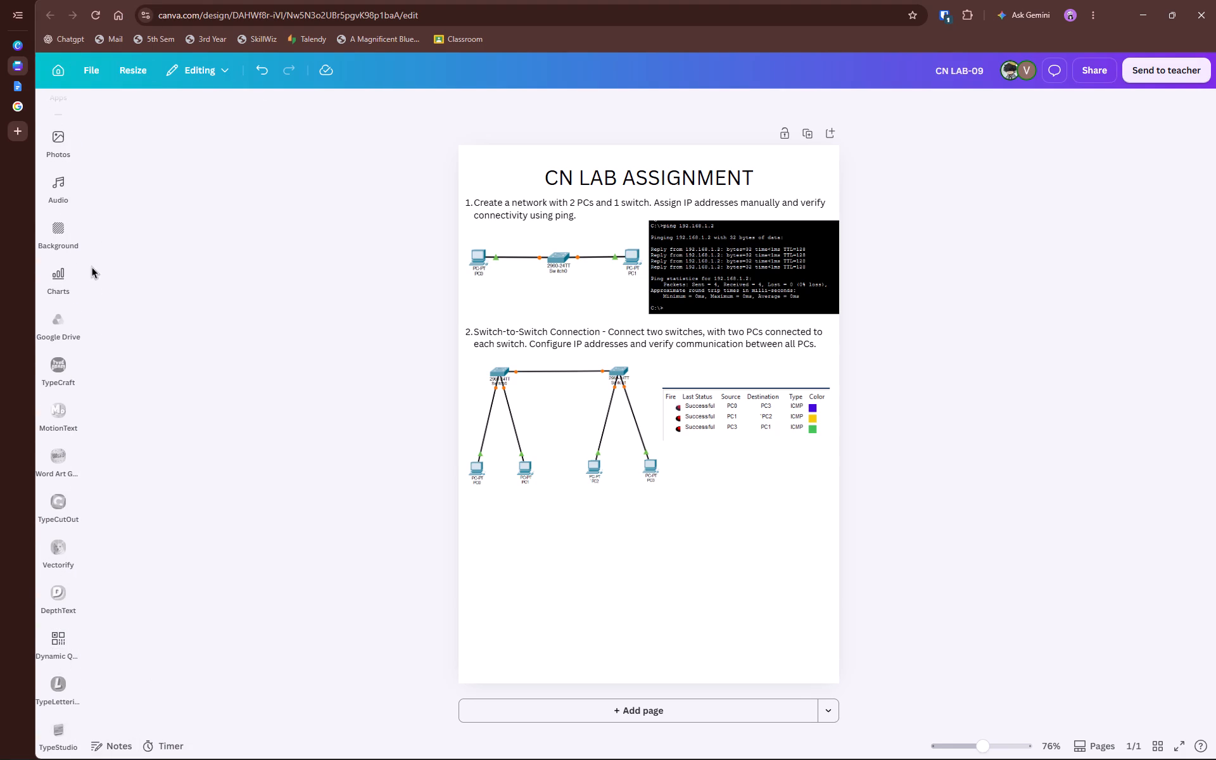
click(1095, 78)
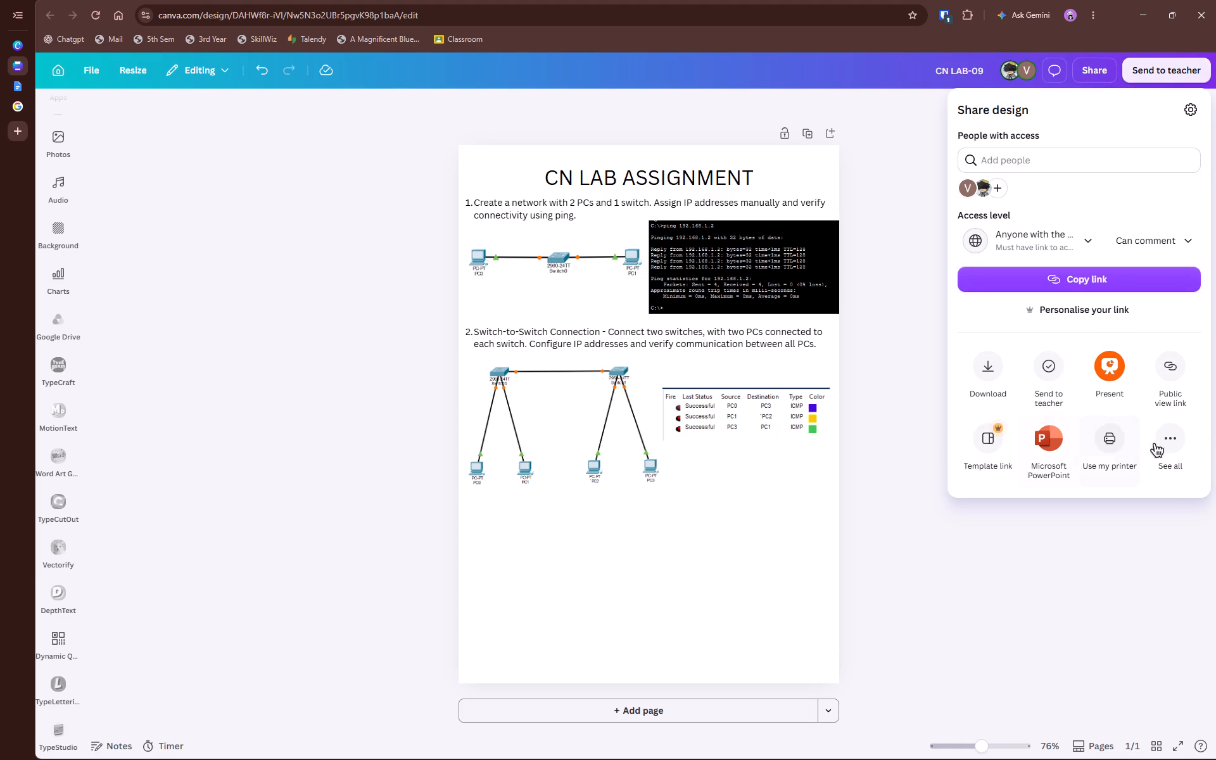
click(1182, 444)
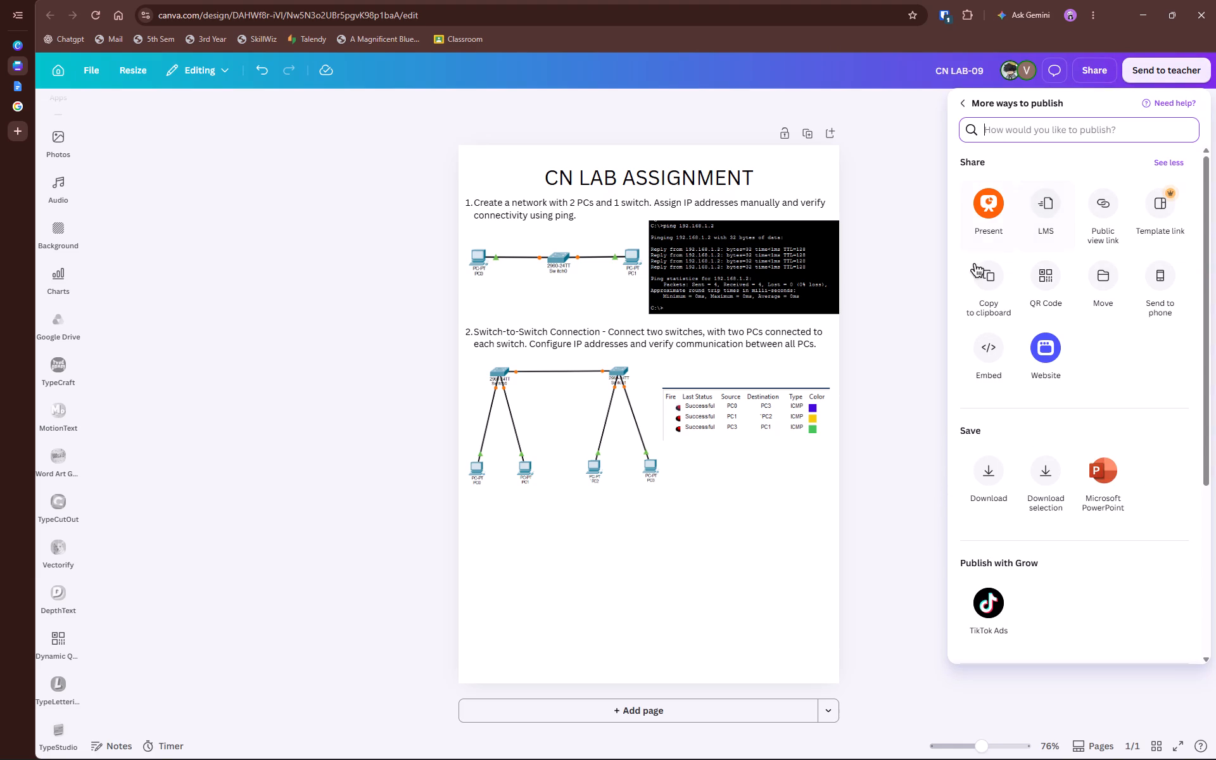
scroll(1009, 300, down, 3)
scroll(1018, 413, down, 5)
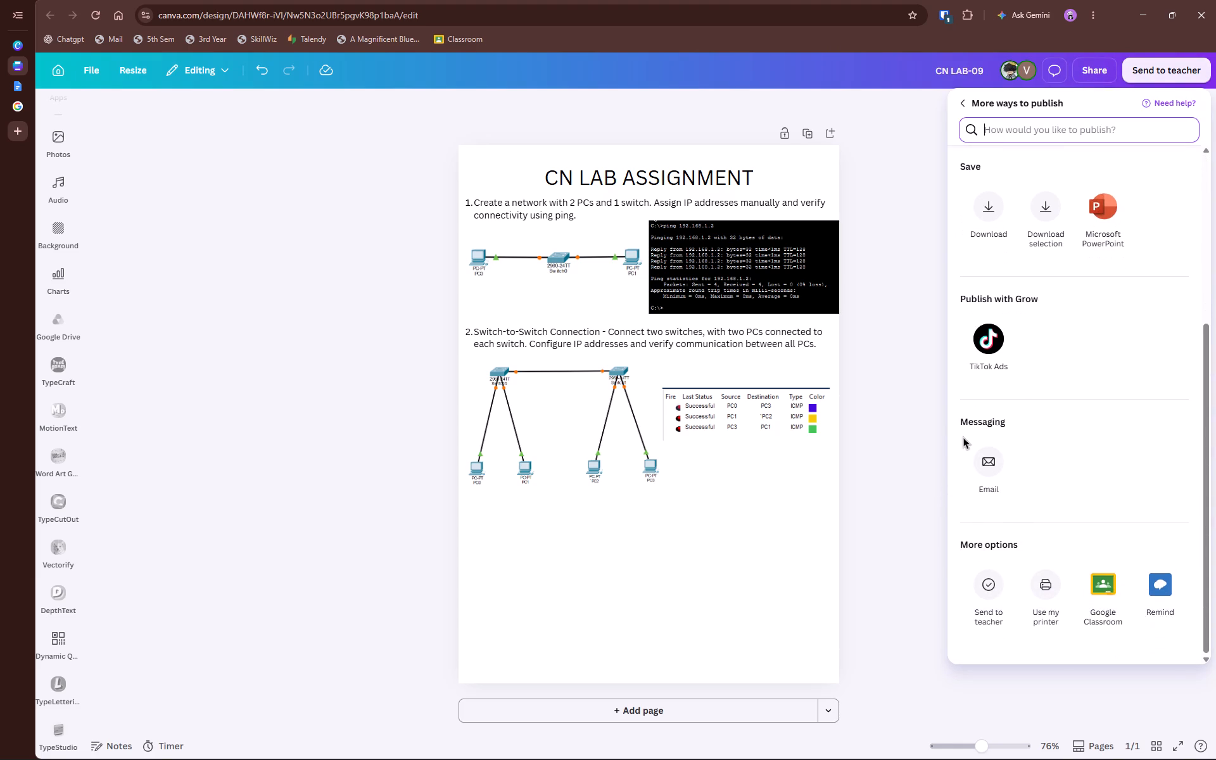
click(936, 436)
click(1154, 750)
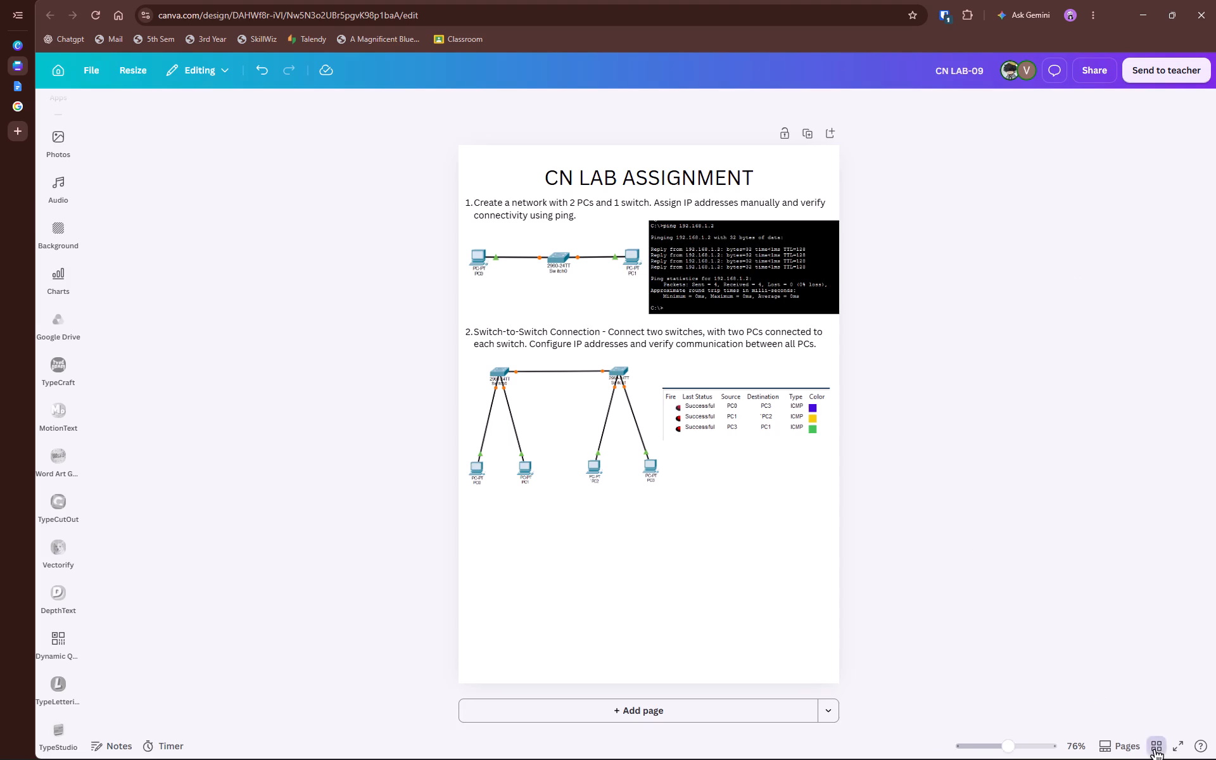
click(1154, 750)
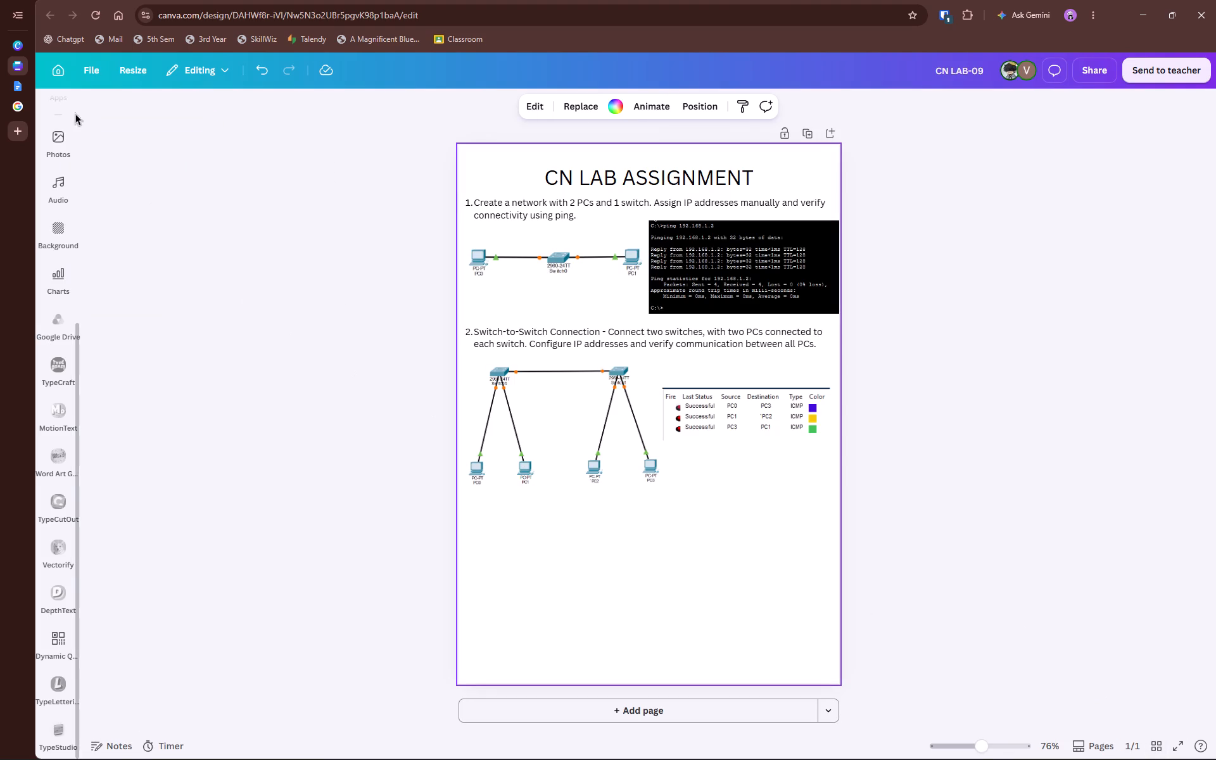
click(47, 107)
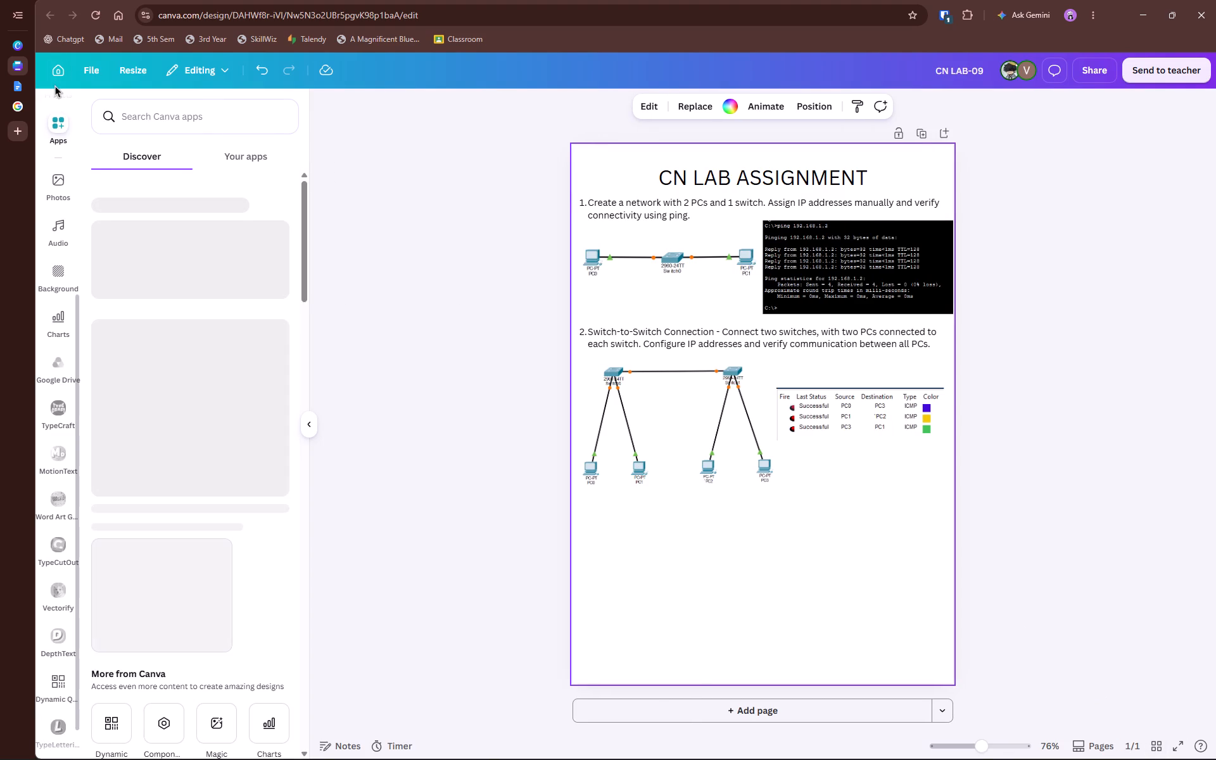
scroll(63, 374, down, 1)
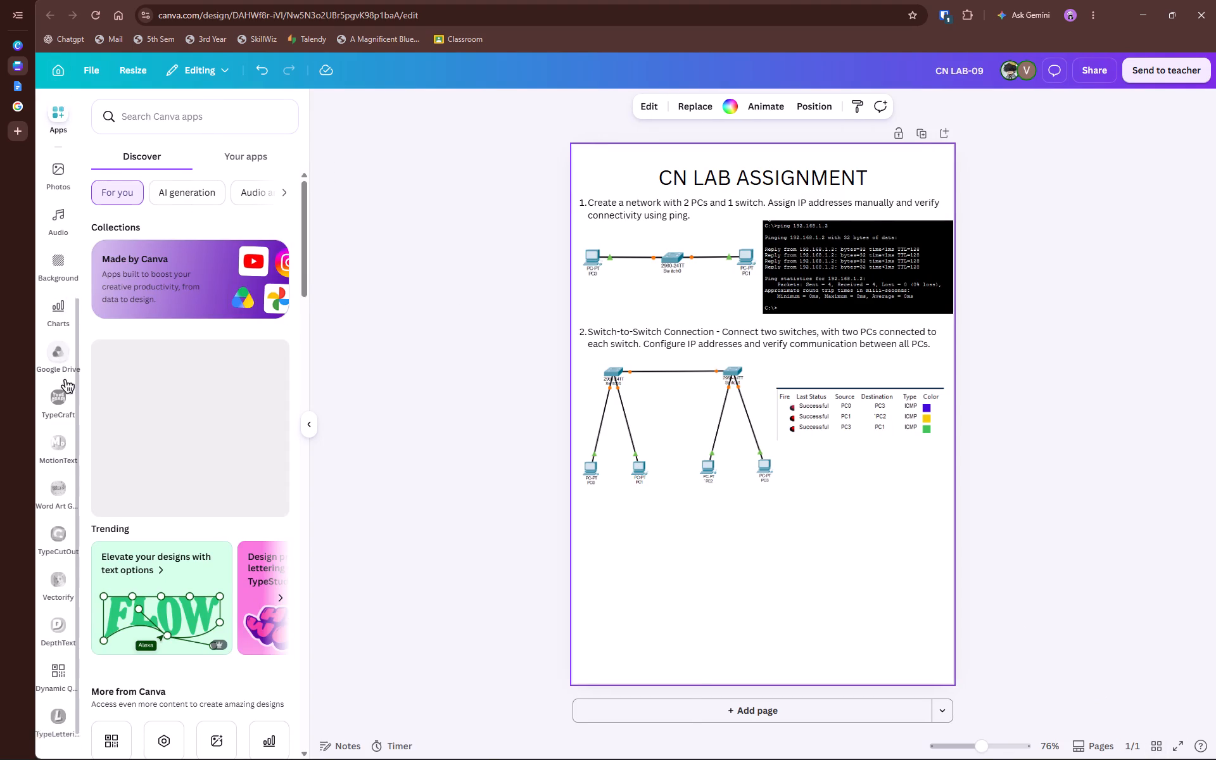
scroll(63, 394, down, 4)
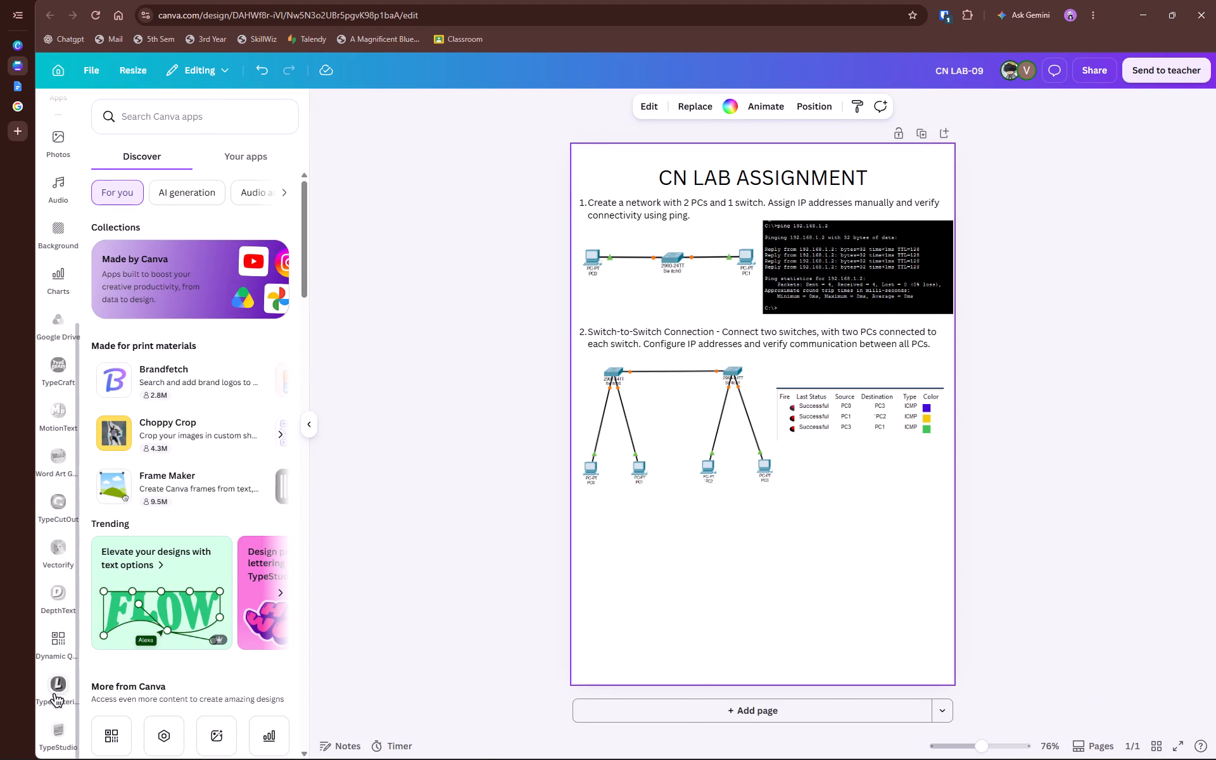
scroll(151, 510, down, 4)
scroll(158, 360, up, 9)
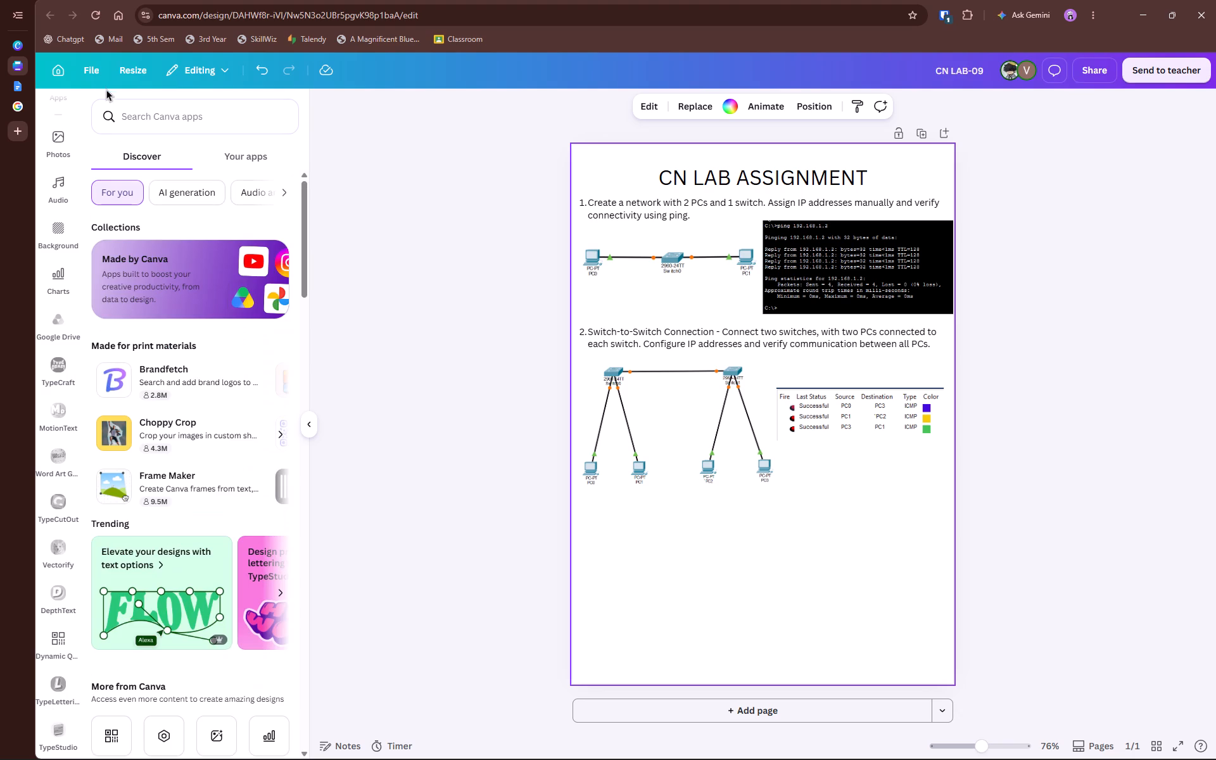
Restore the design to its 10:14 am, 12 Oct version from the version history.
click(93, 74)
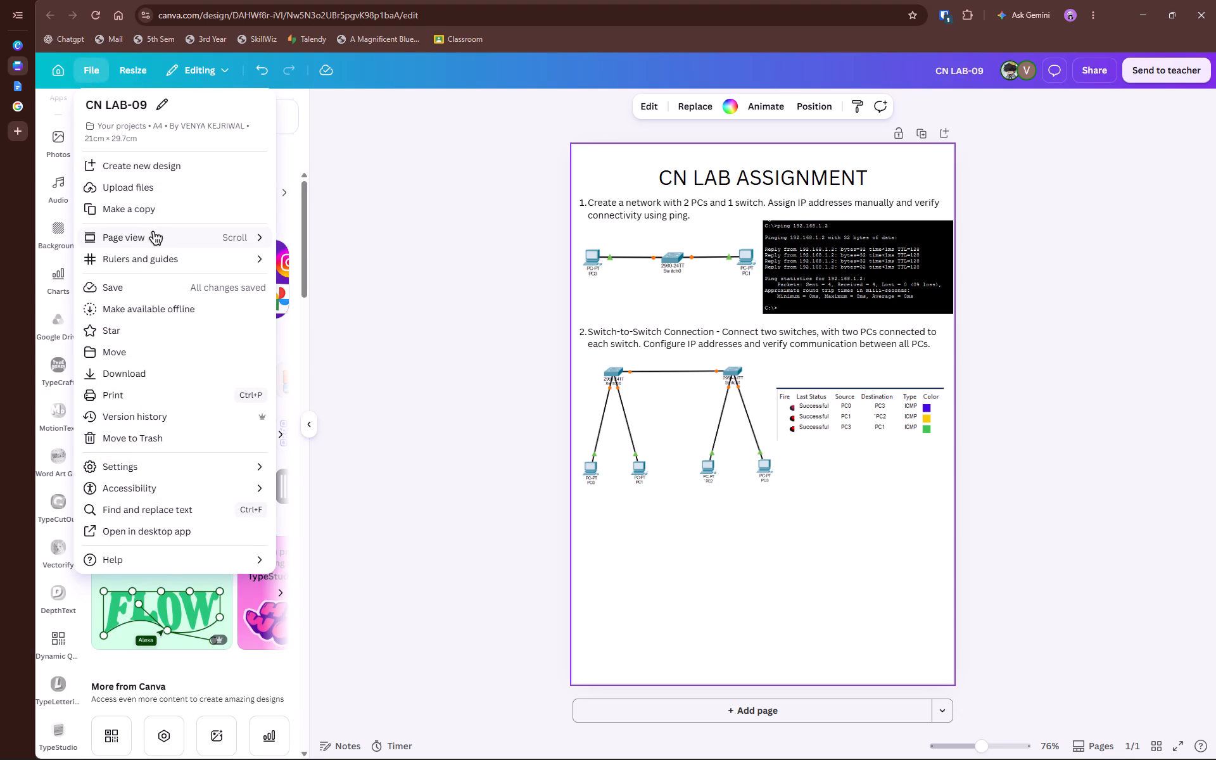
click(165, 414)
scroll(1094, 358, down, 3)
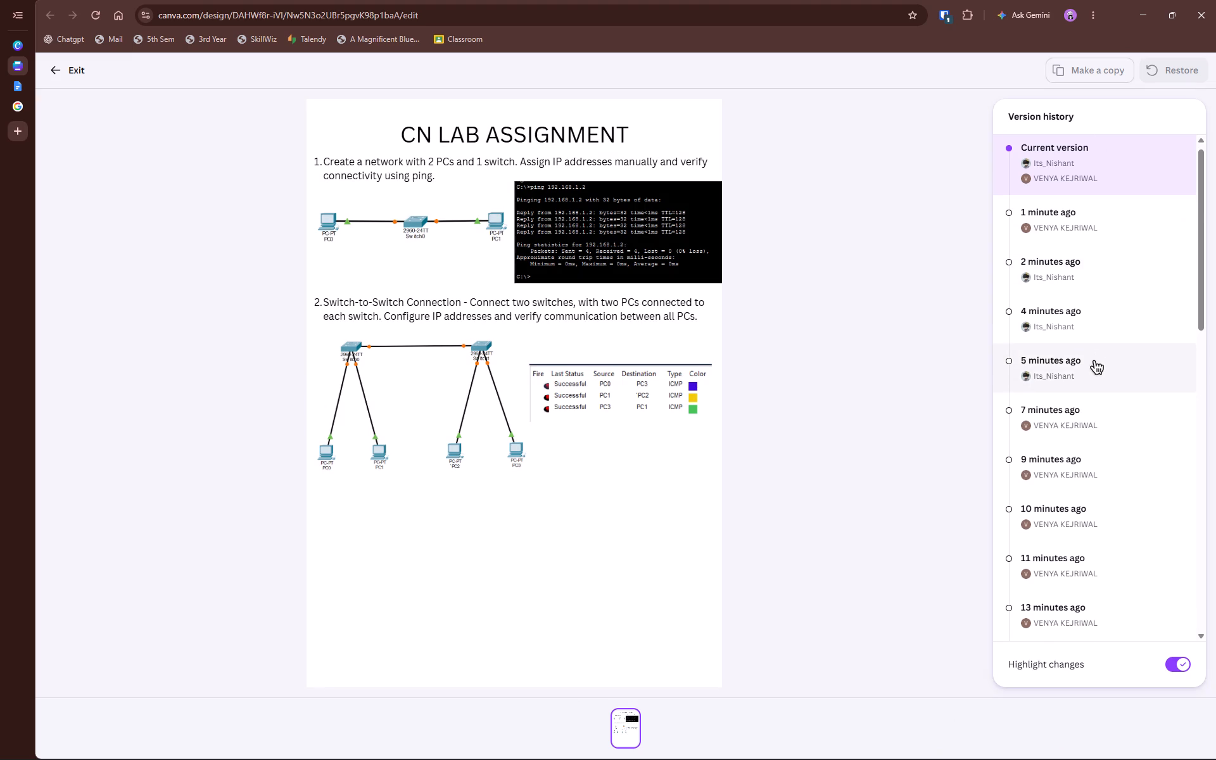
scroll(1094, 361, down, 3)
scroll(1099, 447, down, 3)
scroll(1095, 417, up, 3)
click(1108, 295)
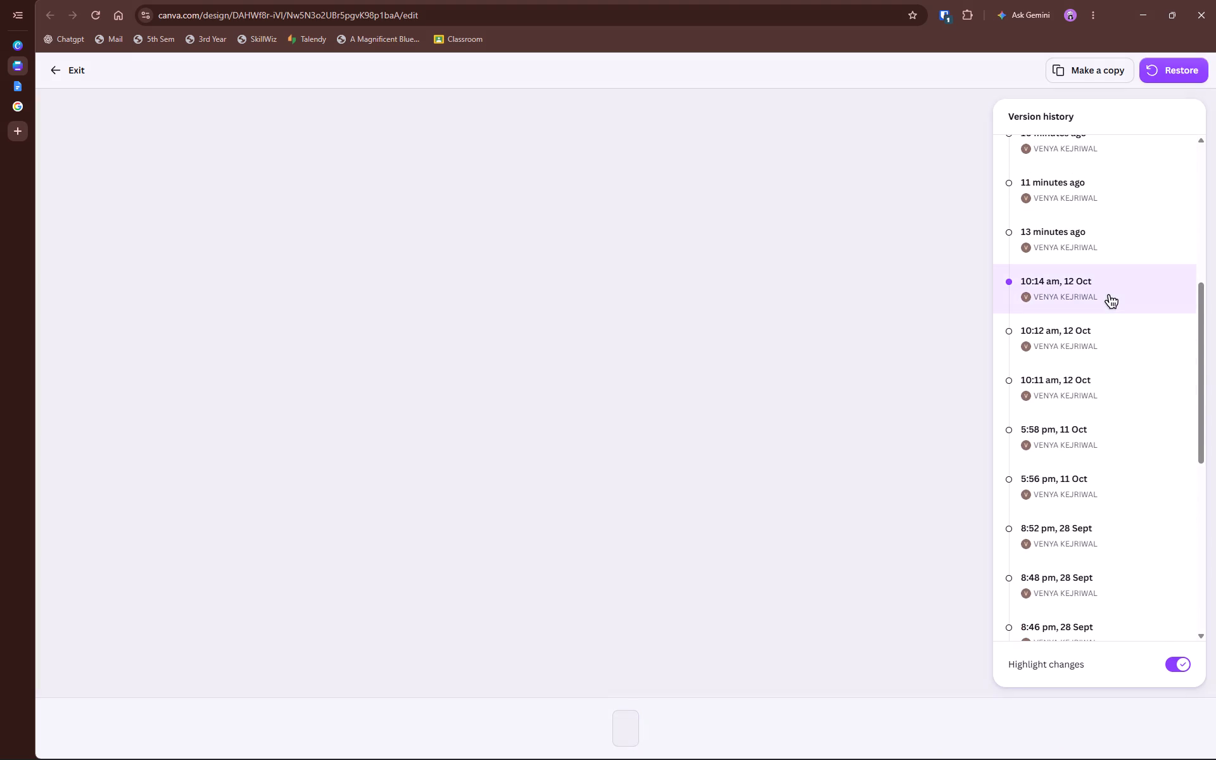
click(613, 321)
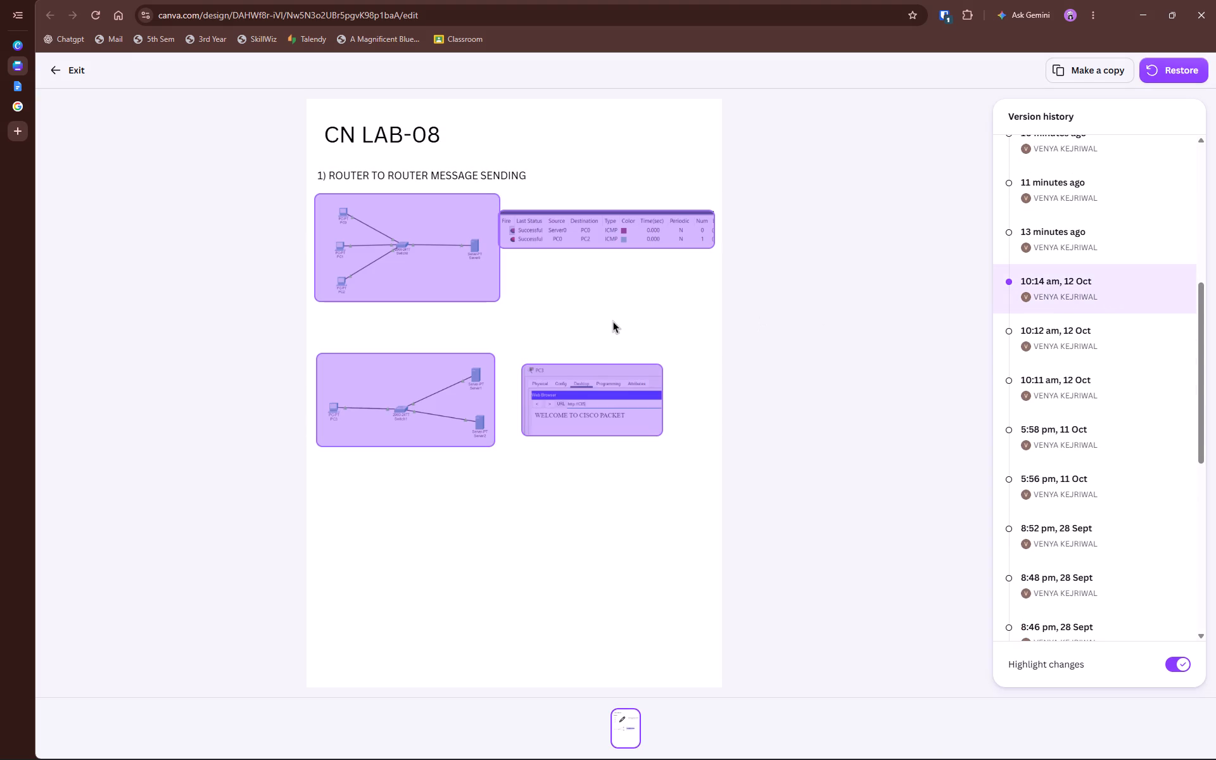
click(1168, 78)
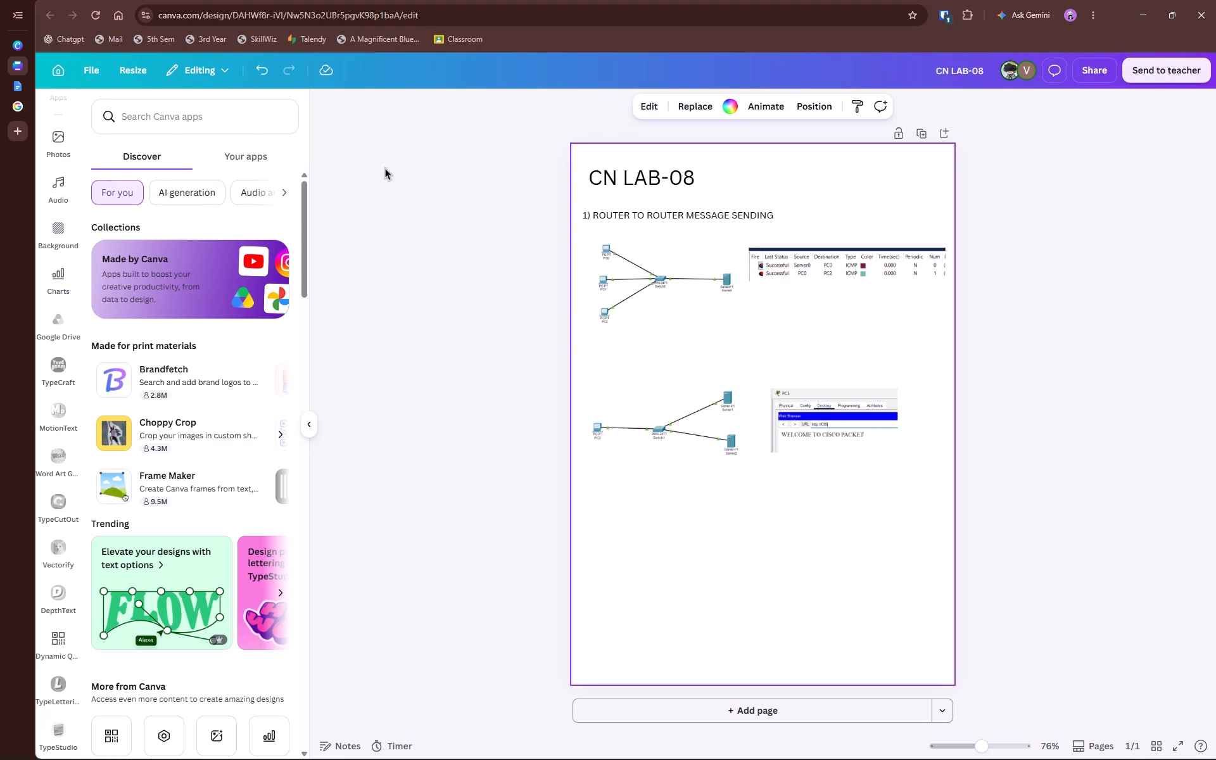
click(399, 170)
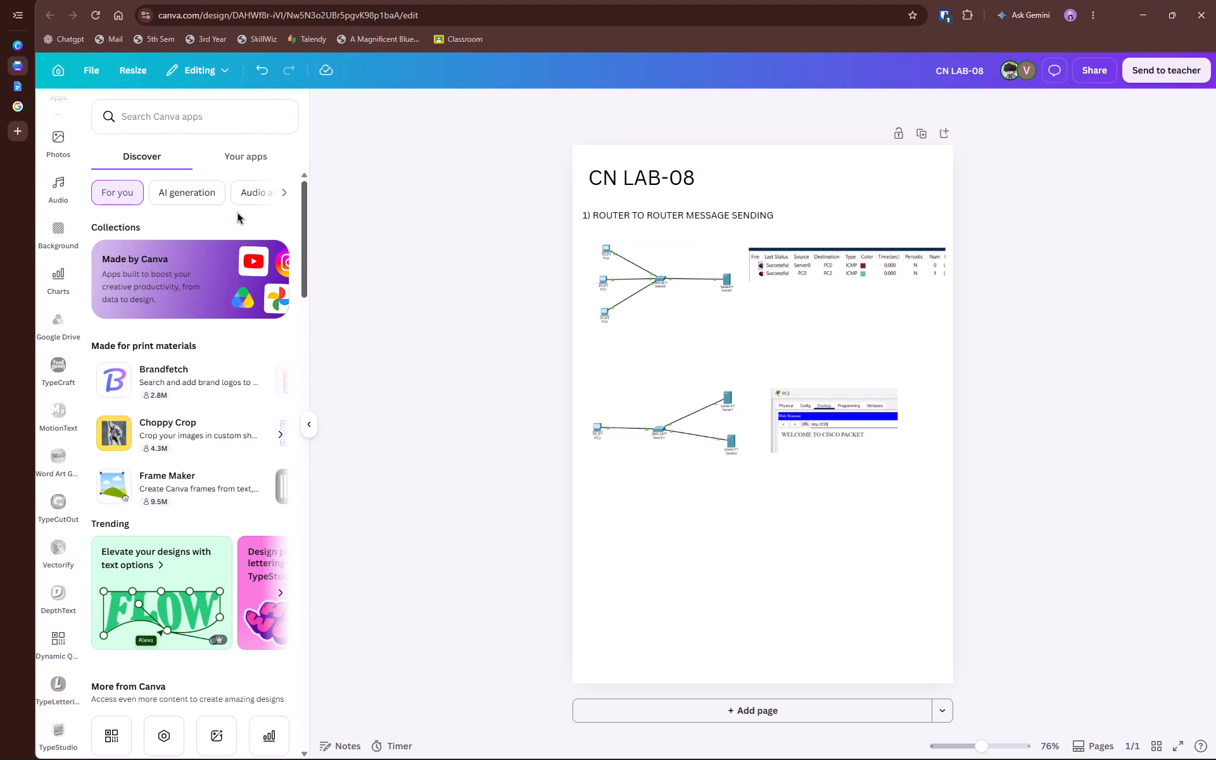
Return to the Canva home page and open the restored CN LAB-08 design from the recent designs.
click(49, 68)
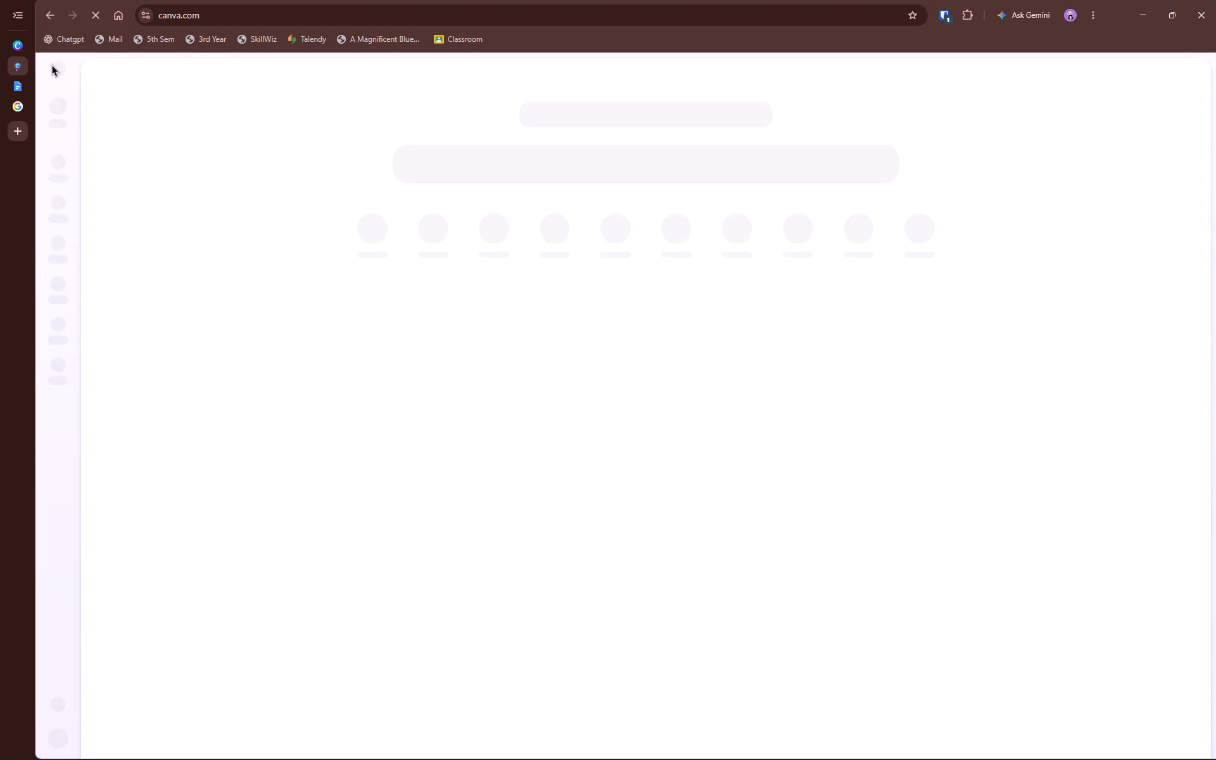
click(52, 65)
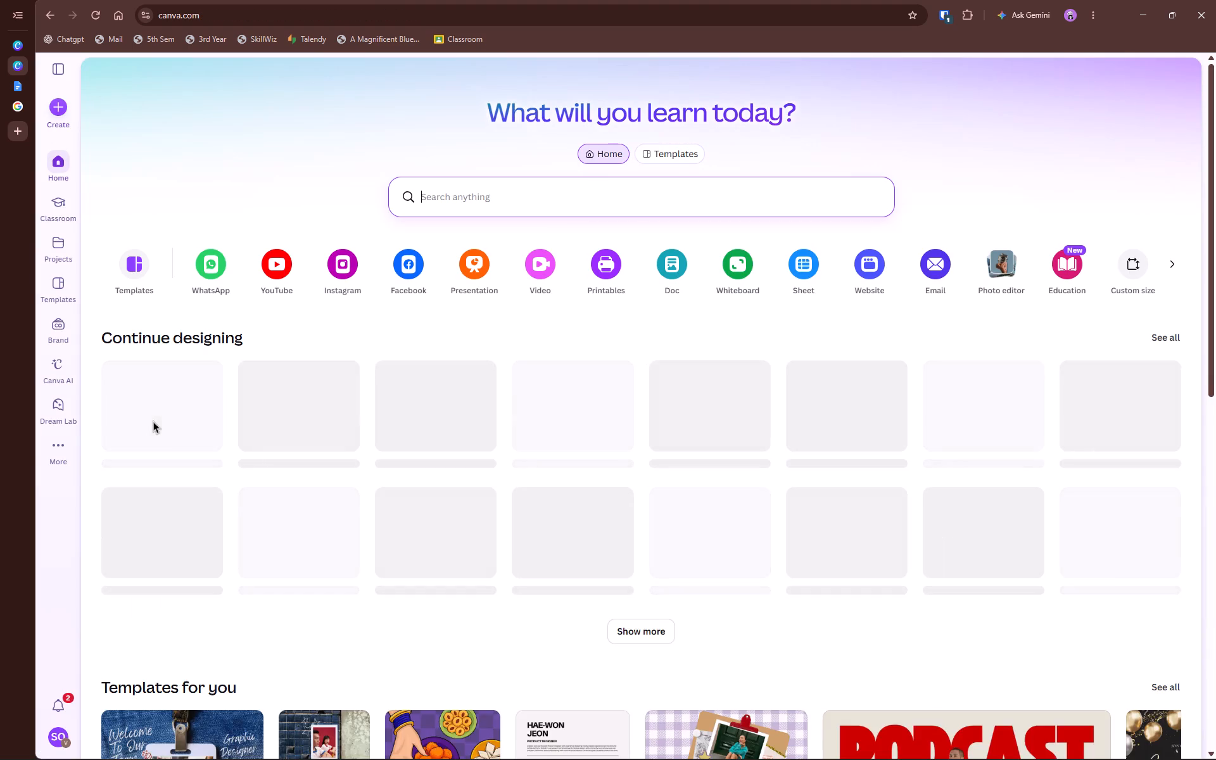
click(153, 421)
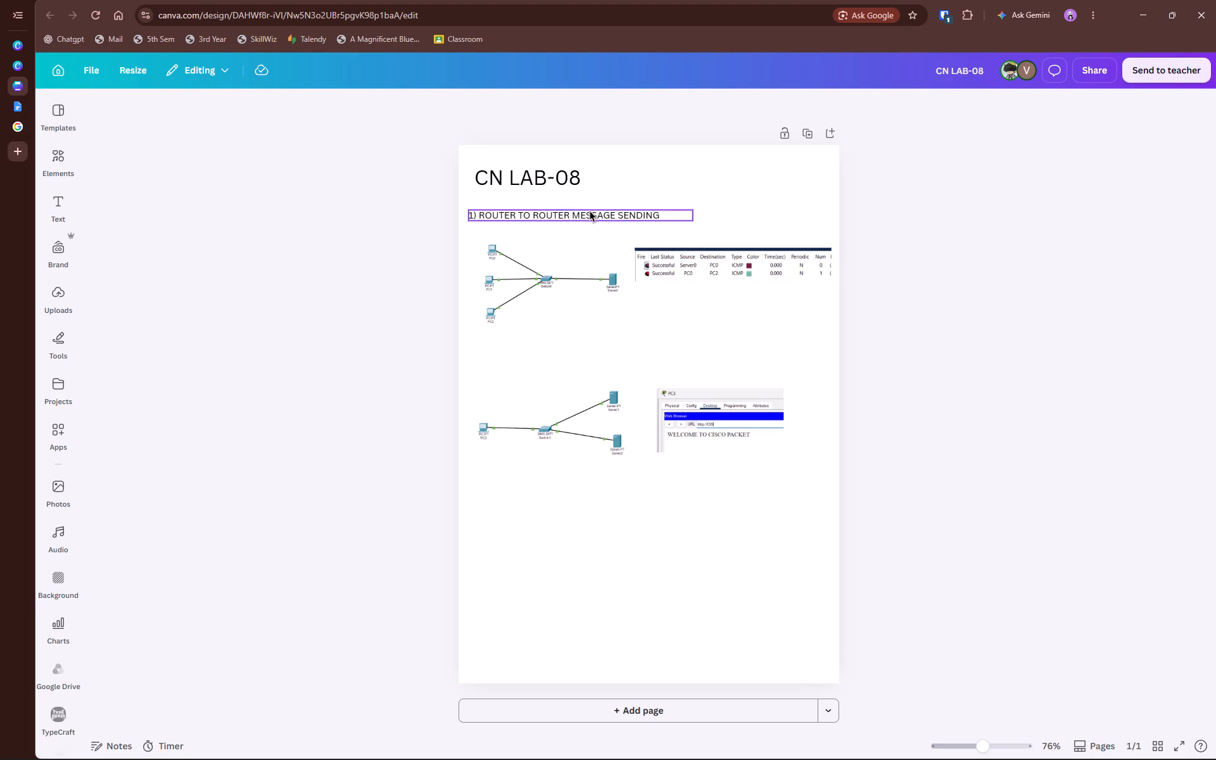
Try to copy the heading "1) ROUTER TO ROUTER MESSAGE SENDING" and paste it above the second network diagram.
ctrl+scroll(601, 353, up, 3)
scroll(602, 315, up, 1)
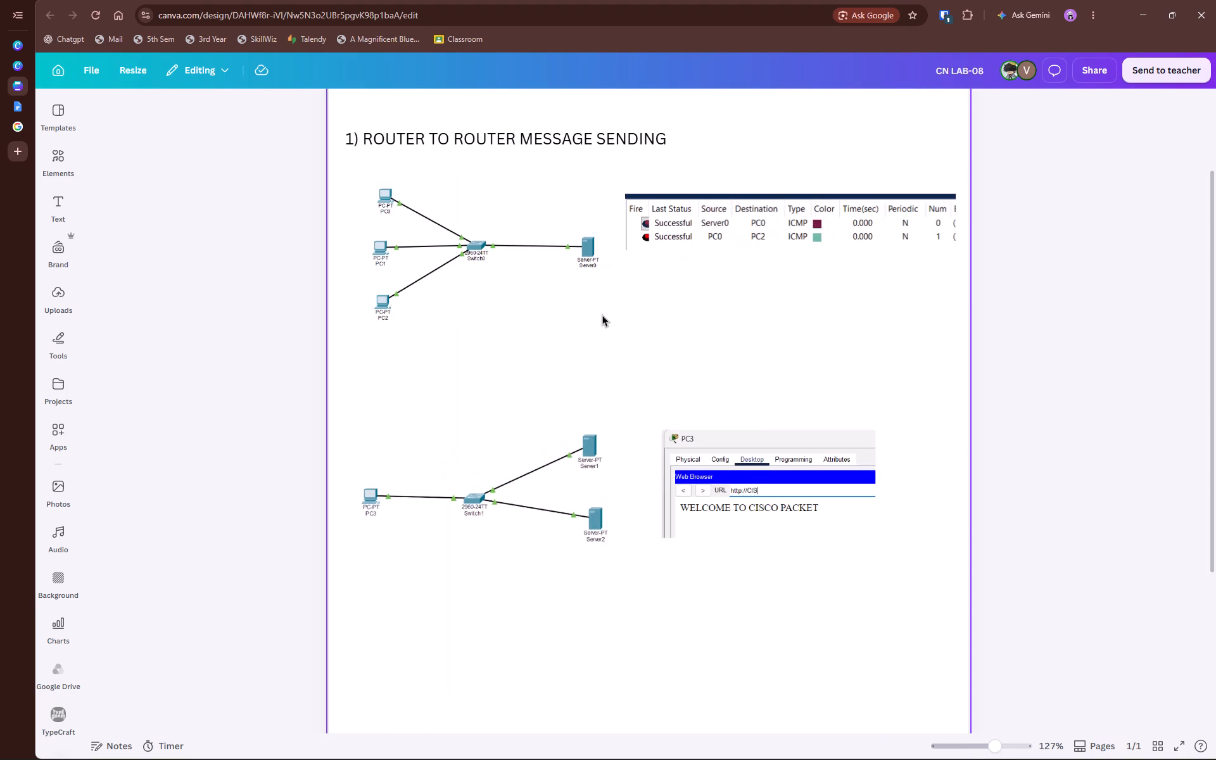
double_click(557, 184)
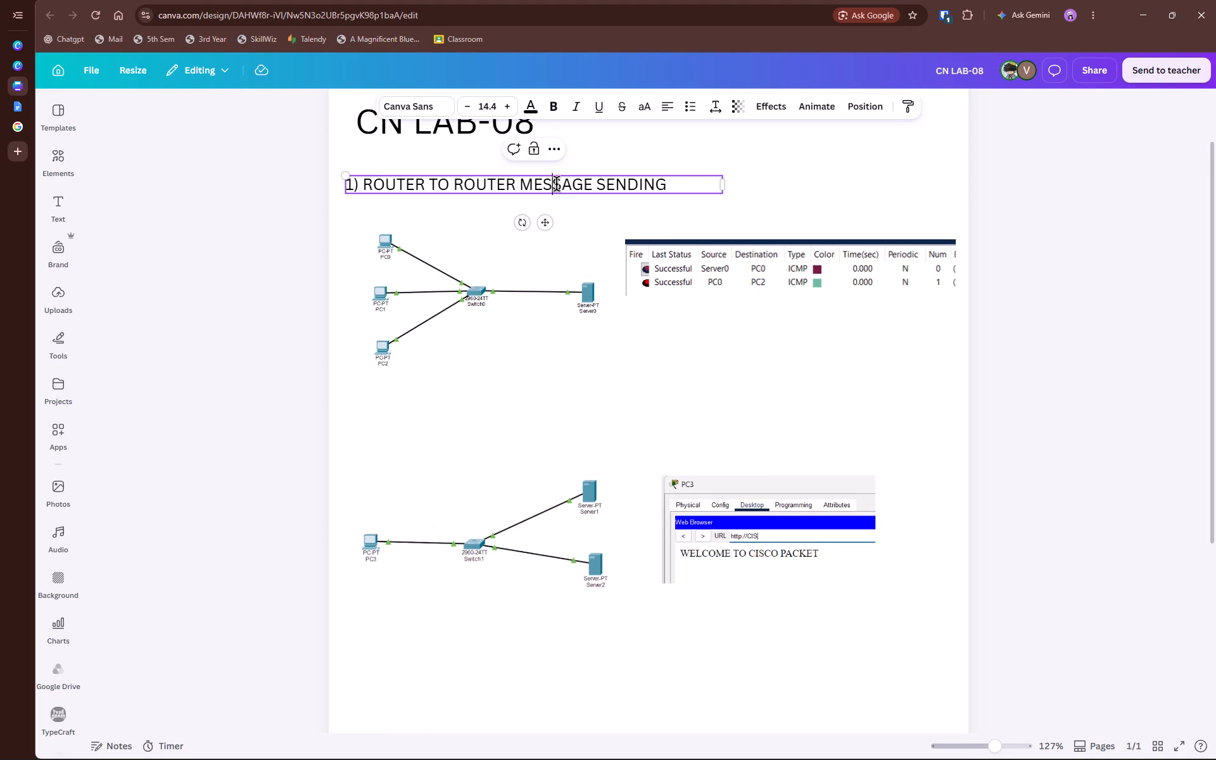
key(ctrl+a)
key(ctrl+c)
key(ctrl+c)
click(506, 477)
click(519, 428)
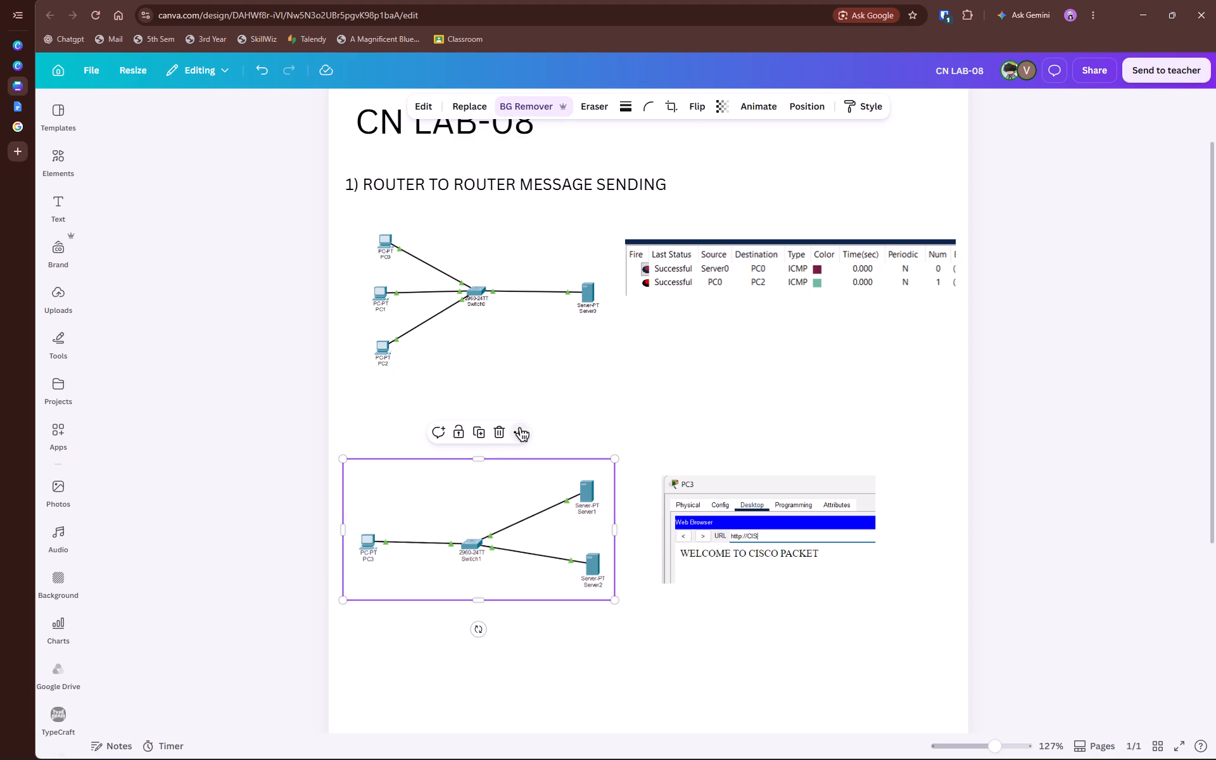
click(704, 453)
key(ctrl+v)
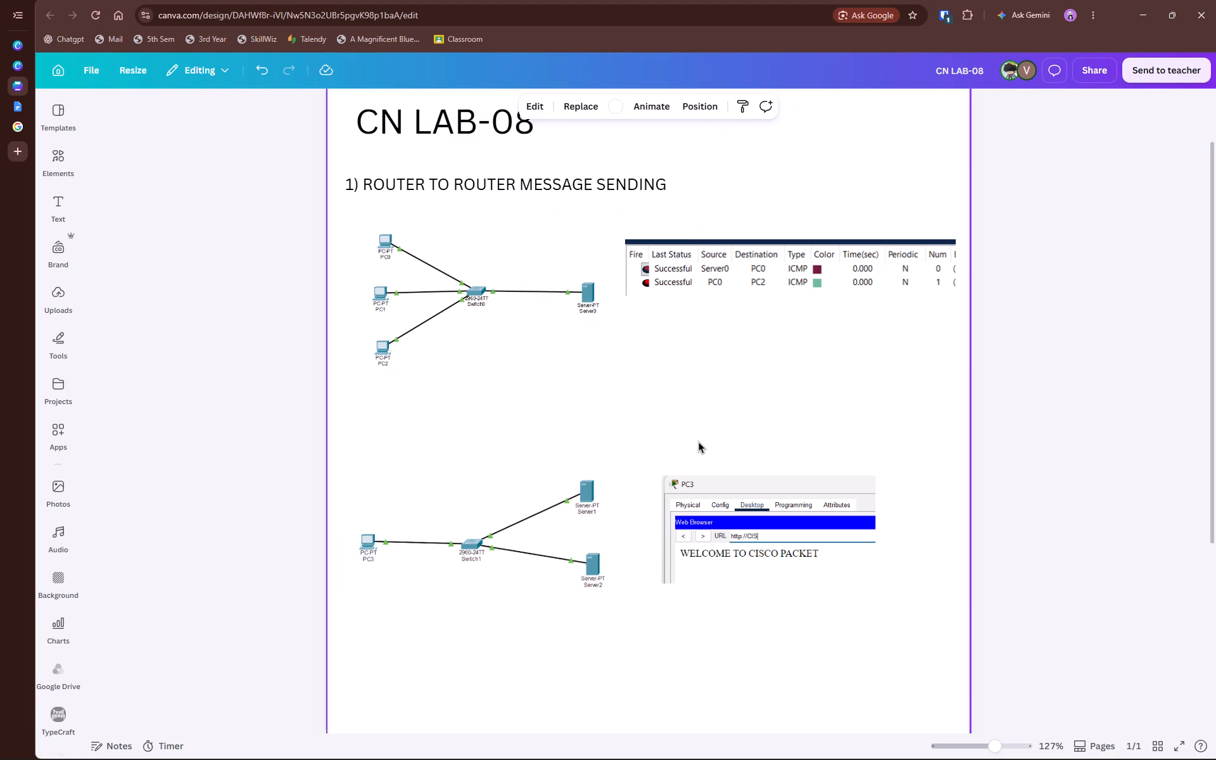
Add the heading "2) DNS SERVER AND WEB SERVER DISPLAY" above the second network diagram.
text(2))
key(space)
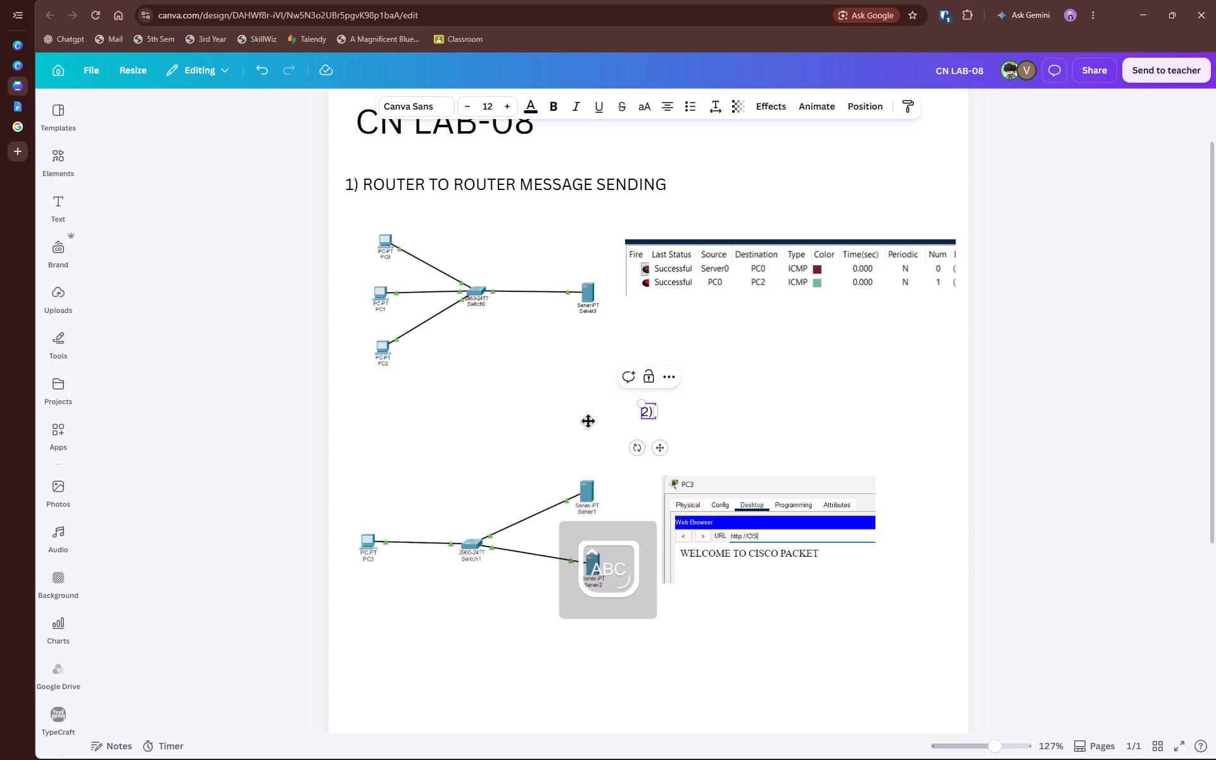
text(DNS)
key(space)
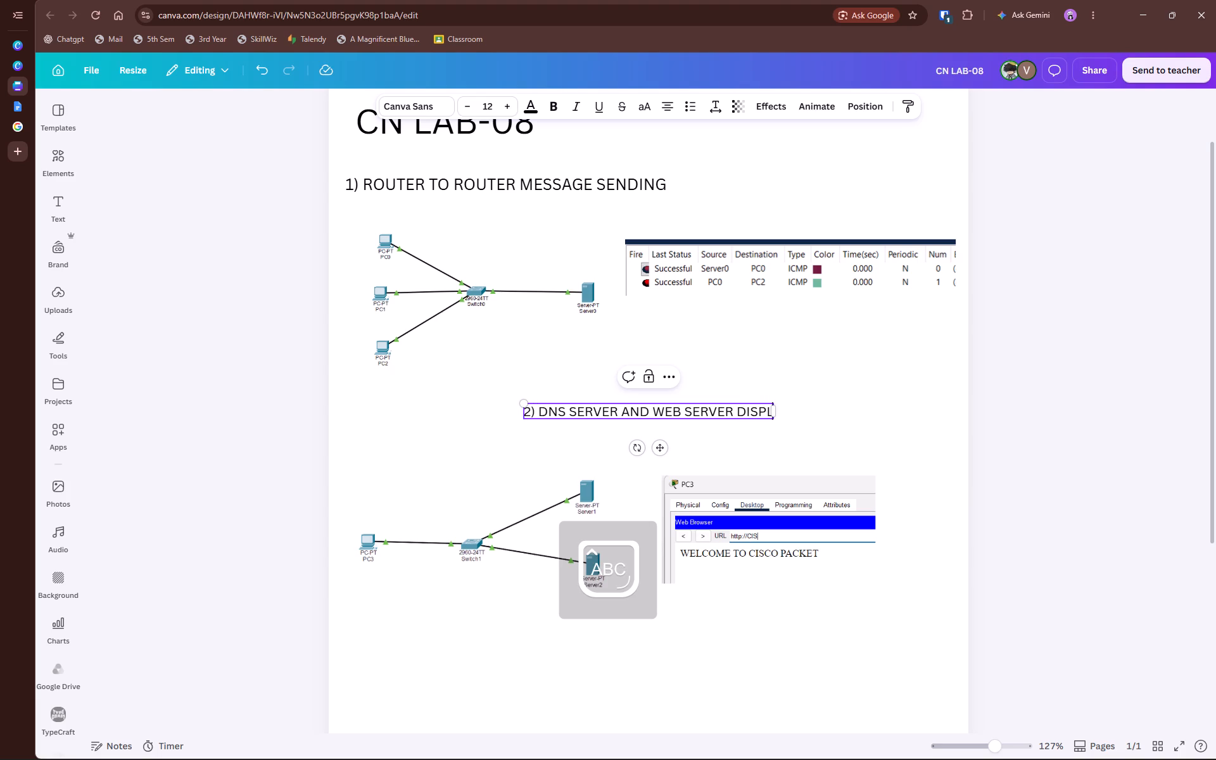
click(882, 381)
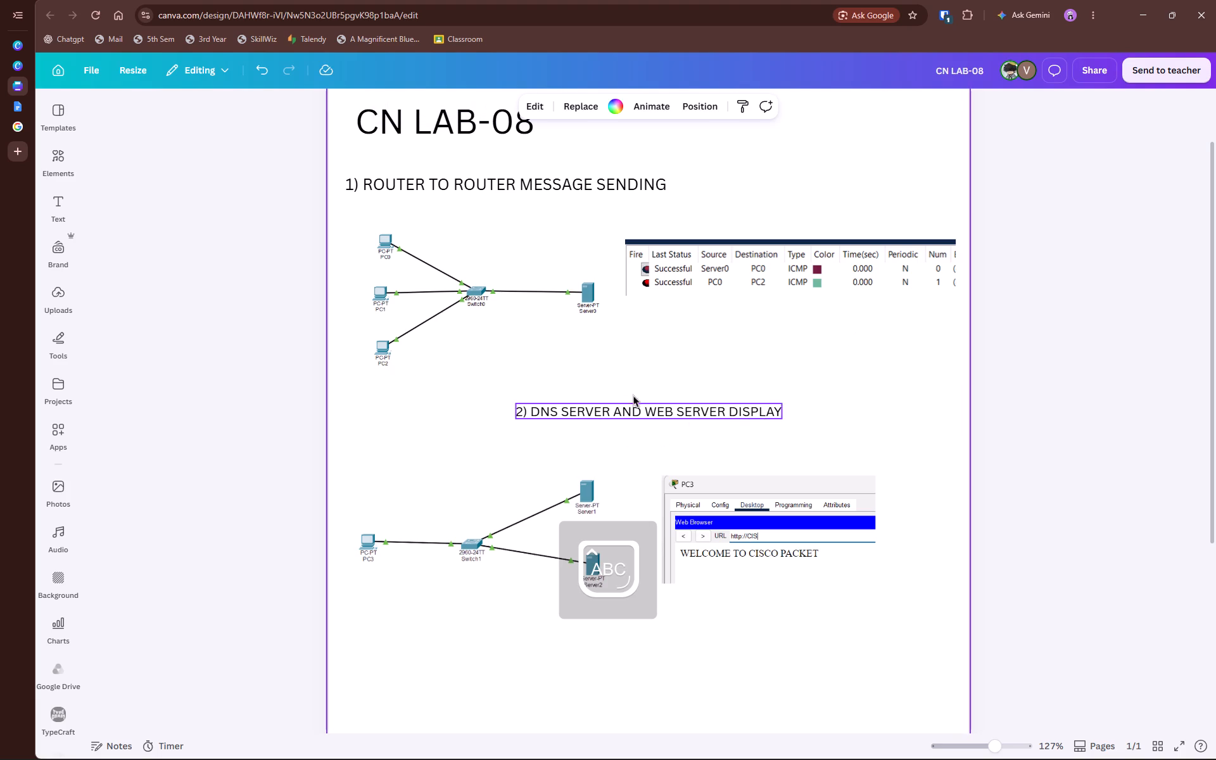
Set the second heading's font size to 14.4 to match the first heading.
click(559, 182)
click(648, 415)
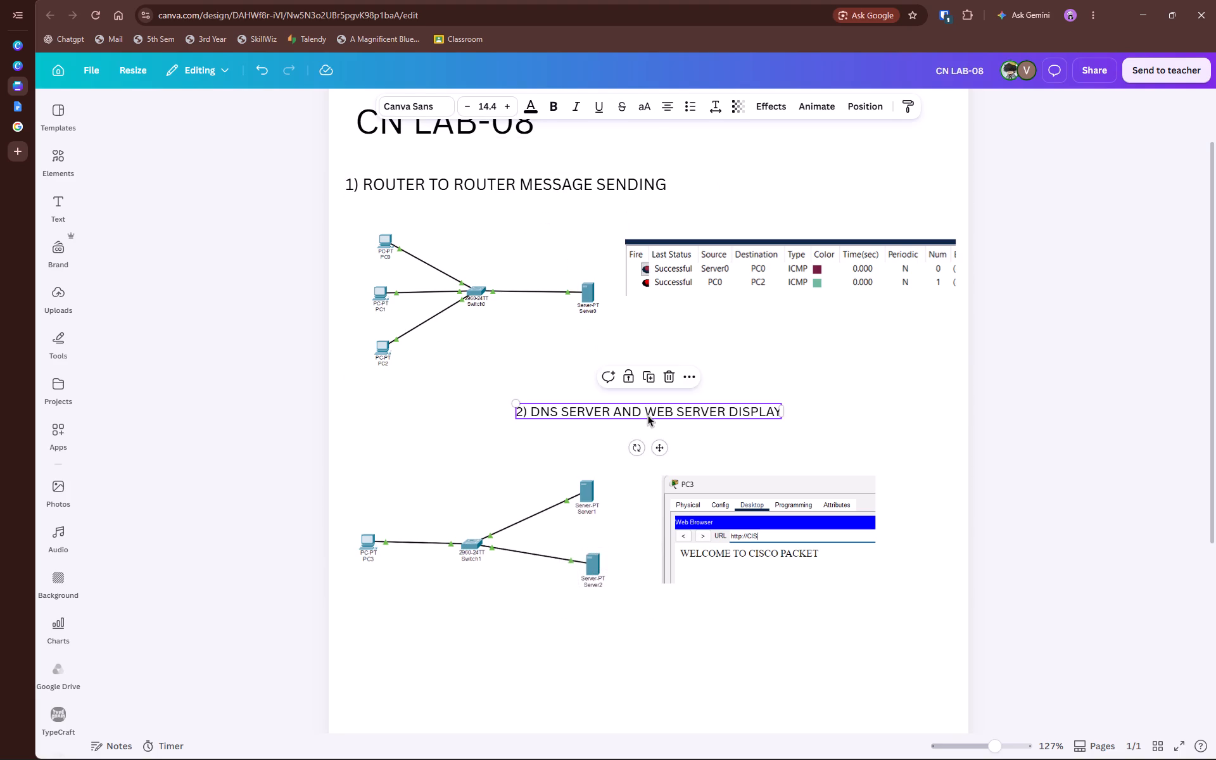
key(ctrl+a)
double_click(644, 410)
click(643, 410)
key(Escape)
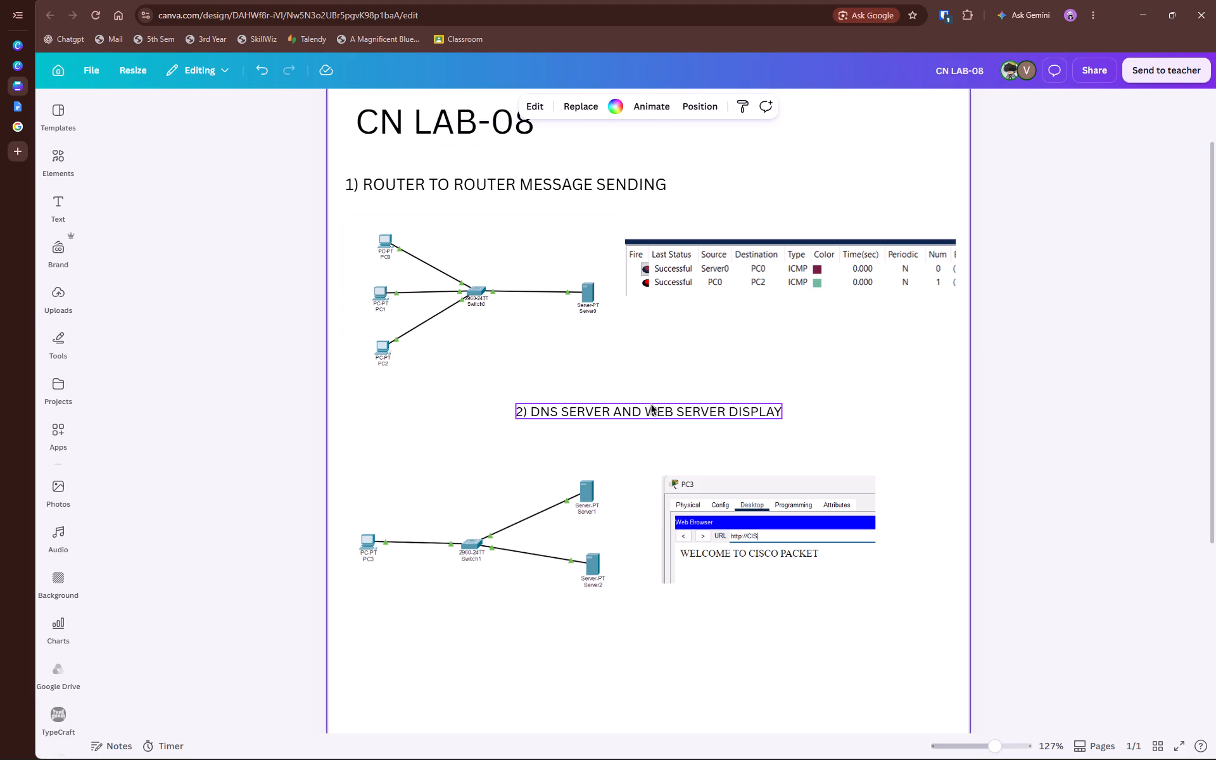
double_click(655, 406)
key(ctrl+a)
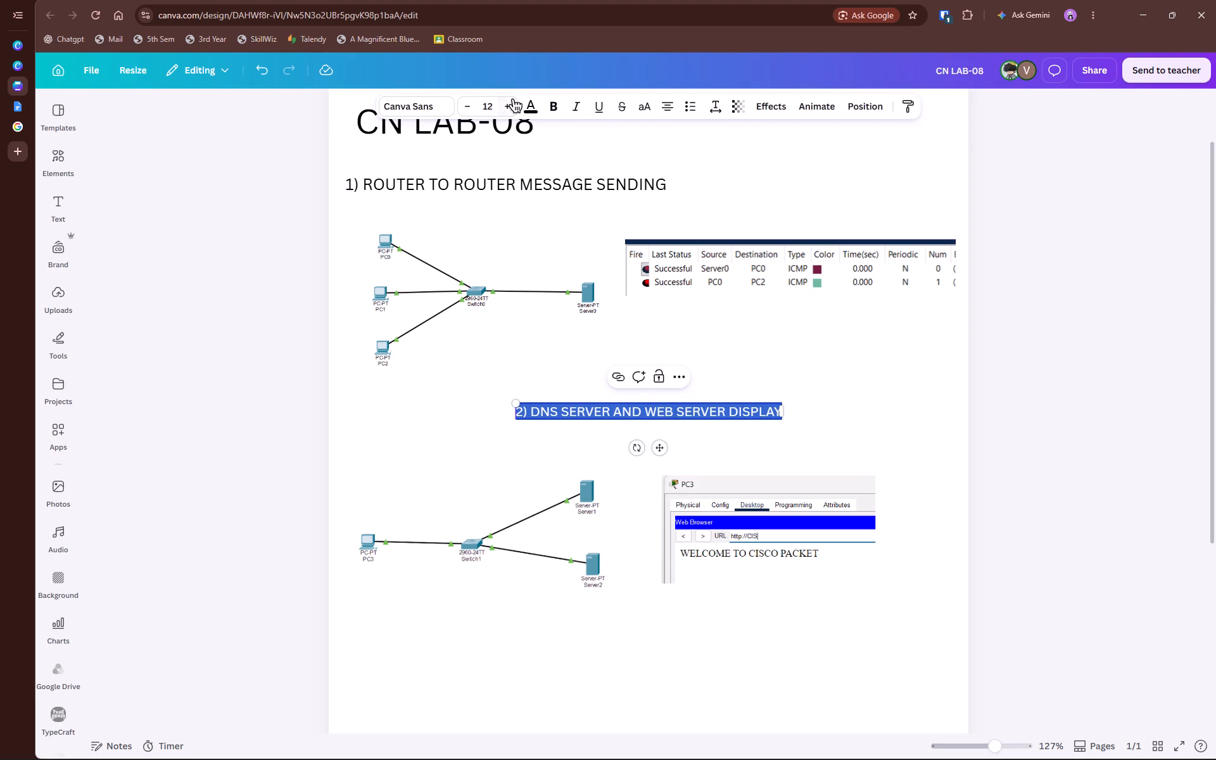
double_click(512, 99)
click(492, 107)
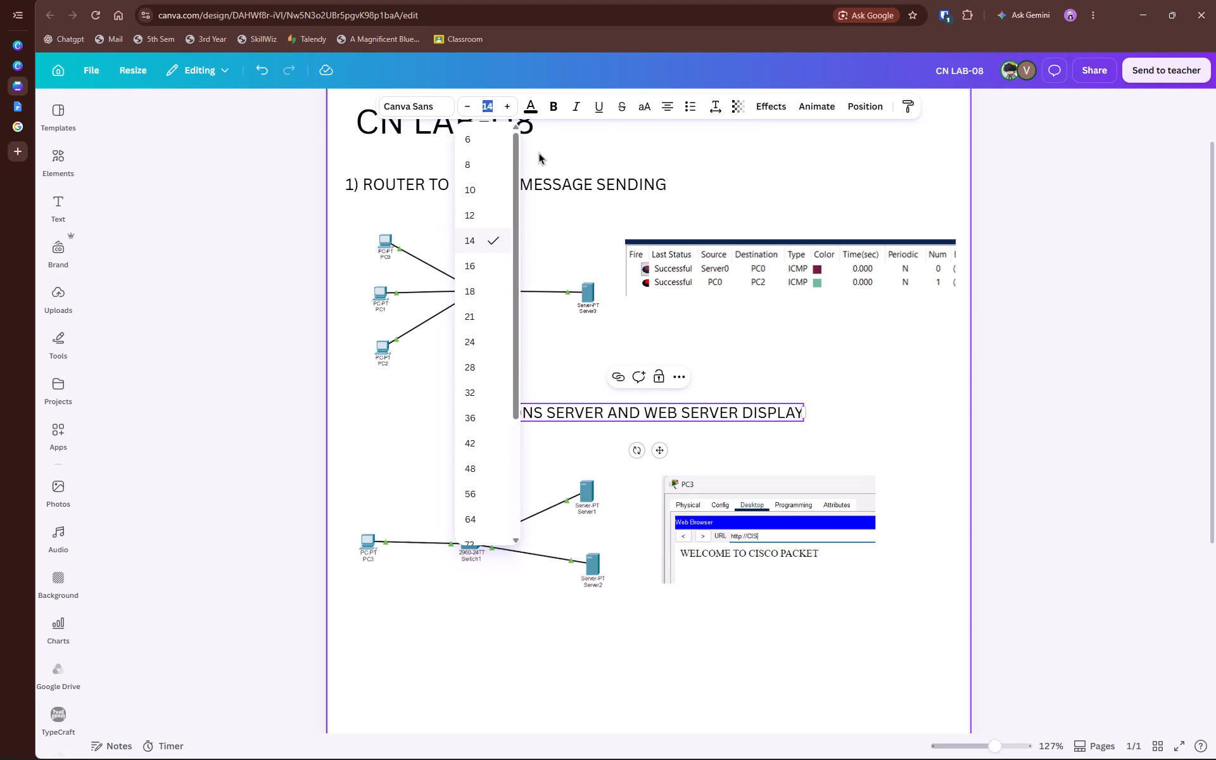
key(Right)
text(.4)
key(Return)
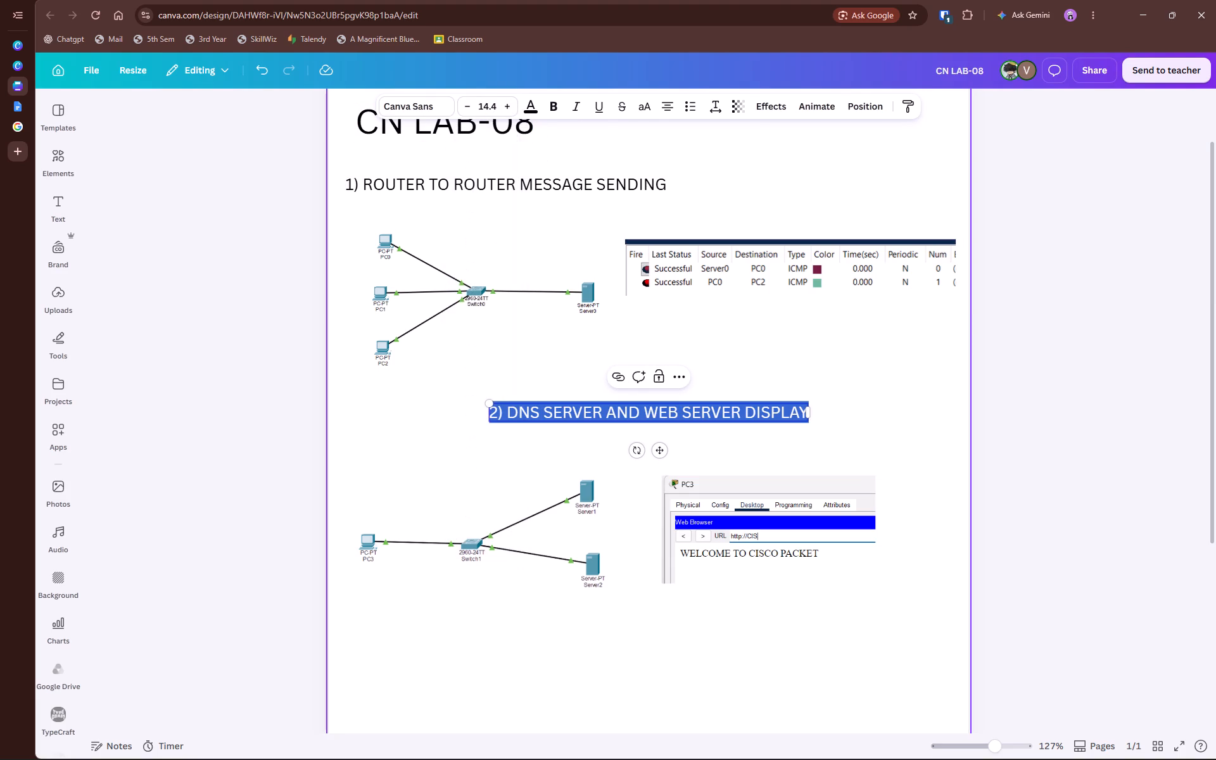
Move the second heading just above the second network diagram, left-aligned with the first heading.
drag(609, 411, 472, 418)
click(464, 423)
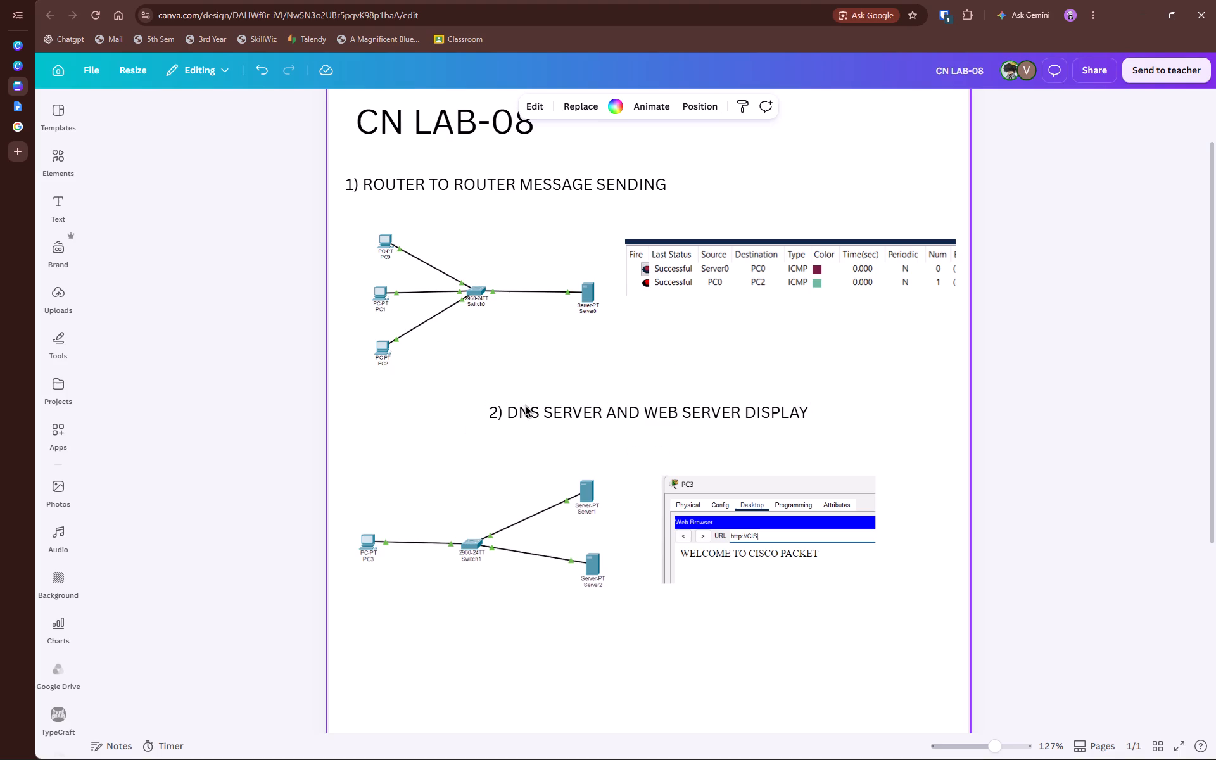
drag(526, 405, 385, 417)
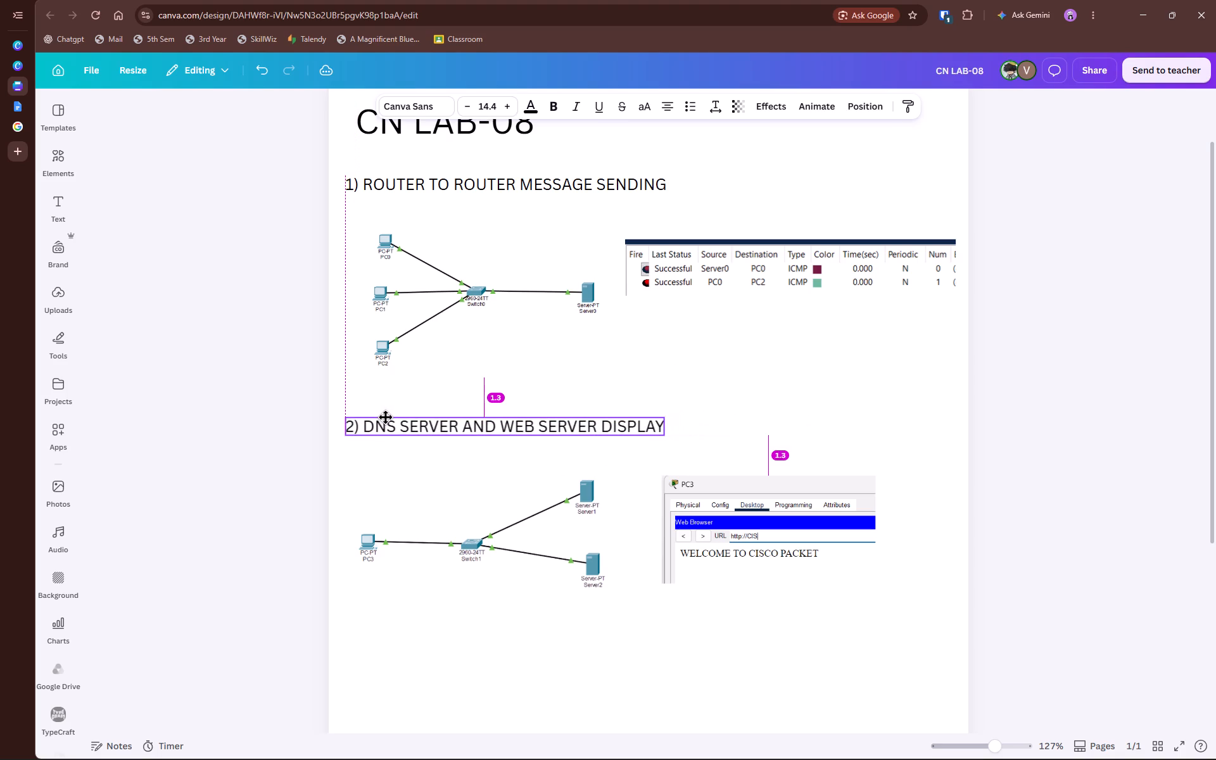
drag(385, 417, 384, 429)
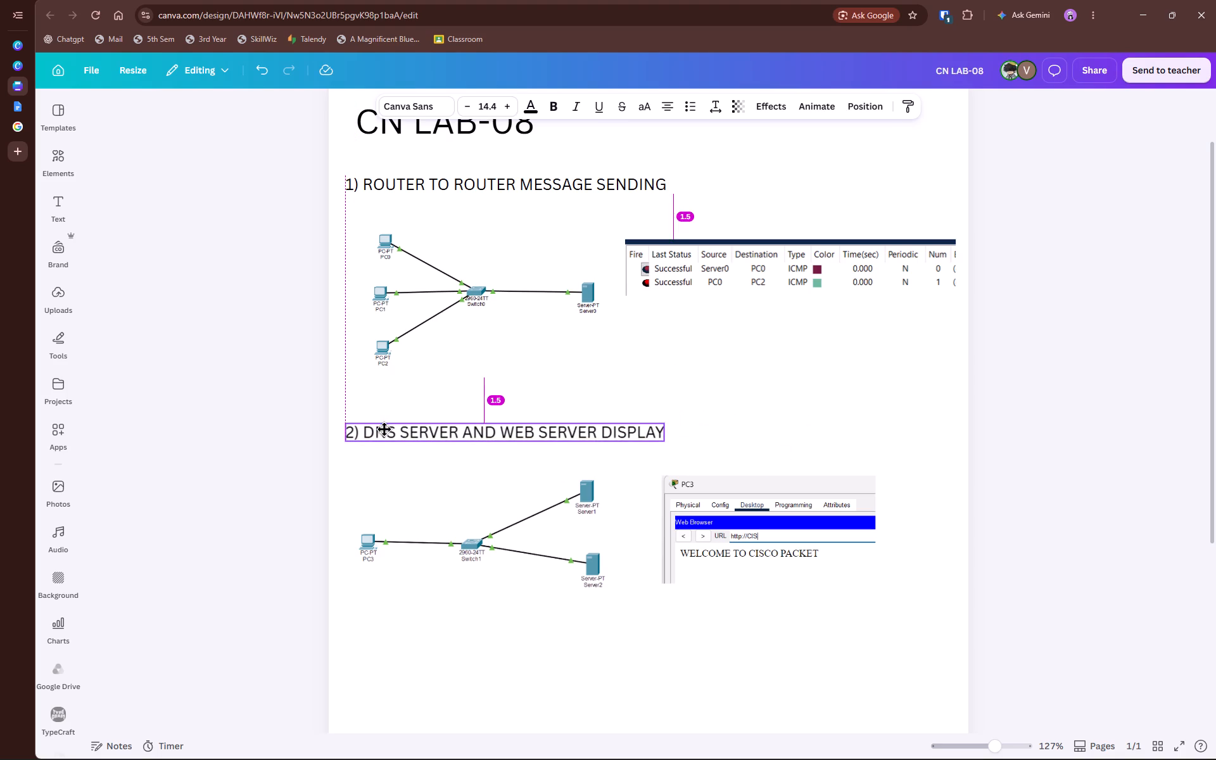
drag(384, 429, 384, 435)
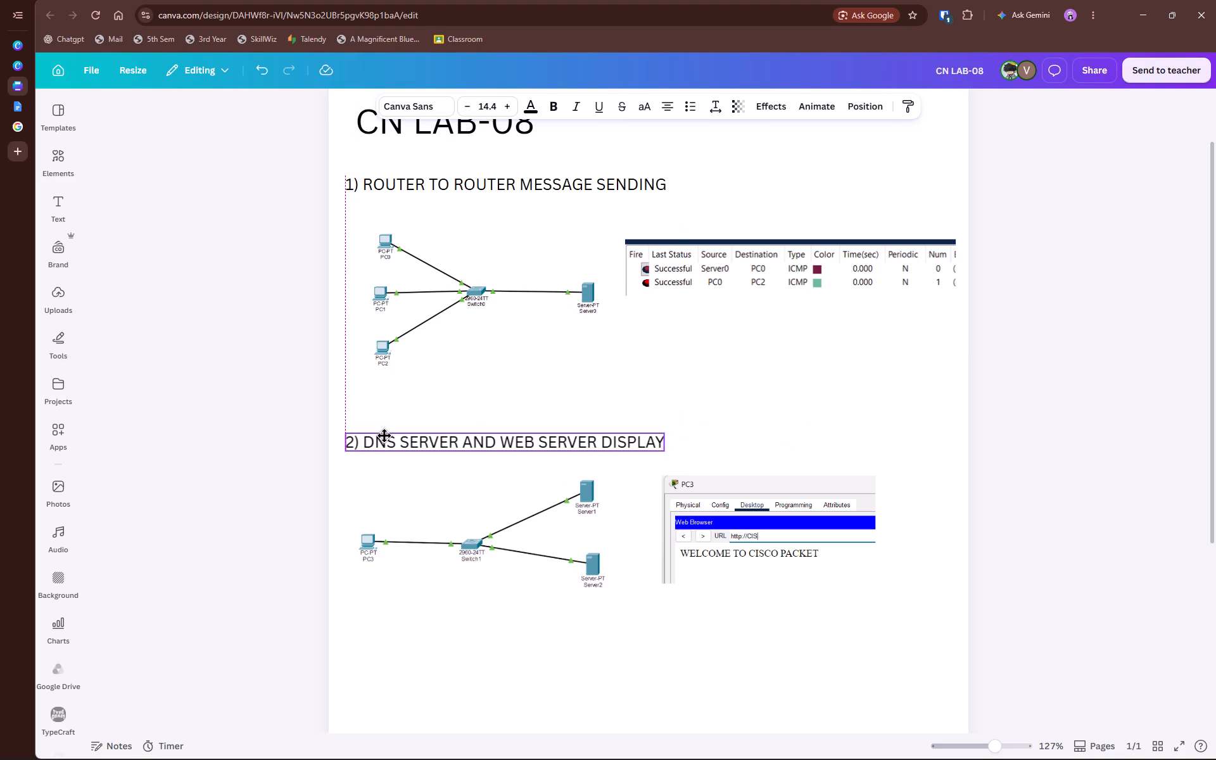
drag(384, 435, 379, 431)
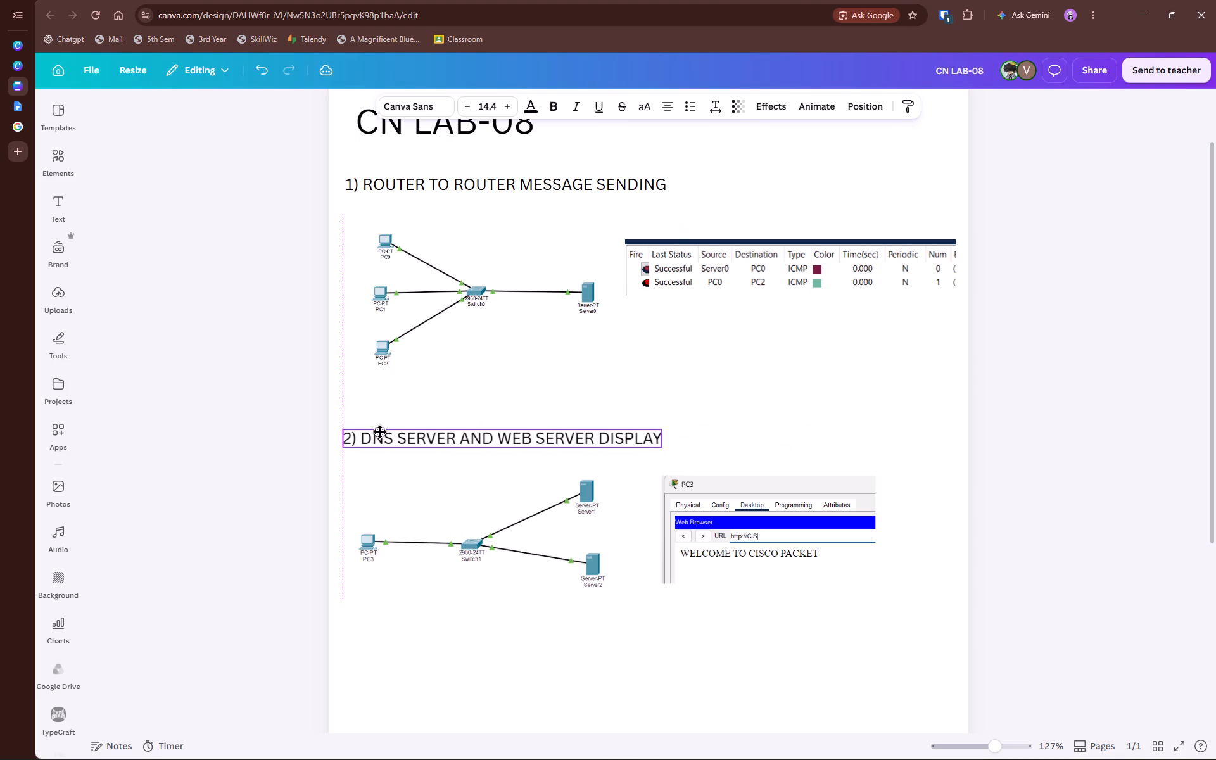
drag(379, 431, 384, 431)
click(448, 395)
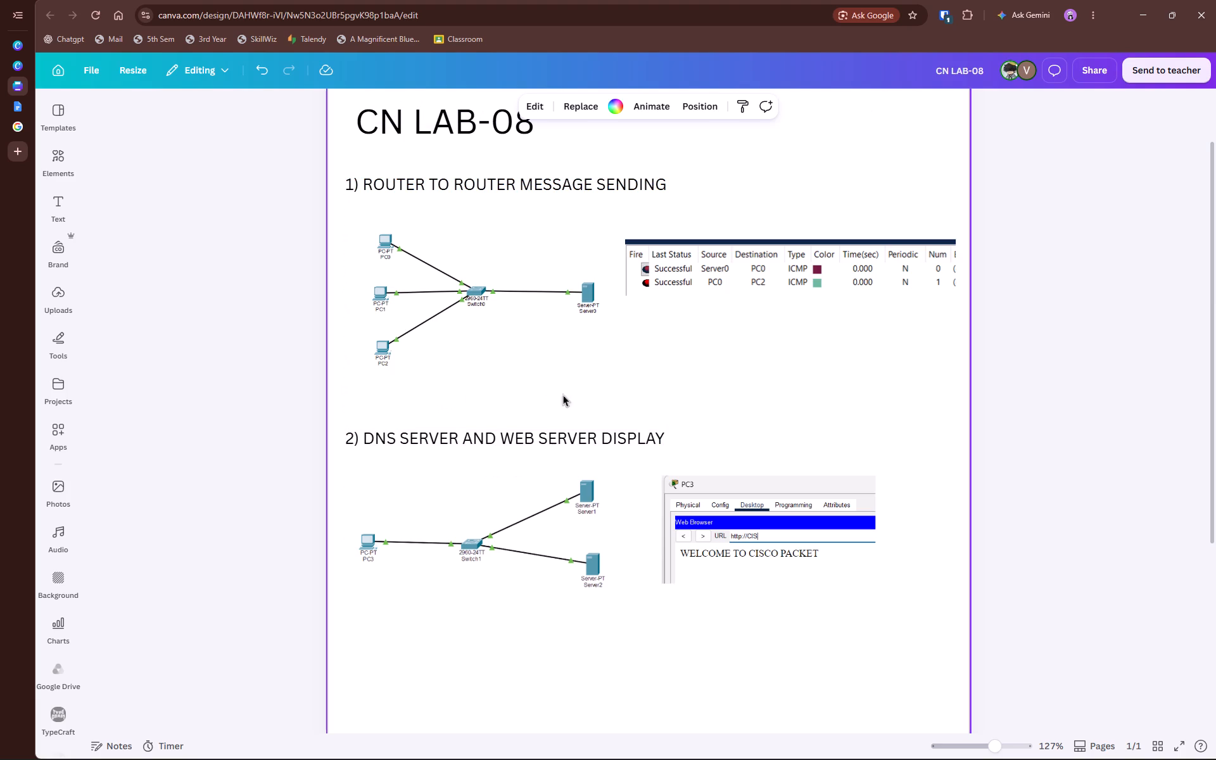
Move the message status table image down so it sits level with the middle of the first network diagram.
scroll(745, 377, up, 6)
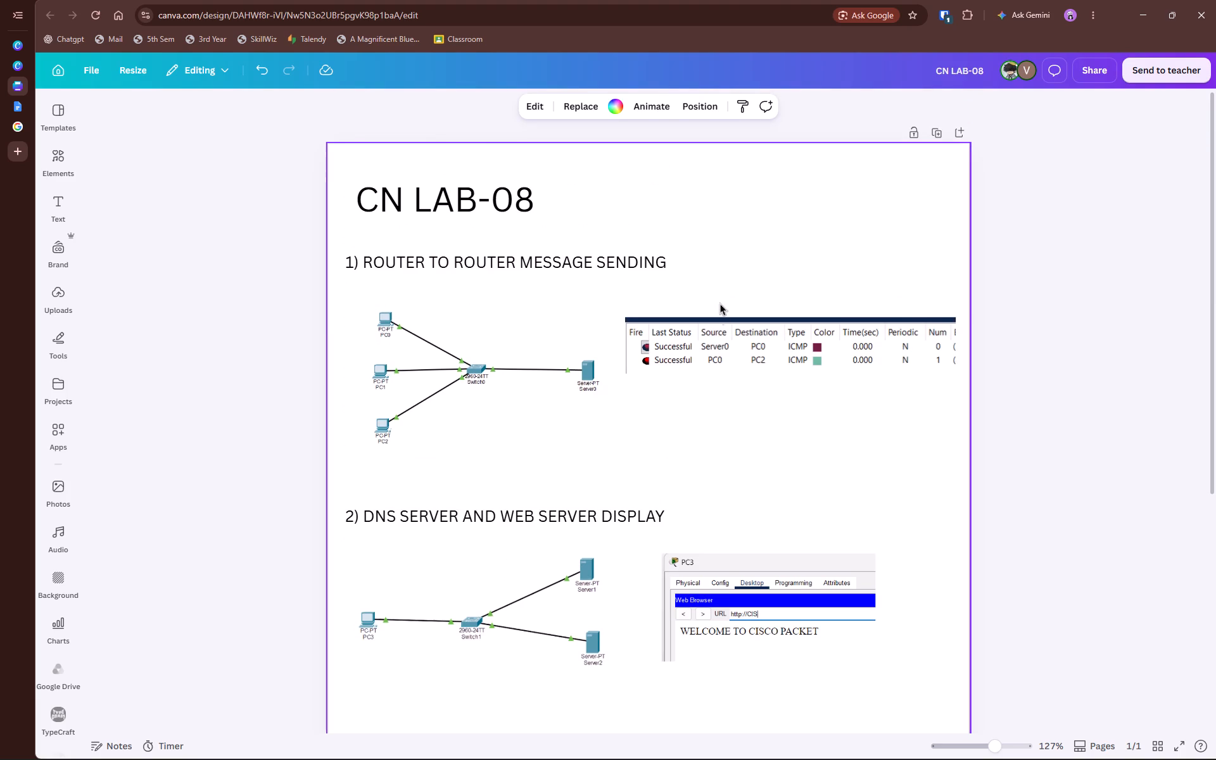
drag(719, 355, 716, 383)
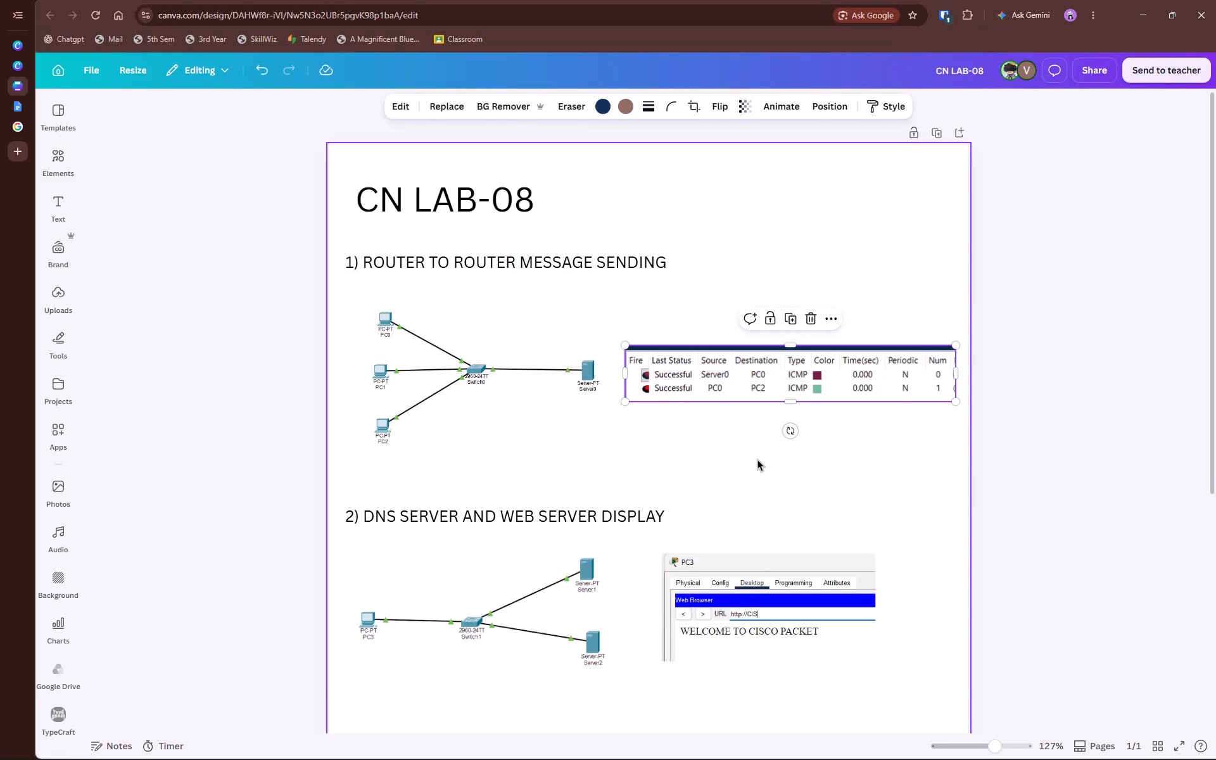
Enlarge the second network diagram slightly and move it down to leave space below its heading.
scroll(757, 459, down, 4)
click(512, 402)
drag(613, 421, 622, 438)
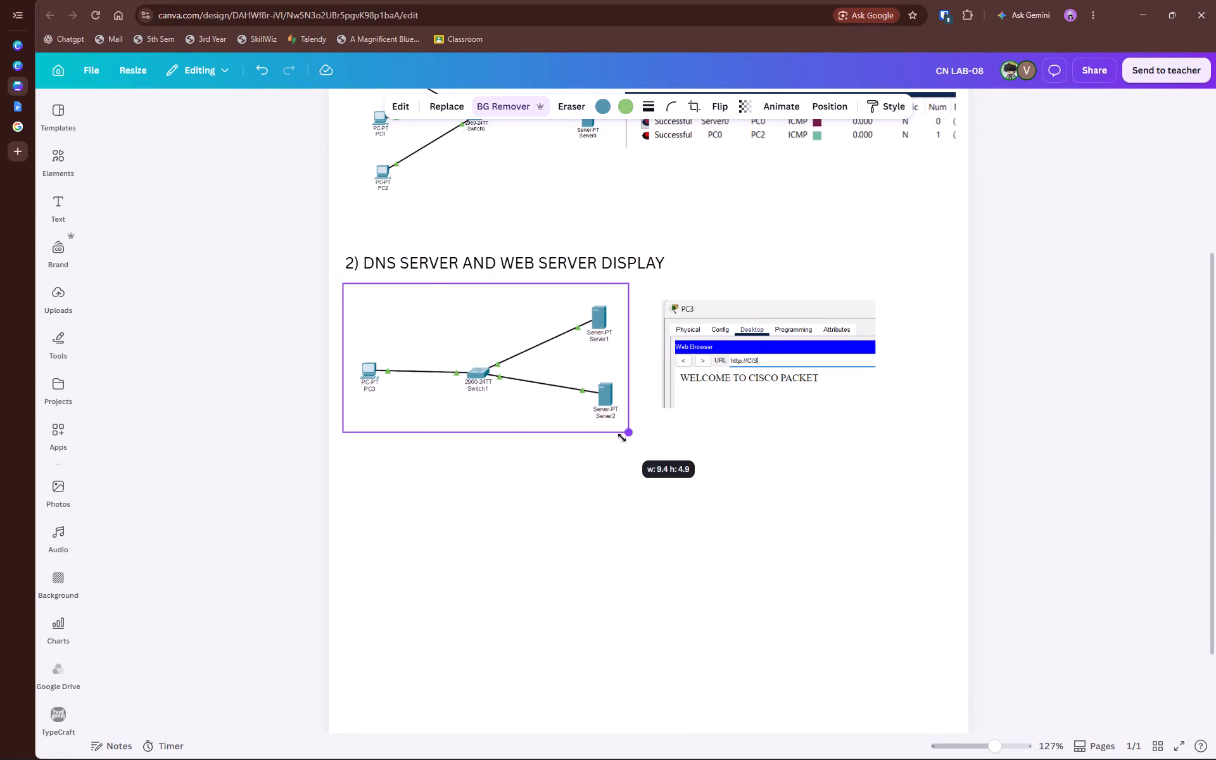
drag(622, 438, 626, 444)
drag(560, 396, 560, 425)
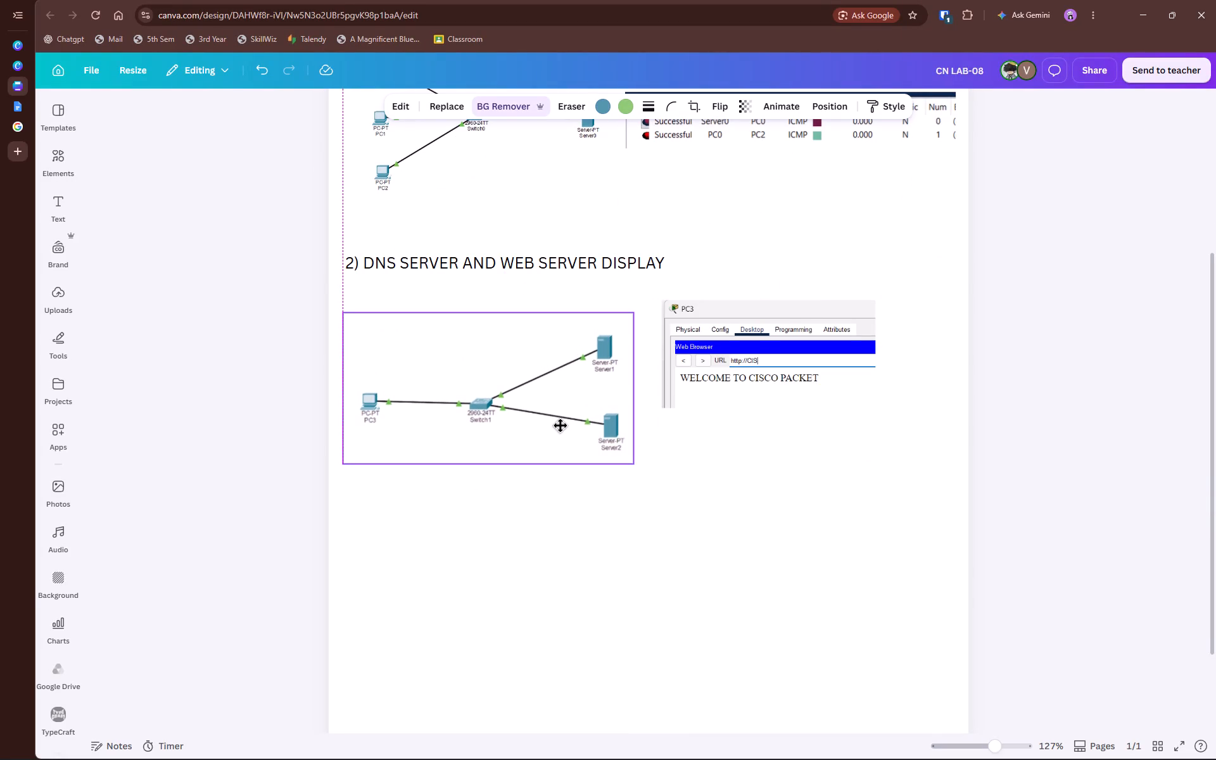
drag(560, 425, 557, 426)
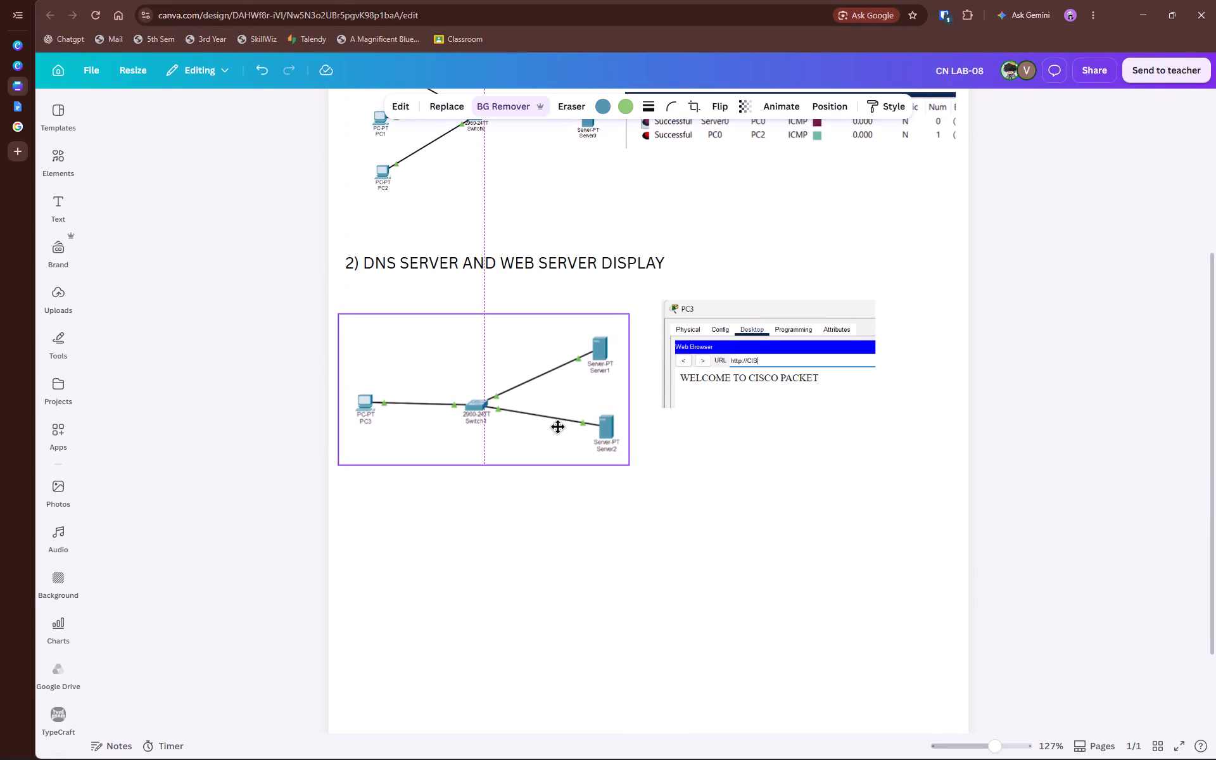
drag(557, 426, 566, 430)
scroll(566, 430, up, 3)
click(543, 522)
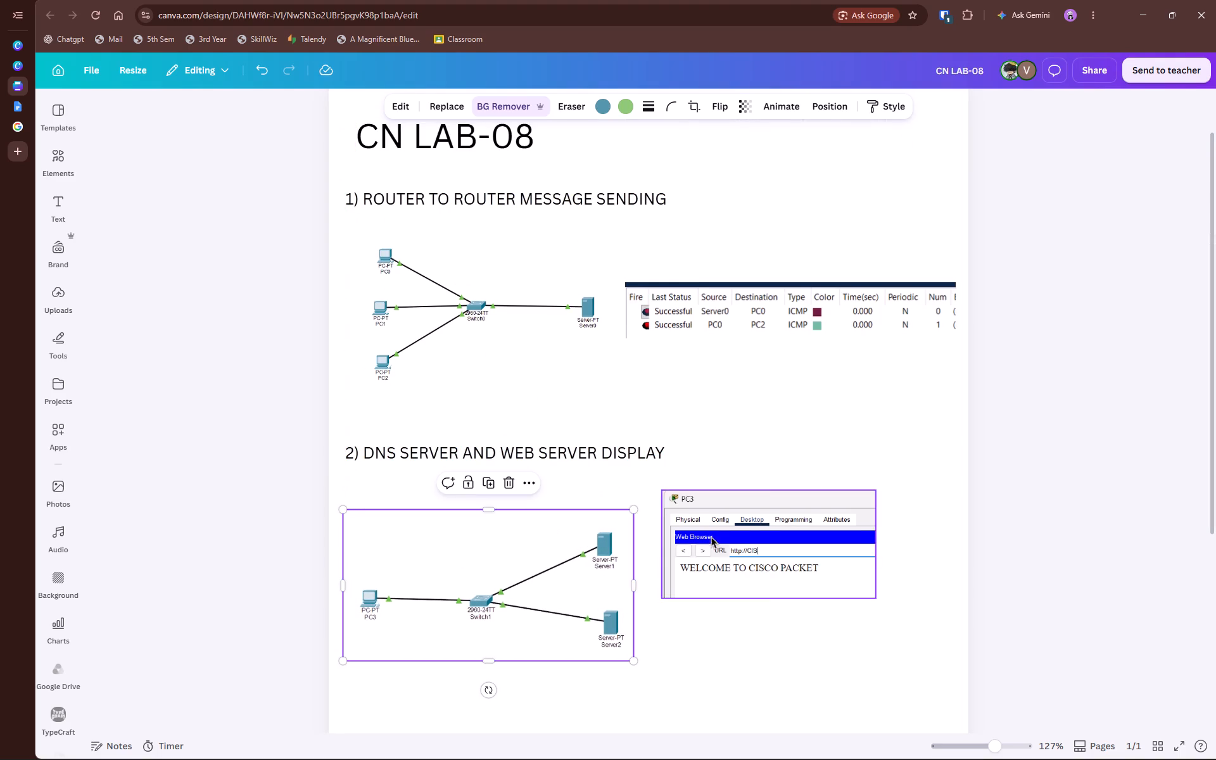
Move the PC3 web browser screenshot level with the second network diagram and centred under the message status table.
drag(730, 536, 726, 581)
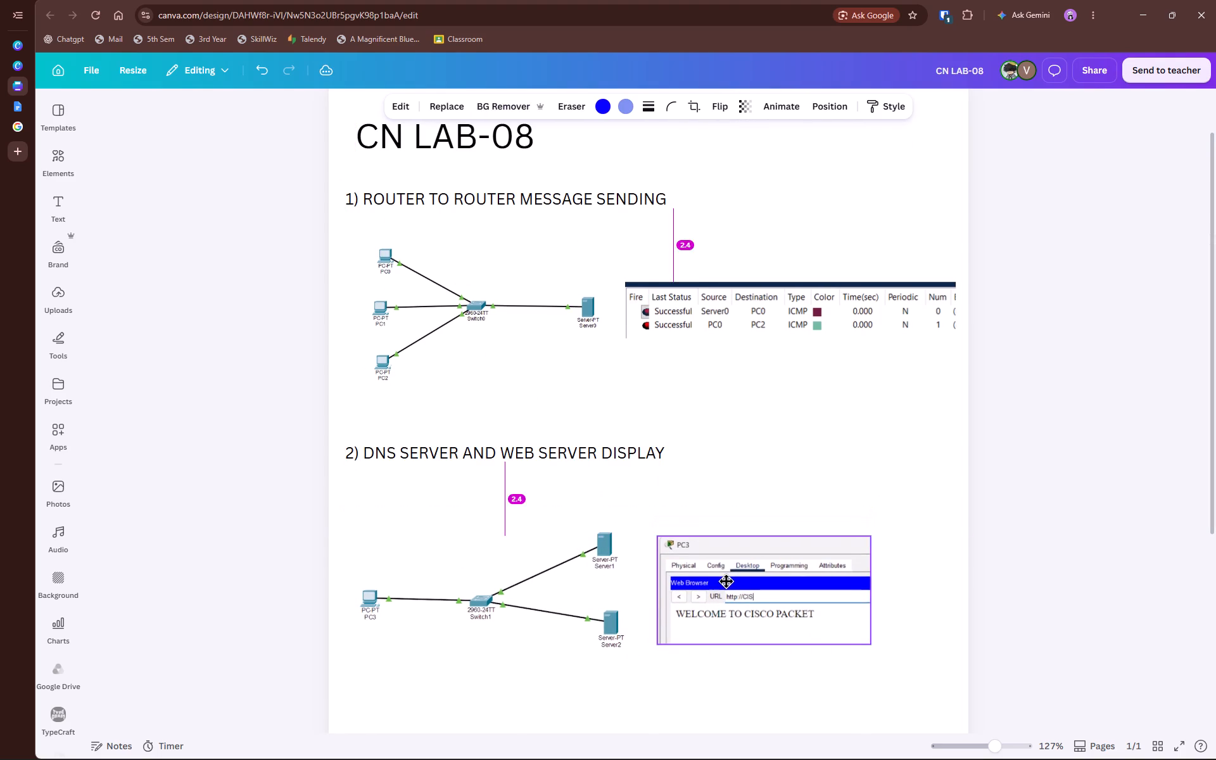
drag(726, 581, 757, 574)
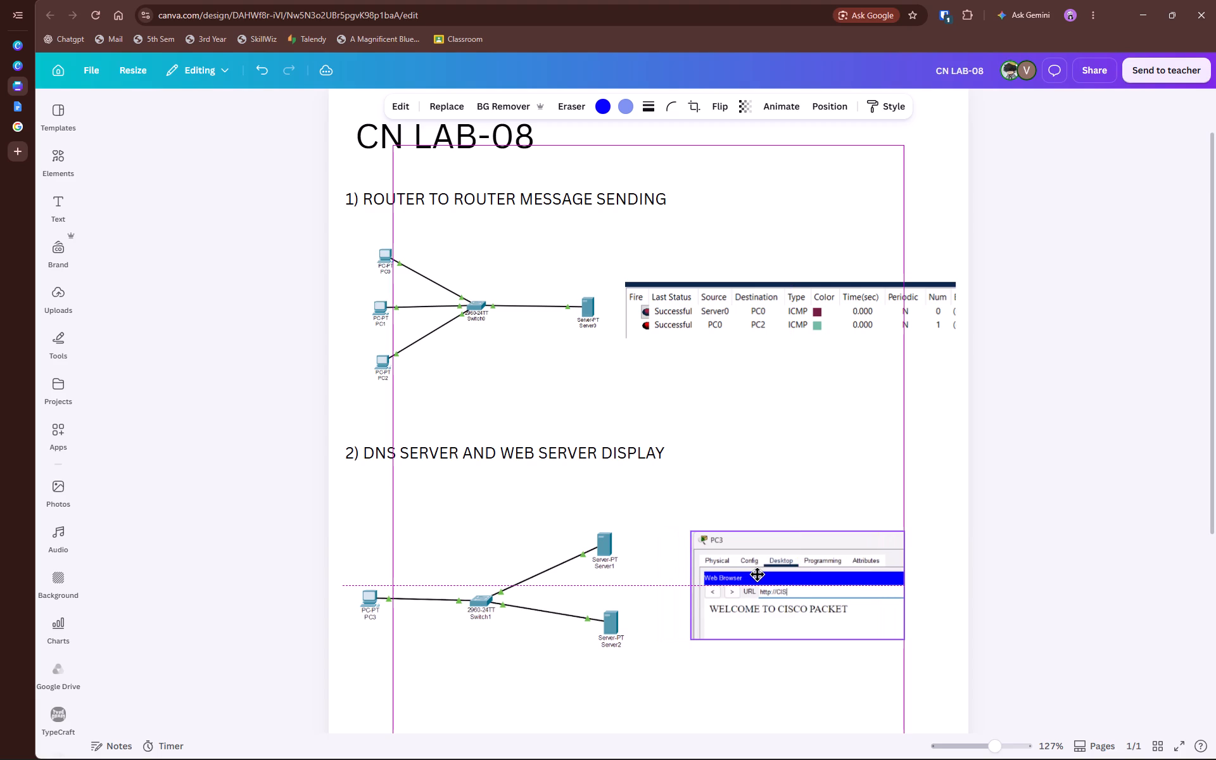
drag(757, 574, 753, 578)
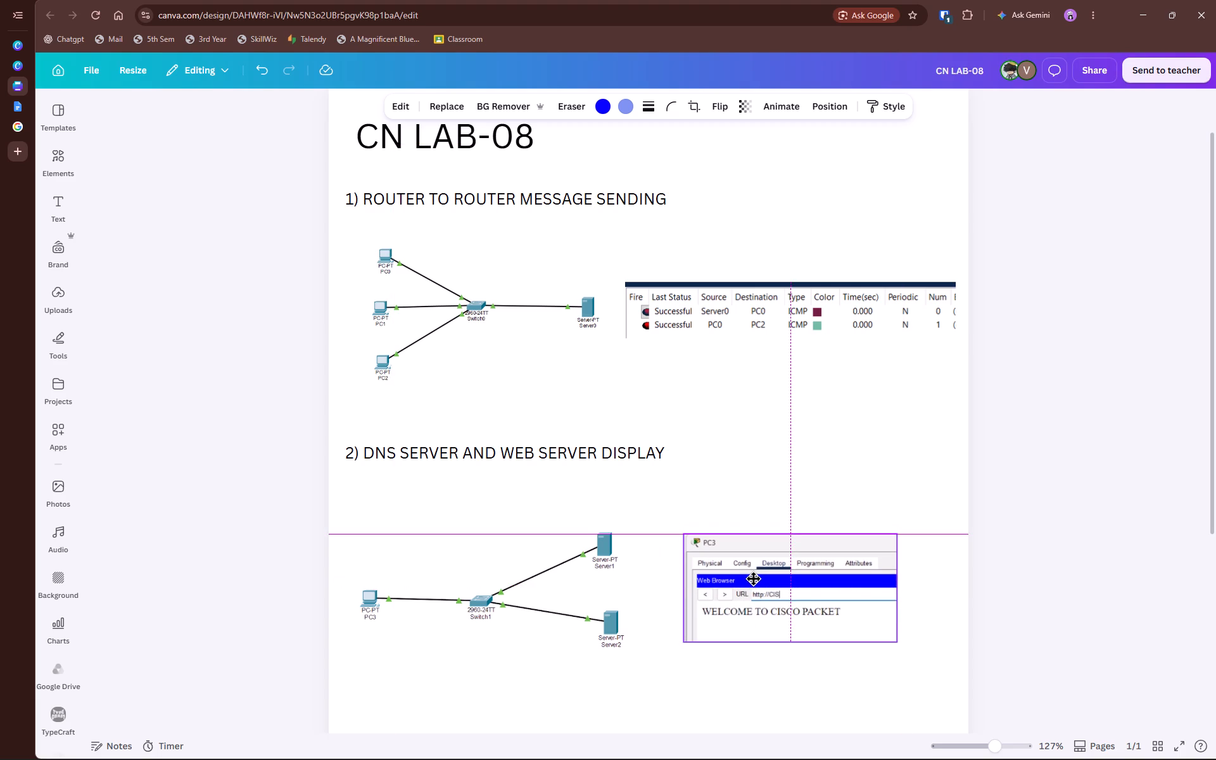
drag(753, 578, 754, 576)
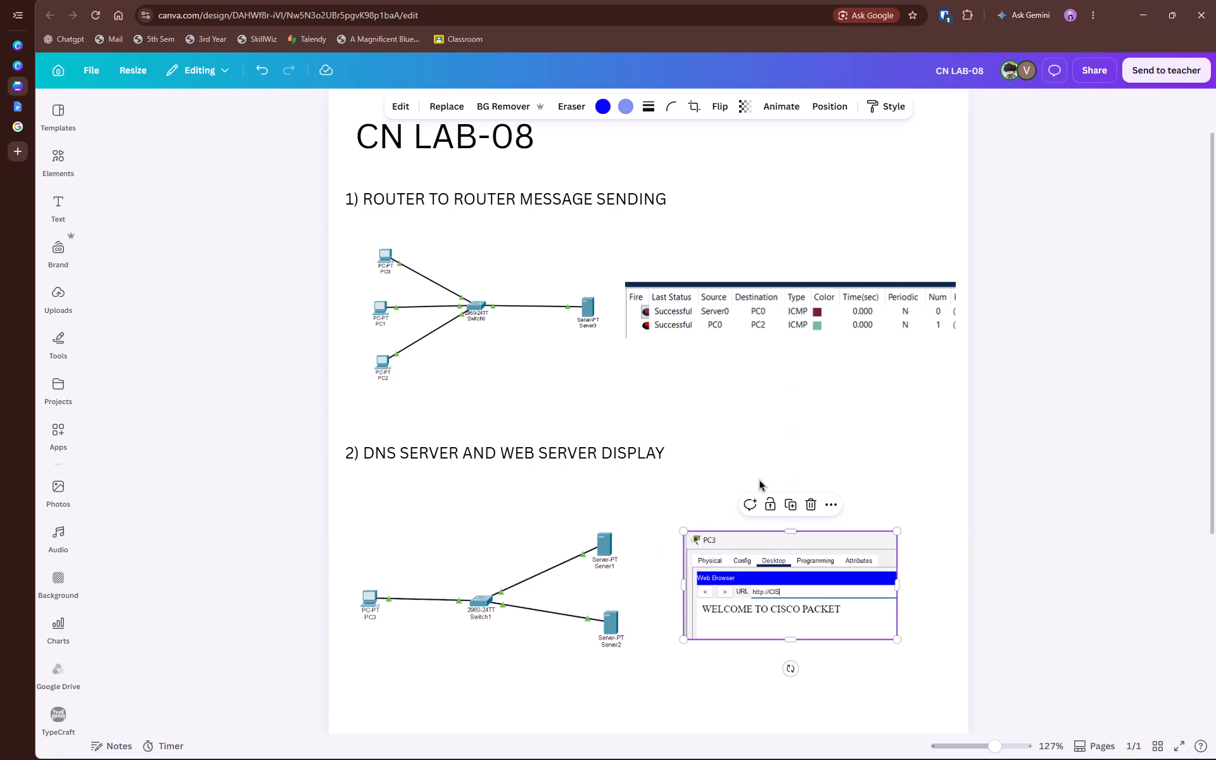
click(750, 431)
Look over the whole CN LAB-08 page to check the layout of its headings, diagrams and screenshots.
scroll(754, 426, down, 8)
scroll(754, 426, up, 5)
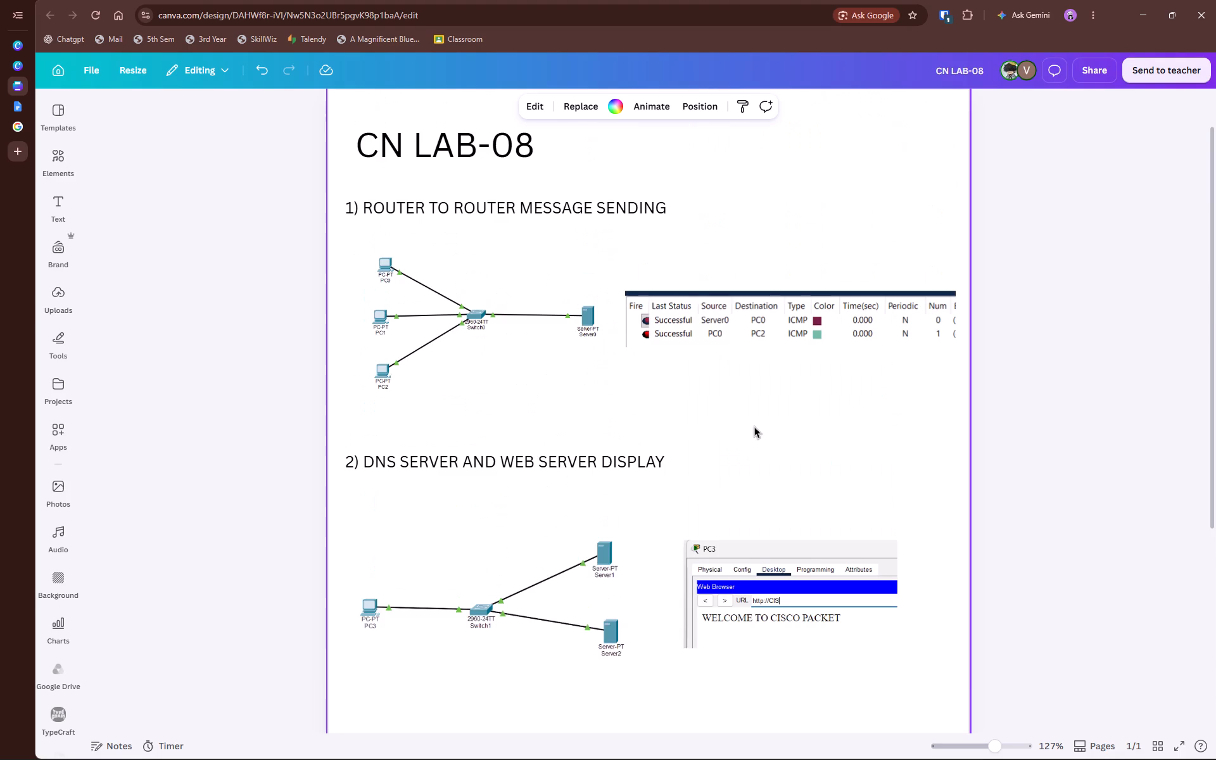
scroll(754, 426, down, 7)
scroll(754, 426, up, 5)
scroll(754, 426, down, 8)
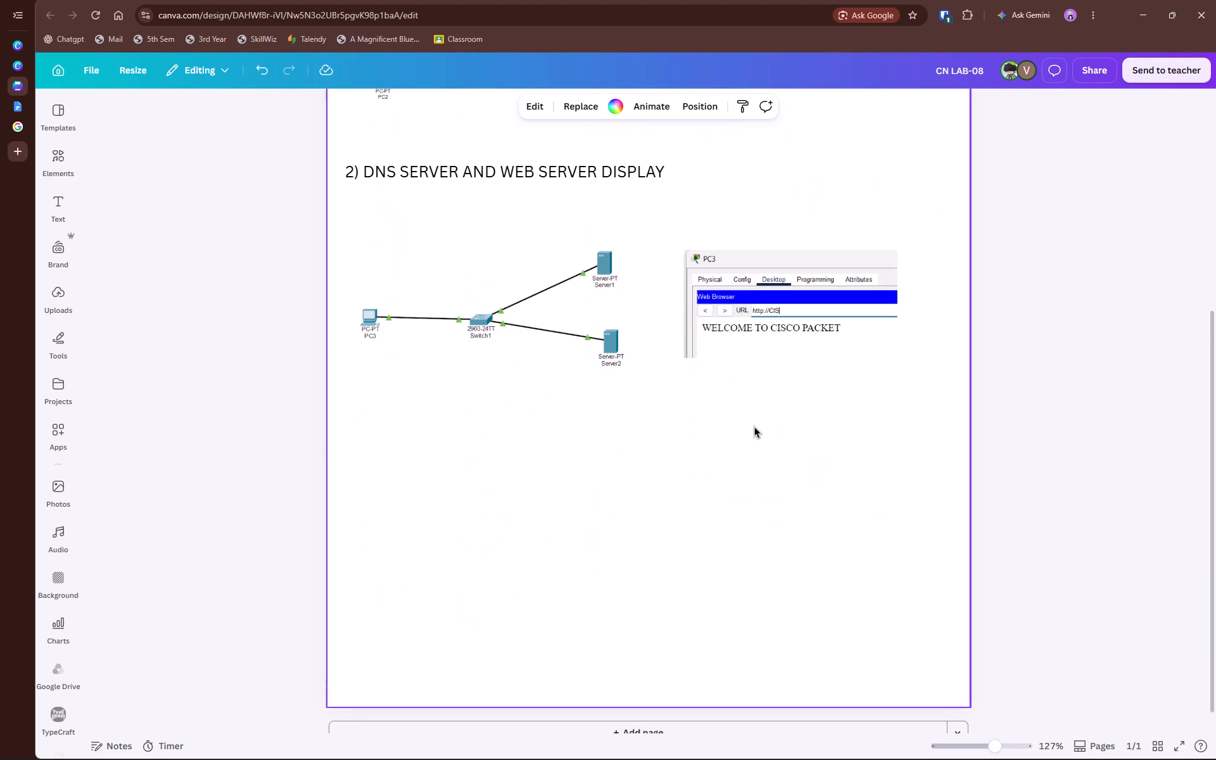
scroll(754, 426, up, 7)
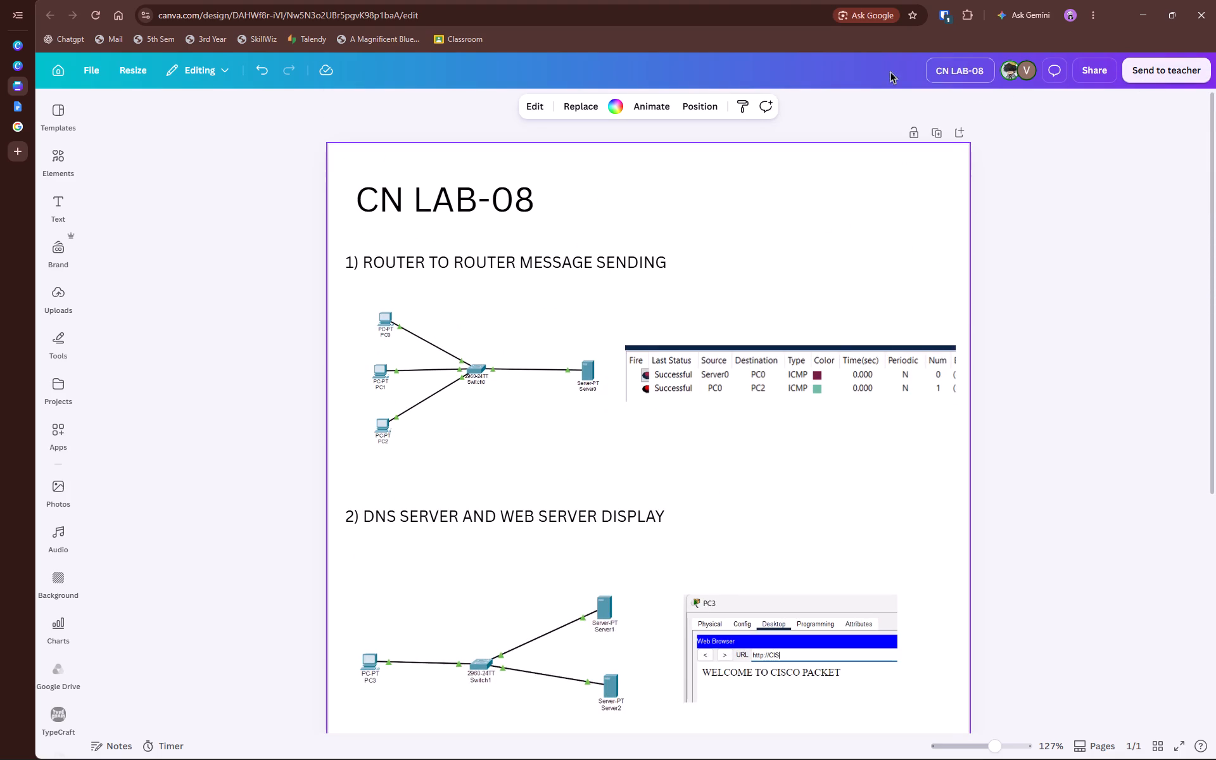
click(1068, 193)
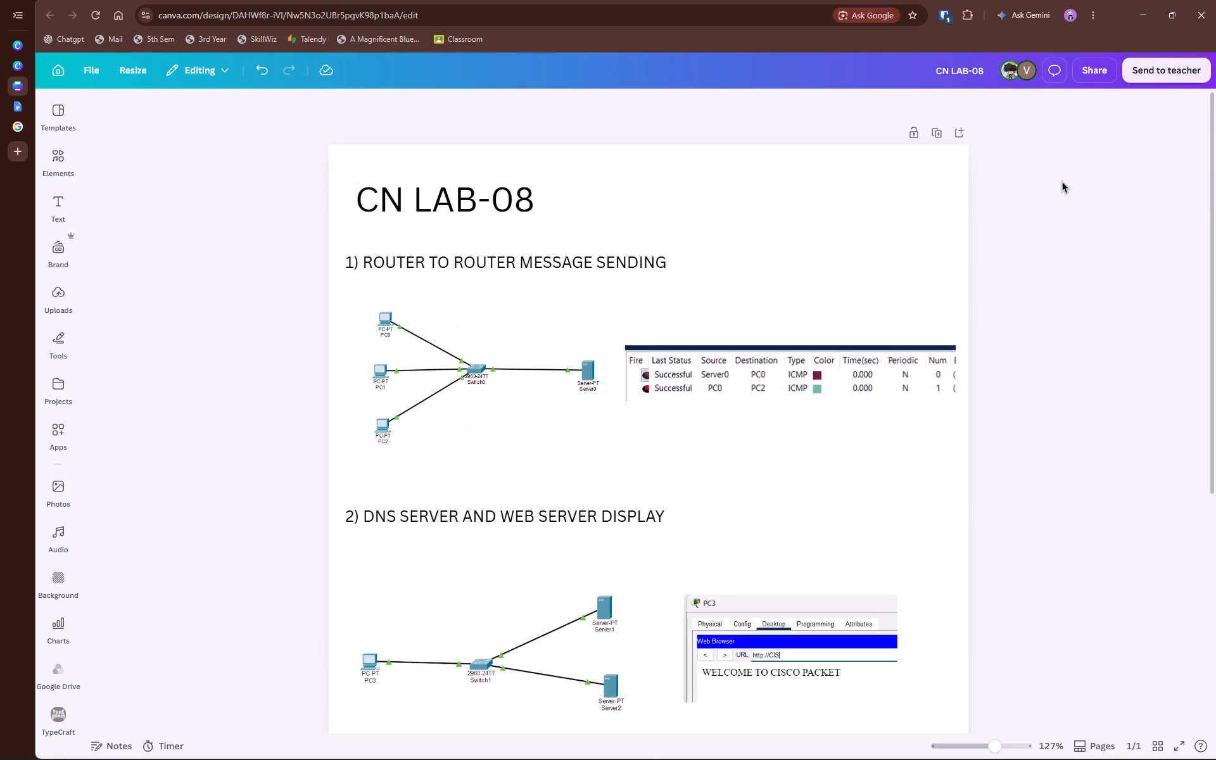
Download the CN LAB-08 design as a PDF with the Print preset.
click(1089, 72)
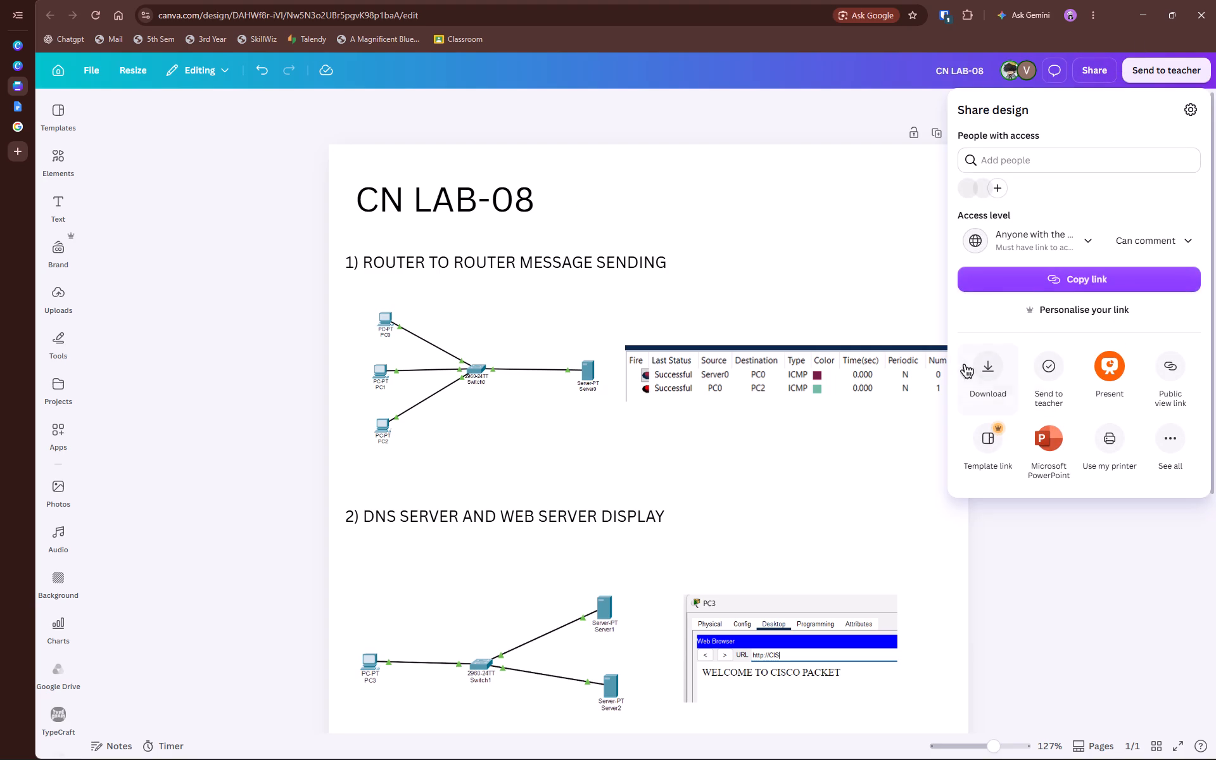
click(985, 374)
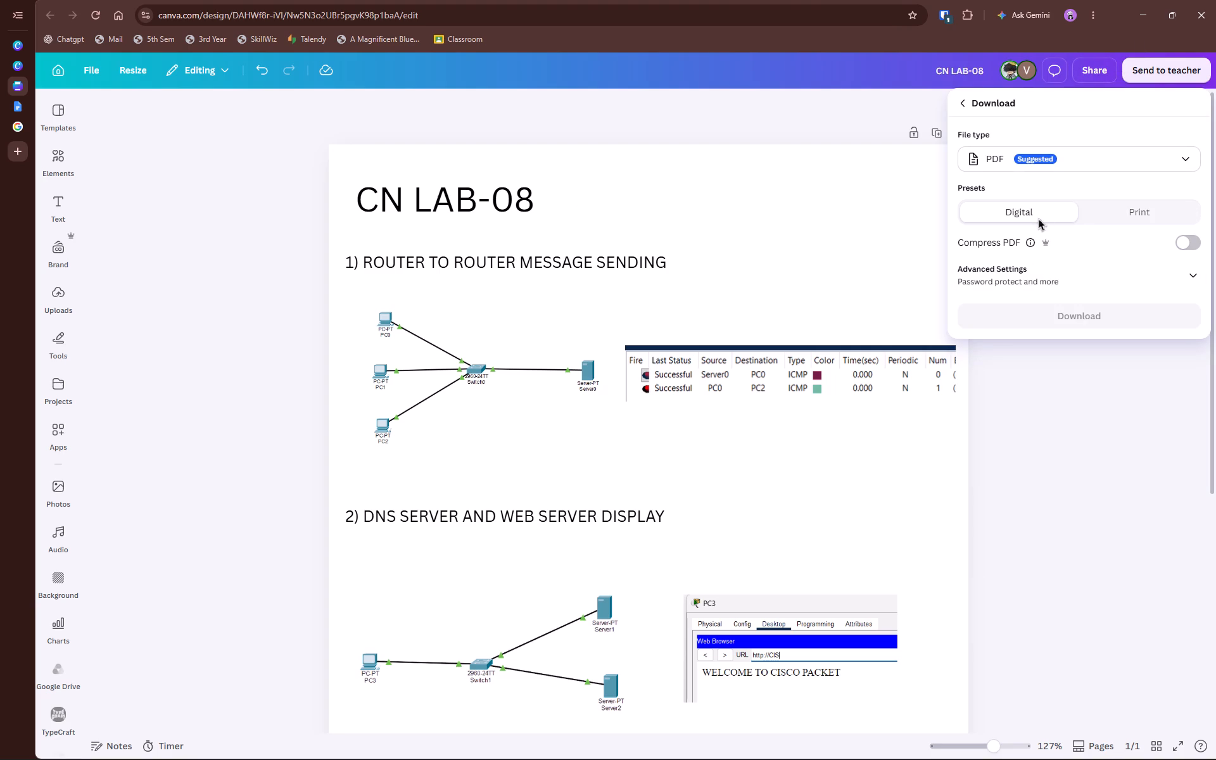
click(1108, 208)
click(1052, 338)
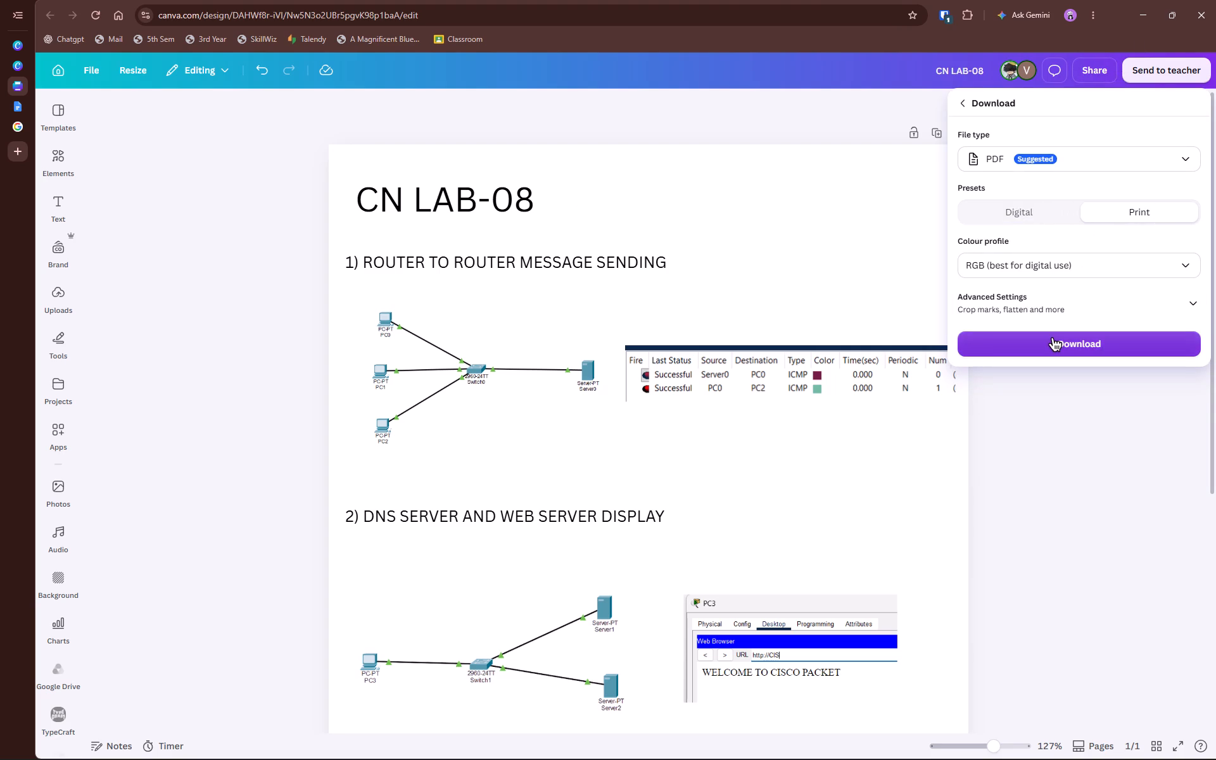
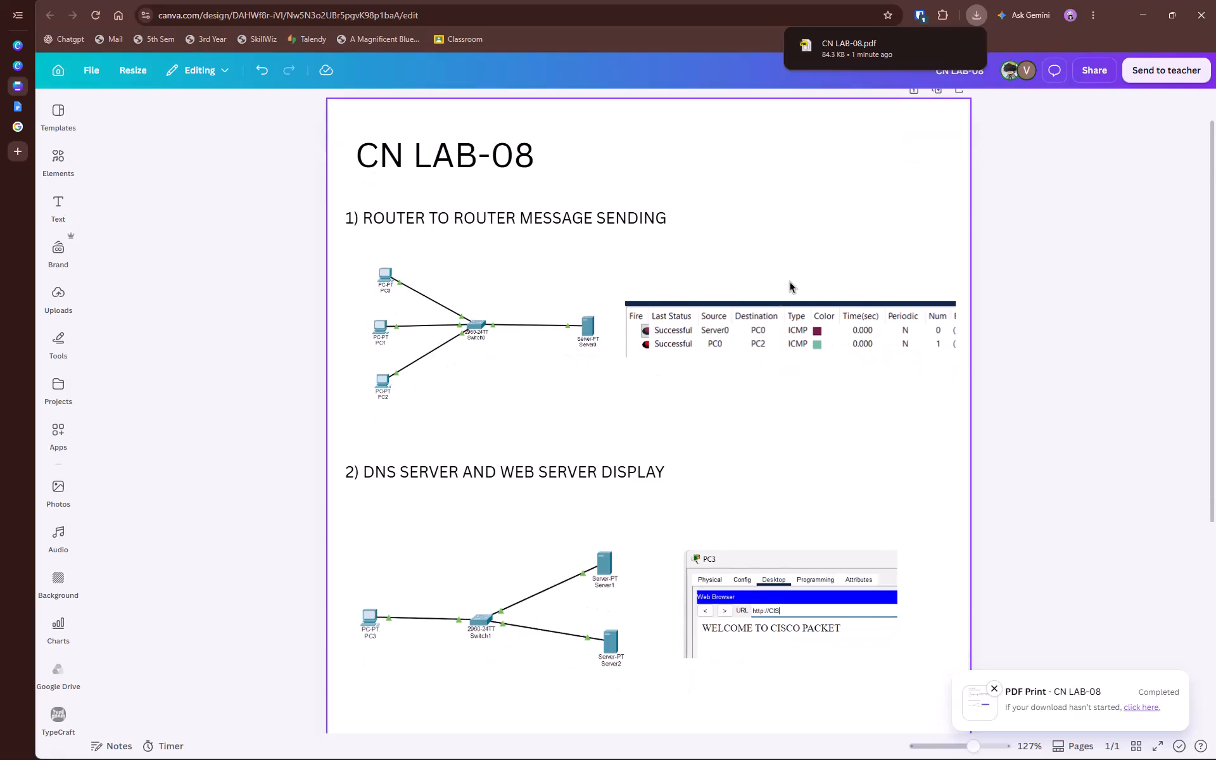
Duplicate the CN LAB-08 page to make a second page.
scroll(522, 188, up, 4)
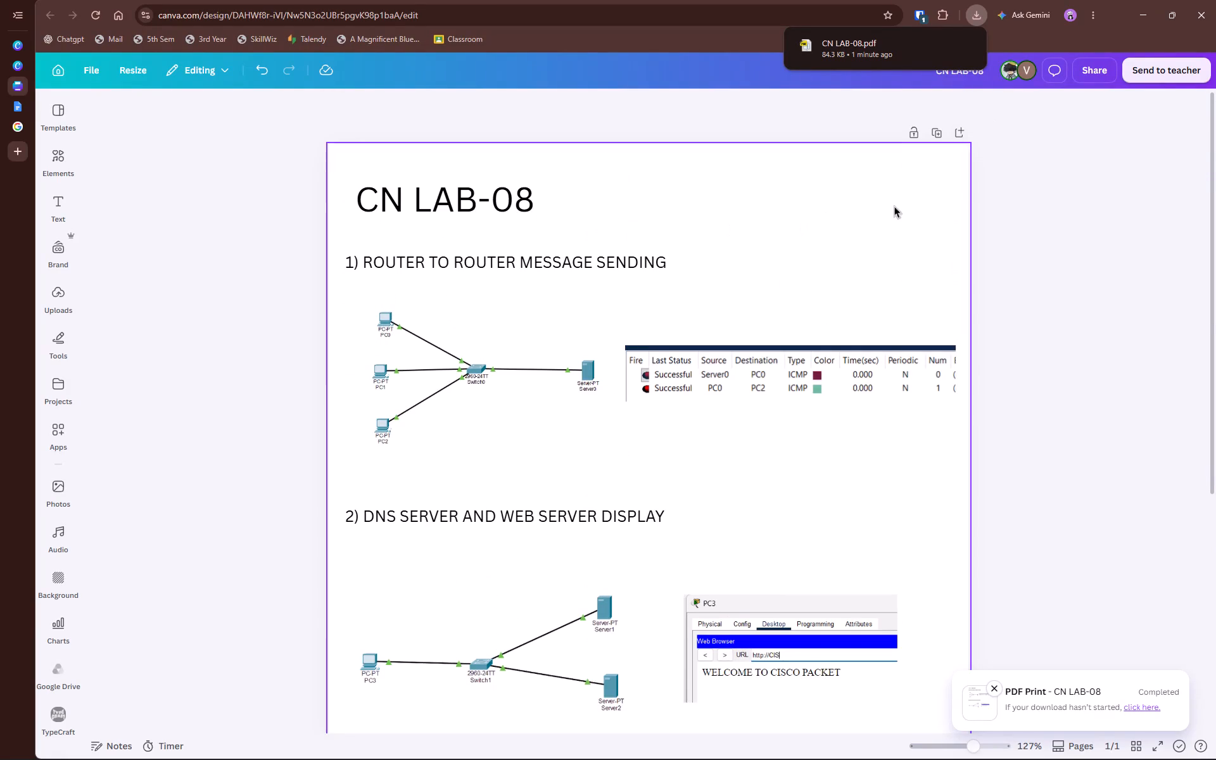
scroll(878, 229, down, 6)
click(797, 502)
scroll(795, 490, up, 9)
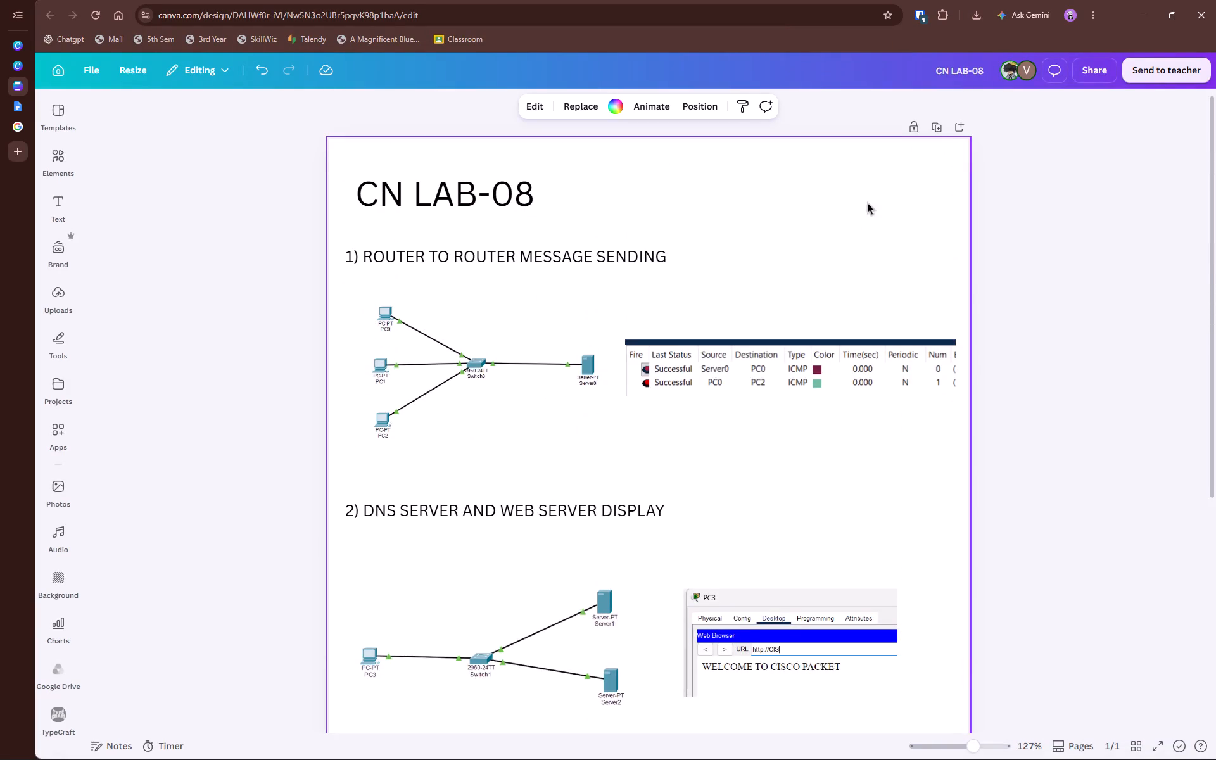
click(938, 130)
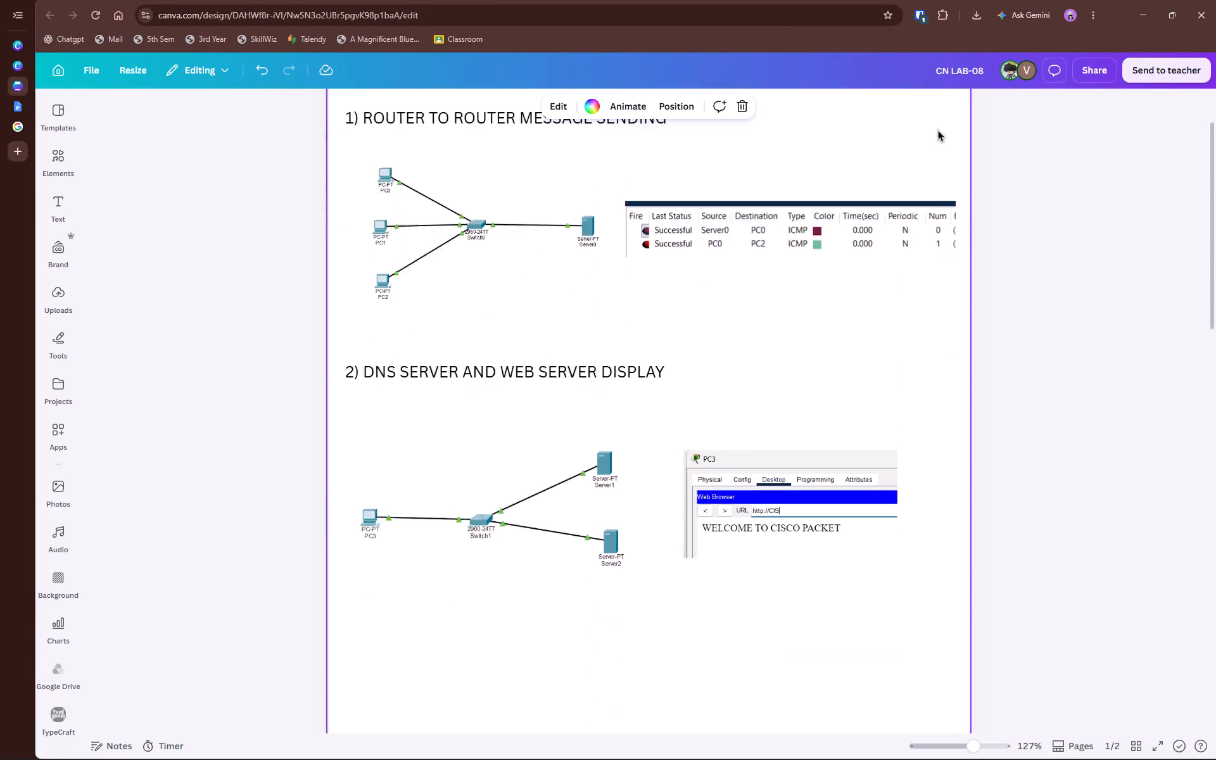
Change the title on the duplicated page to CN LAB-09.
double_click(516, 201)
click(524, 201)
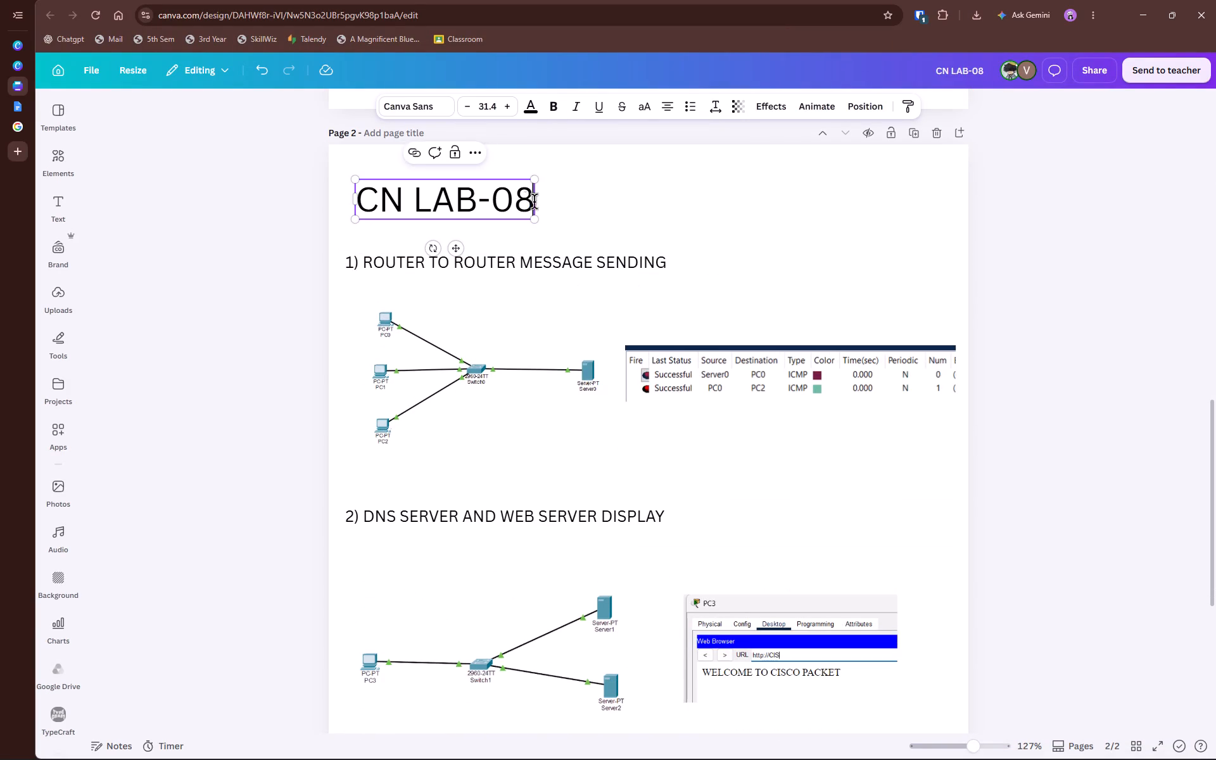
key(BackSpace)
key(0)
key(BackSpace)
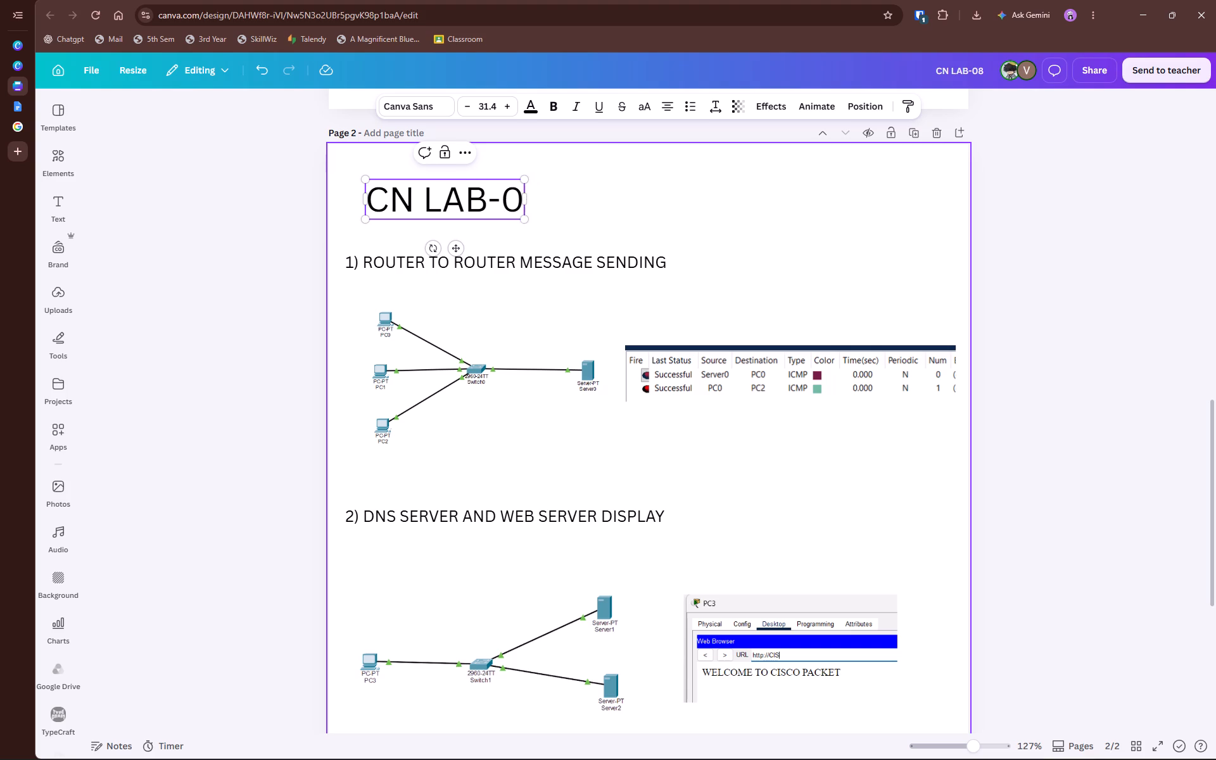
key(9)
click(578, 267)
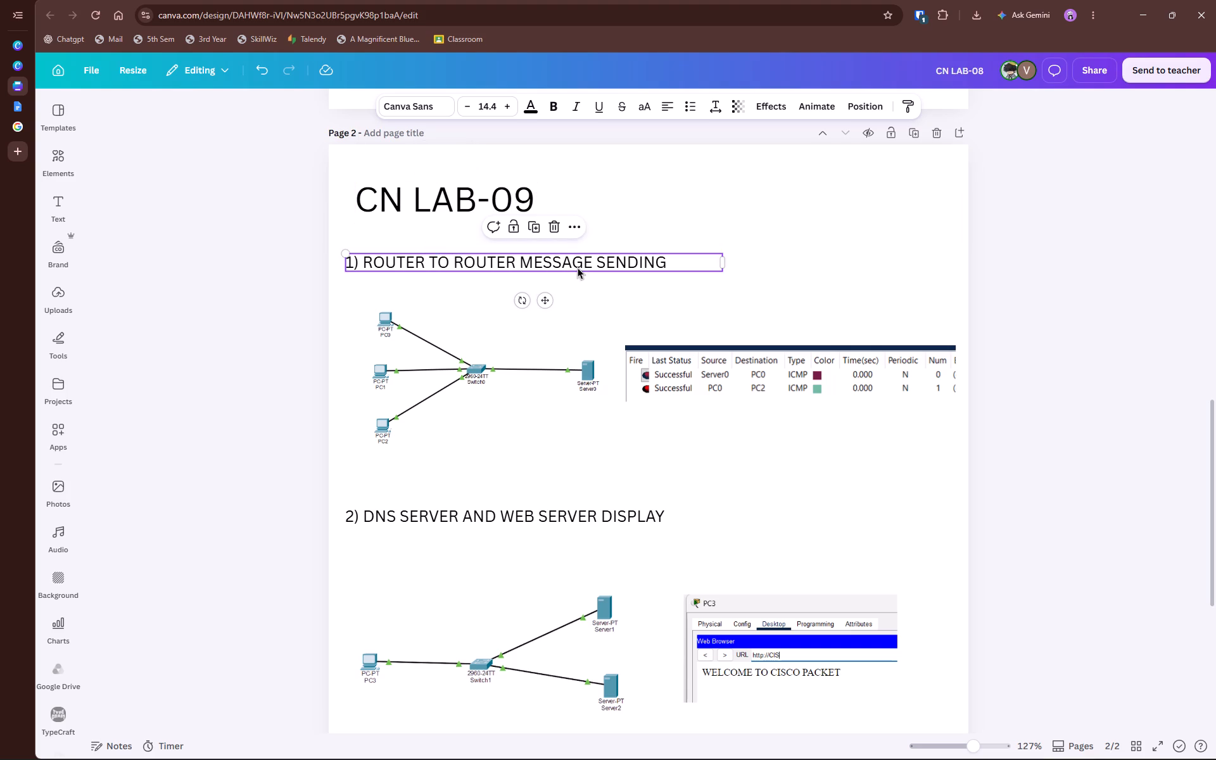
double_click(360, 260)
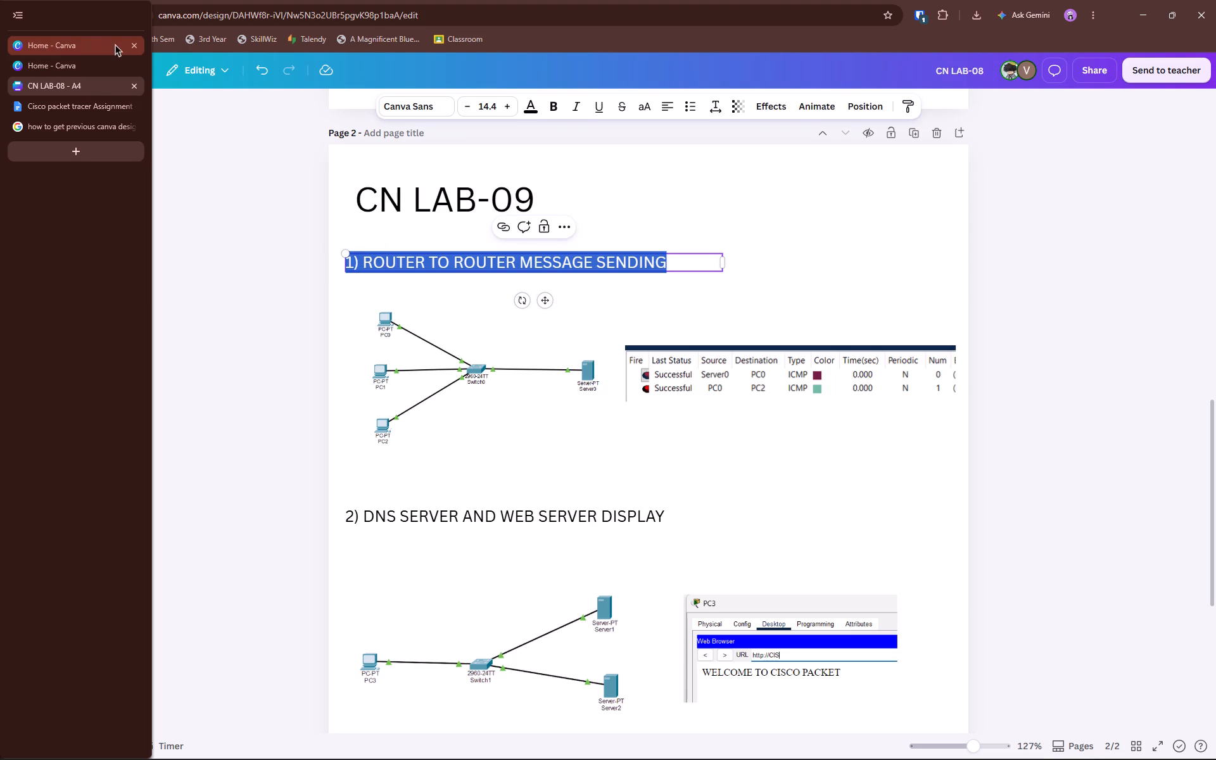
Close the two unused Canva home tabs in the browser.
click(134, 46)
click(134, 46)
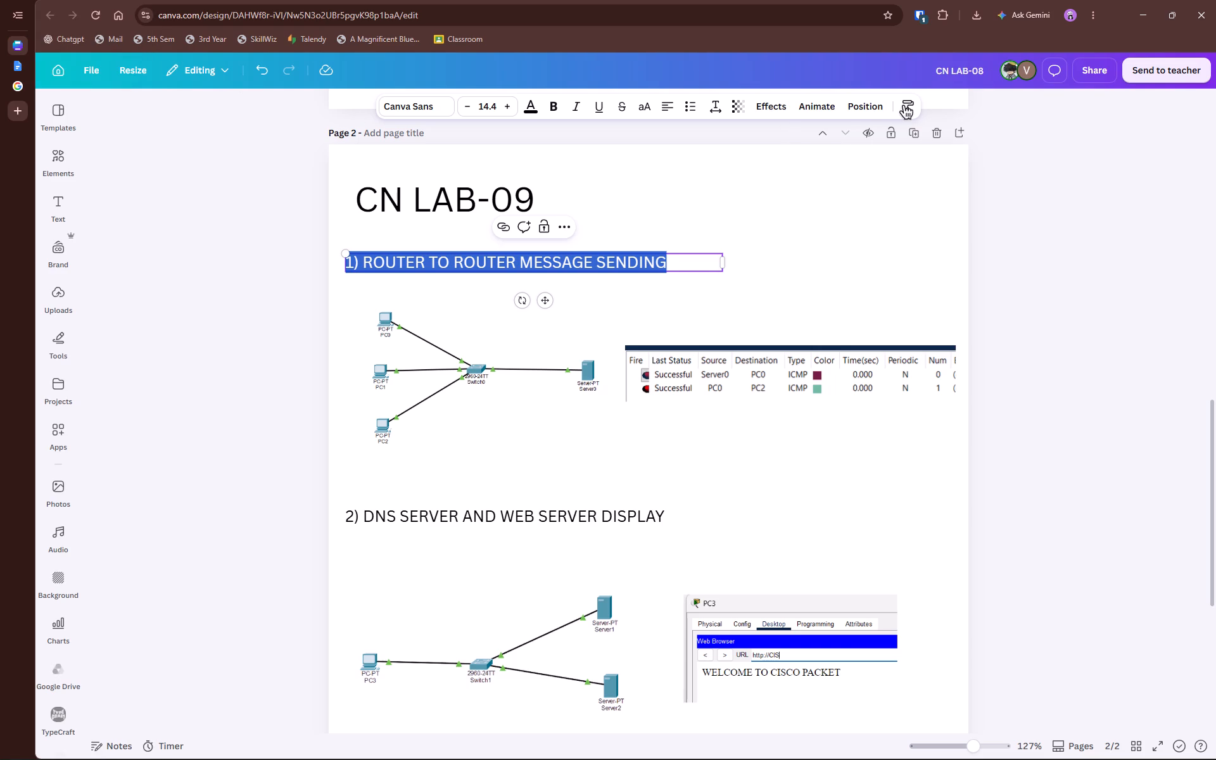
Rename the design to CN LAB-08 AND 09.
double_click(980, 79)
click(984, 75)
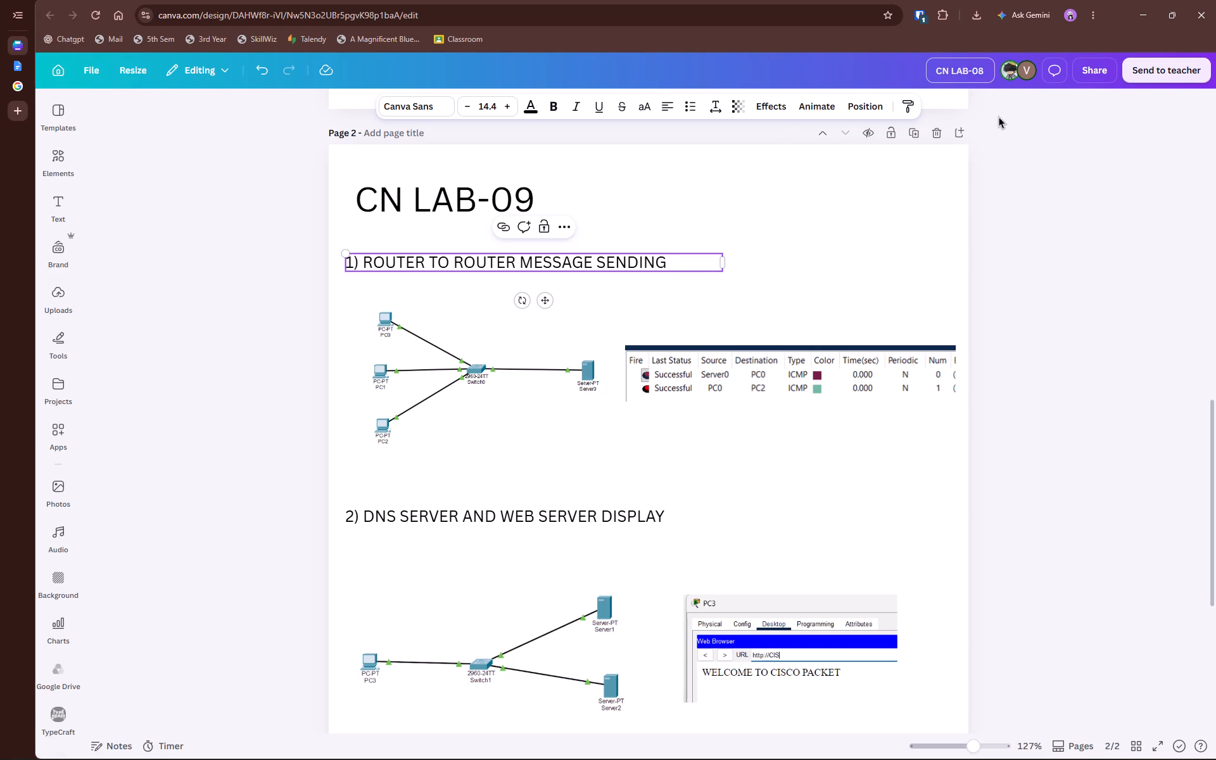
key(space)
text(AND)
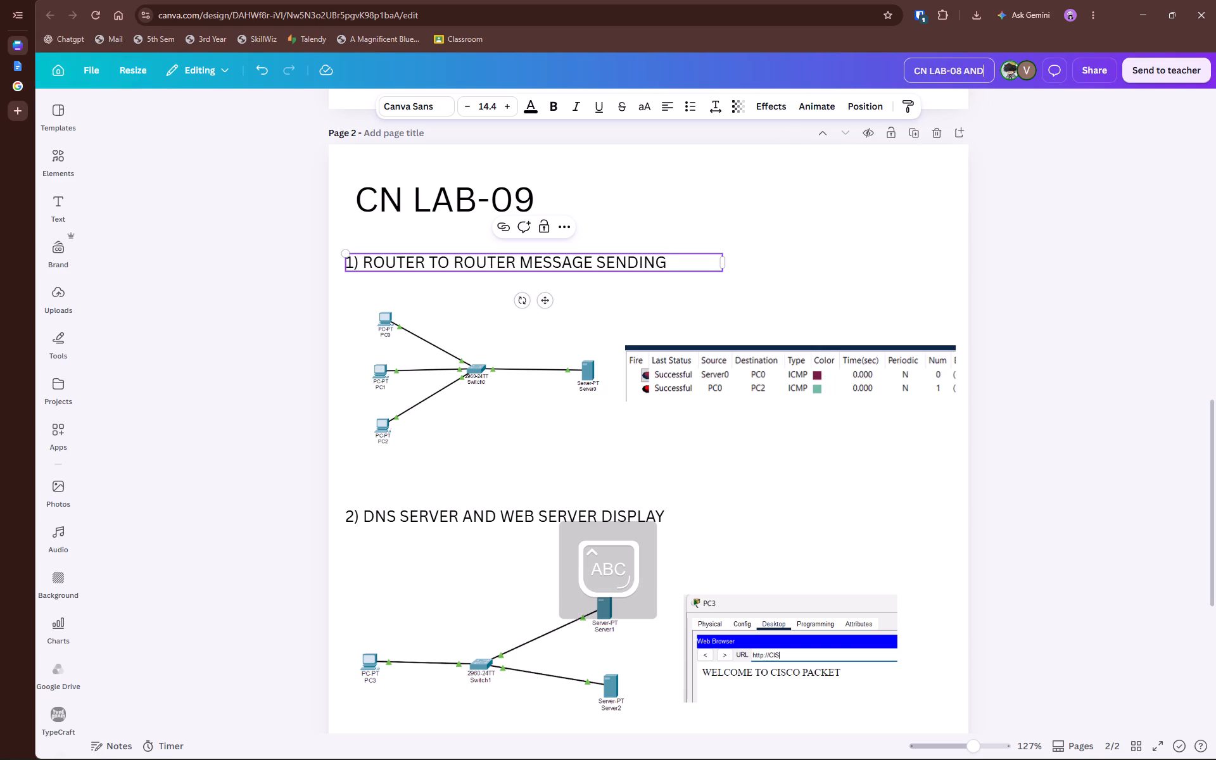
key(space)
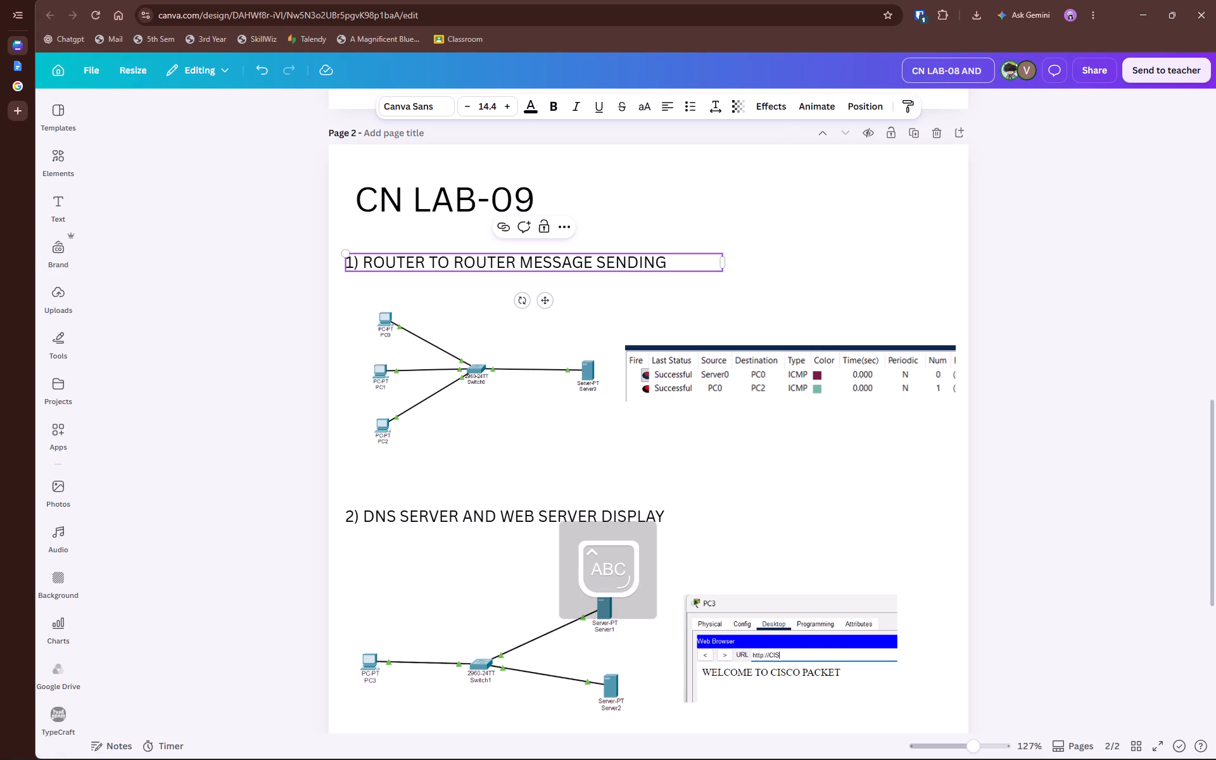
key(Return)
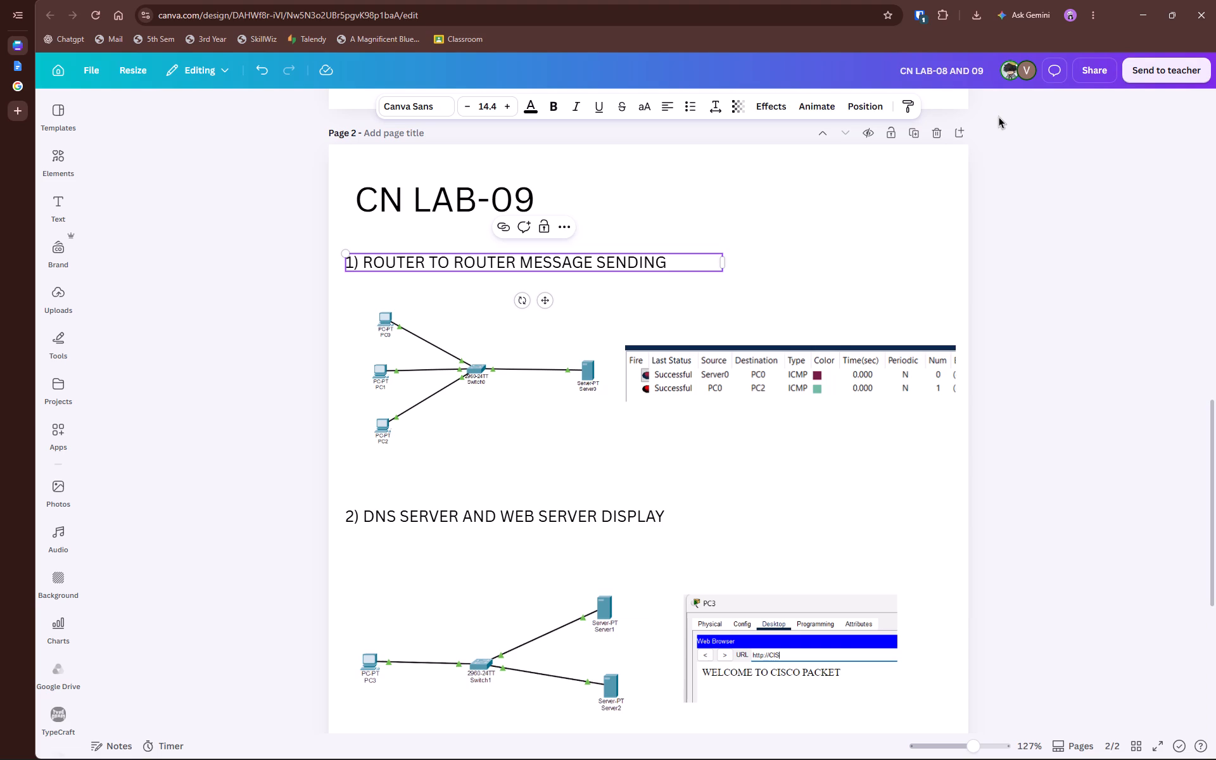
Switch to the Cisco packet tracer Assignment document and copy the question 1 text, without its number or final full stop.
scroll(990, 115, down, 8)
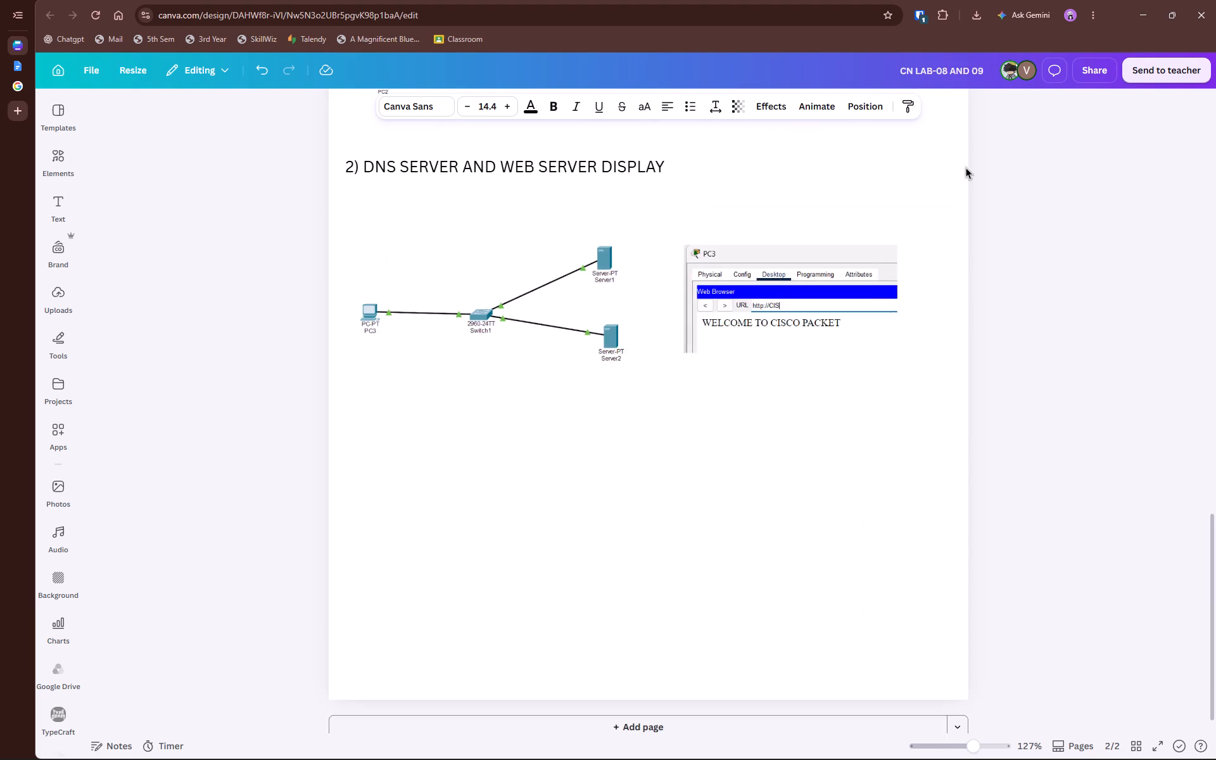
scroll(928, 212, down, 7)
scroll(710, 411, up, 10)
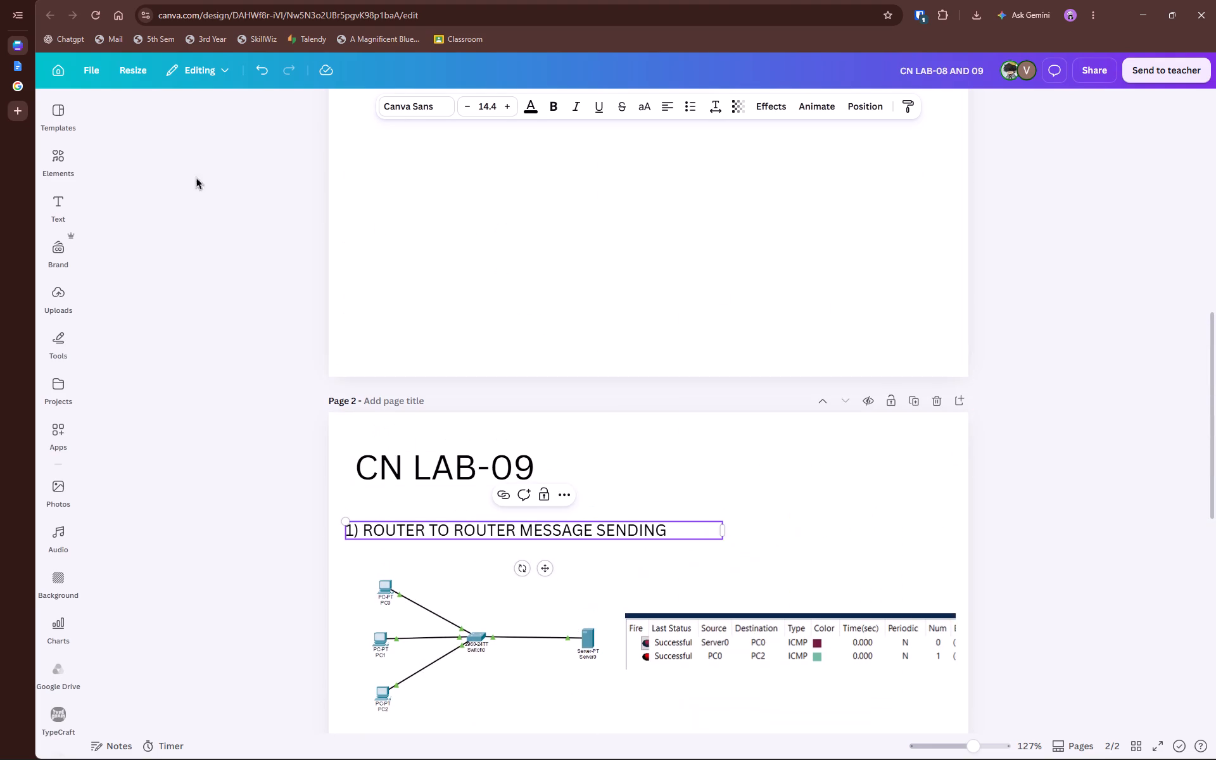
click(26, 68)
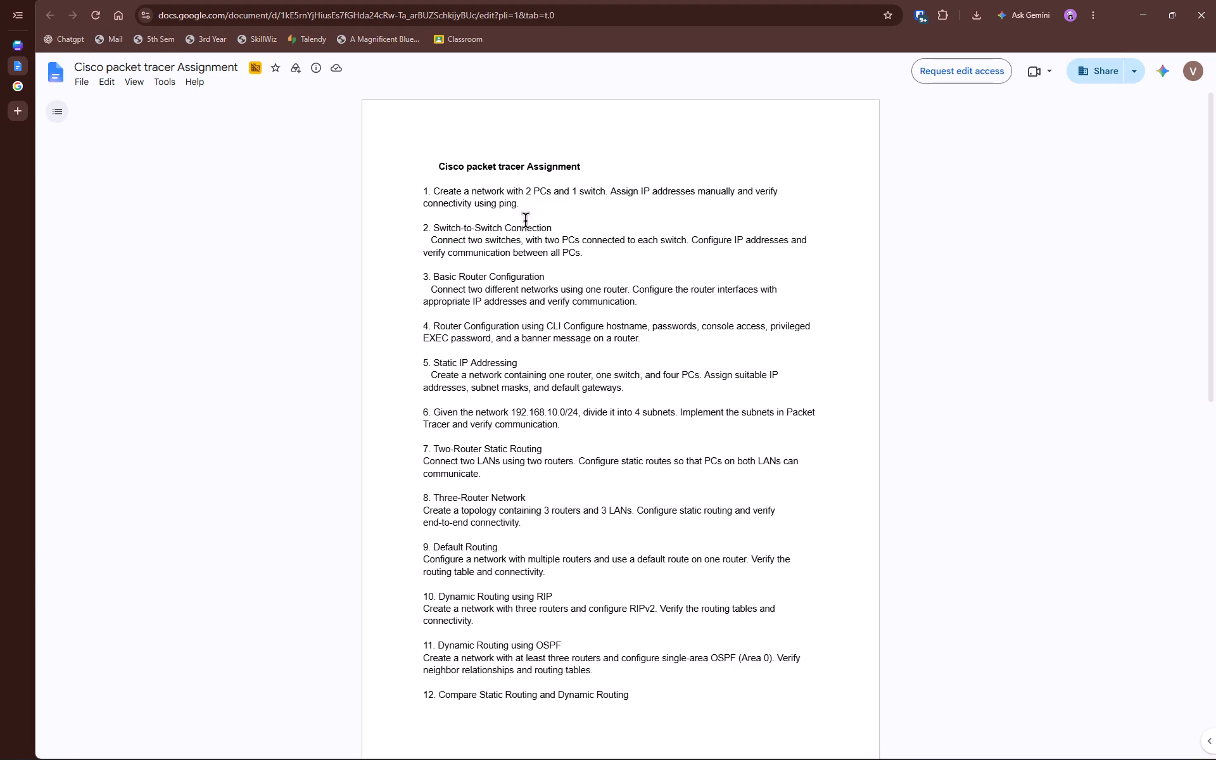
drag(517, 208, 433, 190)
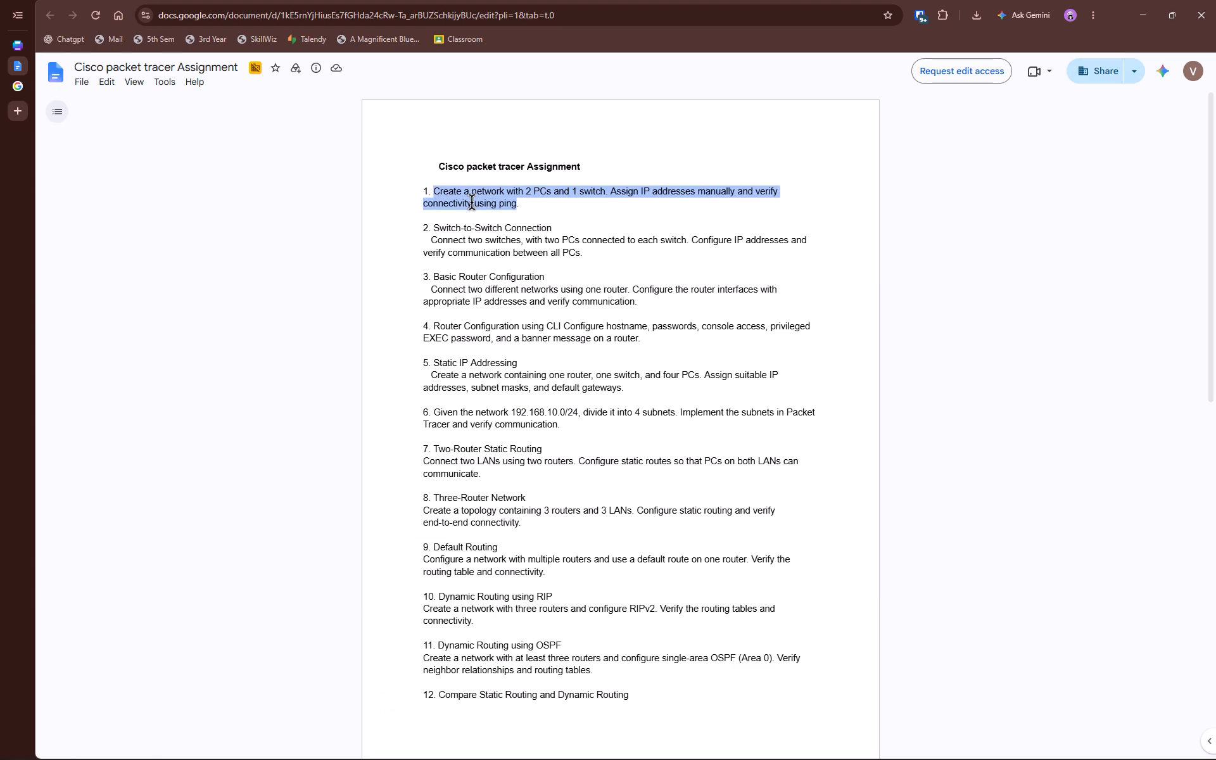
key(ctrl+c)
Close the other browser window and the Google search results tab, and return to the CN LAB-08 AND 09 design.
key(alt+Tab)
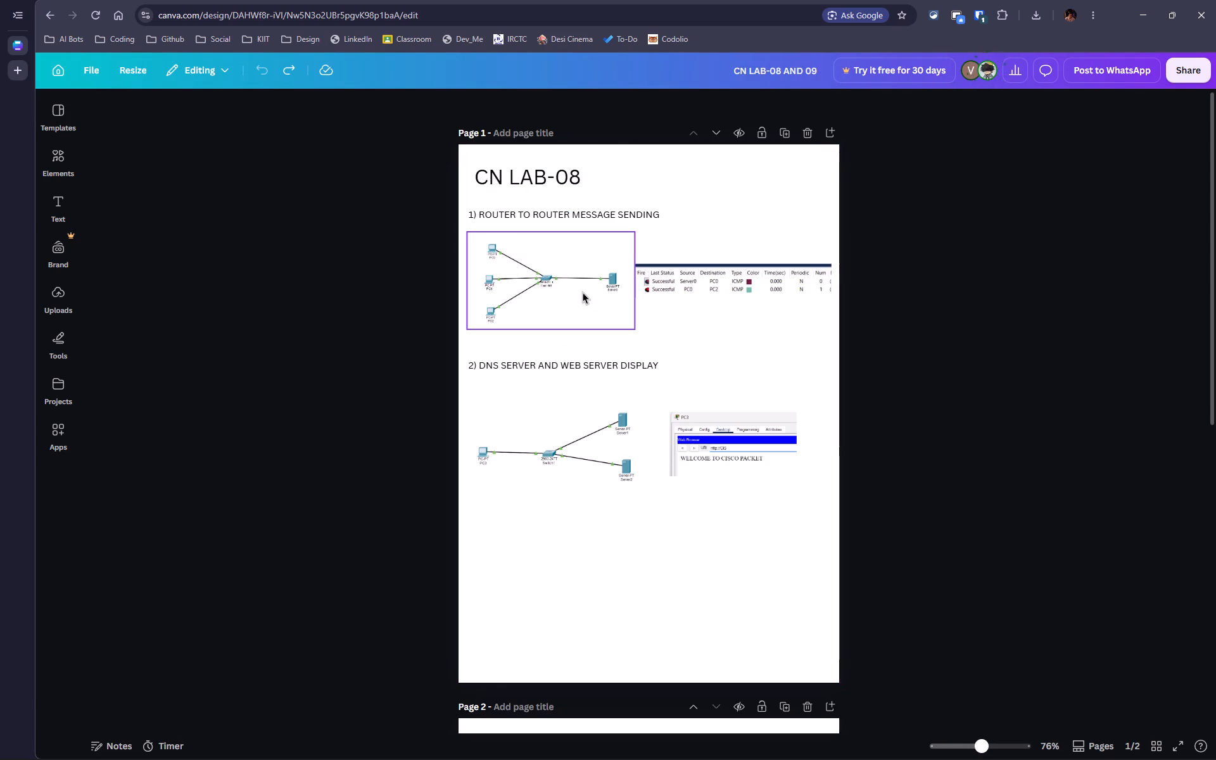
click(1215, 0)
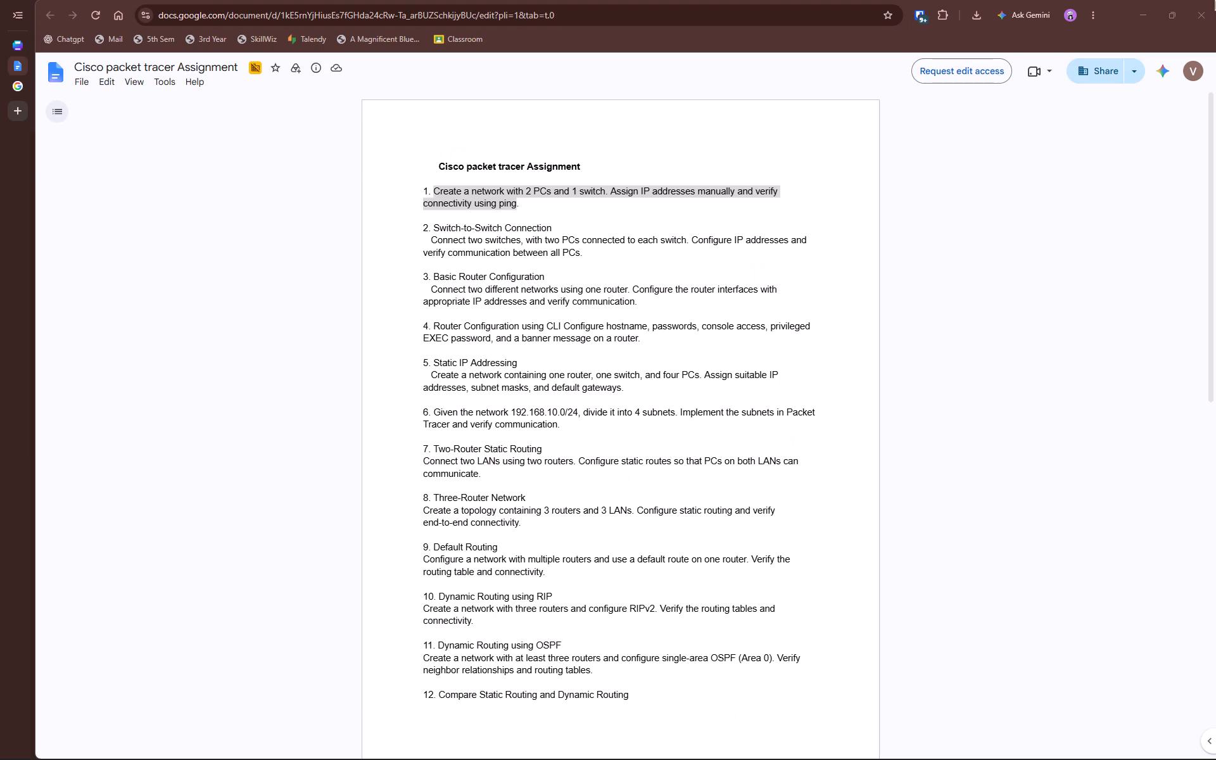
key(ctrl+Tab)
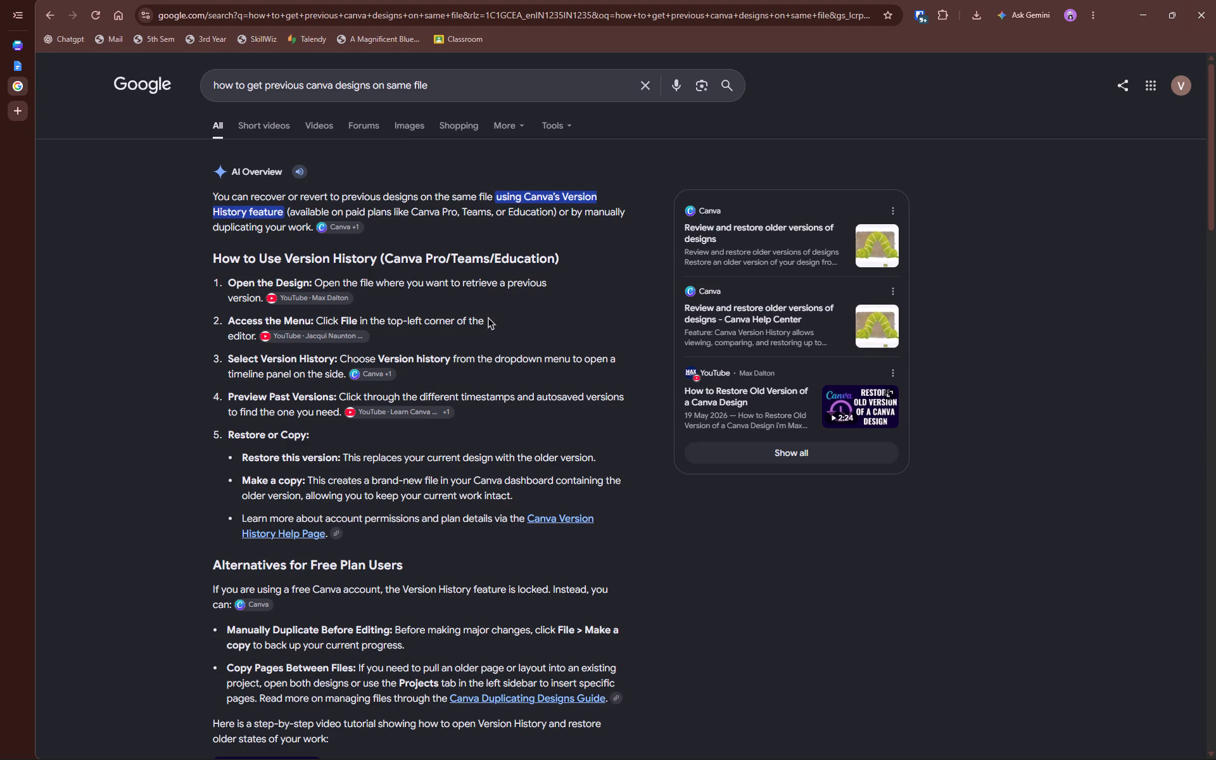
key(ctrl+w)
key(ctrl+Tab)
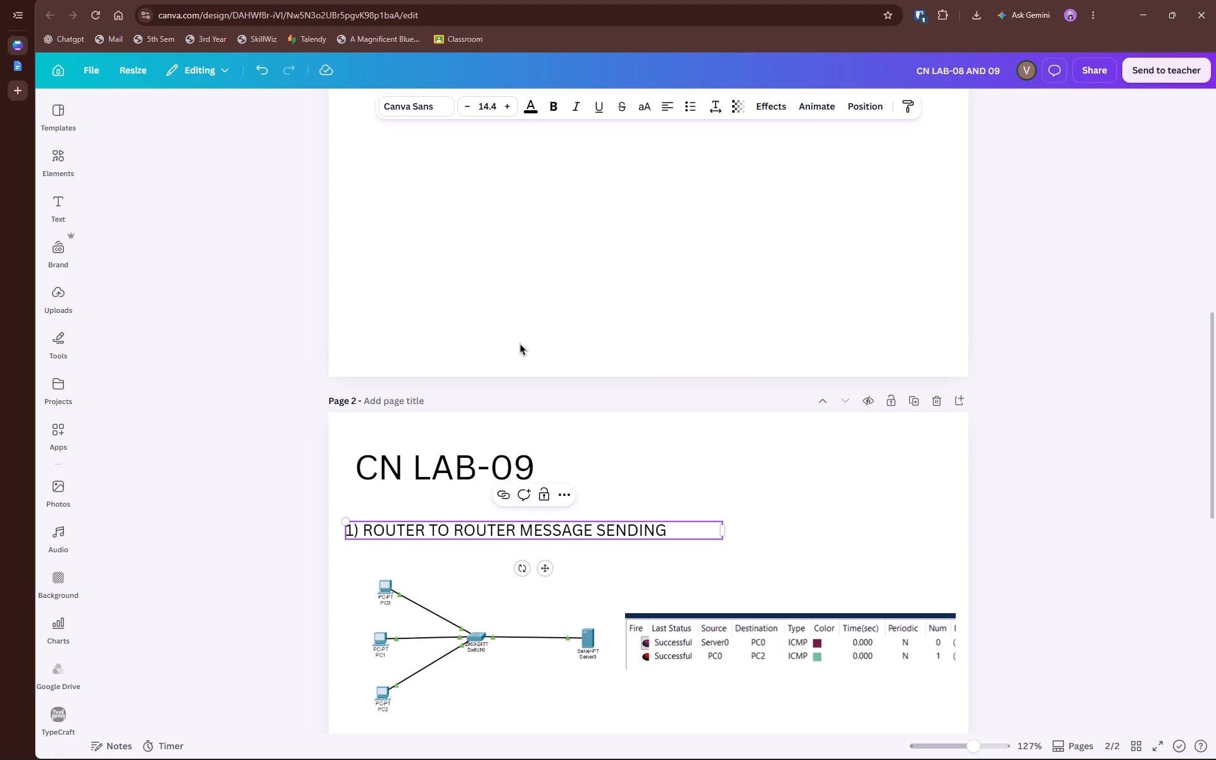
Replace the first heading's wording on page 2 with the copied assignment question, keeping the 1) numbering.
click(679, 534)
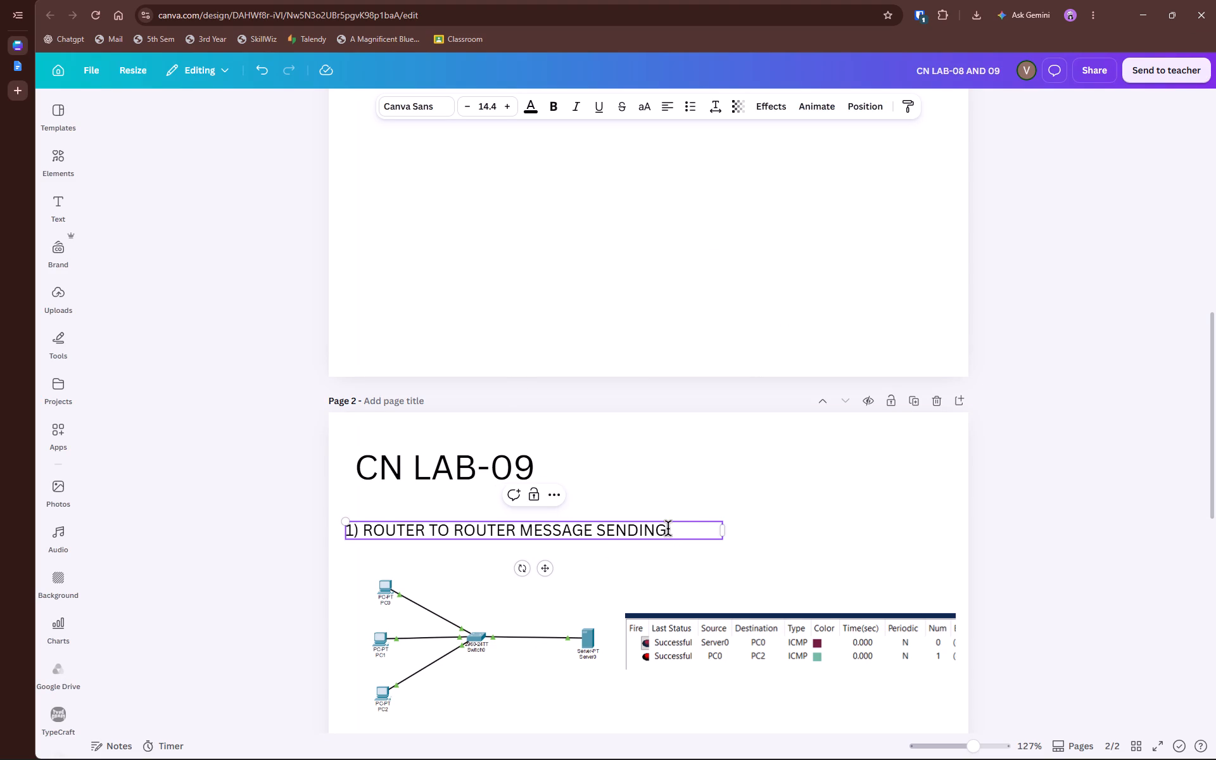
key(BackSpace)
key(BackSpace)
key(BackSpace)
key(BackSpace)
key(BackSpace)
key(BackSpace)
key(BackSpace)
key(BackSpace)
key(BackSpace)
key(BackSpace)
key(BackSpace)
key(BackSpace)
key(BackSpace)
key(BackSpace)
key(BackSpace)
key(BackSpace)
key(BackSpace)
key(BackSpace)
key(BackSpace)
key(BackSpace)
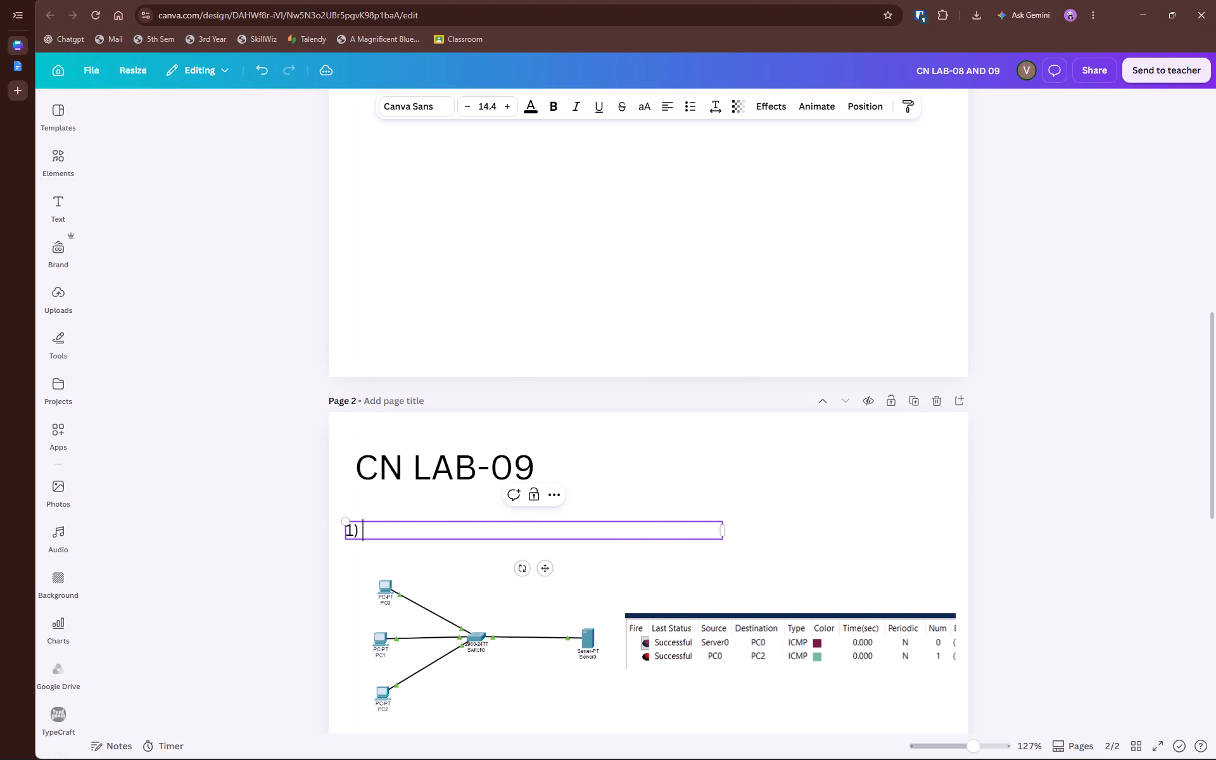
key(space)
key(ctrl+v)
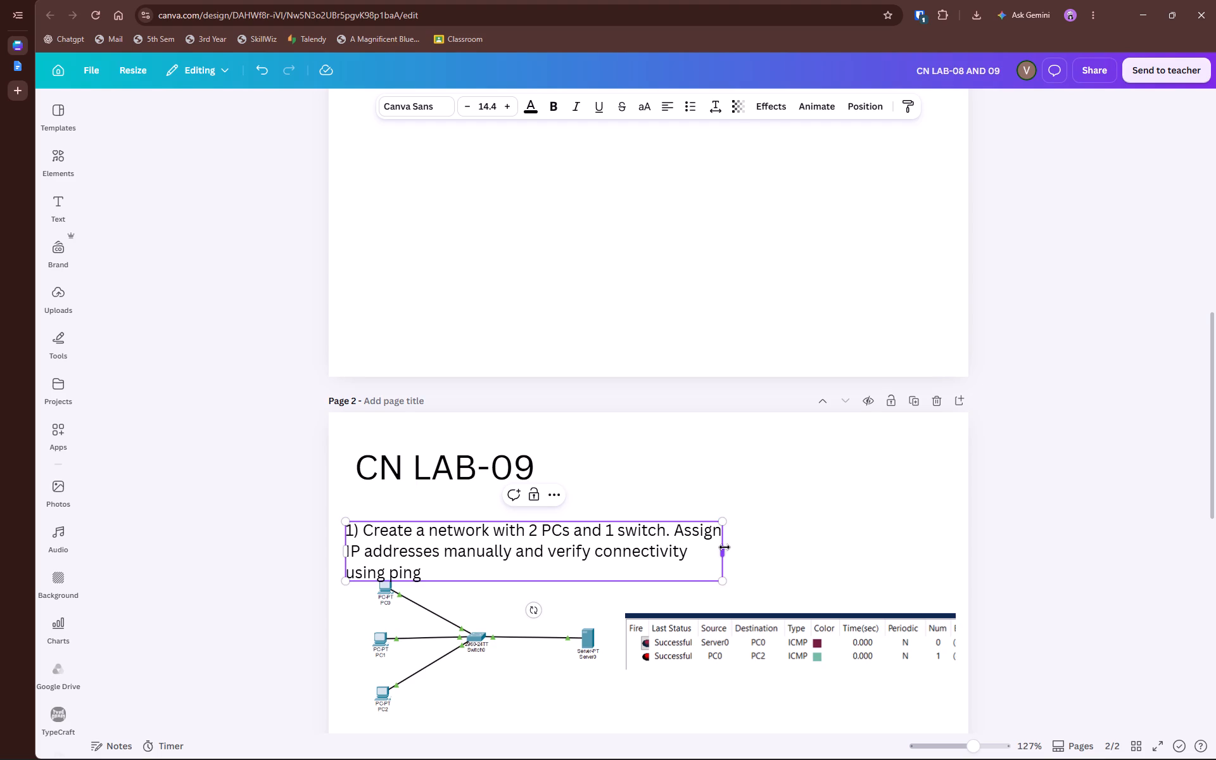
Widen the question 1 text box to nearly the page edge, about 20.2 wide, so it wraps onto two lines.
drag(725, 548, 966, 534)
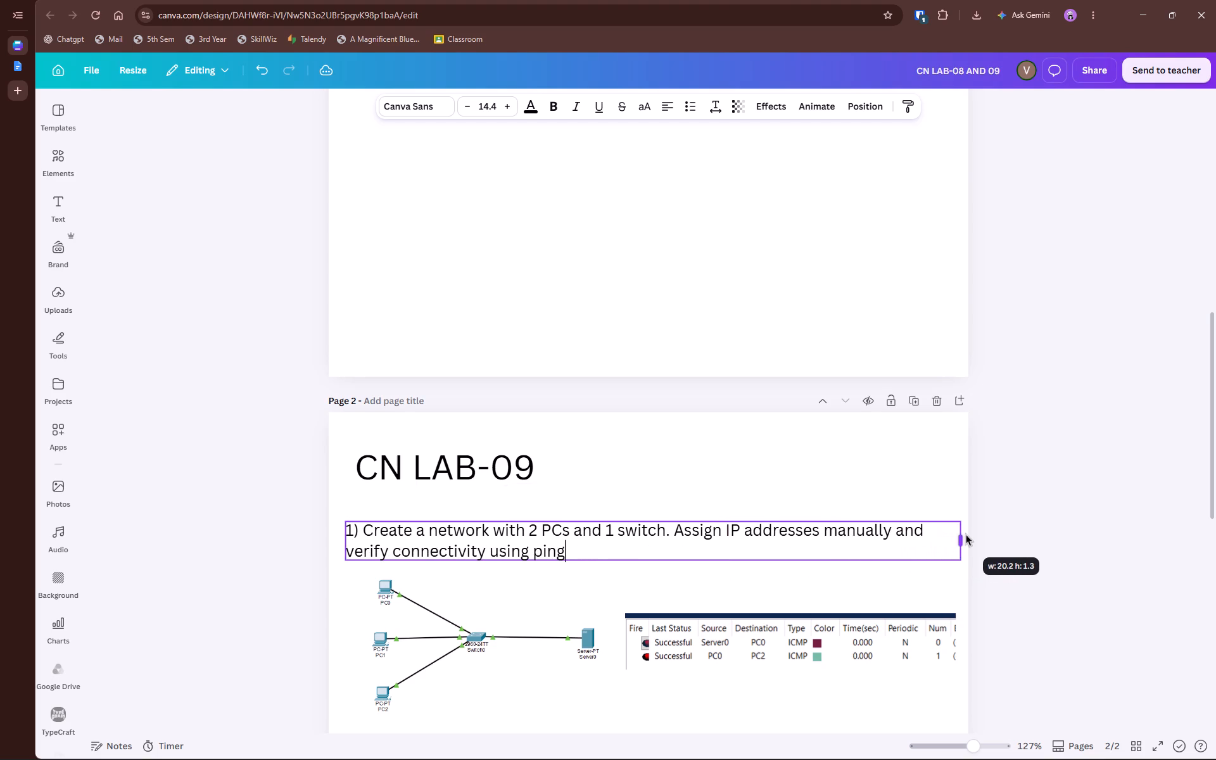
drag(966, 534, 963, 531)
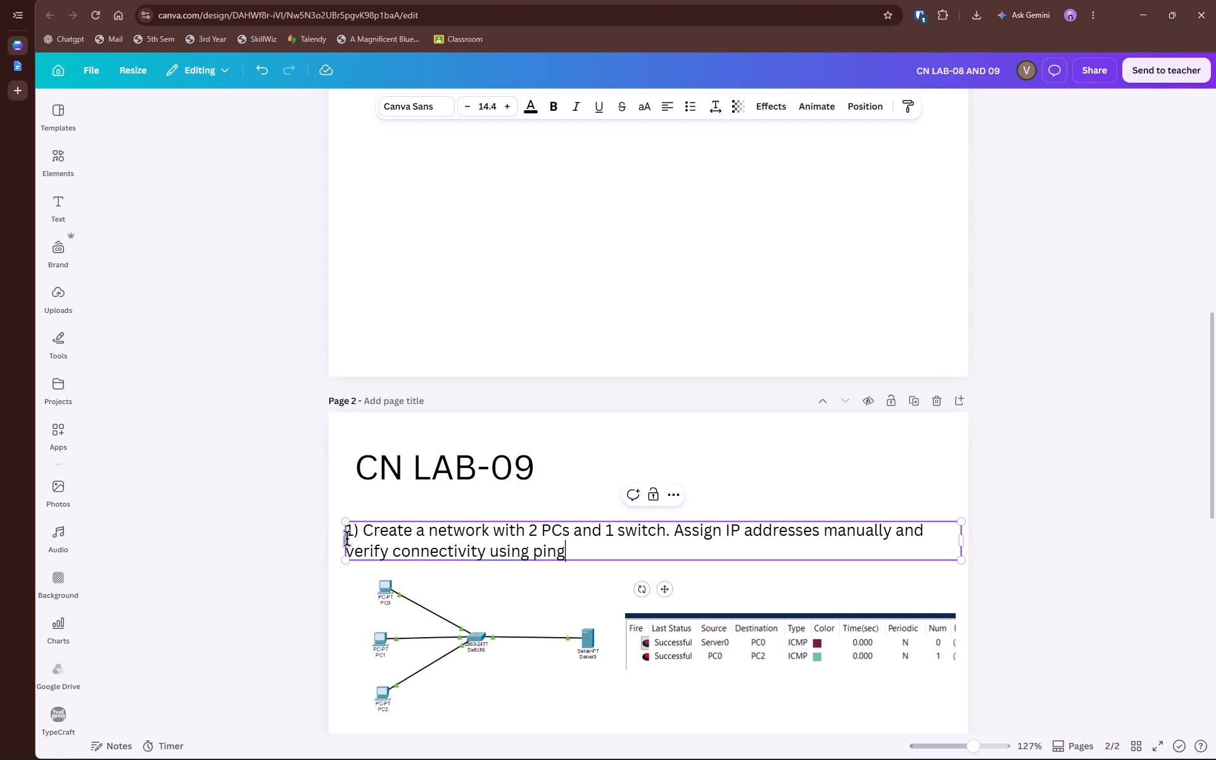
Shift the CN LAB-09 title slightly so its left edge lines up with the question text below it.
scroll(346, 444, down, 4)
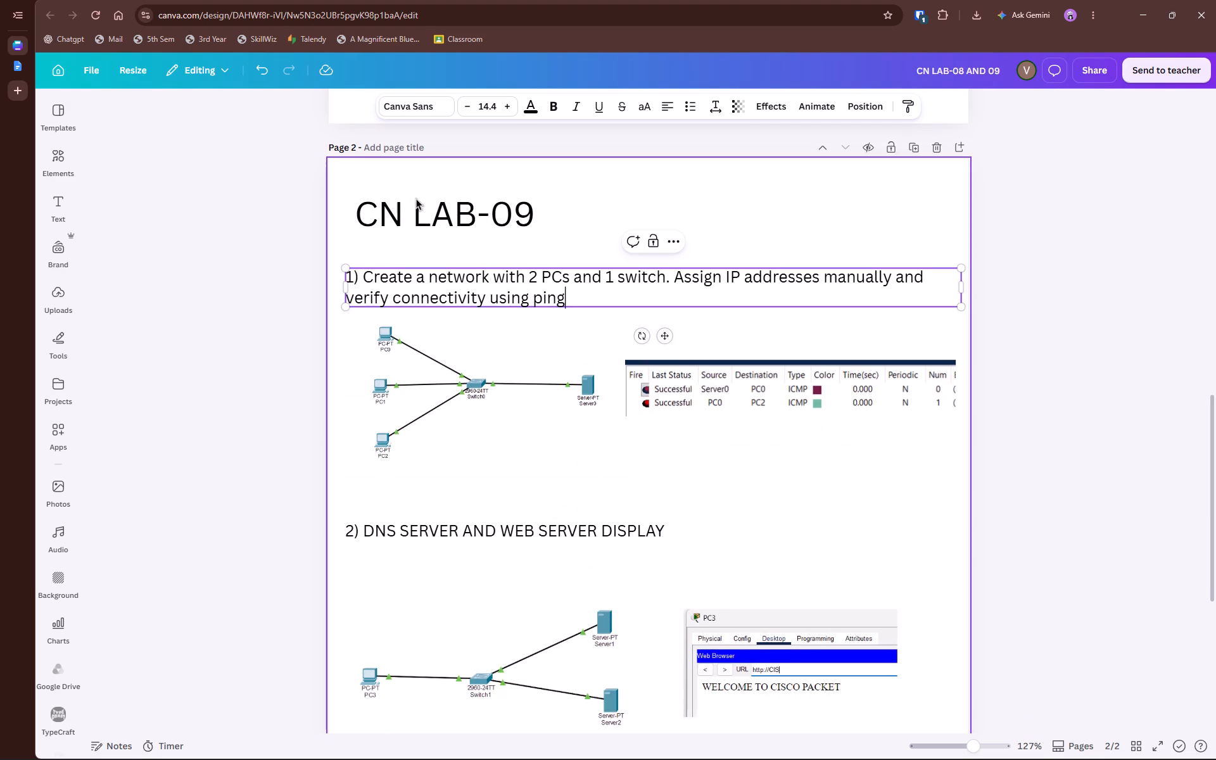
drag(412, 221, 405, 222)
click(572, 199)
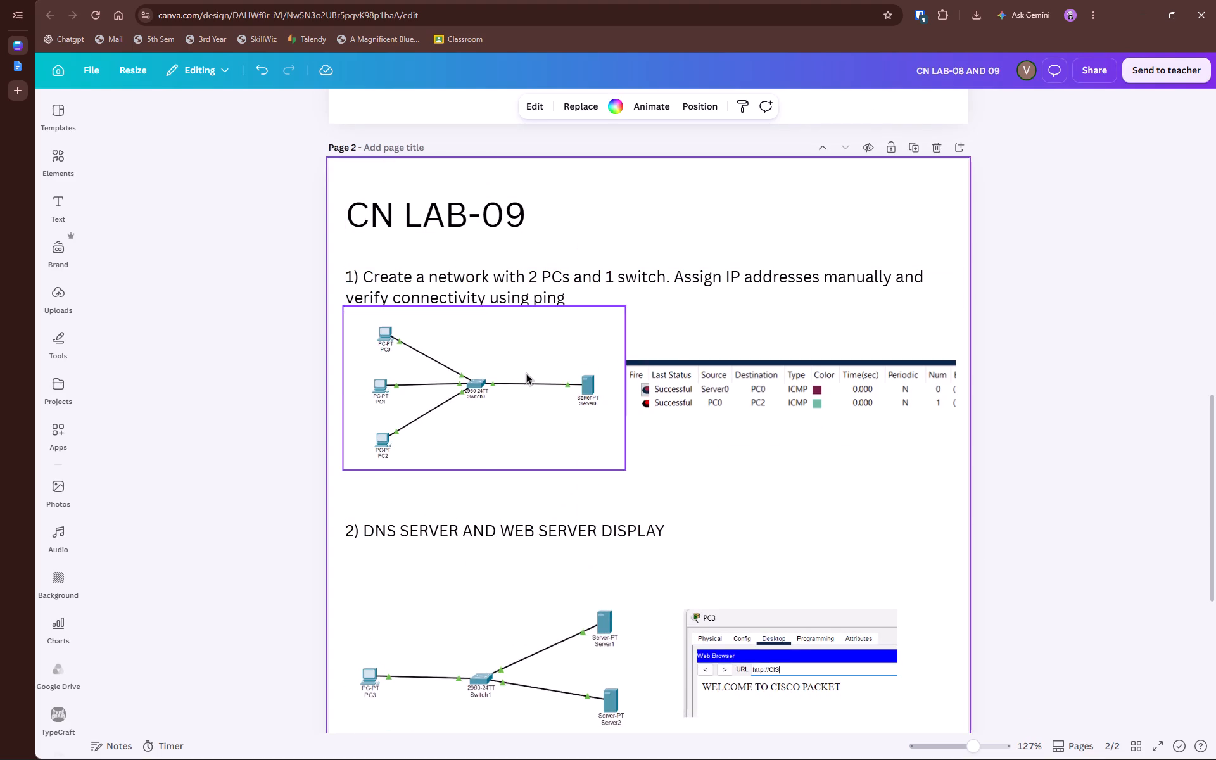
Delete the old first network diagram from the CN LAB-09 page.
click(524, 375)
key(Delete)
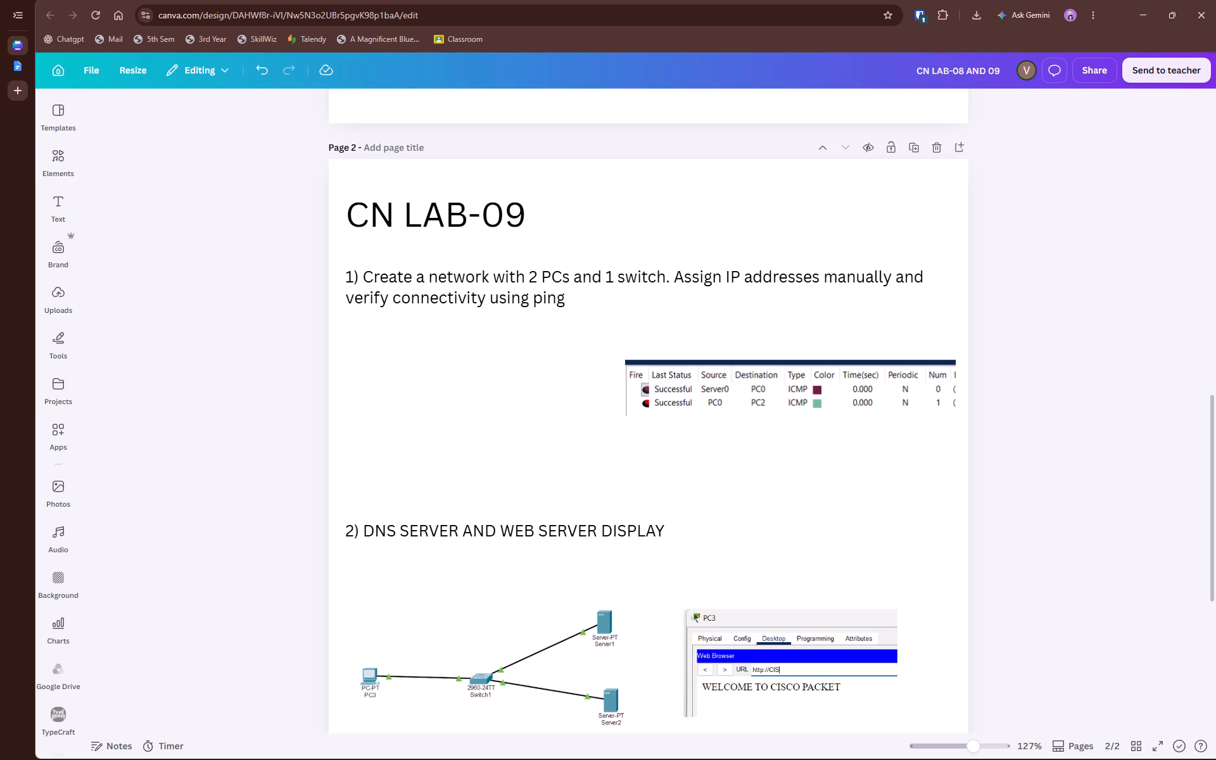
Insert the copied PC0–Switch0–PC1 network diagram from the clipboard history and place it directly below the question 1 text.
key(super+v)
scroll(764, 609, down, 10)
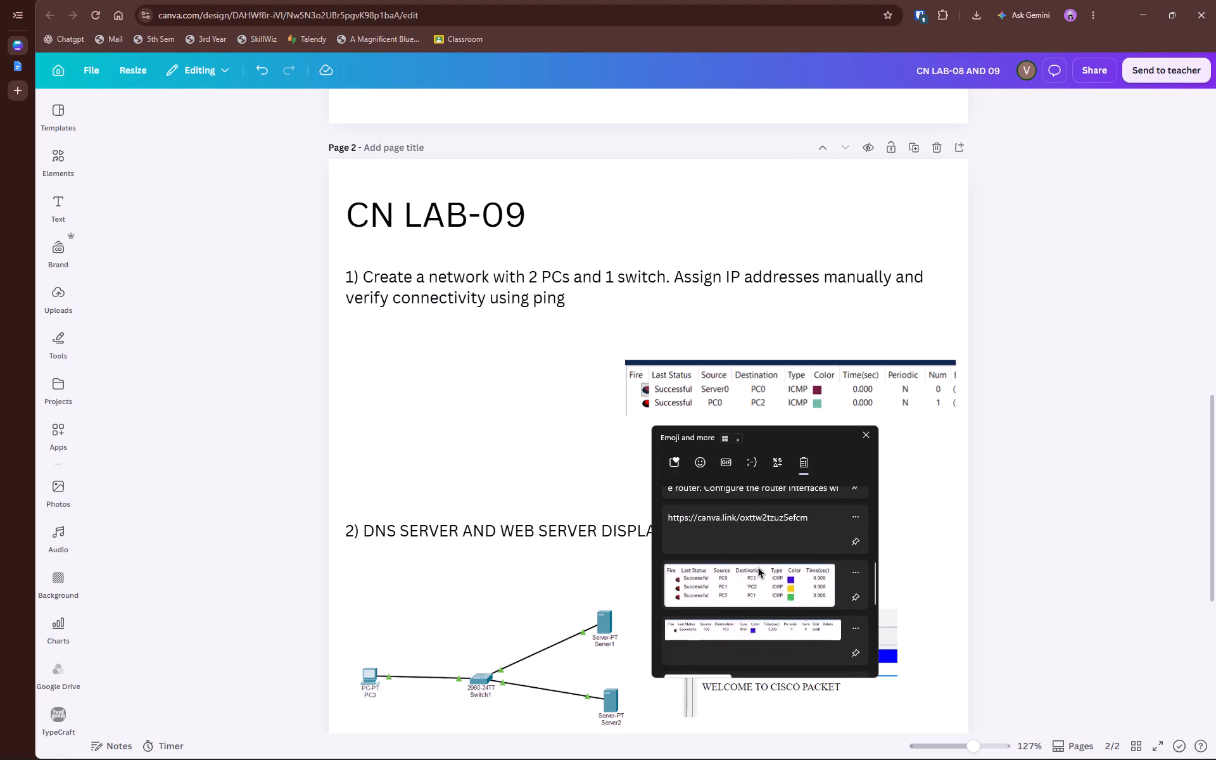
scroll(758, 567, down, 5)
scroll(702, 579, down, 7)
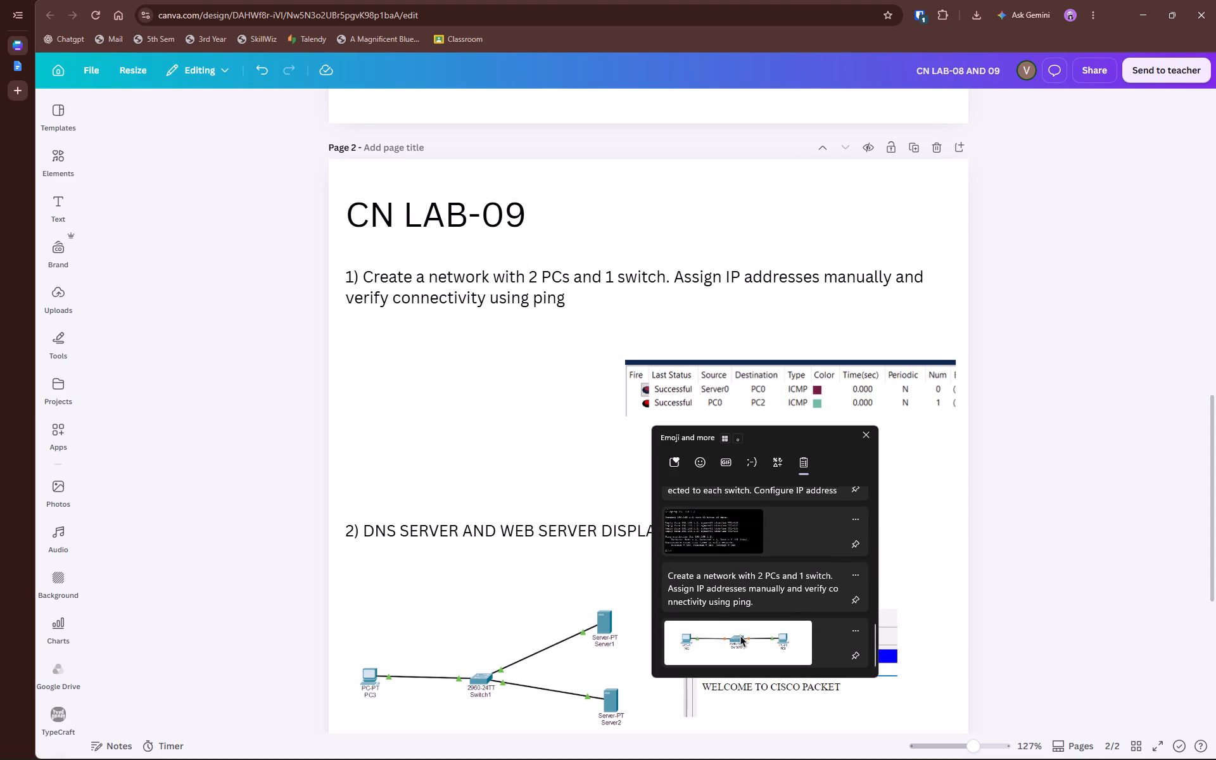
click(740, 635)
key(ctrl+v)
drag(632, 595, 533, 356)
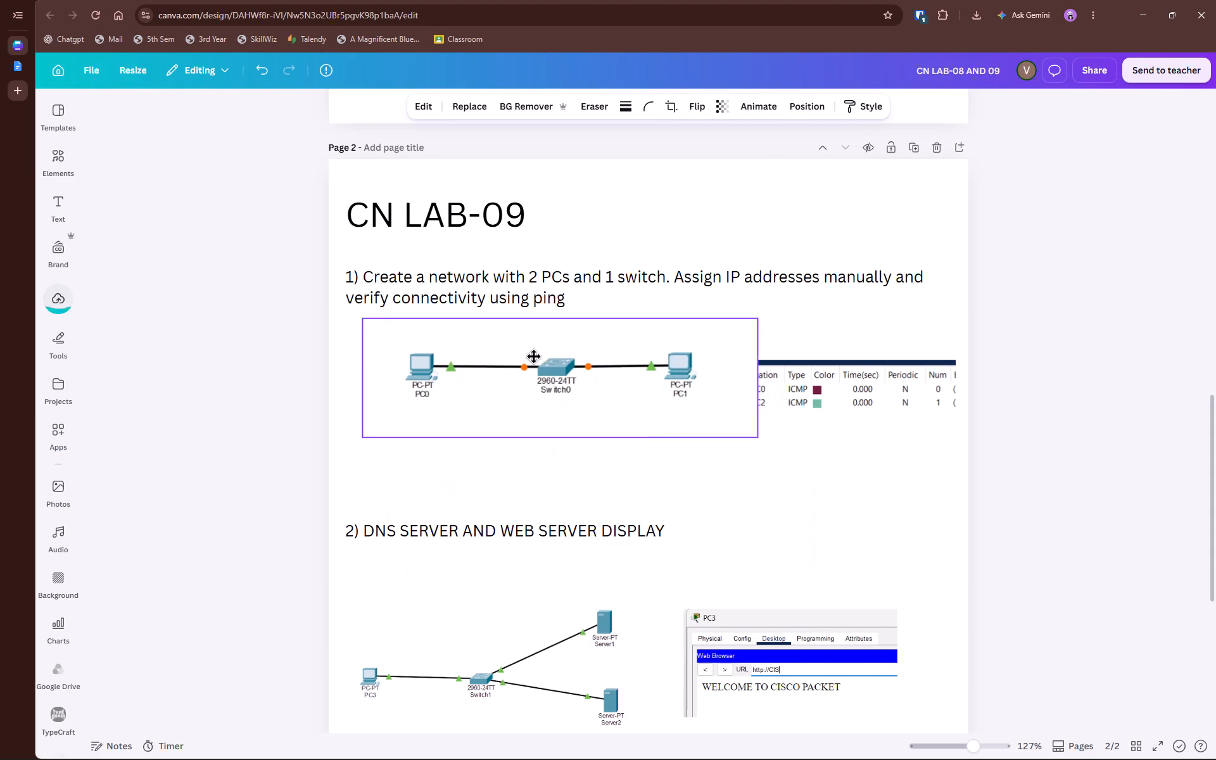
drag(533, 356, 526, 353)
Crop the empty space from both sides of the new two-PC diagram and realign it directly below the question 1 text.
drag(742, 365, 714, 365)
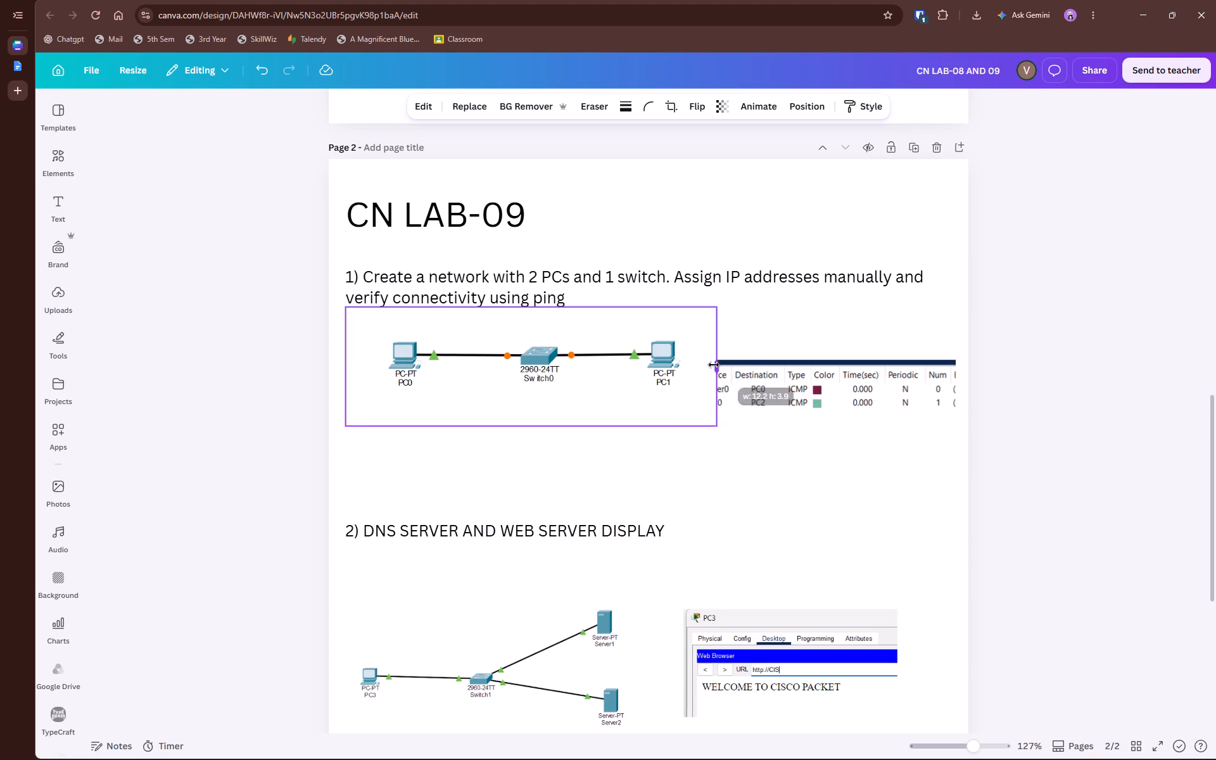
drag(714, 365, 692, 365)
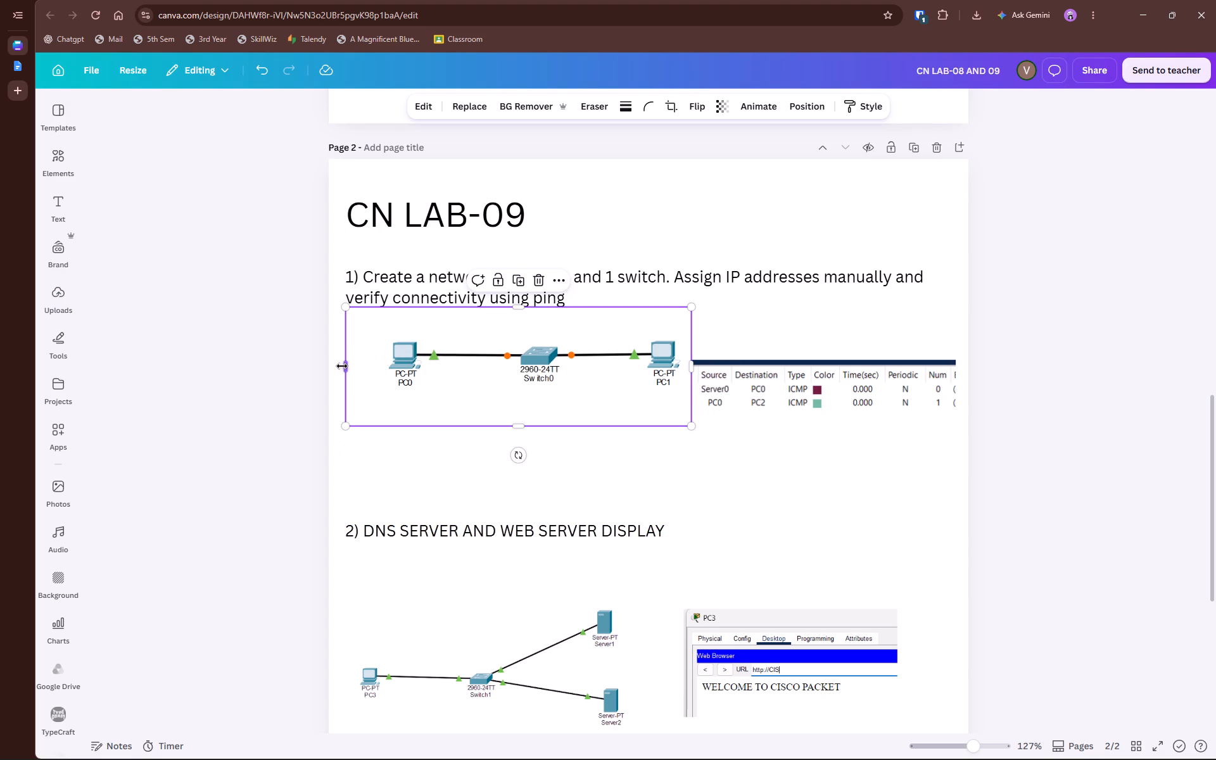
drag(345, 366, 377, 369)
drag(468, 389, 439, 386)
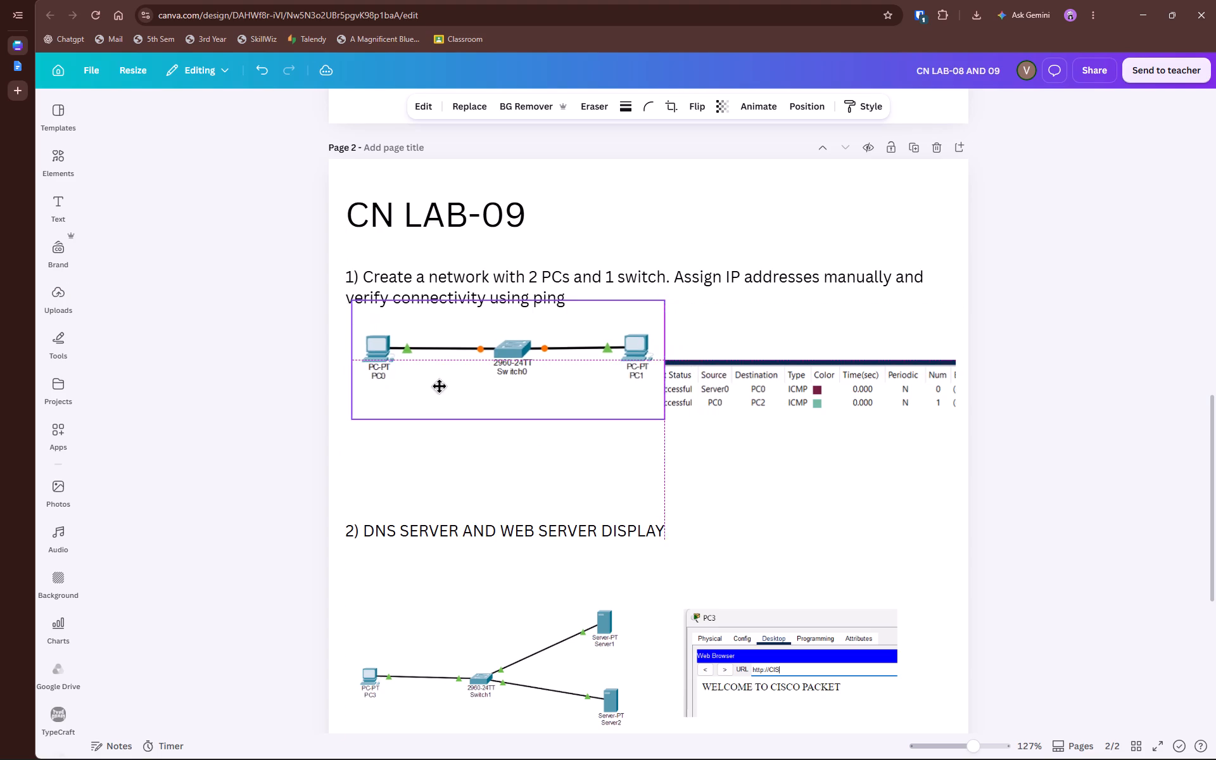
drag(439, 386, 433, 392)
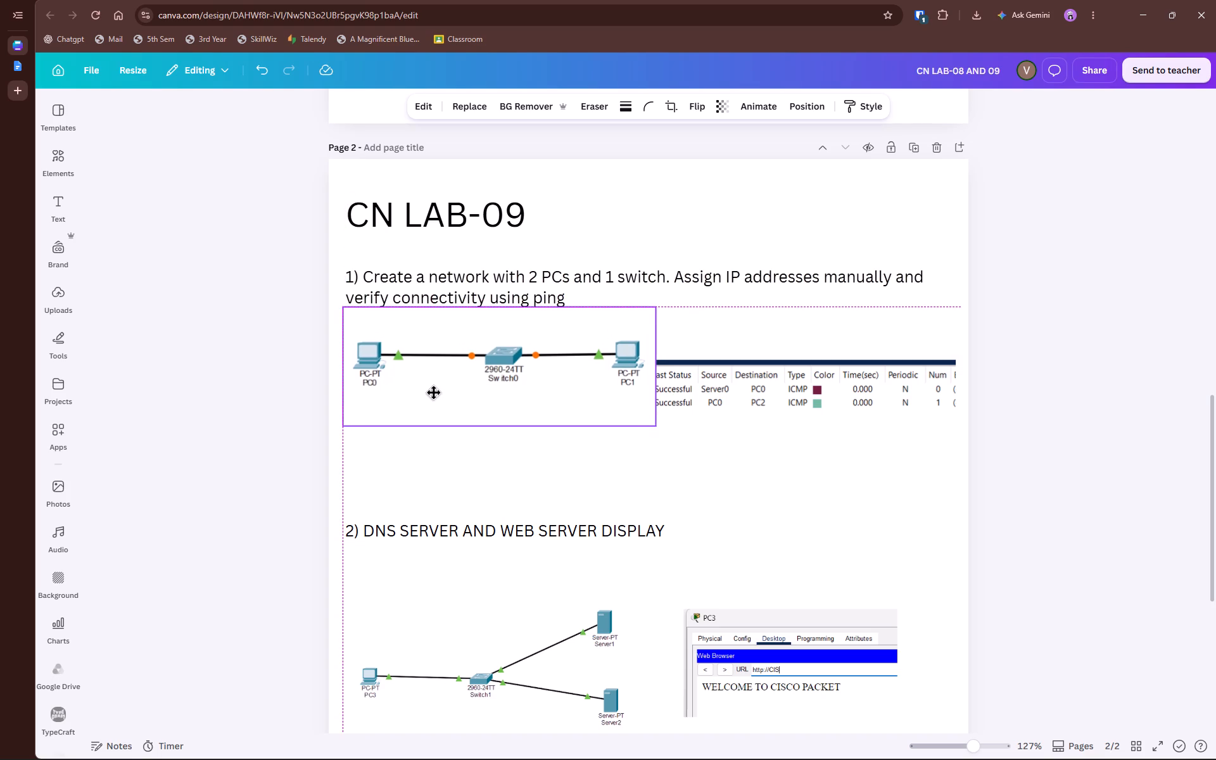
Nudge the two-PC diagram so its left edge lines up with the question 1 text.
drag(433, 392, 435, 392)
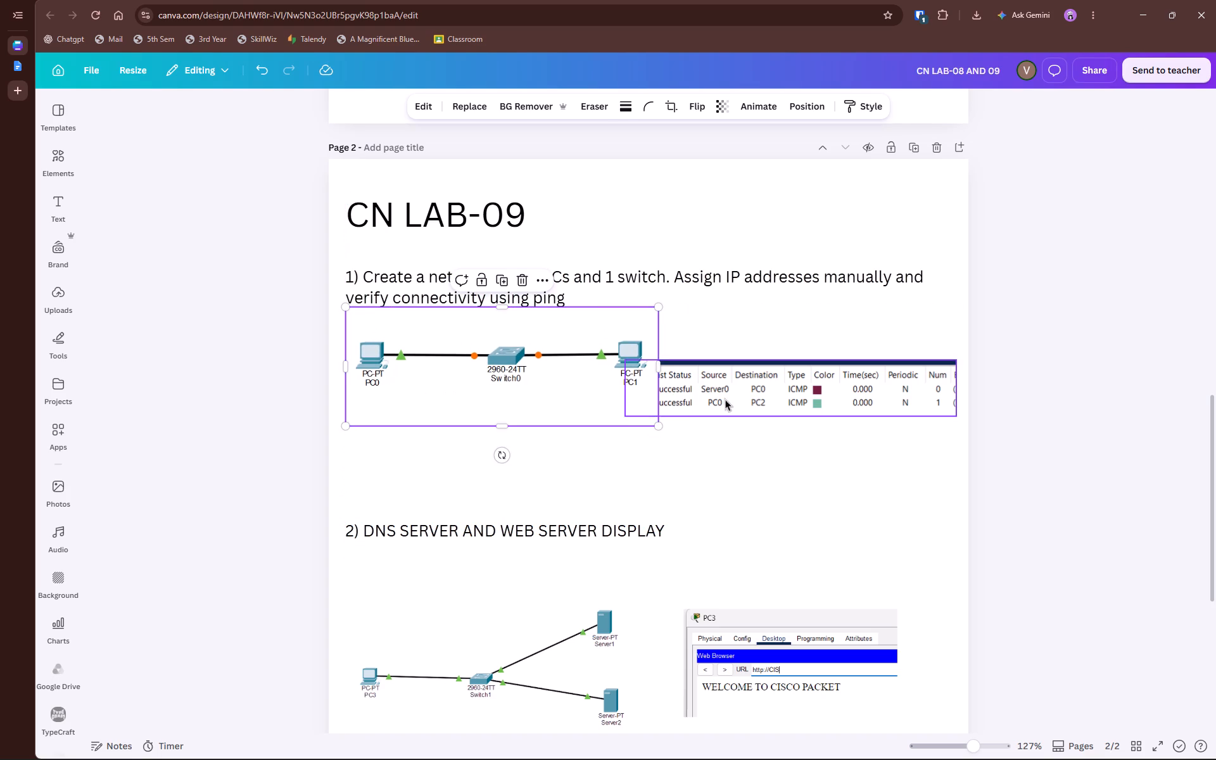
Delete the old simulation results table beside the two-PC diagram.
click(757, 382)
key(Delete)
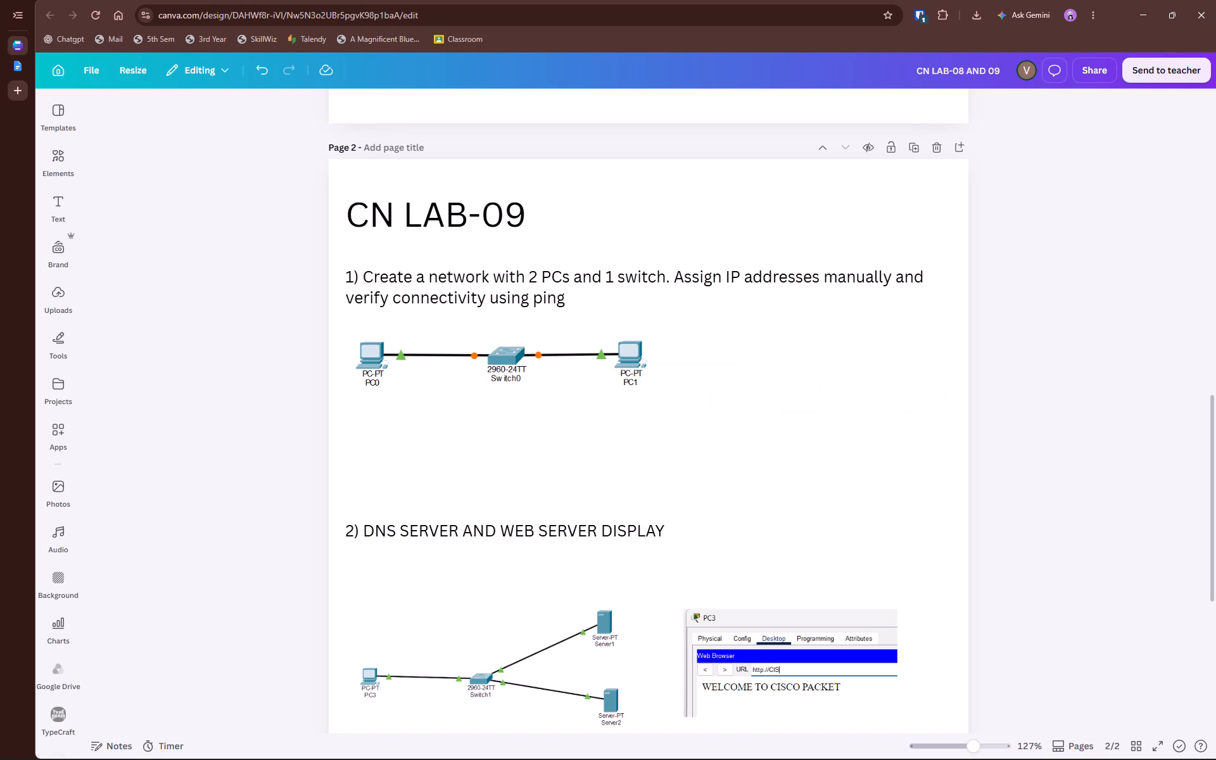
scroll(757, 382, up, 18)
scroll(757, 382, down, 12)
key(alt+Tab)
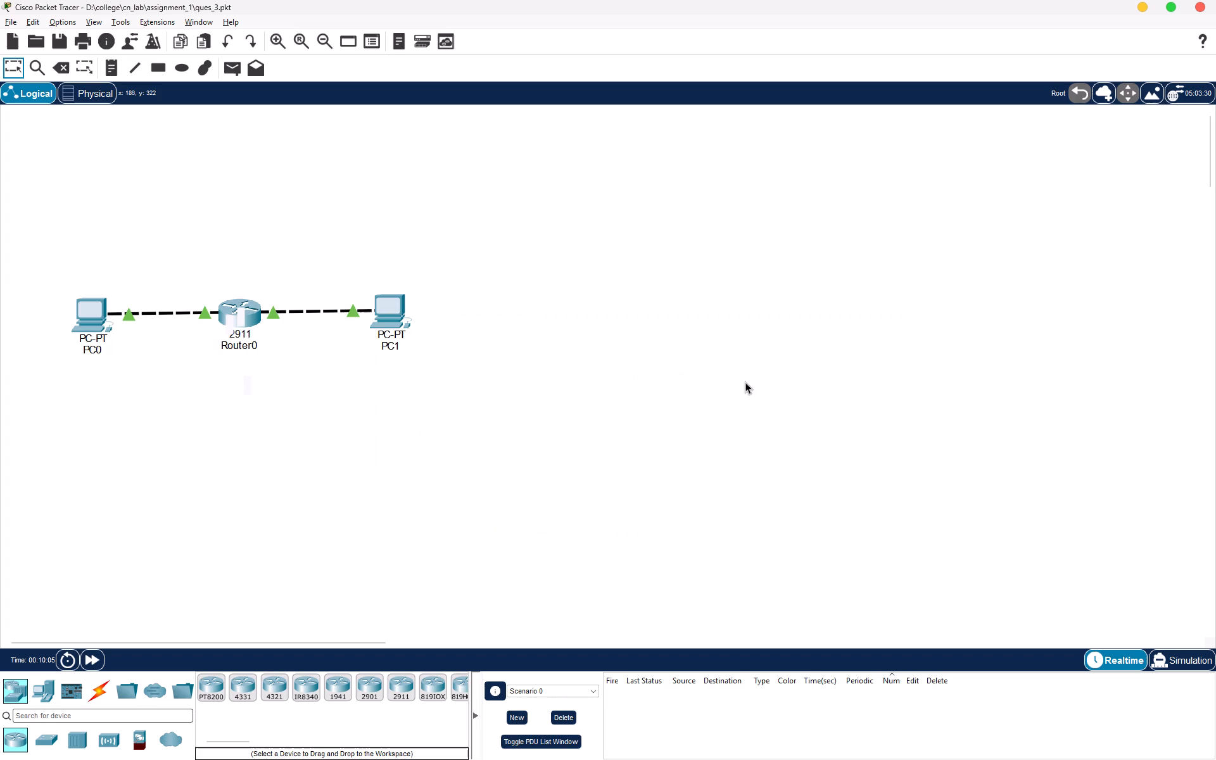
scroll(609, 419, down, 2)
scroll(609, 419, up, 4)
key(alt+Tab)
Insert the copied ping 192.168.1.2 screenshot from the clipboard history and place it beside the two-PC diagram, directly below the question 1 text.
key(super+v)
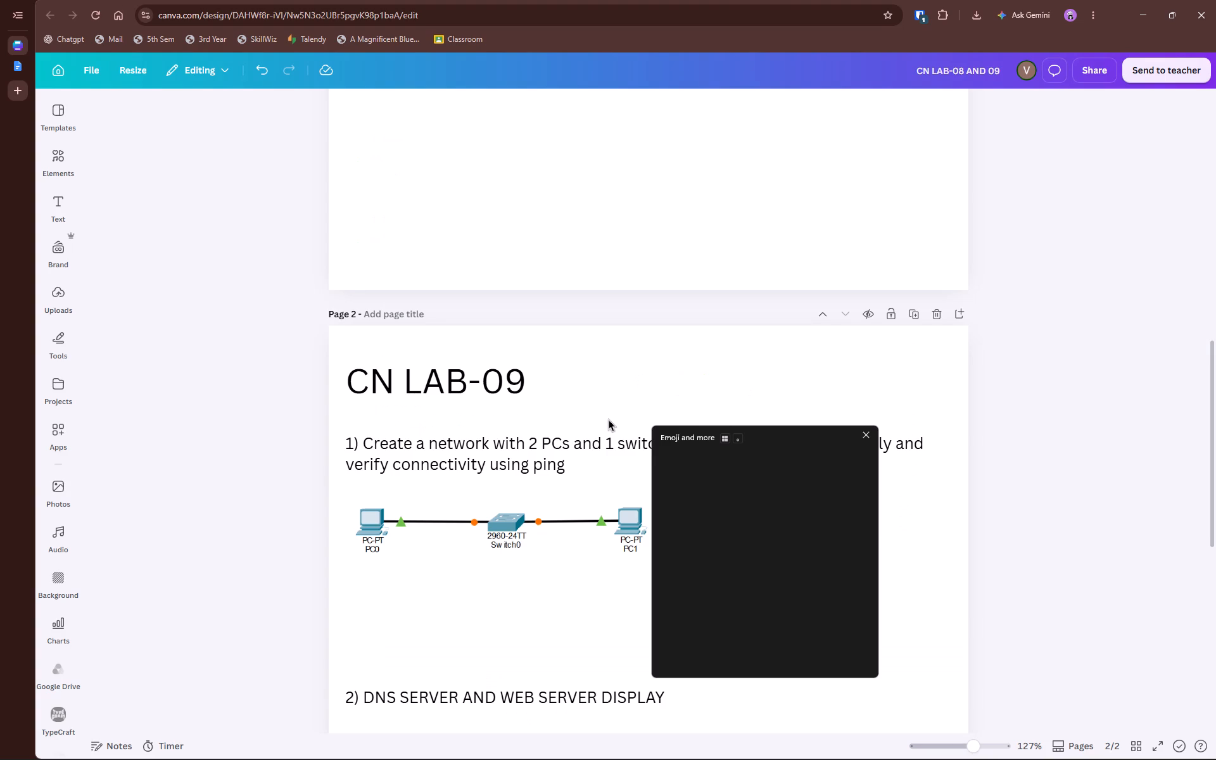
scroll(782, 466, down, 20)
scroll(782, 466, down, 2)
scroll(763, 556, down, 1)
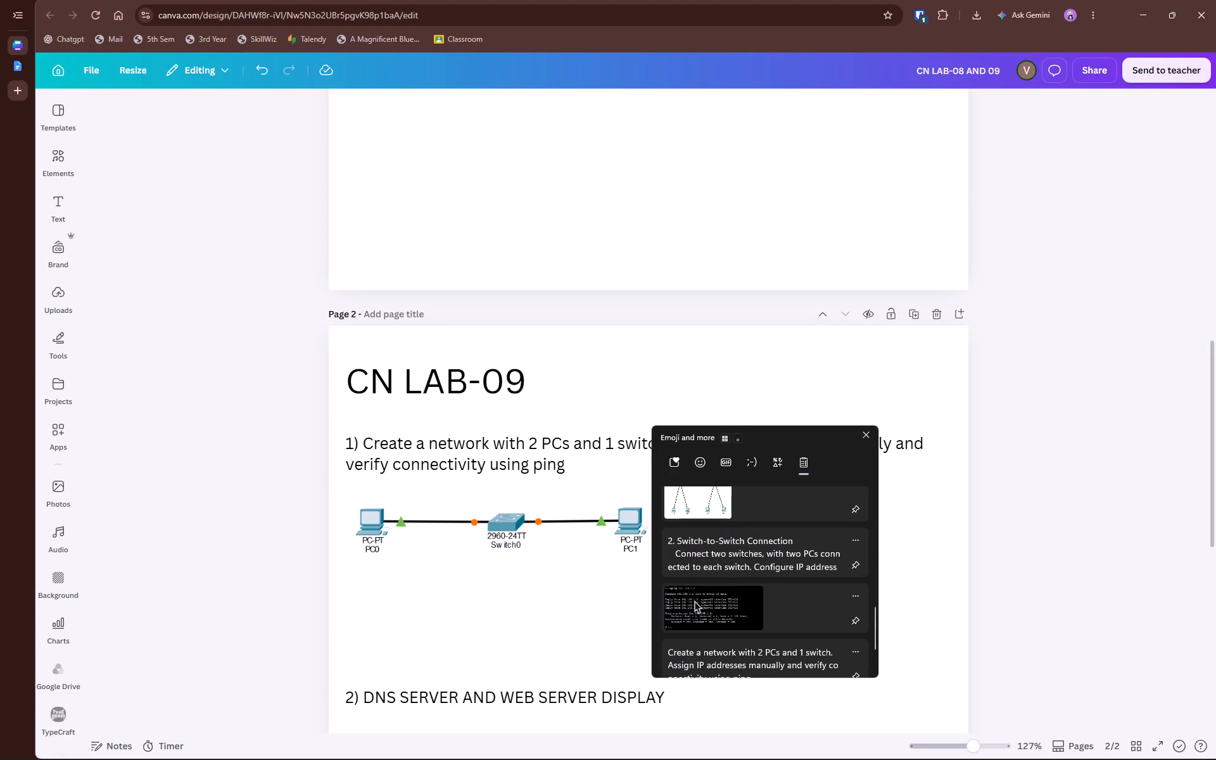
click(695, 601)
key(ctrl+v)
scroll(690, 486, down, 6)
drag(702, 410, 844, 276)
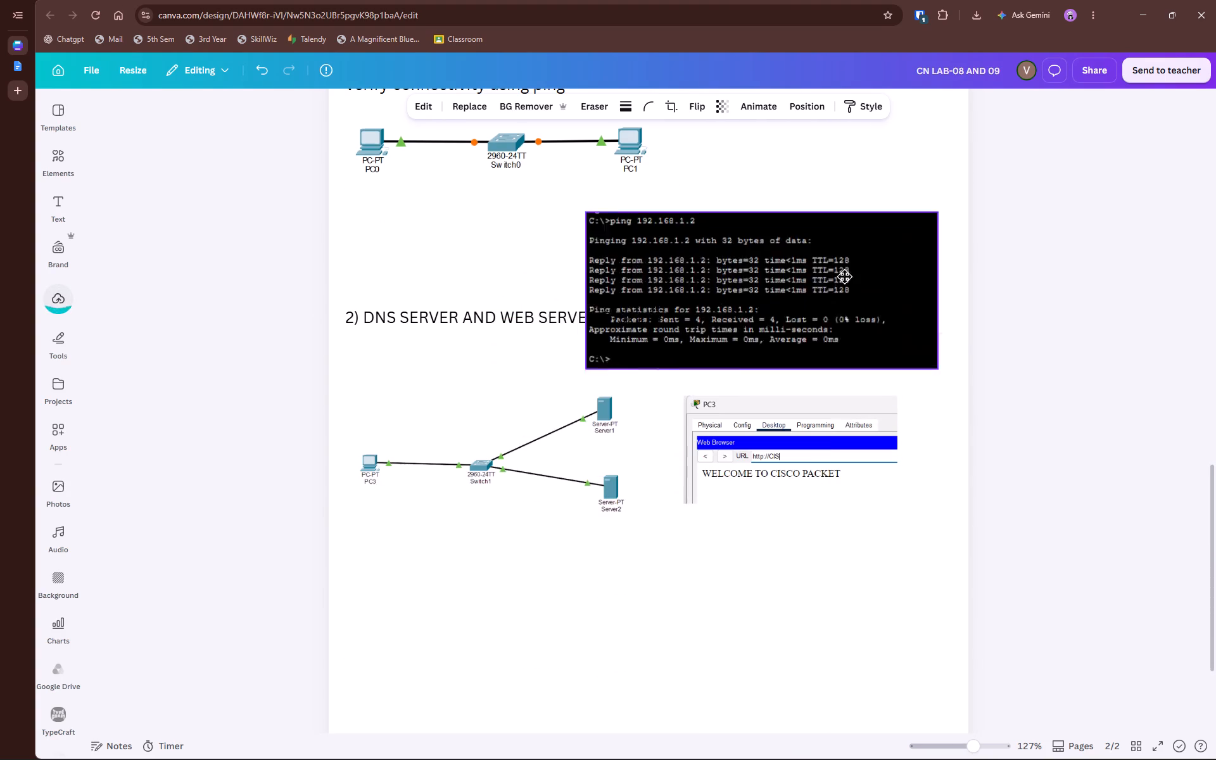
drag(844, 276, 896, 234)
scroll(880, 312, up, 5)
drag(825, 510, 829, 464)
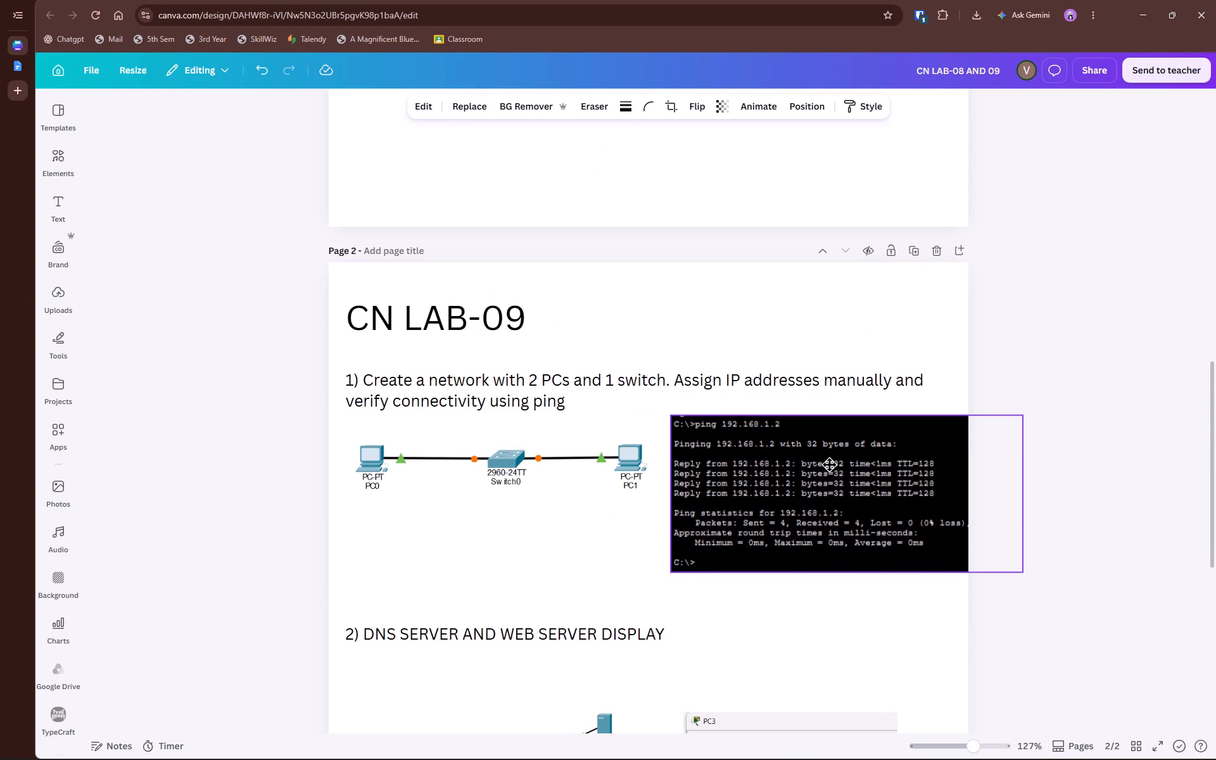
drag(829, 464, 823, 460)
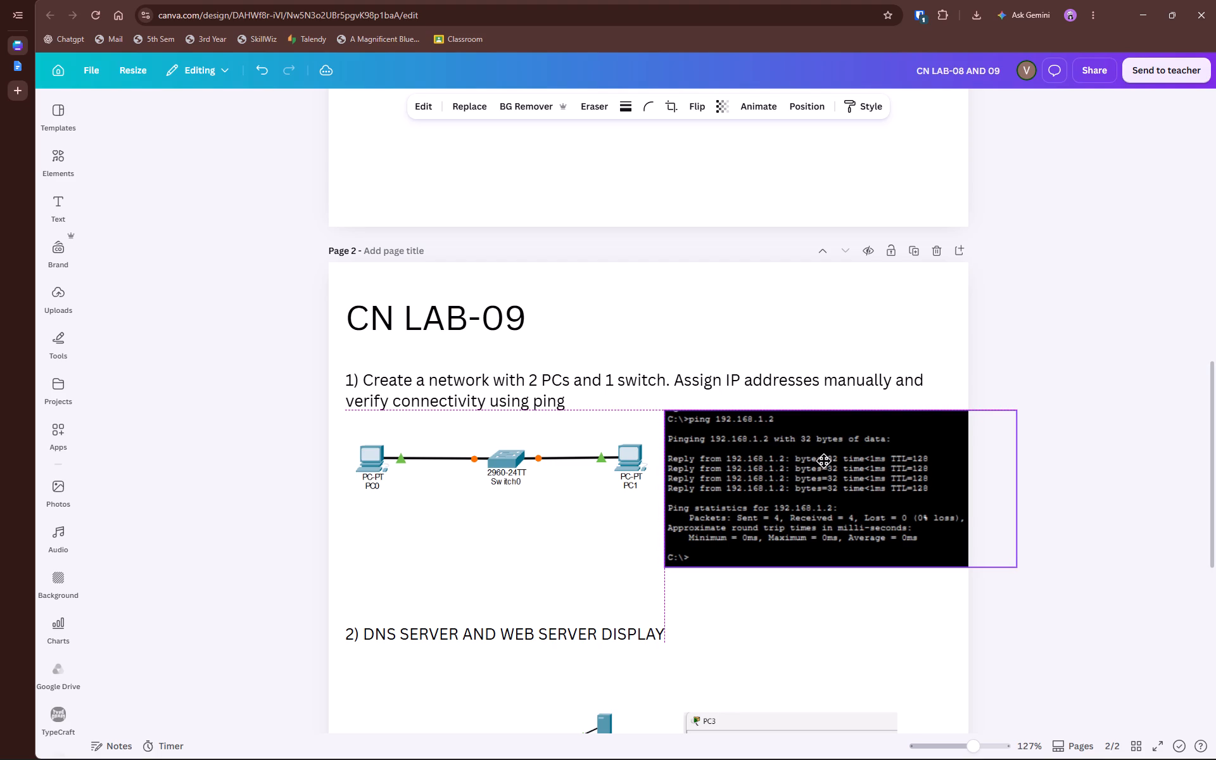
drag(823, 460, 821, 462)
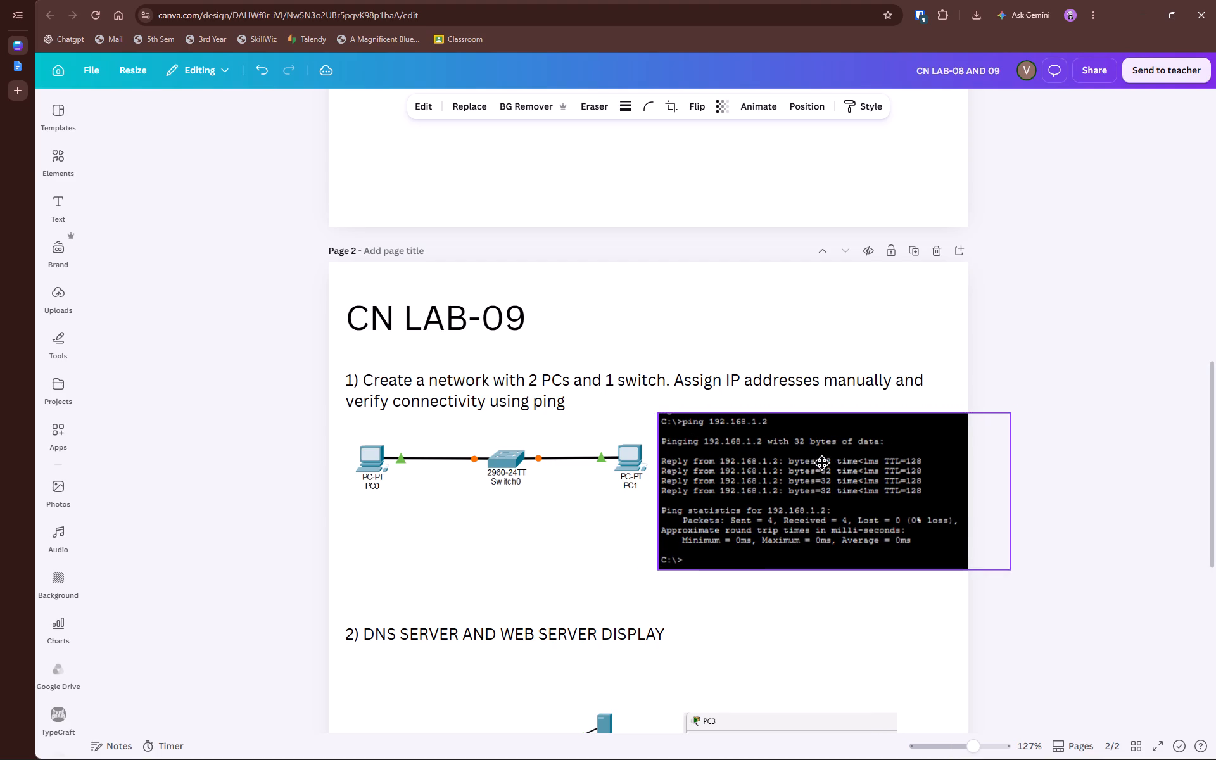
drag(821, 462, 813, 460)
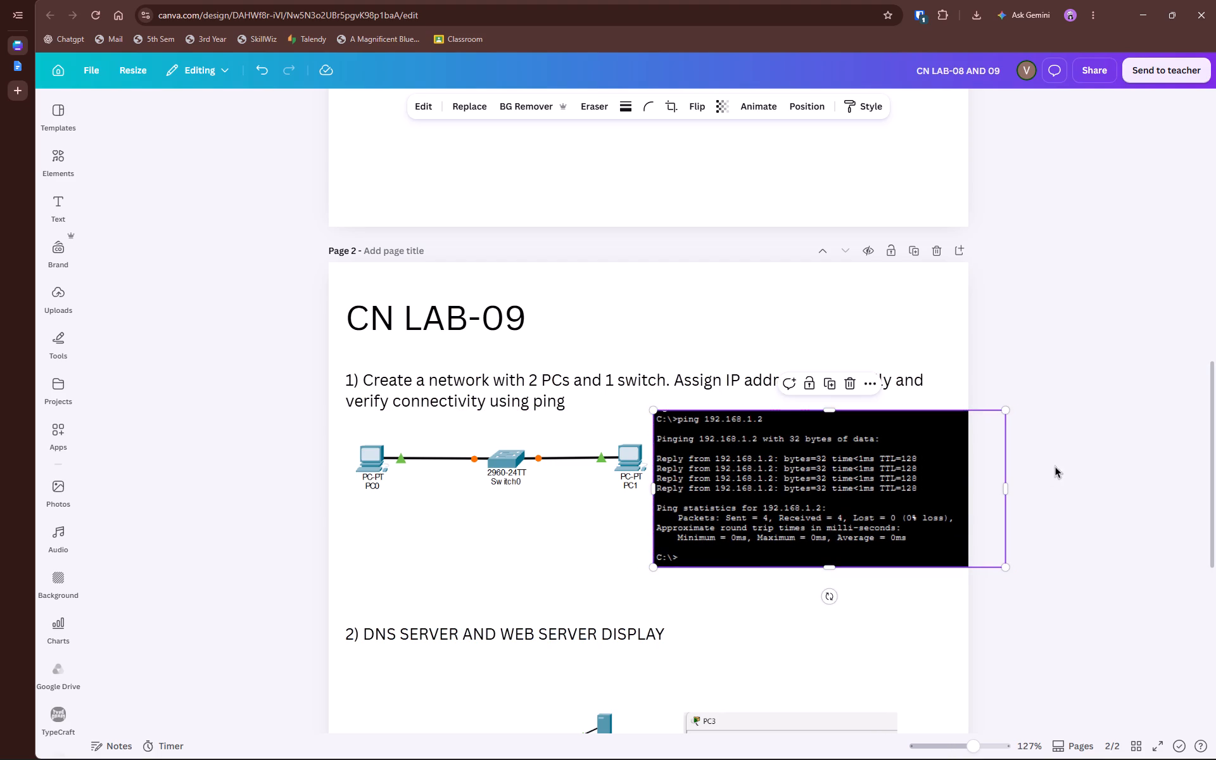
Crop the ping screenshot's overhanging side so it ends at the page's right edge.
drag(1002, 491, 967, 491)
click(1030, 436)
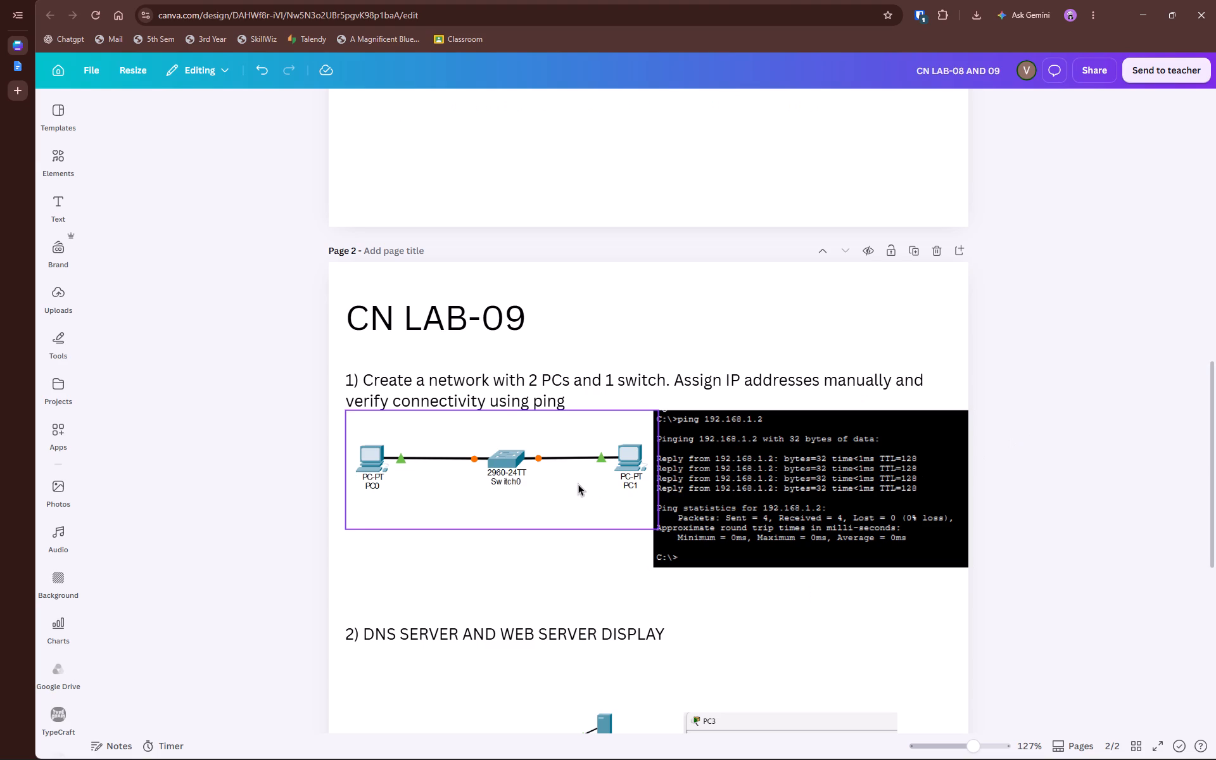
Lower the two-PC diagram so it is vertically centred with the ping screenshot and meets its left edge.
drag(578, 483, 573, 505)
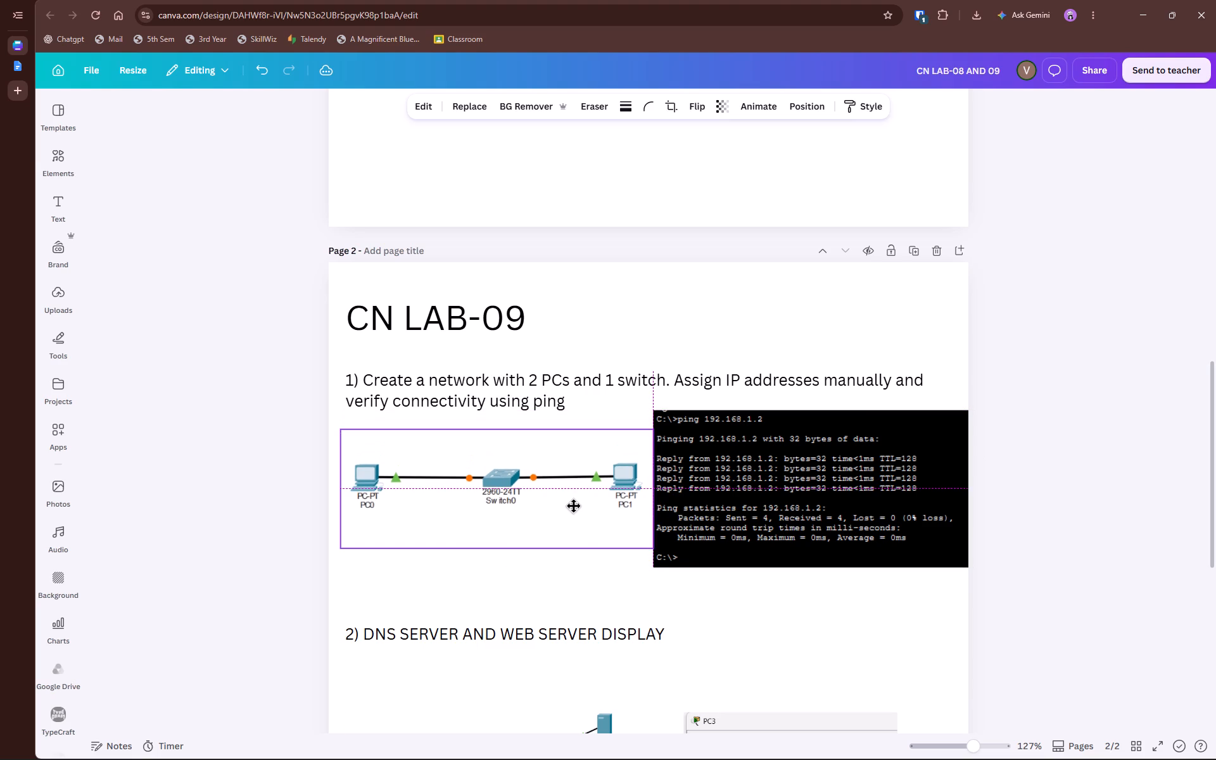
drag(573, 505, 573, 502)
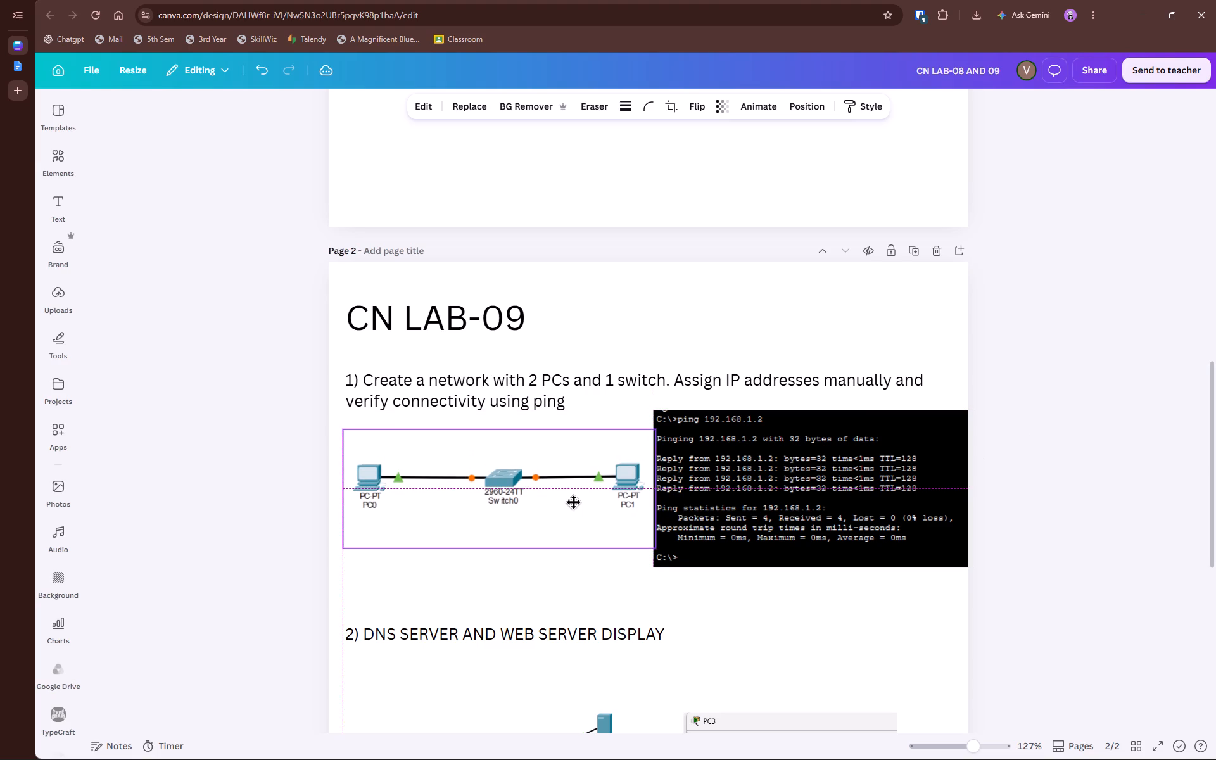
drag(573, 502, 571, 502)
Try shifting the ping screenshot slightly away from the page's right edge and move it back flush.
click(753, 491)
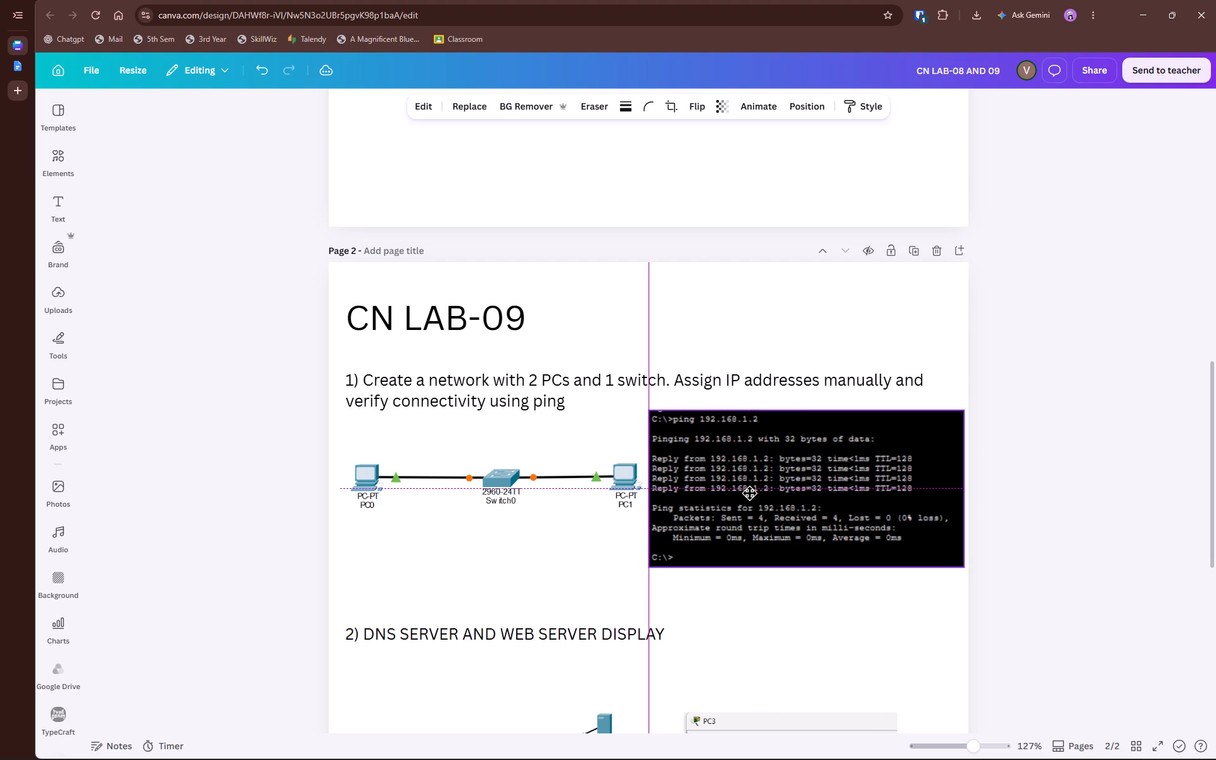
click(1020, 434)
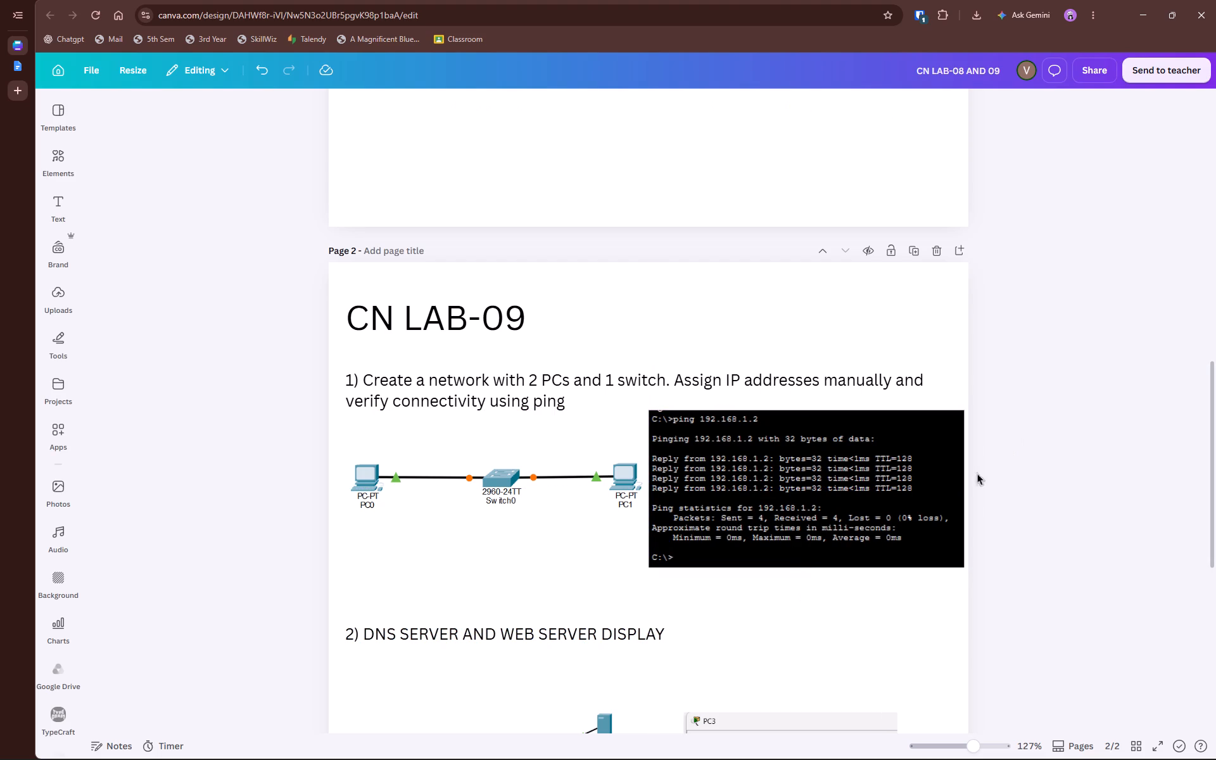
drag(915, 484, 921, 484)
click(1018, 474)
Copy the full question 2 text, Switch-to-Switch Connection, from the Cisco packet tracer Assignment document and return to the lab design.
scroll(707, 457, down, 4)
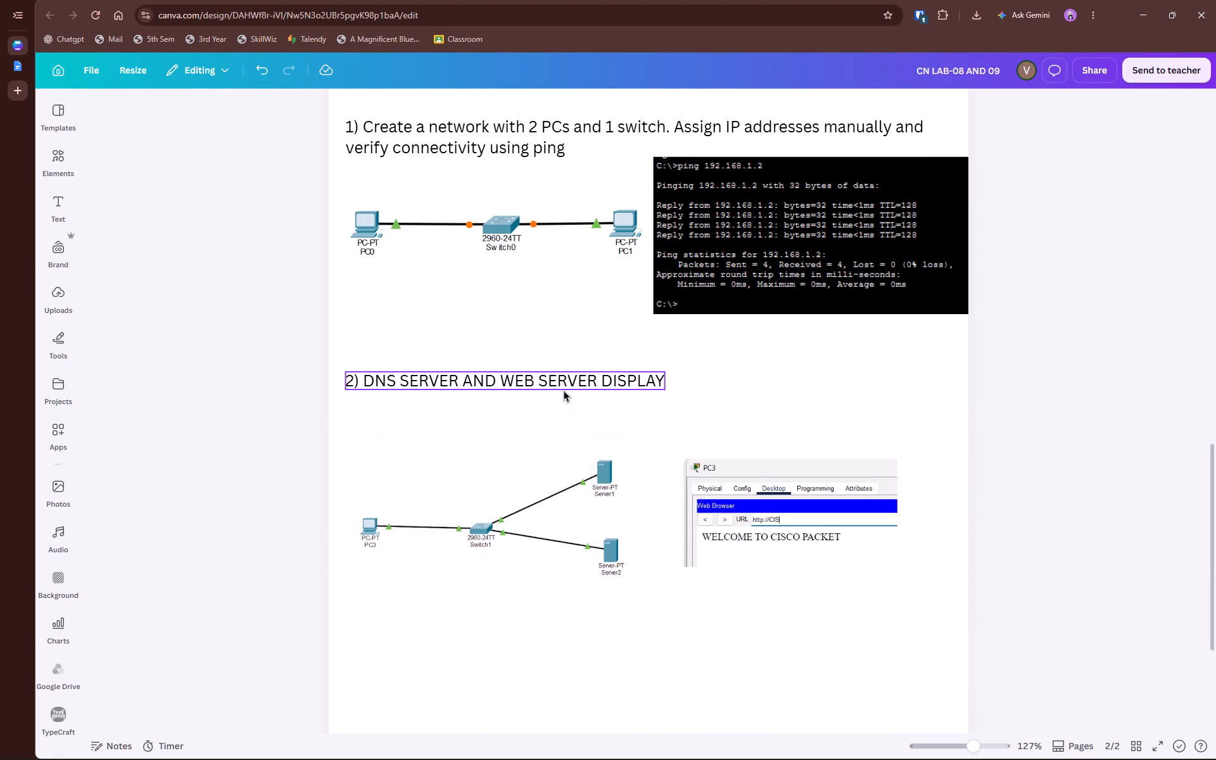
key(ctrl+Tab)
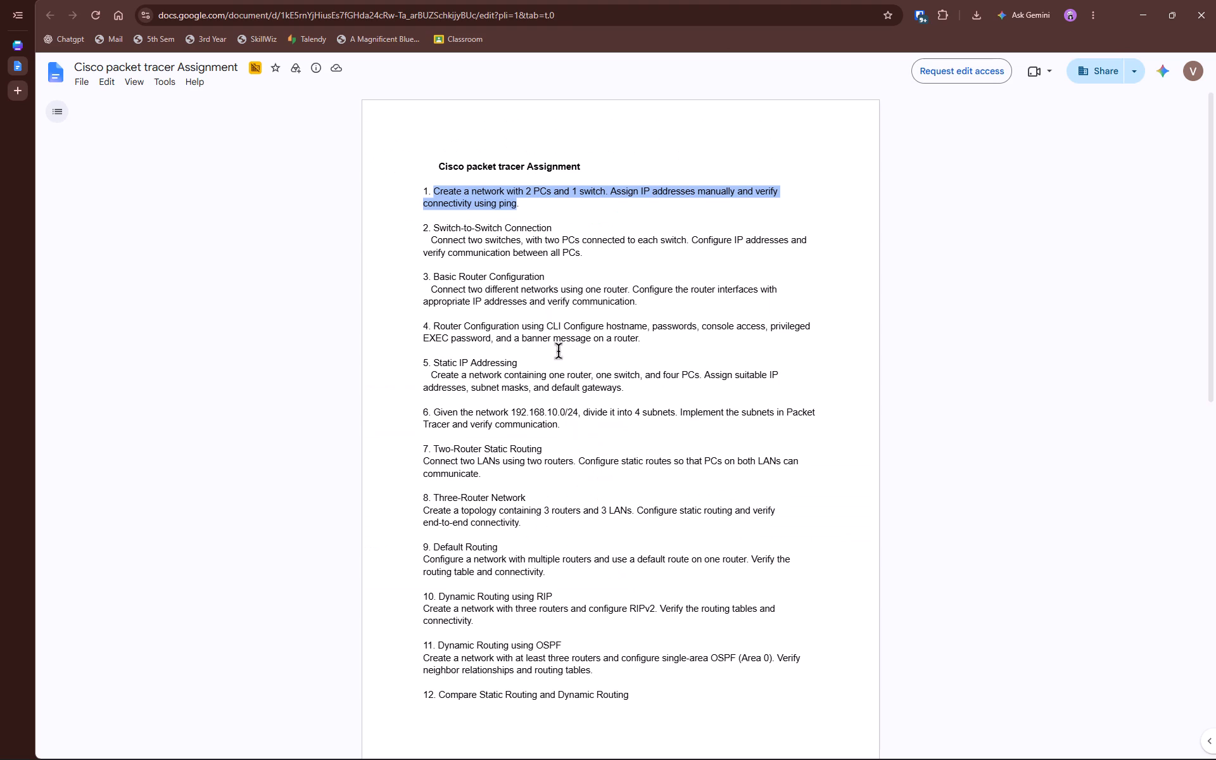
drag(581, 258, 434, 227)
key(ctrl+c)
key(ctrl+Tab)
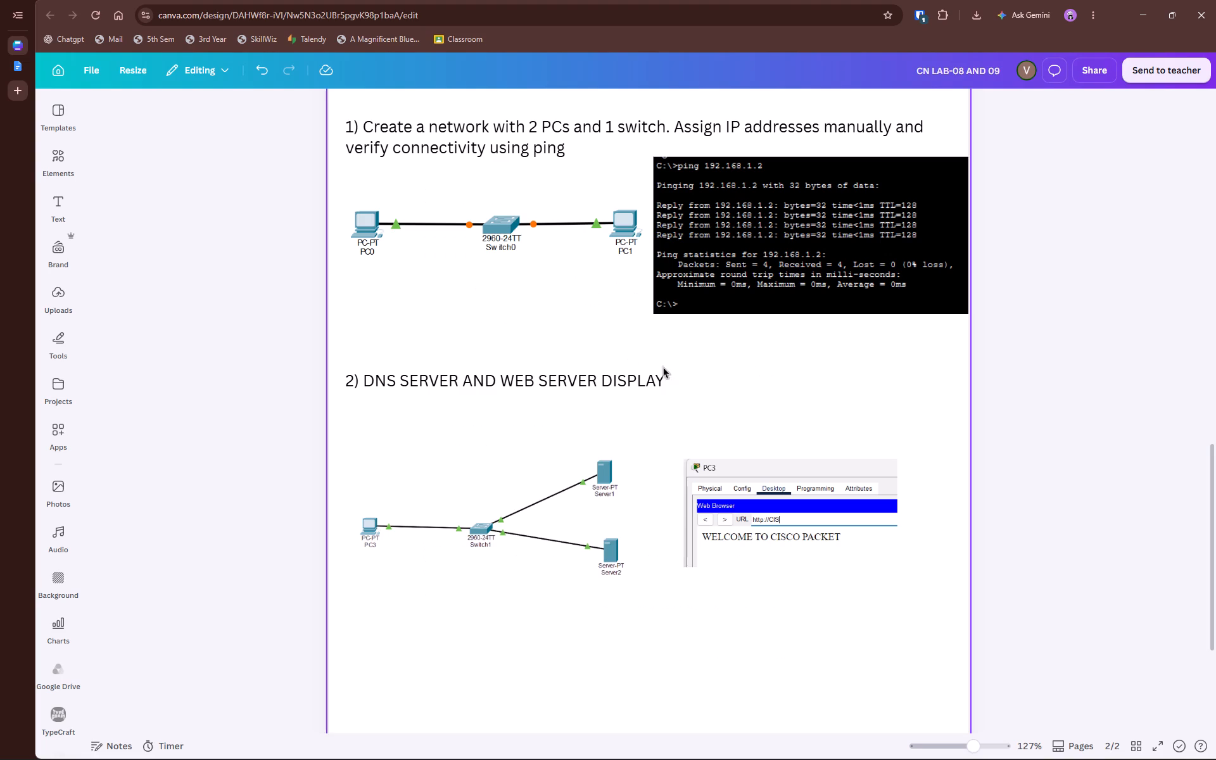
Replace the heading text DNS SERVER AND WEB SERVER DISPLAY after "2)" with the copied Switch-to-Switch Connection question.
click(657, 371)
double_click(661, 379)
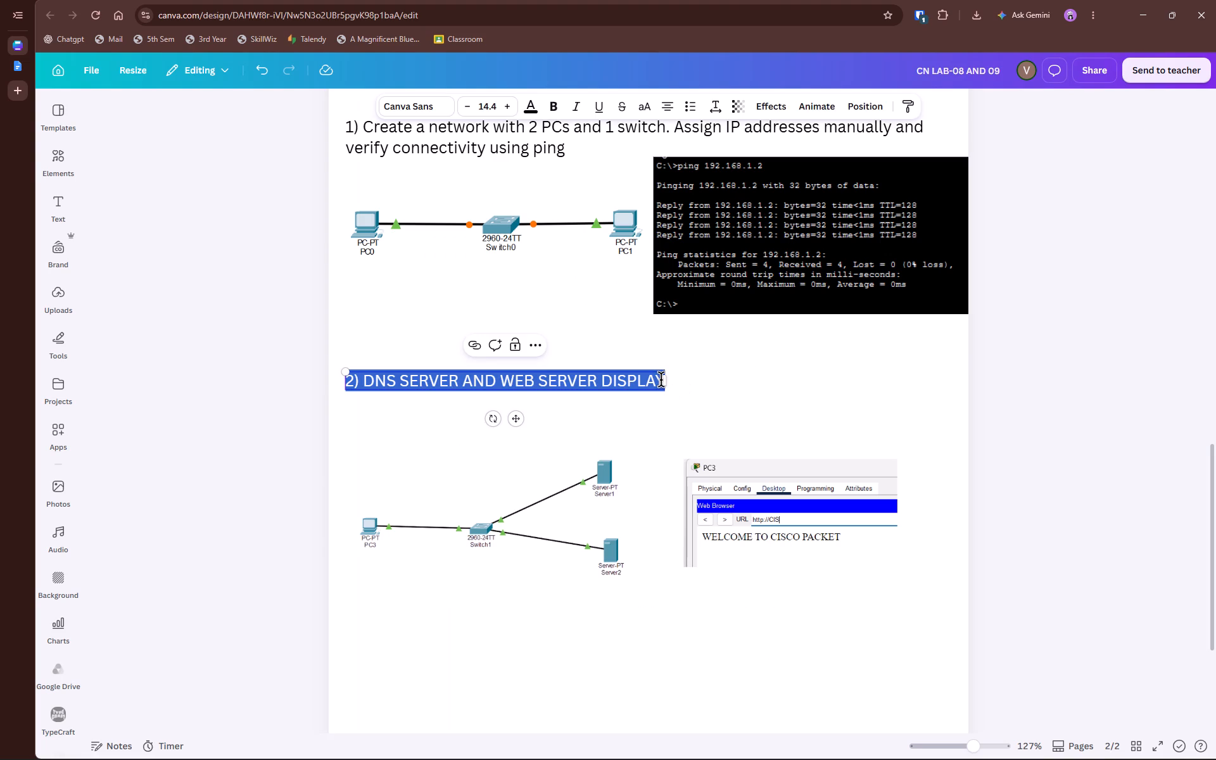
key(Right)
key(BackSpace)
key(BackSpace)
key(BackSpace)
key(BackSpace)
key(BackSpace)
key(BackSpace)
key(BackSpace)
key(BackSpace)
key(BackSpace)
key(BackSpace)
key(BackSpace)
key(BackSpace)
key(BackSpace)
key(BackSpace)
key(BackSpace)
key(BackSpace)
key(BackSpace)
key(BackSpace)
key(BackSpace)
key(BackSpace)
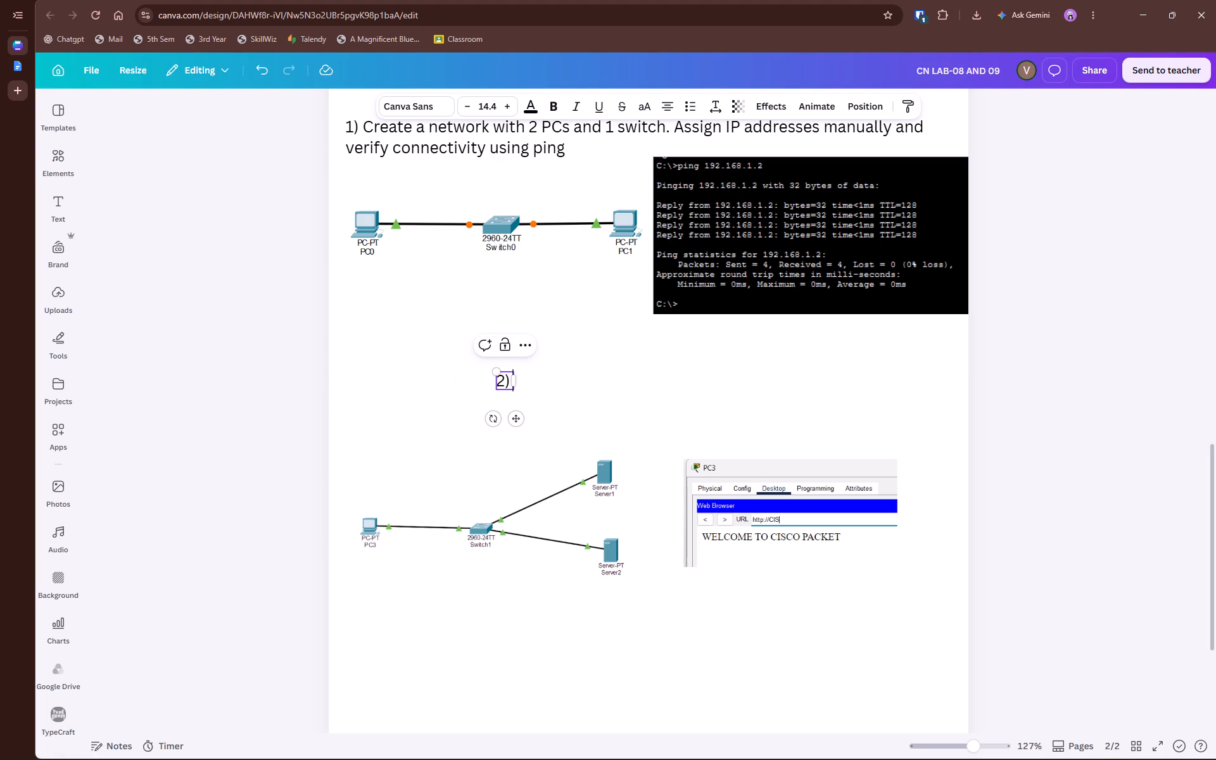
key(ctrl+v)
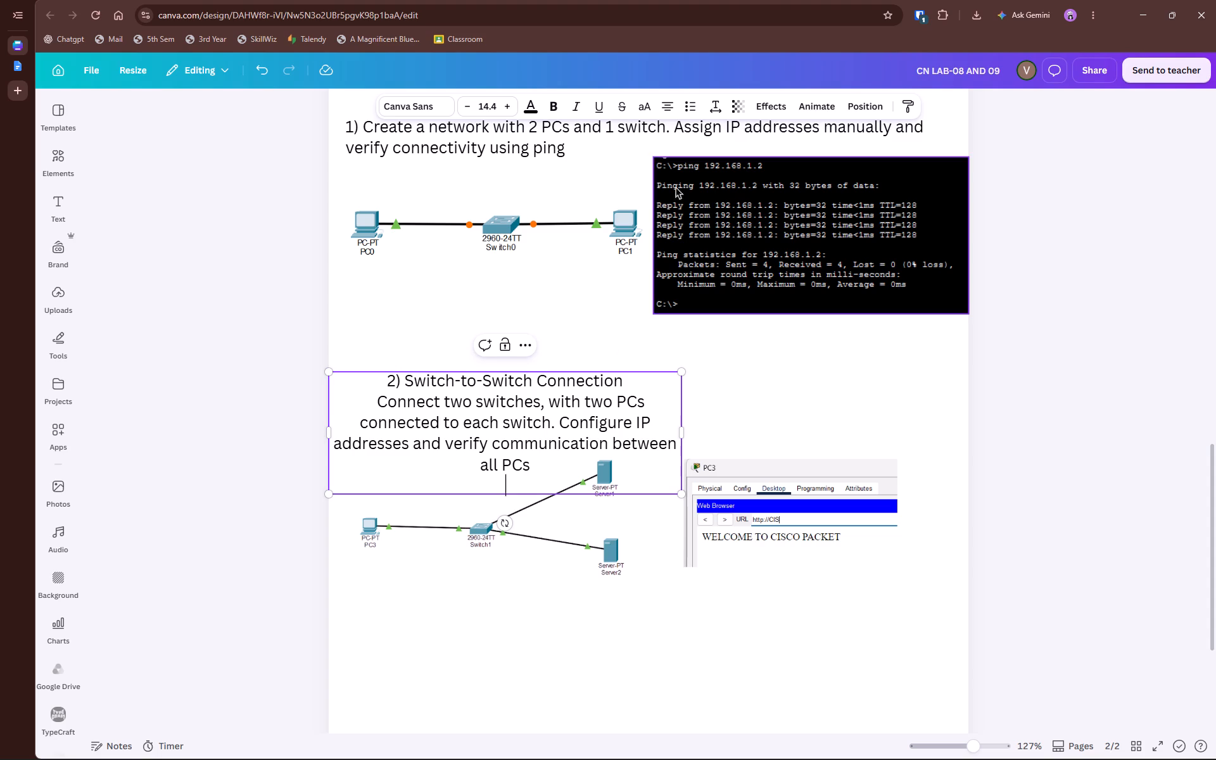
Set the whole question 2 text to justified alignment.
click(661, 106)
click(578, 424)
key(ctrl+a)
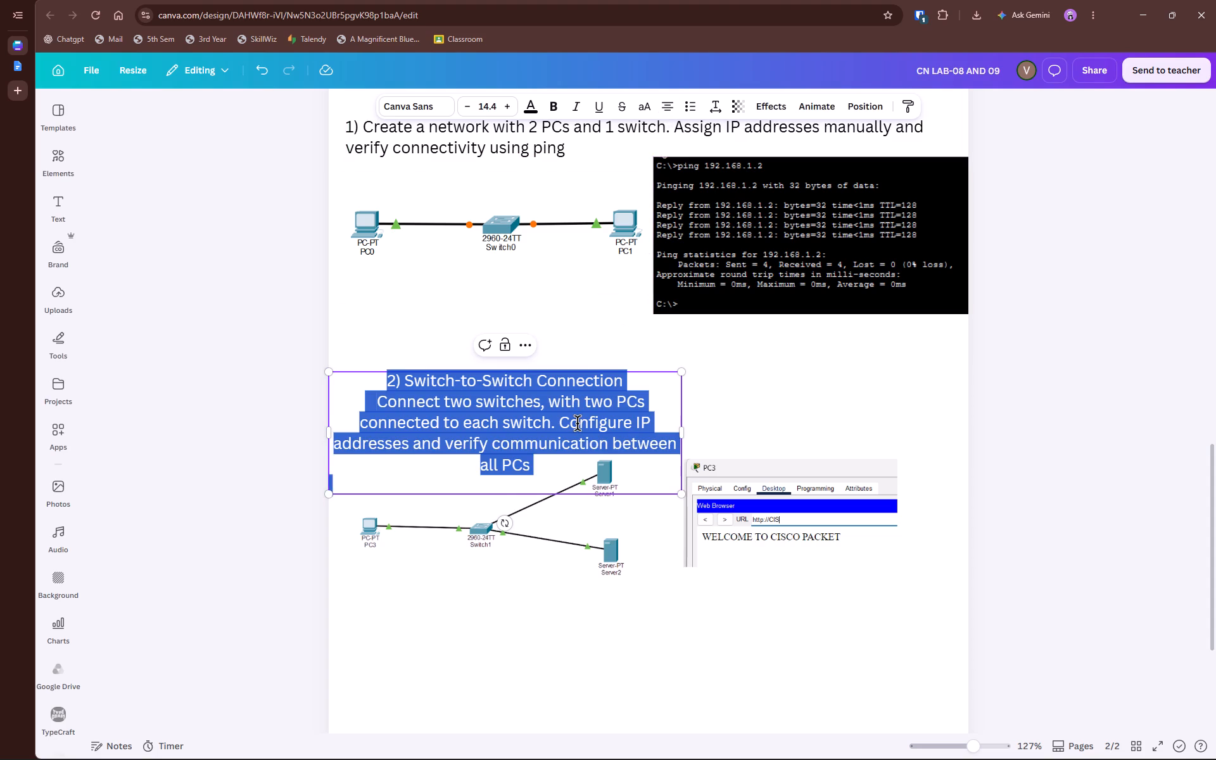
click(671, 97)
click(671, 102)
click(495, 410)
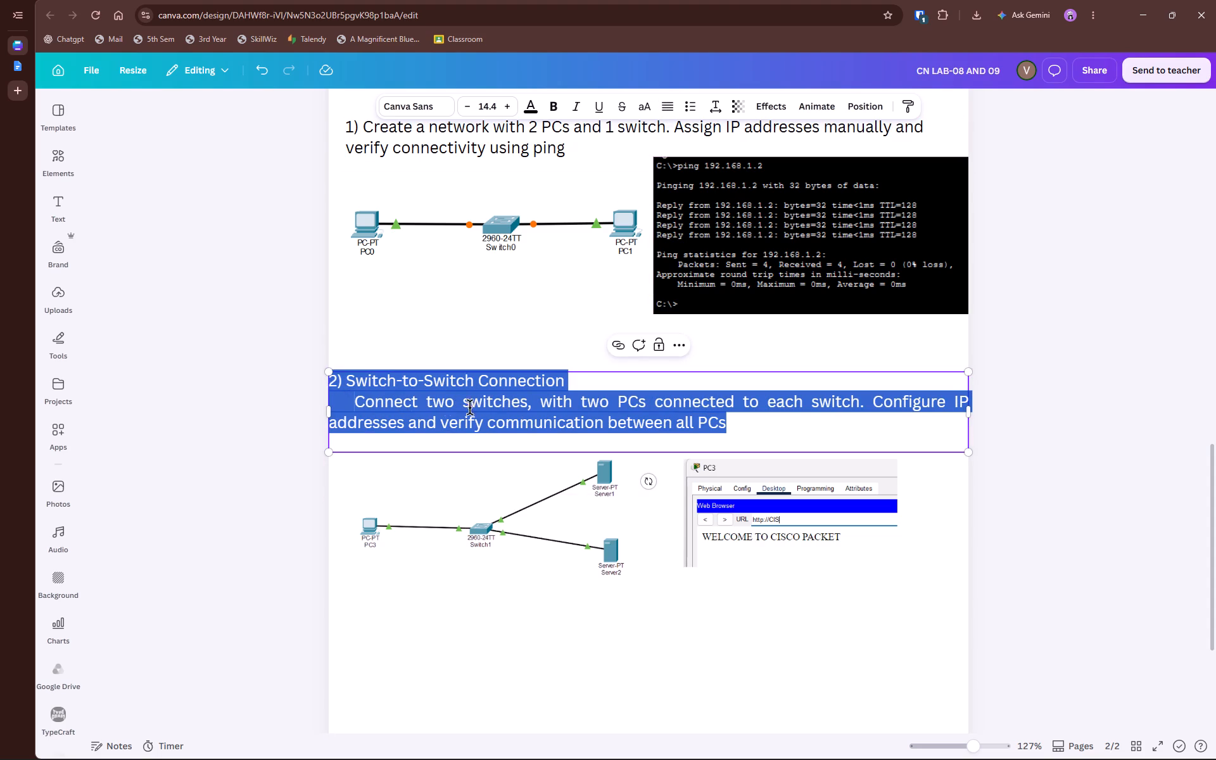
Join the Switch-to-Switch Connection title and its description on one line, separated by " - ".
click(360, 398)
click(355, 400)
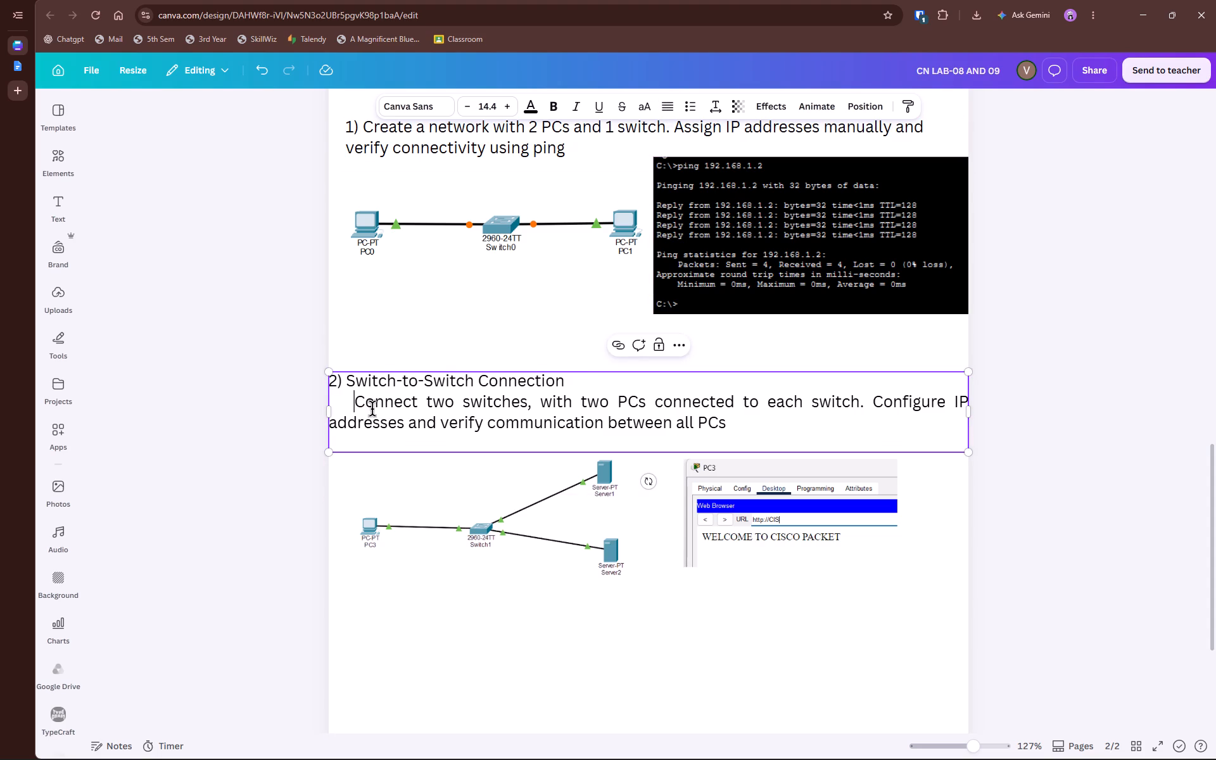
key(BackSpace)
key(BackSpace)
key(BackSpace)
key(BackSpace)
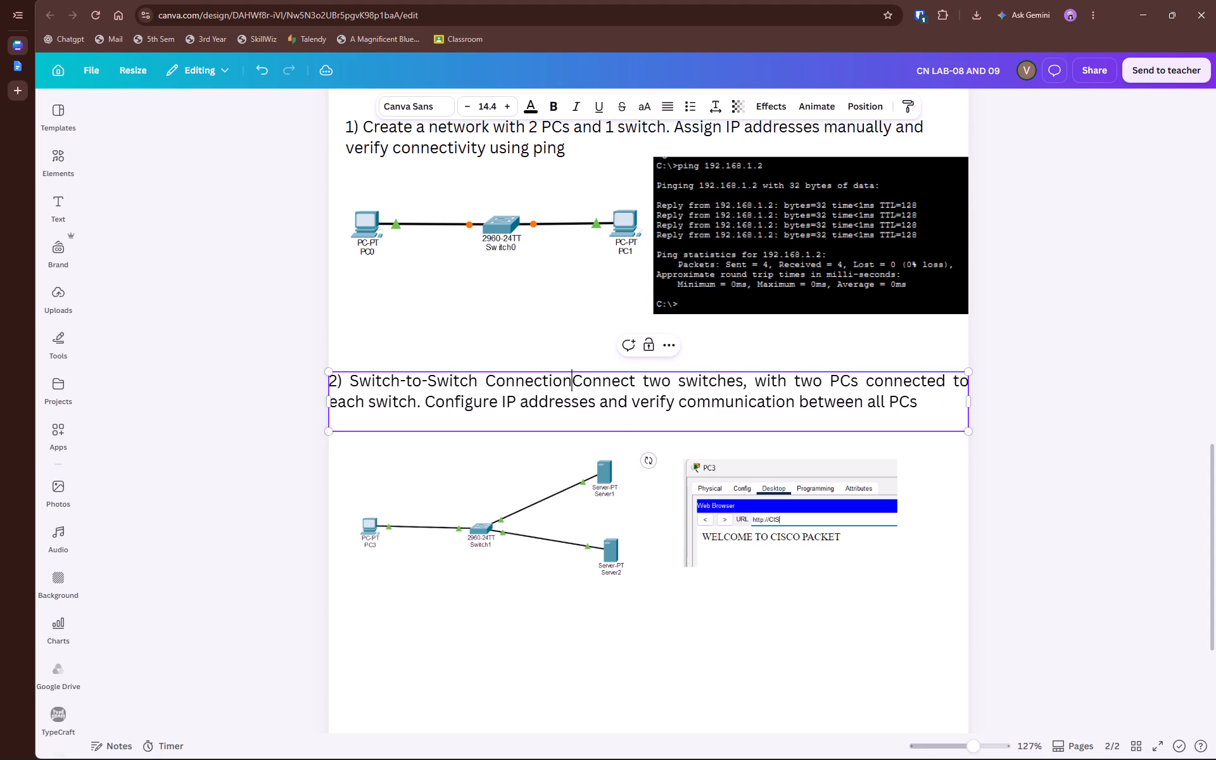
key(space)
text(-)
key(space)
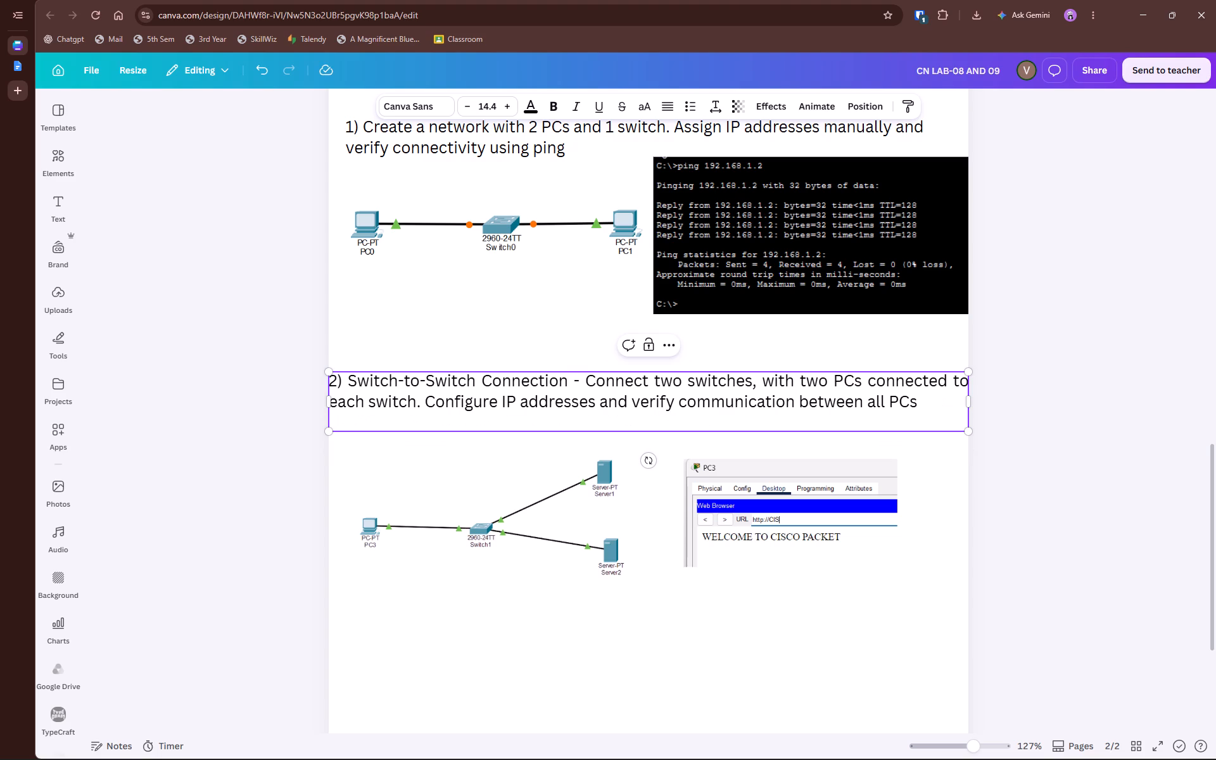
Move the question 2 text up below the question 1 images, left-aligned with question 1, and narrow its box to the page's right edge.
drag(649, 433, 645, 398)
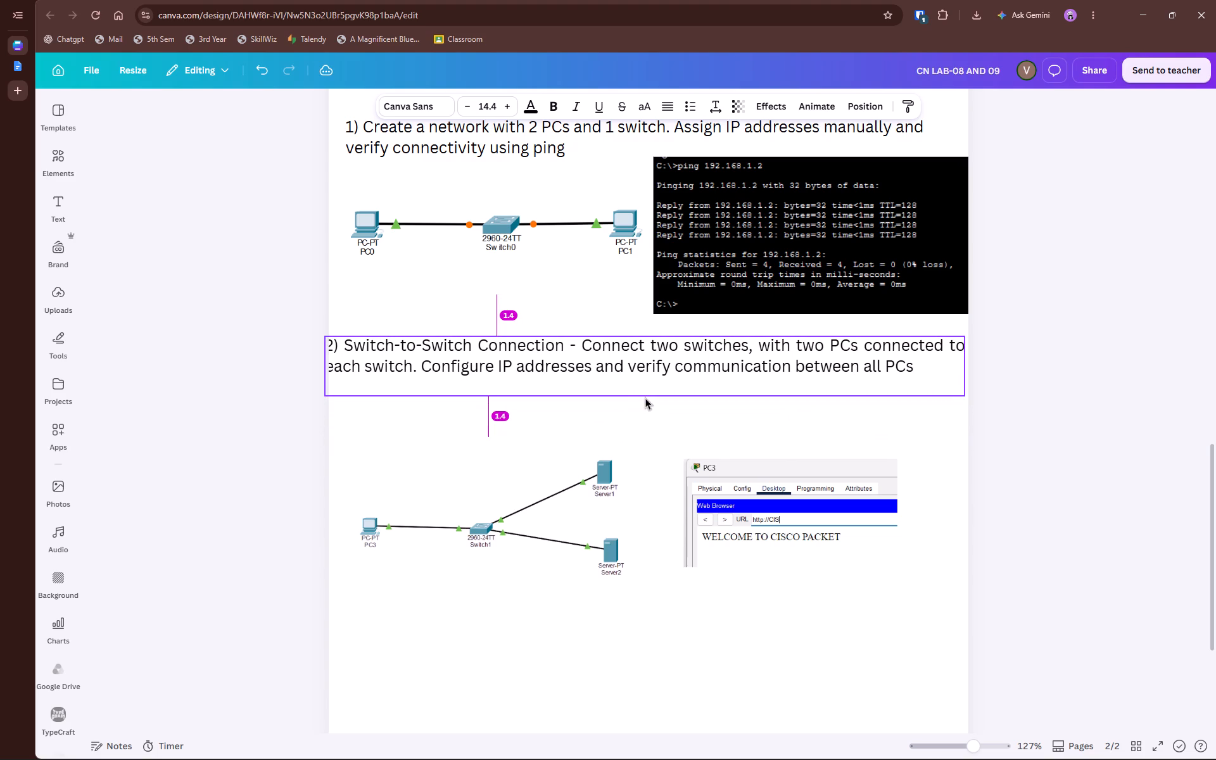
drag(645, 398, 665, 396)
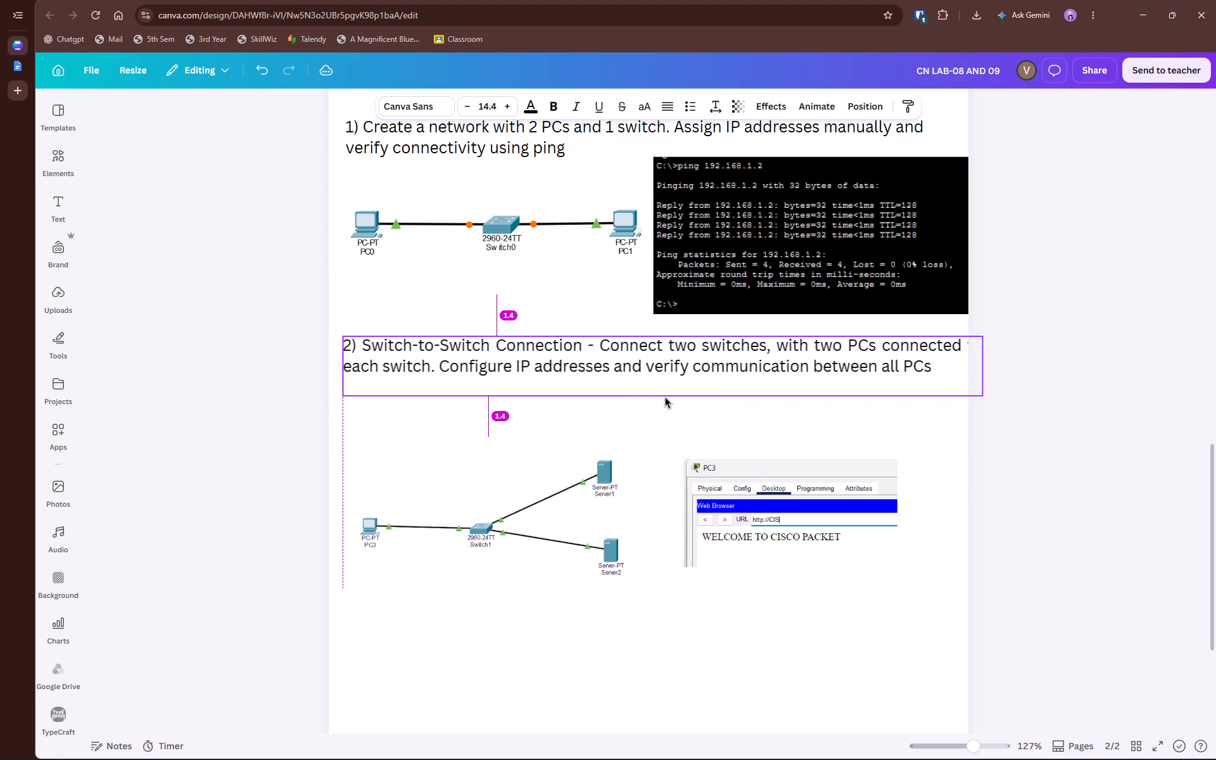
drag(665, 396, 666, 395)
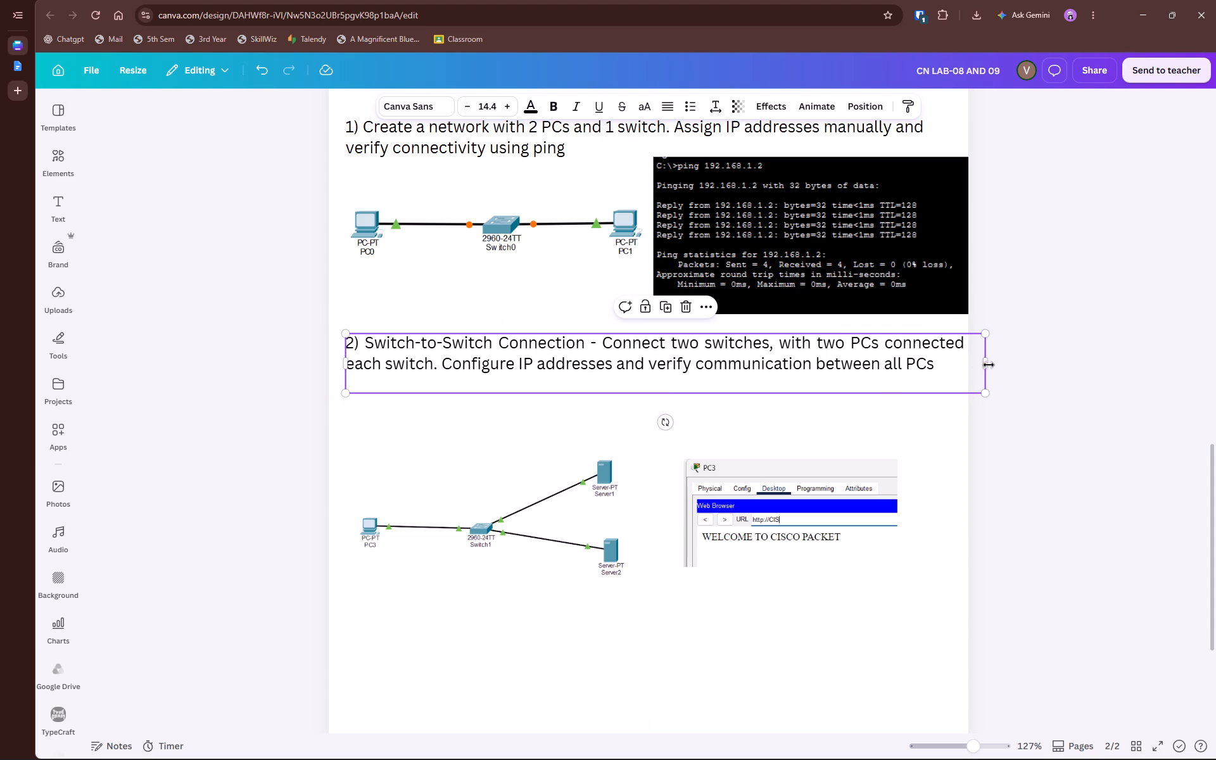
drag(987, 365, 972, 365)
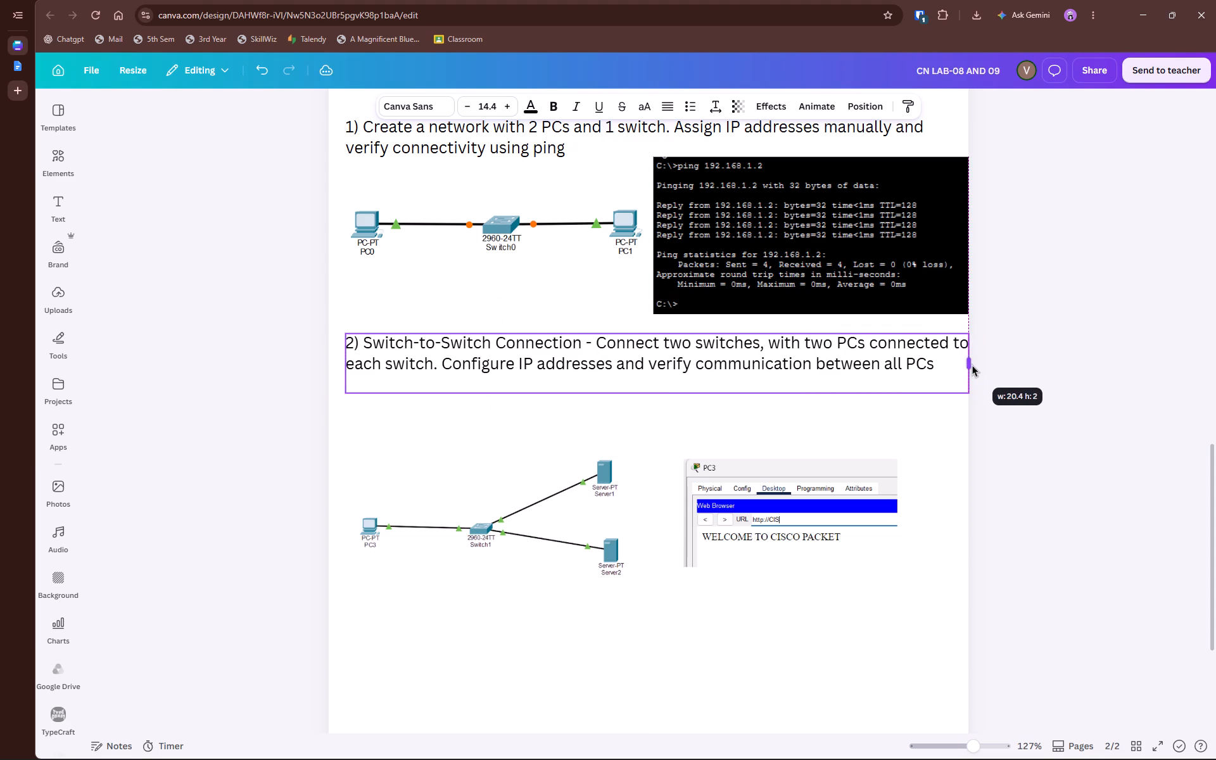
drag(972, 365, 963, 369)
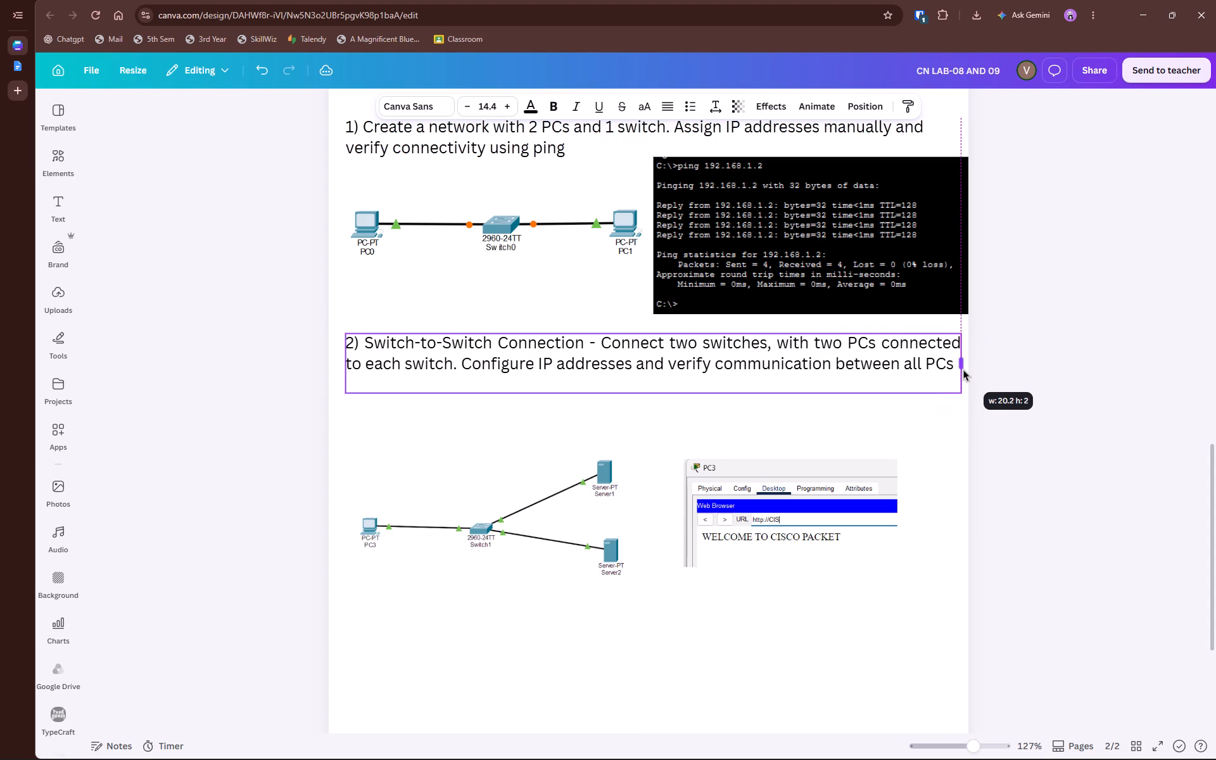
drag(963, 369, 970, 369)
Move the question 1 text slightly up, left-aligned with question 2, and widen its box to the page's right edge.
scroll(989, 348, up, 6)
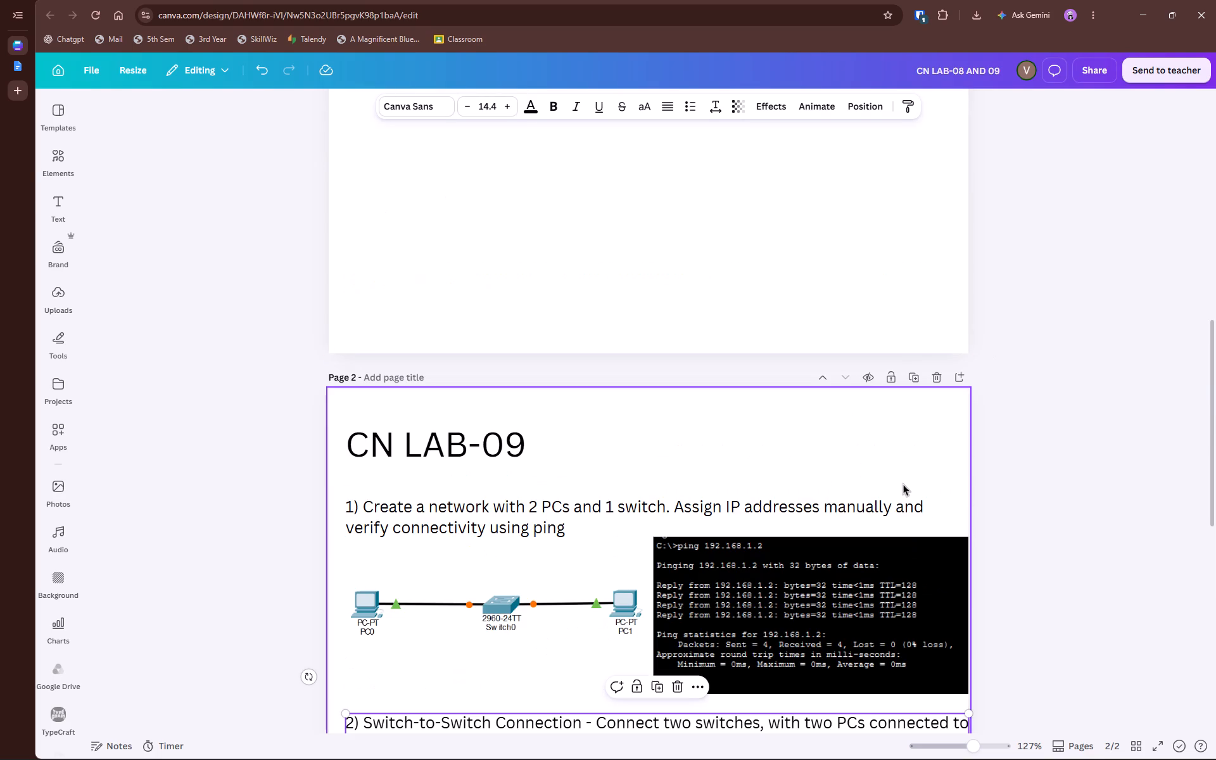
scroll(910, 503, down, 2)
click(820, 258)
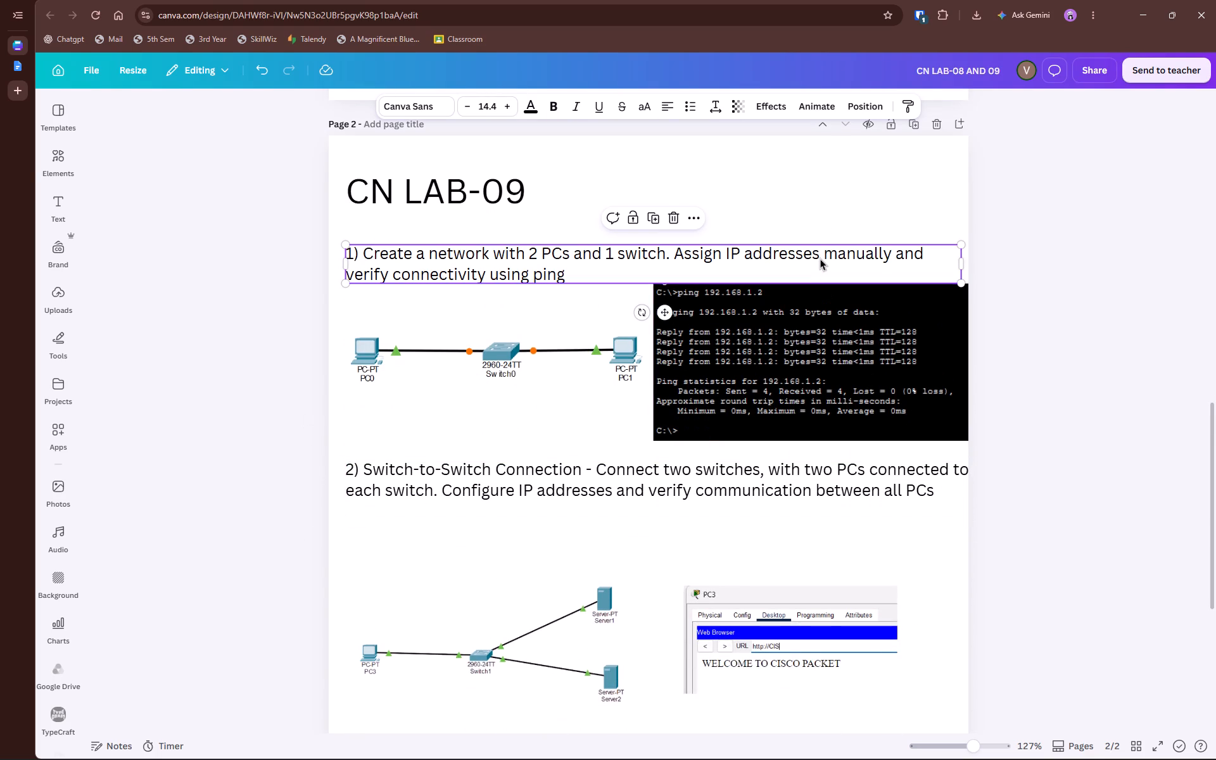
drag(820, 258, 821, 251)
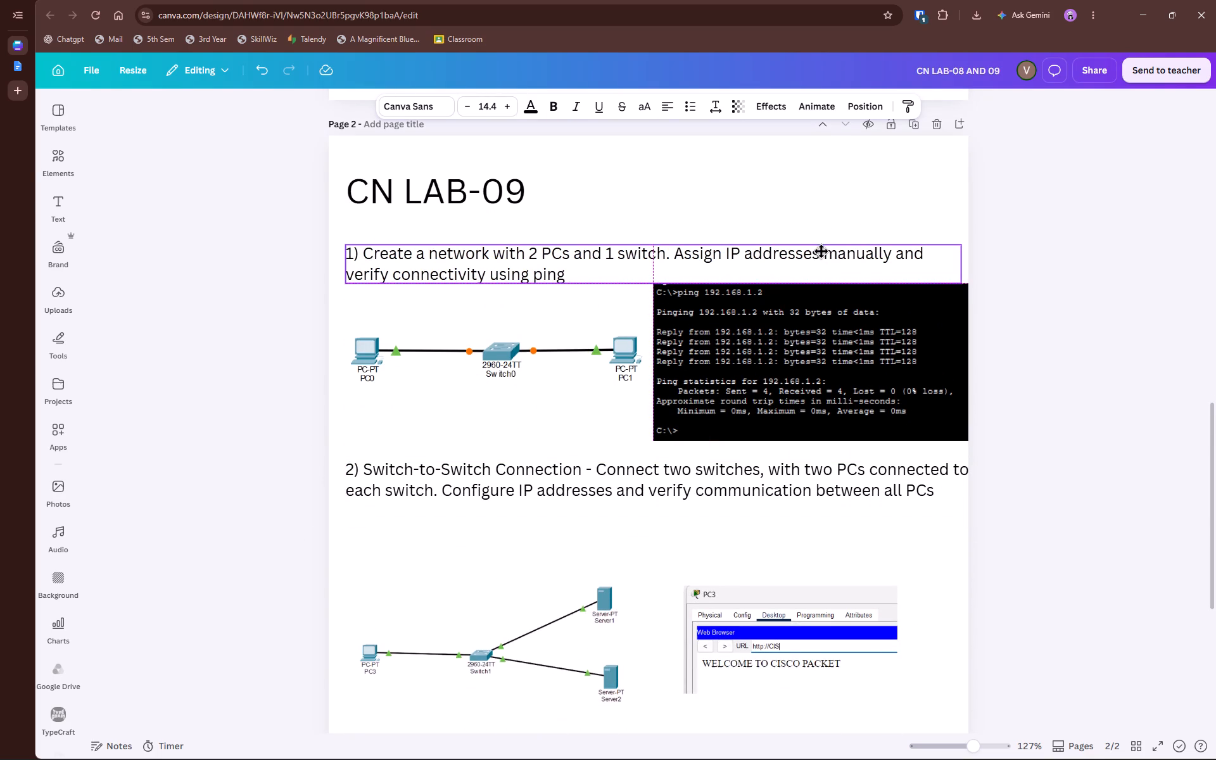
drag(821, 251, 833, 255)
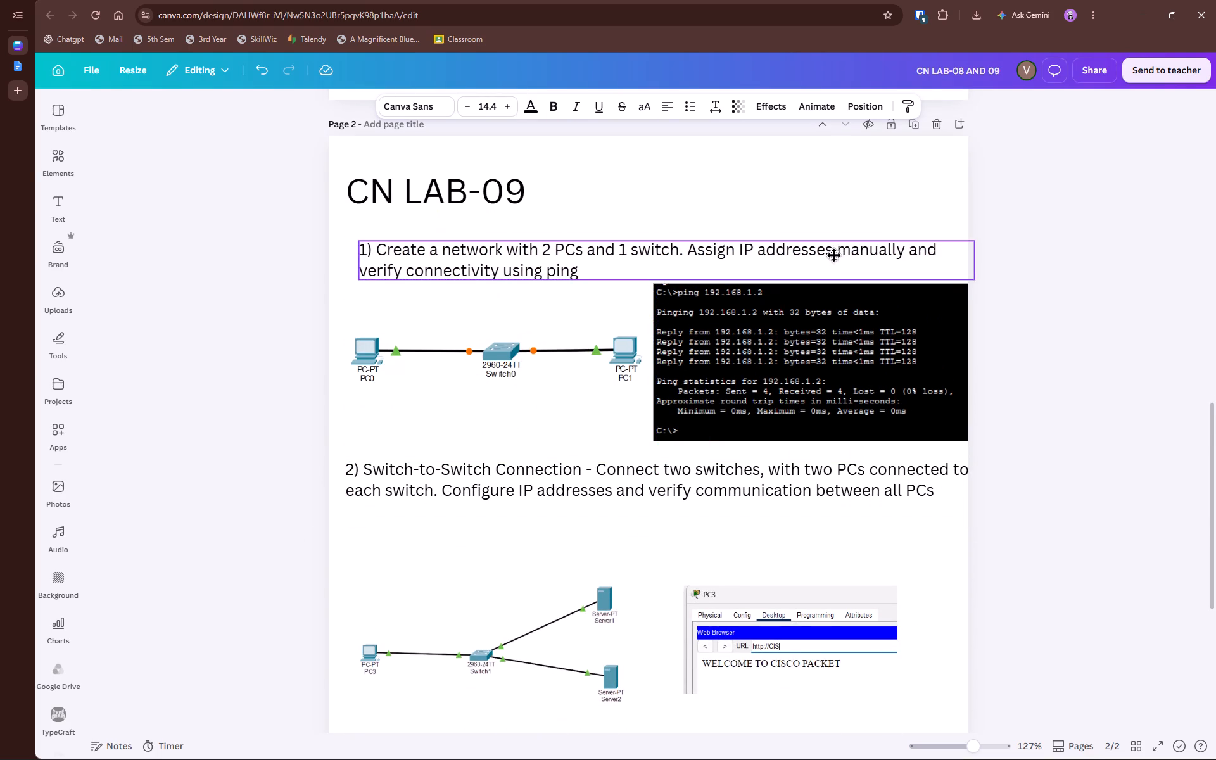
drag(833, 255, 819, 252)
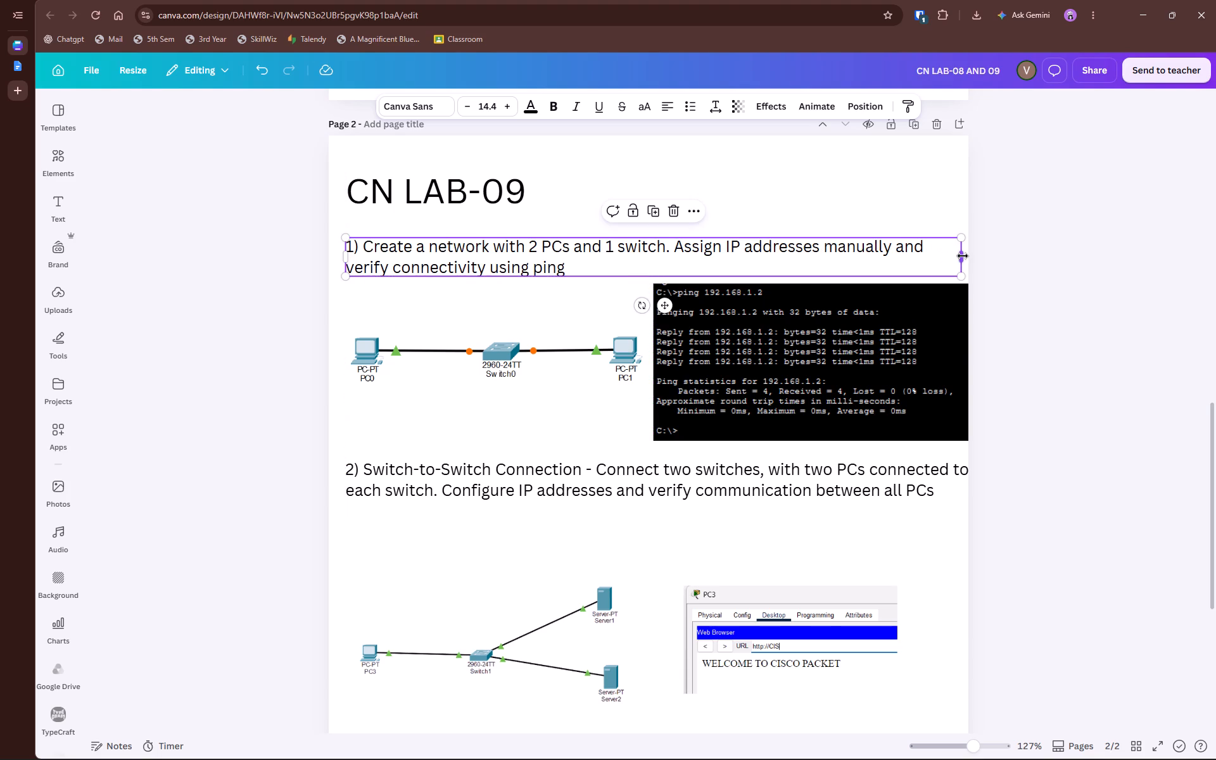
drag(963, 256, 969, 256)
Narrow the question 1 and question 2 text boxes to about the same width, leaving a small margin at the page's right edge.
scroll(970, 240, down, 4)
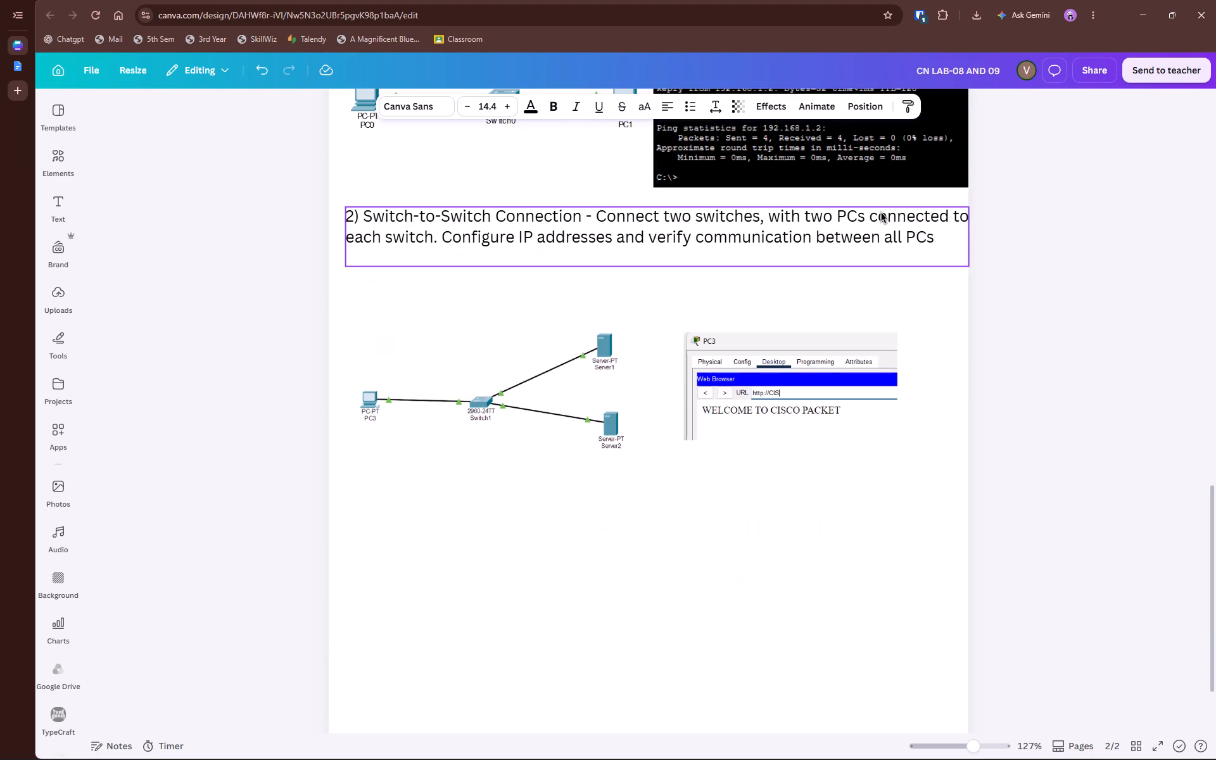
click(887, 230)
scroll(863, 300, up, 4)
click(826, 485)
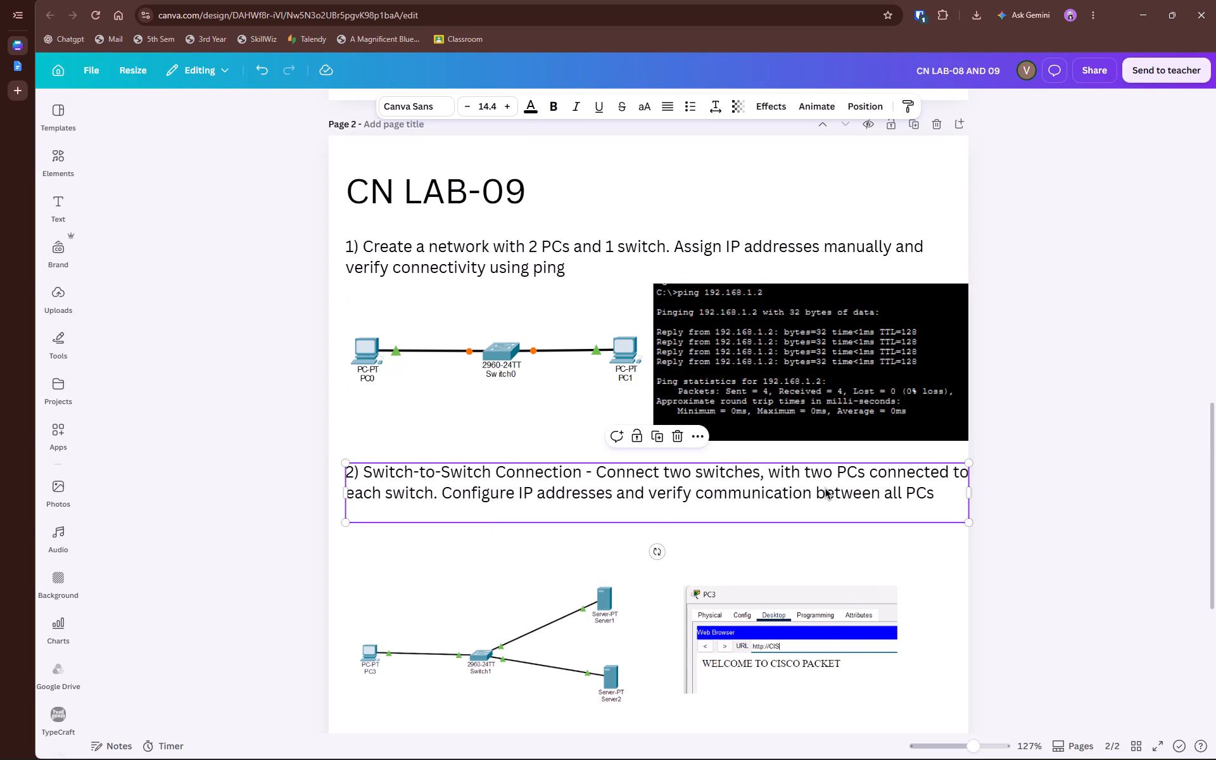
click(1005, 472)
click(935, 488)
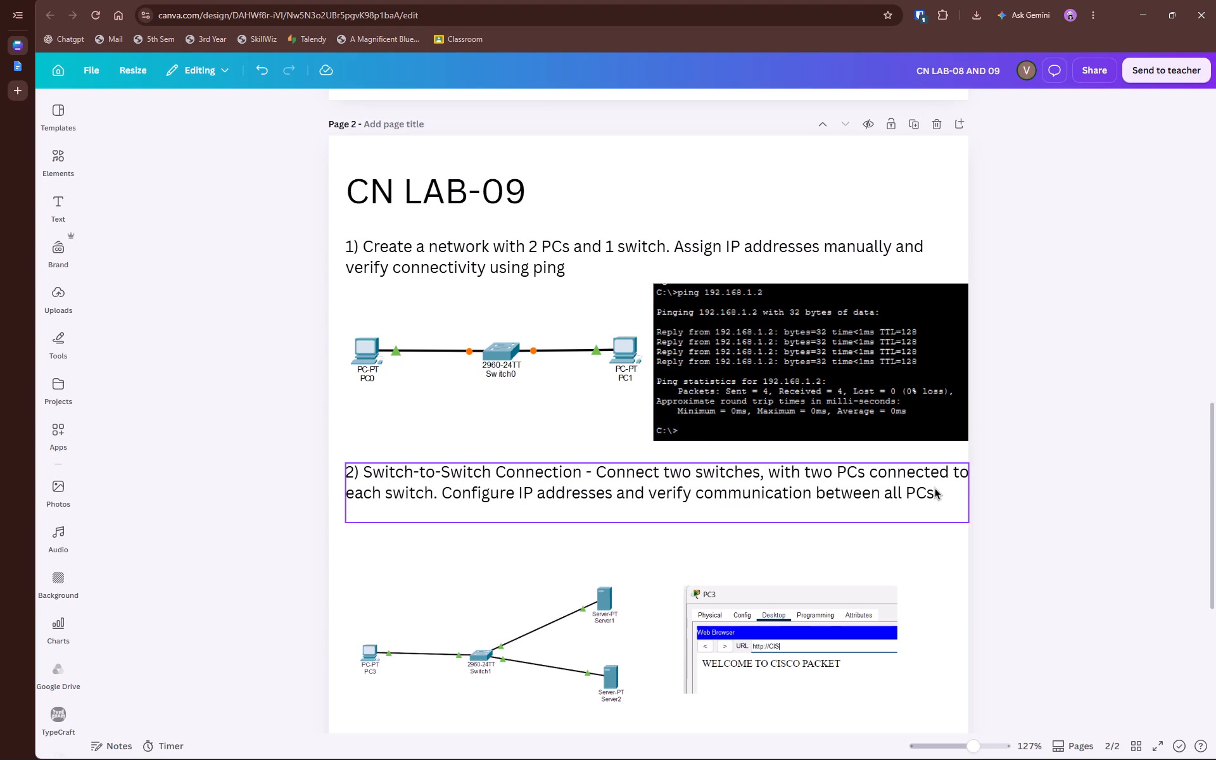
click(918, 261)
drag(970, 258, 935, 263)
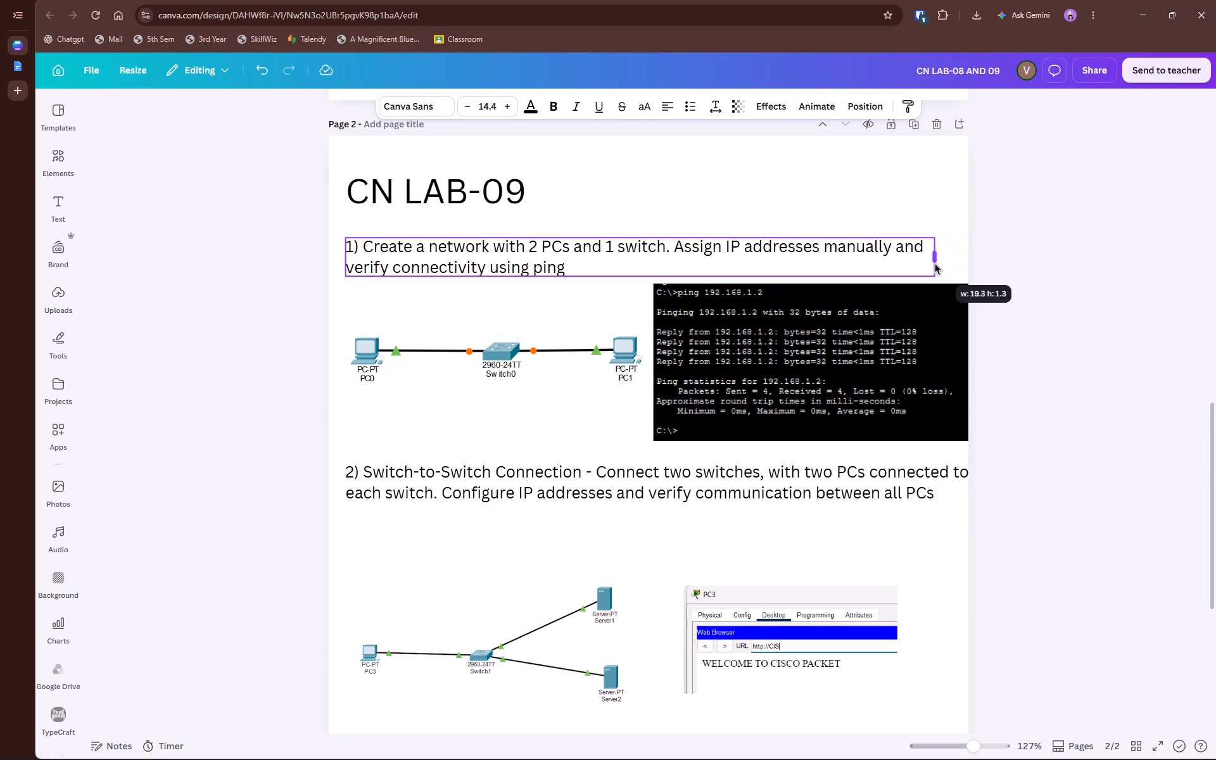
drag(935, 263, 948, 263)
click(939, 485)
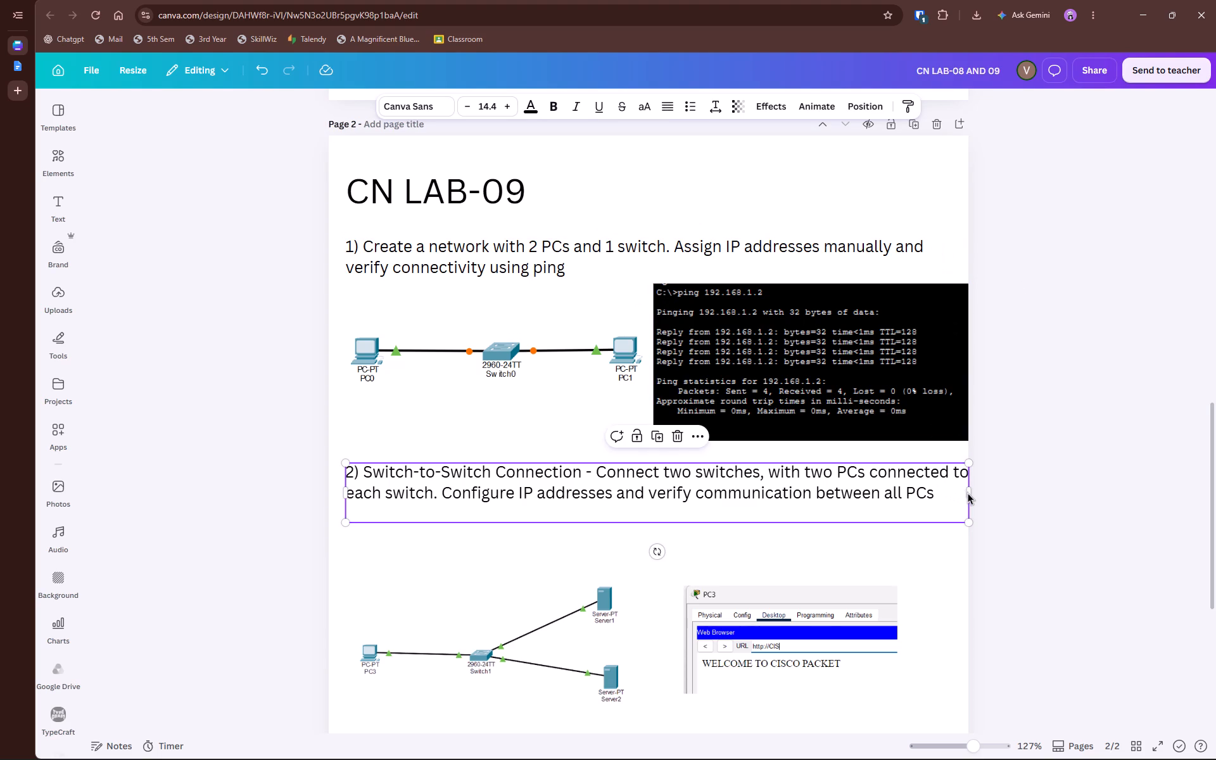
drag(970, 491, 951, 486)
click(657, 488)
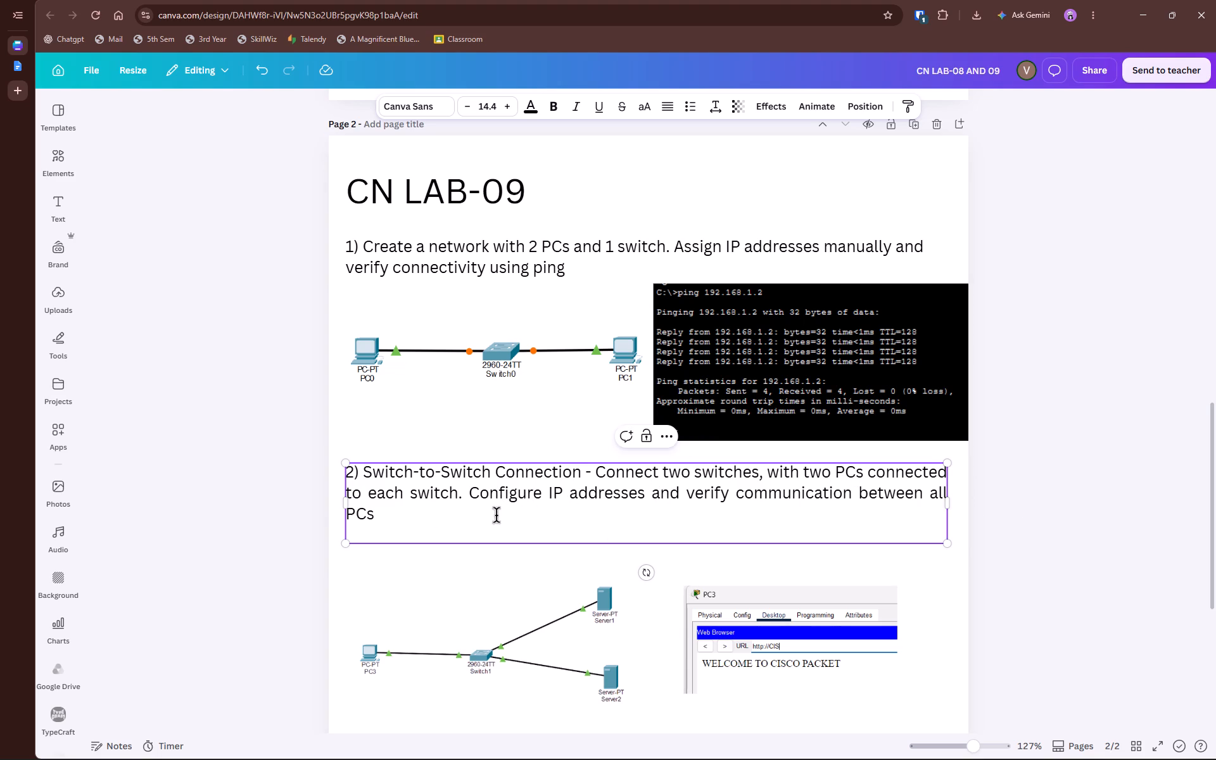
Delete the old server network diagram and the PC3 web browser screenshot below question 2.
scroll(497, 516, down, 4)
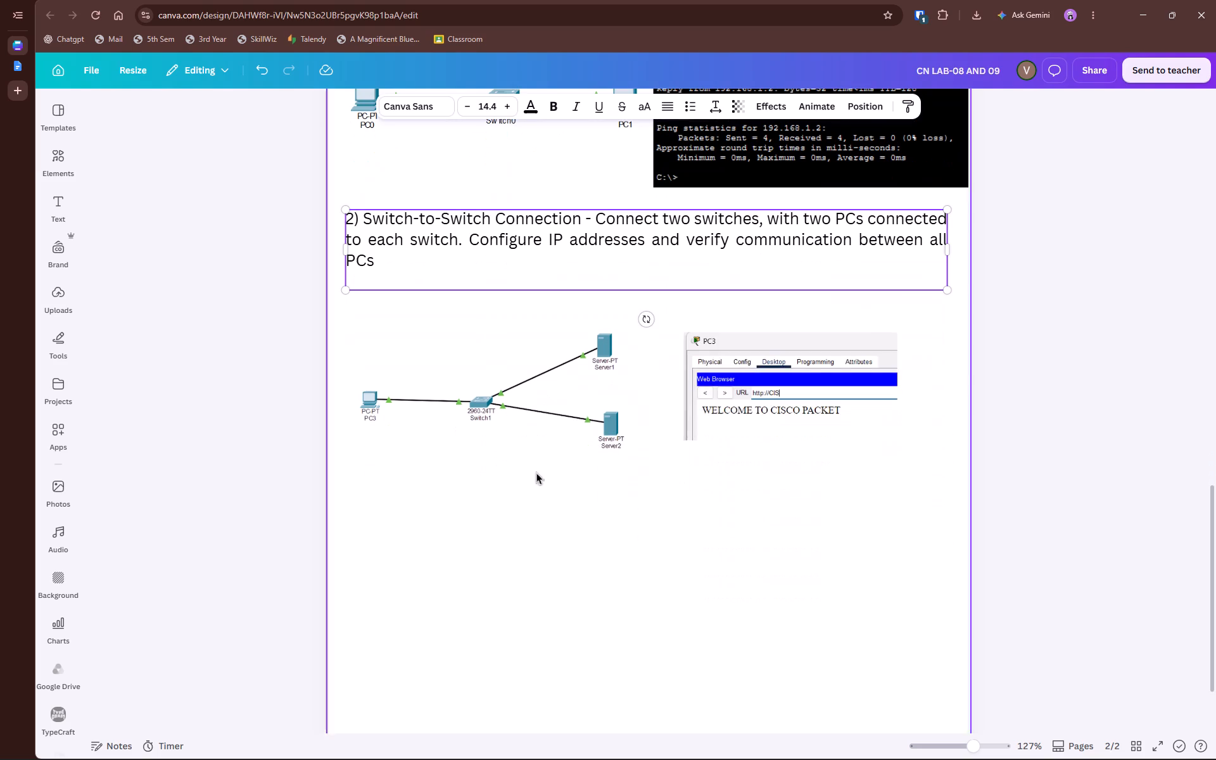
click(554, 414)
key(Delete)
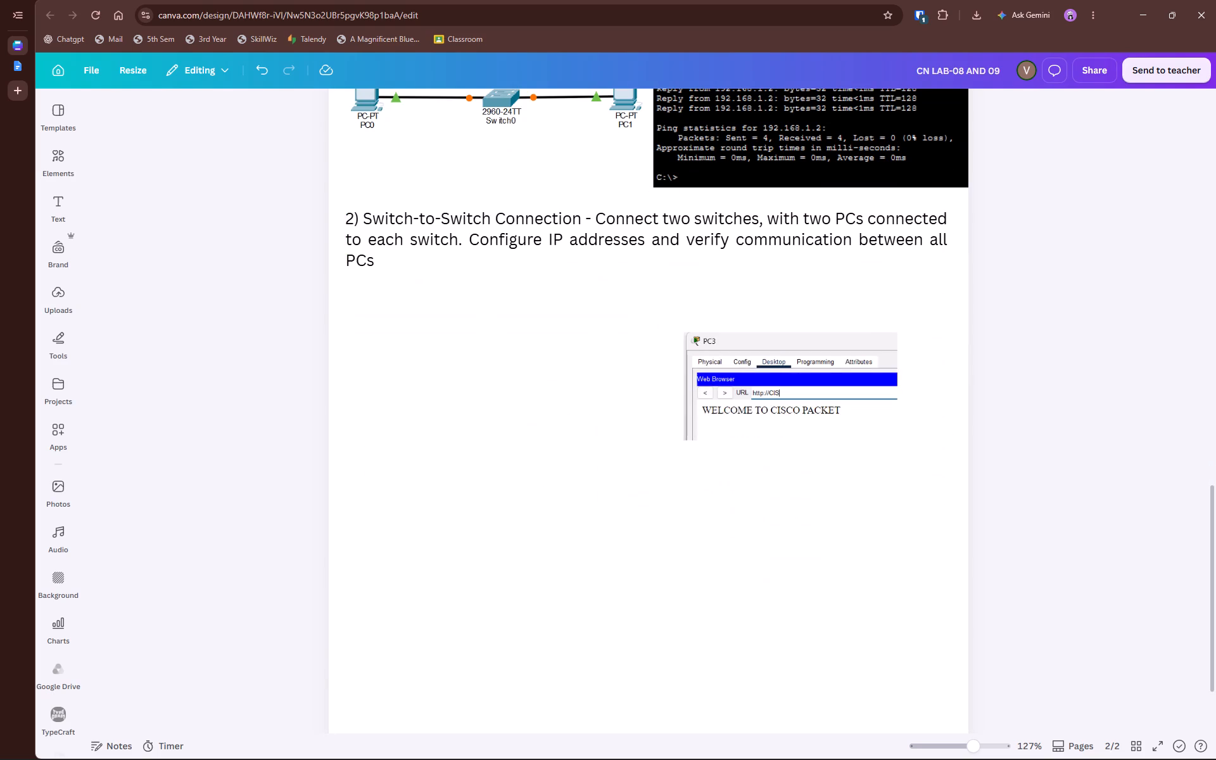
click(791, 411)
key(Delete)
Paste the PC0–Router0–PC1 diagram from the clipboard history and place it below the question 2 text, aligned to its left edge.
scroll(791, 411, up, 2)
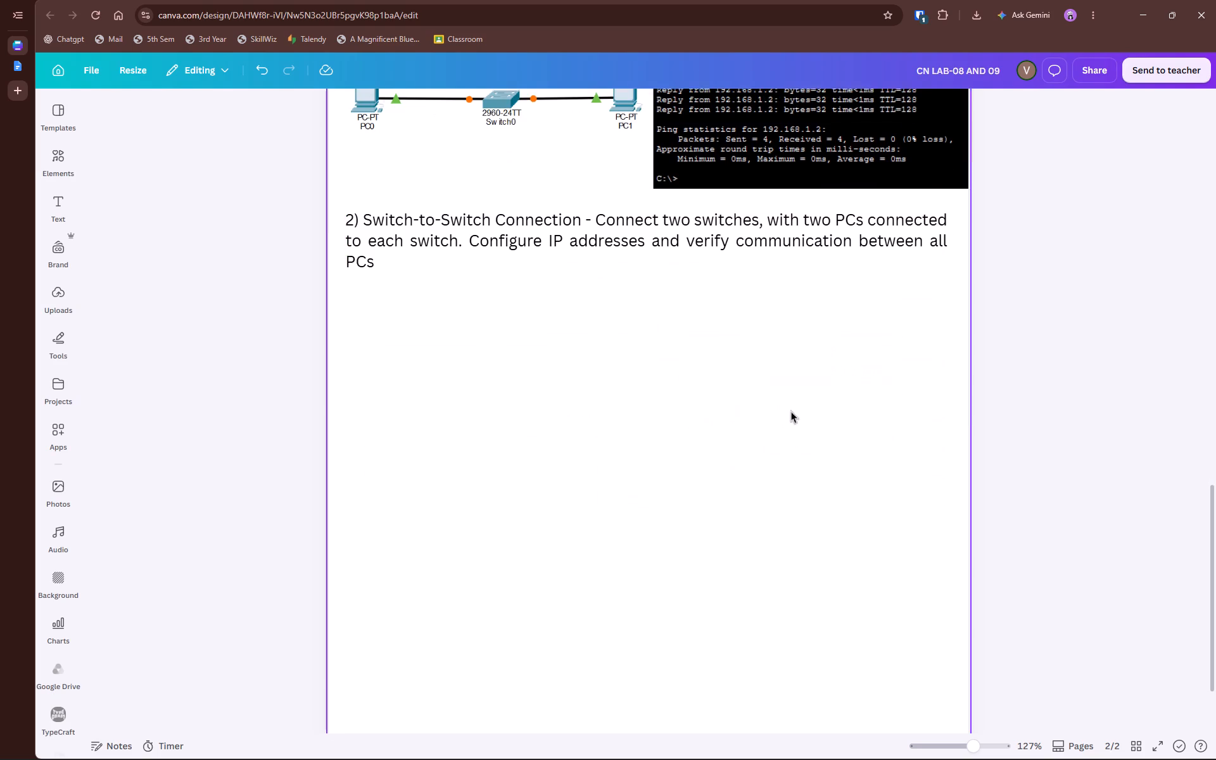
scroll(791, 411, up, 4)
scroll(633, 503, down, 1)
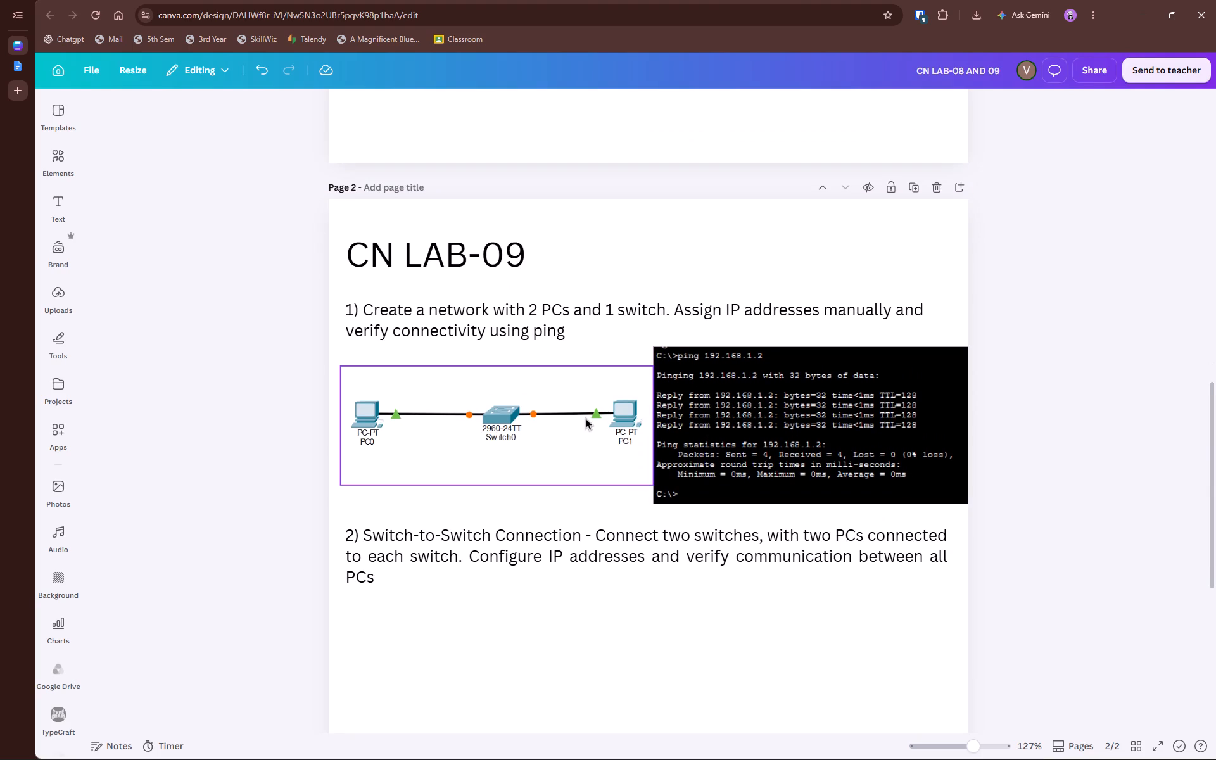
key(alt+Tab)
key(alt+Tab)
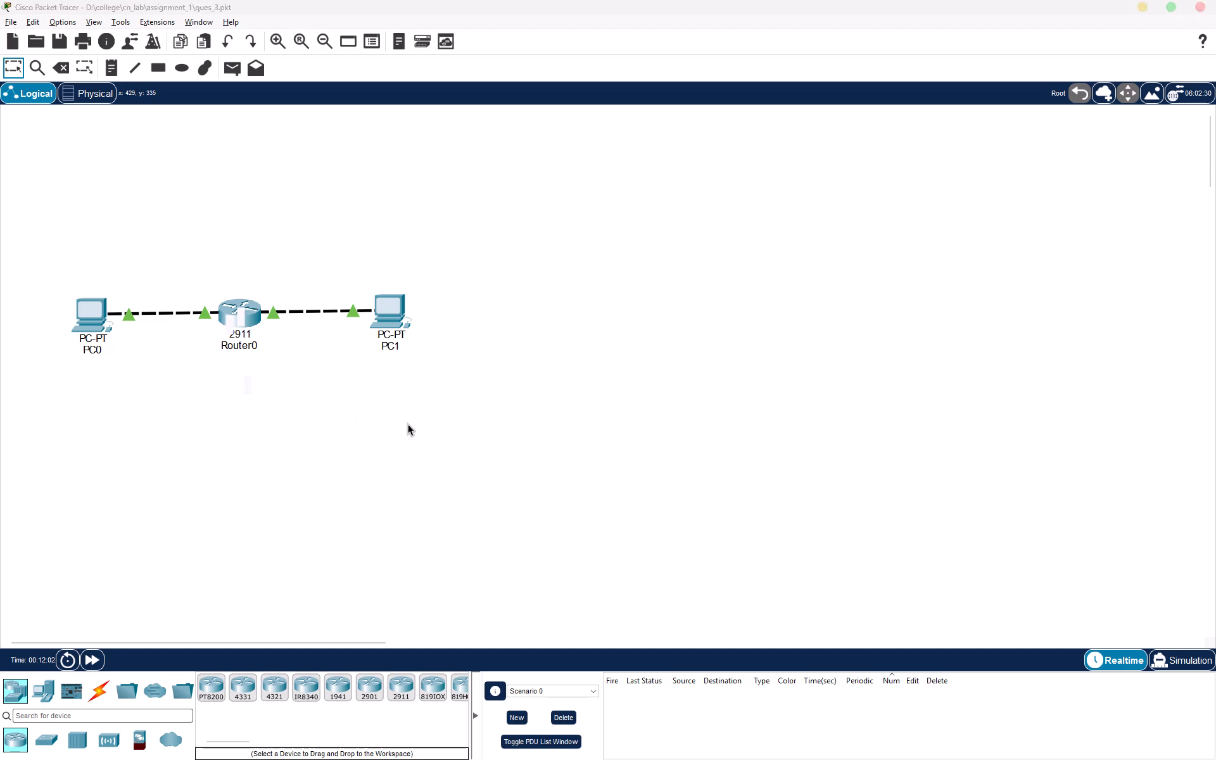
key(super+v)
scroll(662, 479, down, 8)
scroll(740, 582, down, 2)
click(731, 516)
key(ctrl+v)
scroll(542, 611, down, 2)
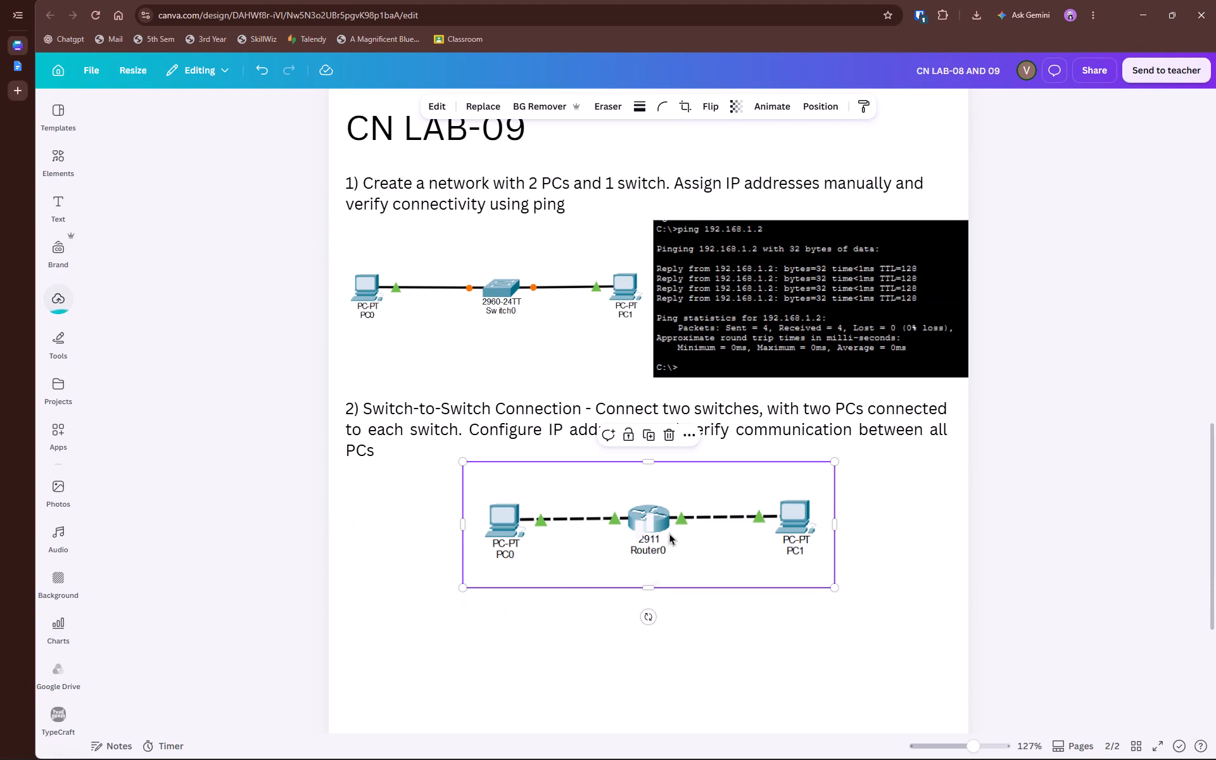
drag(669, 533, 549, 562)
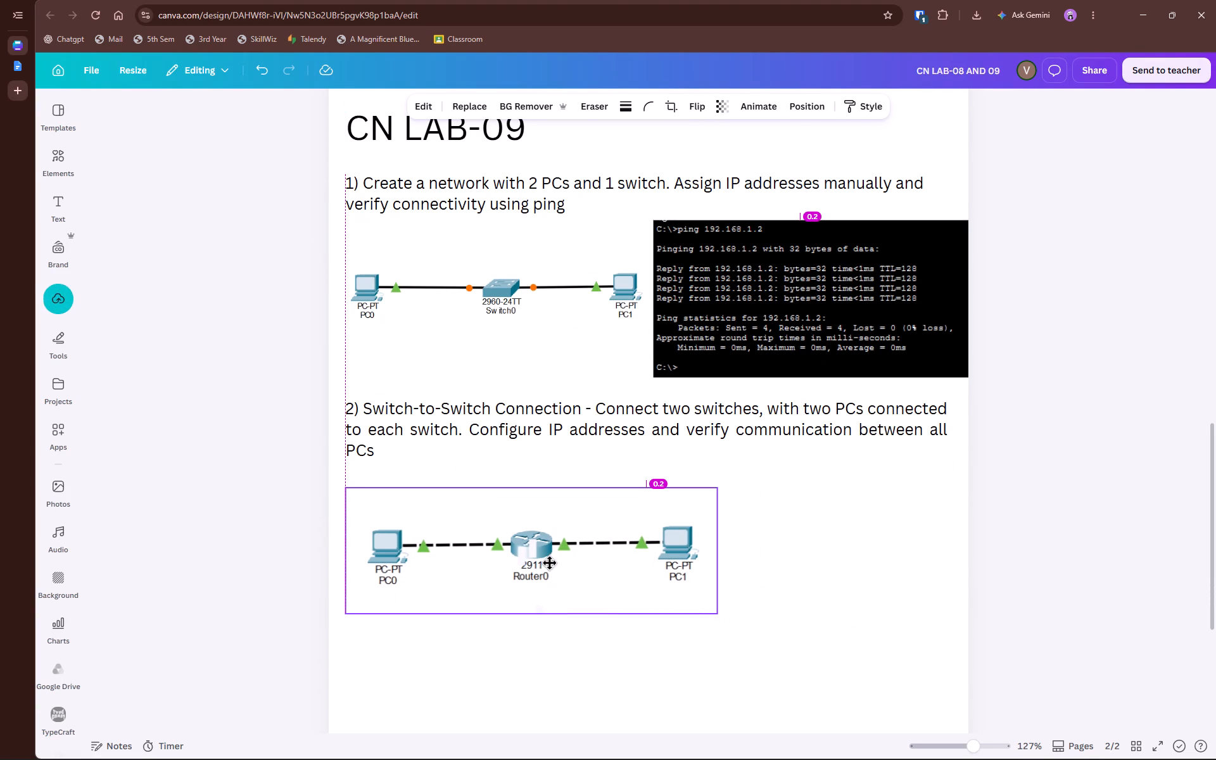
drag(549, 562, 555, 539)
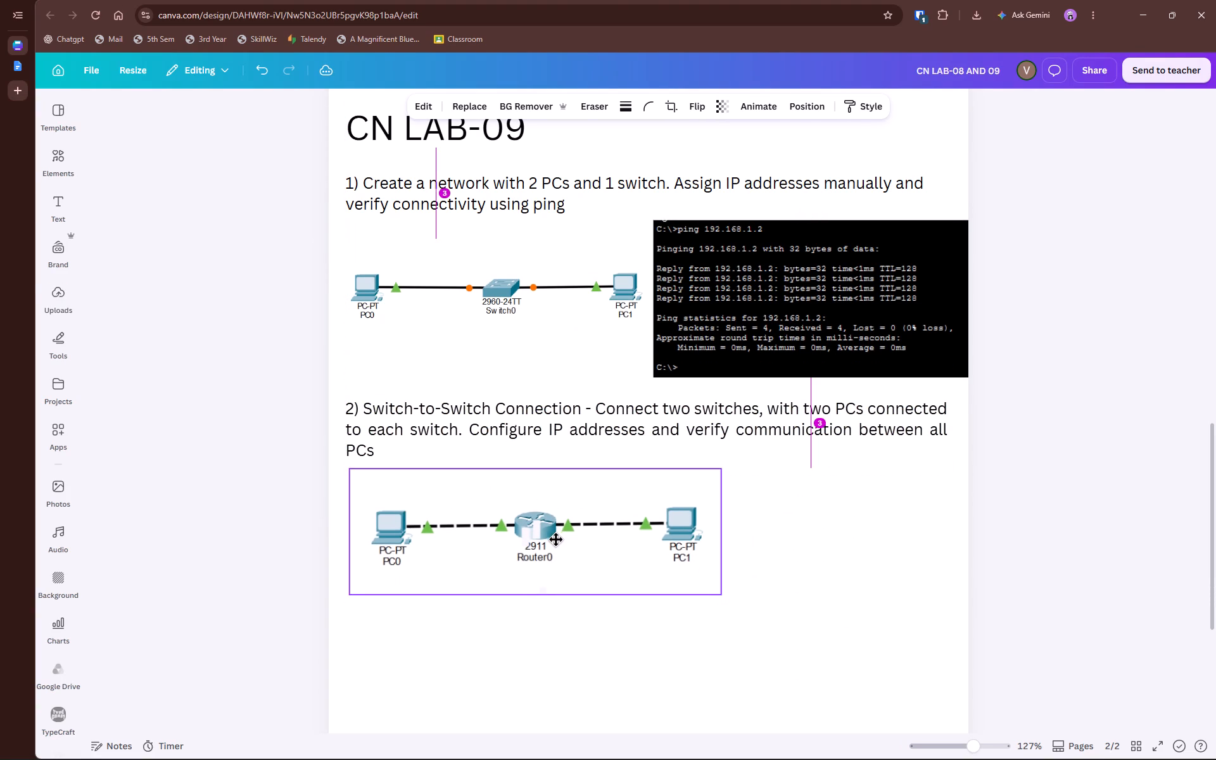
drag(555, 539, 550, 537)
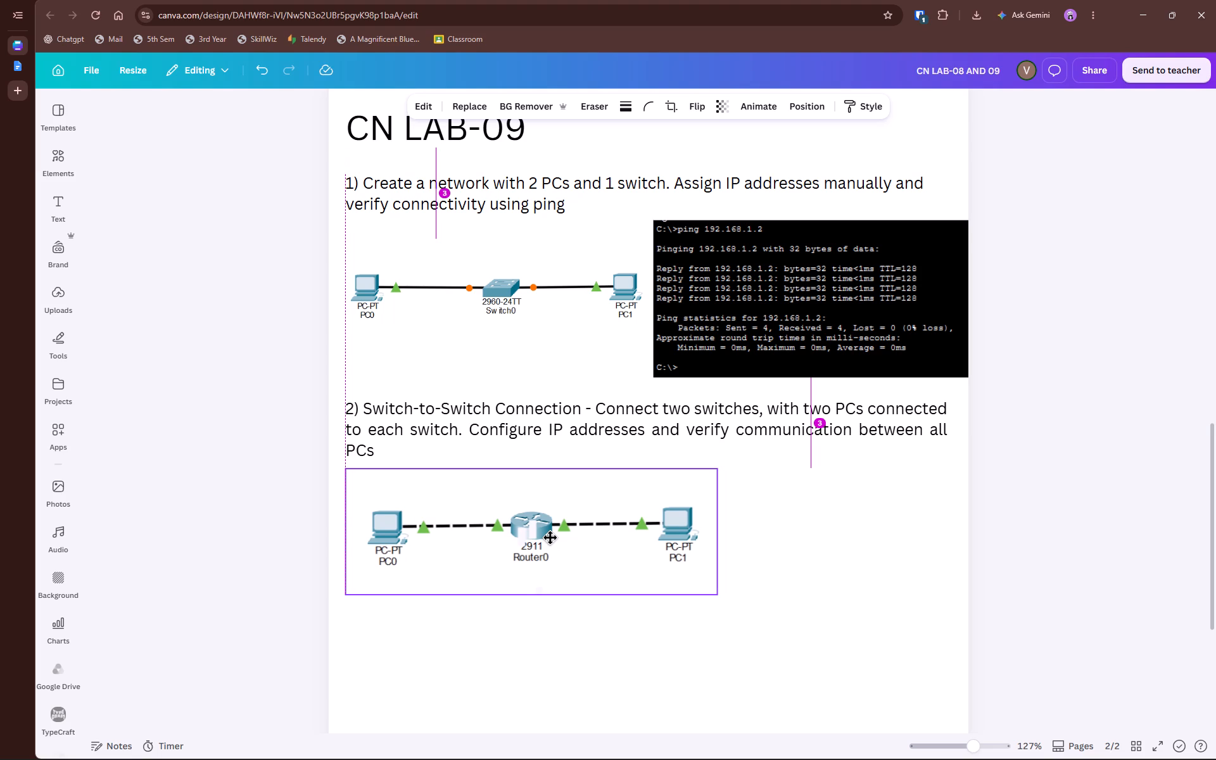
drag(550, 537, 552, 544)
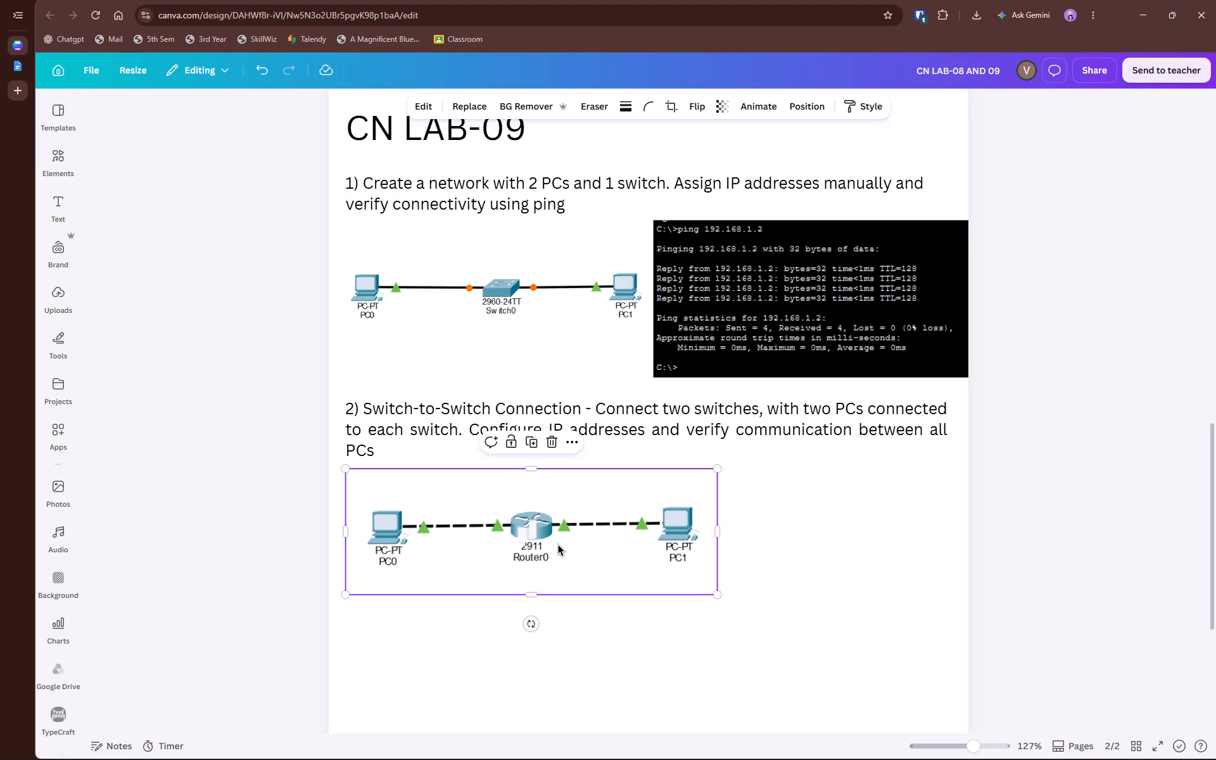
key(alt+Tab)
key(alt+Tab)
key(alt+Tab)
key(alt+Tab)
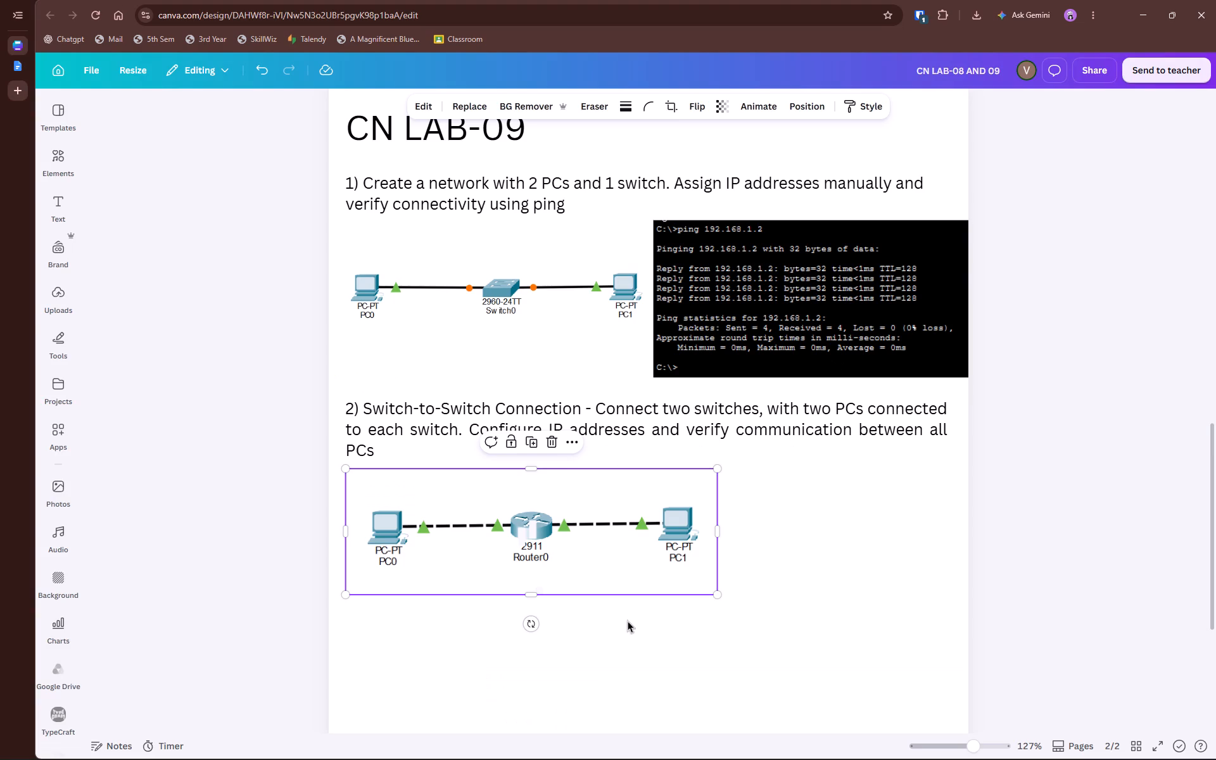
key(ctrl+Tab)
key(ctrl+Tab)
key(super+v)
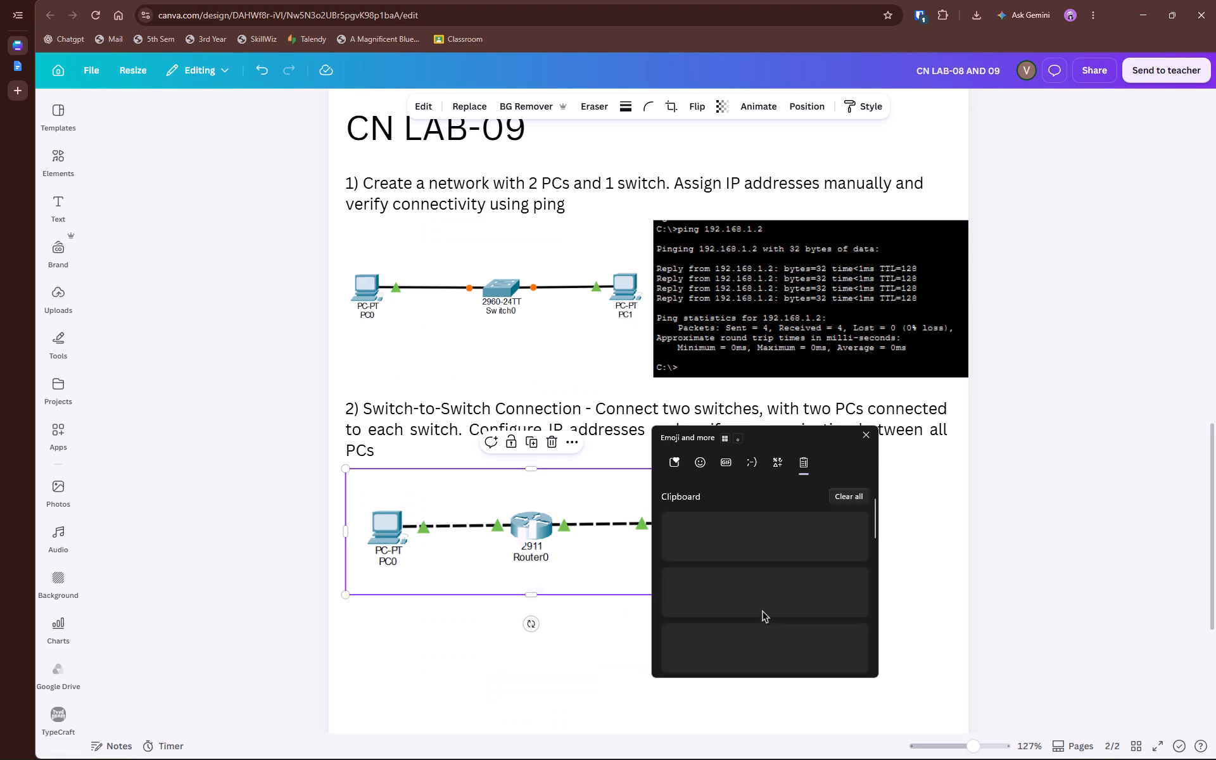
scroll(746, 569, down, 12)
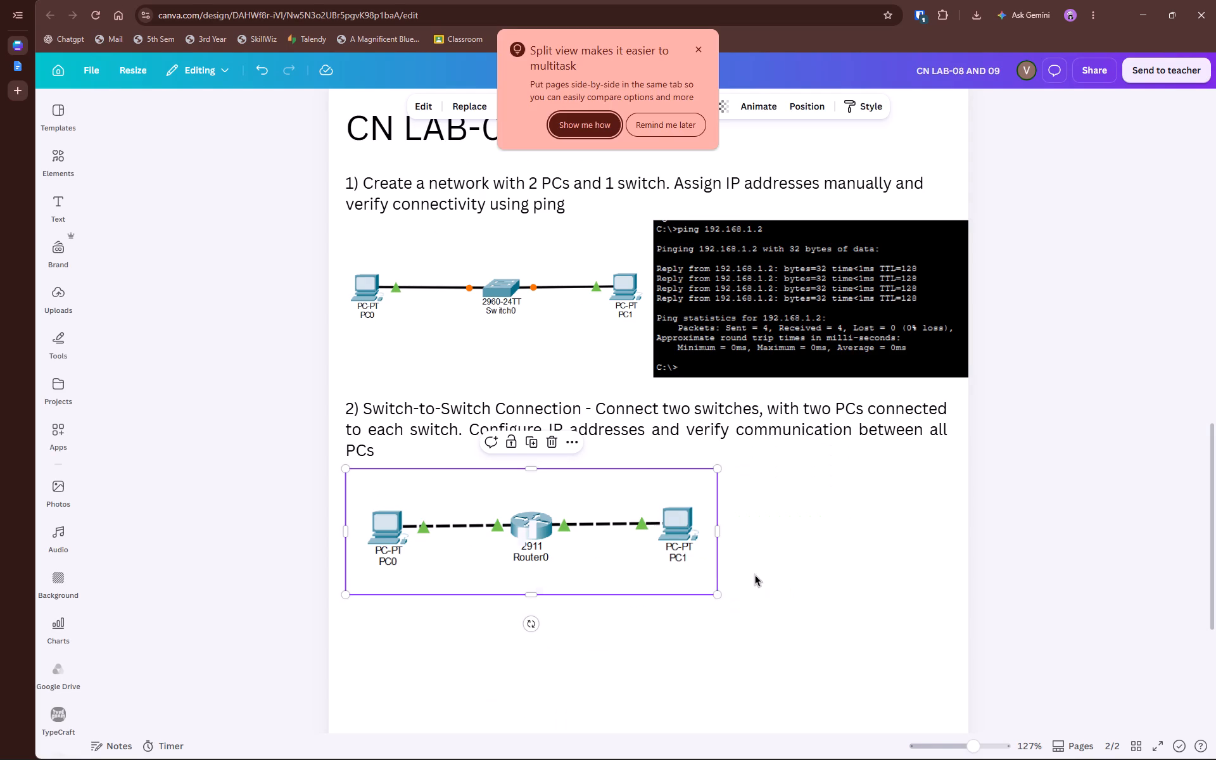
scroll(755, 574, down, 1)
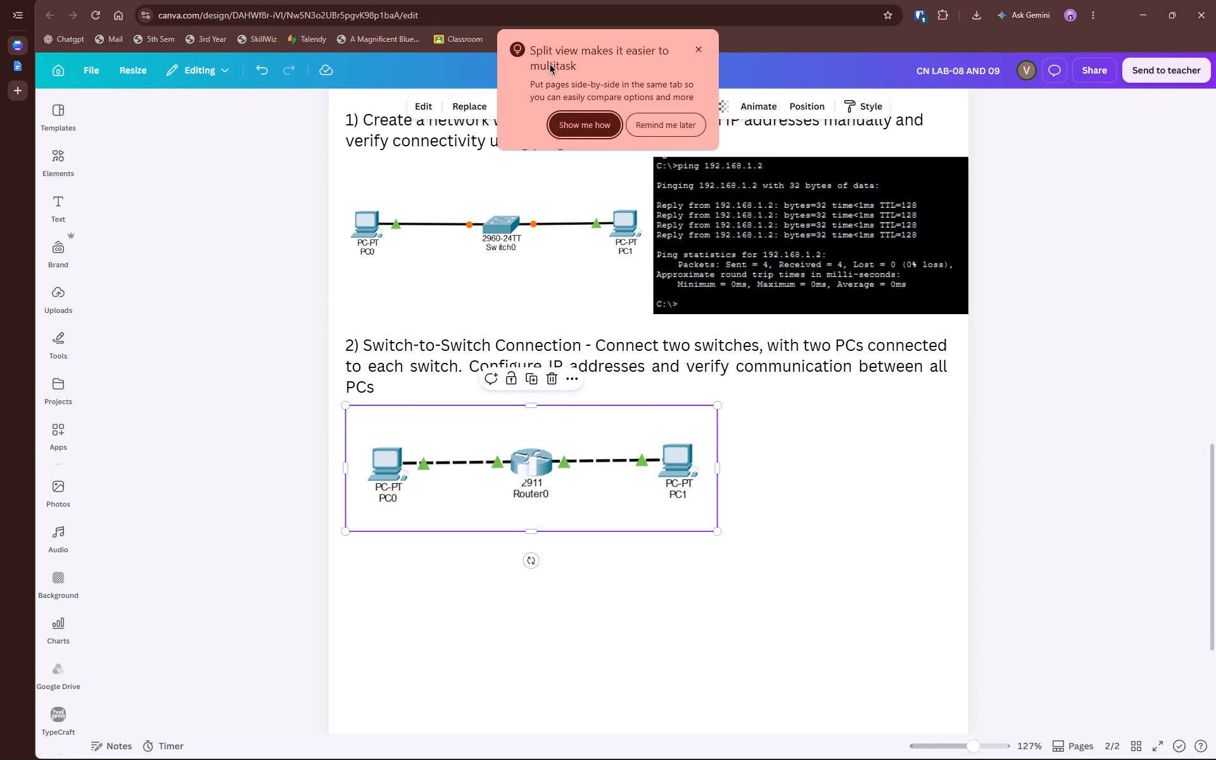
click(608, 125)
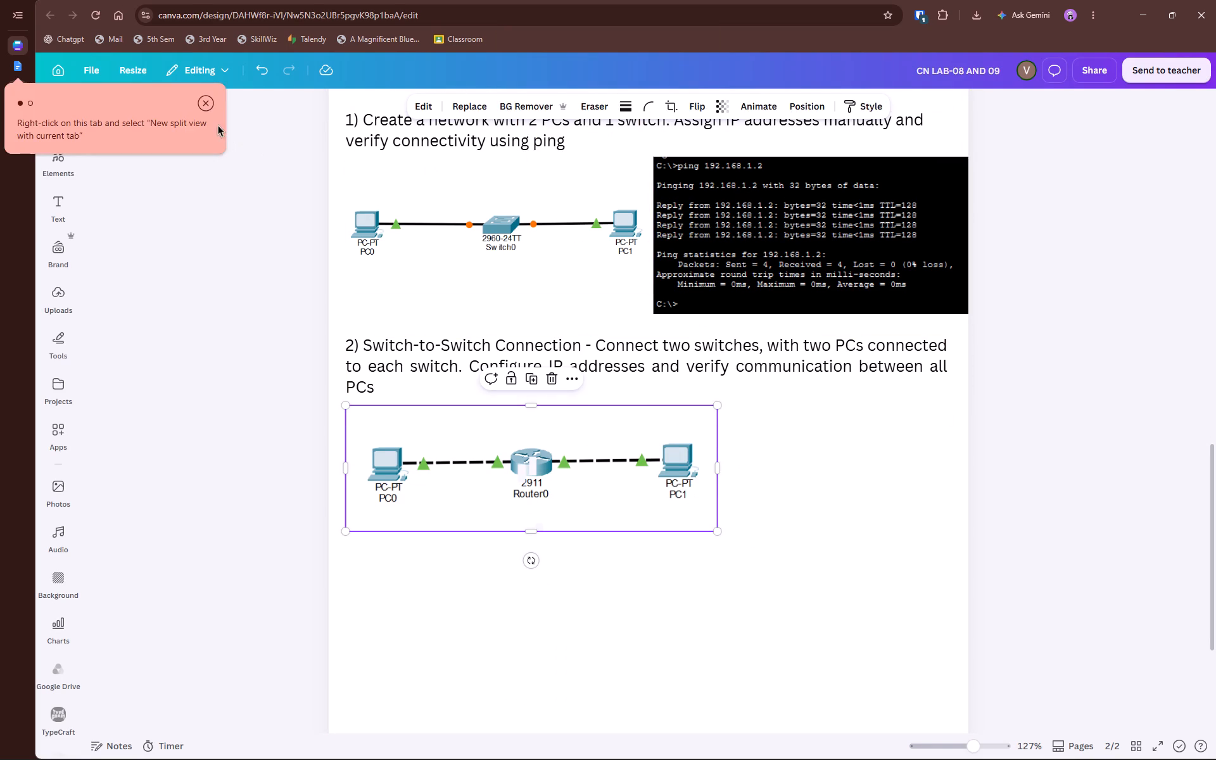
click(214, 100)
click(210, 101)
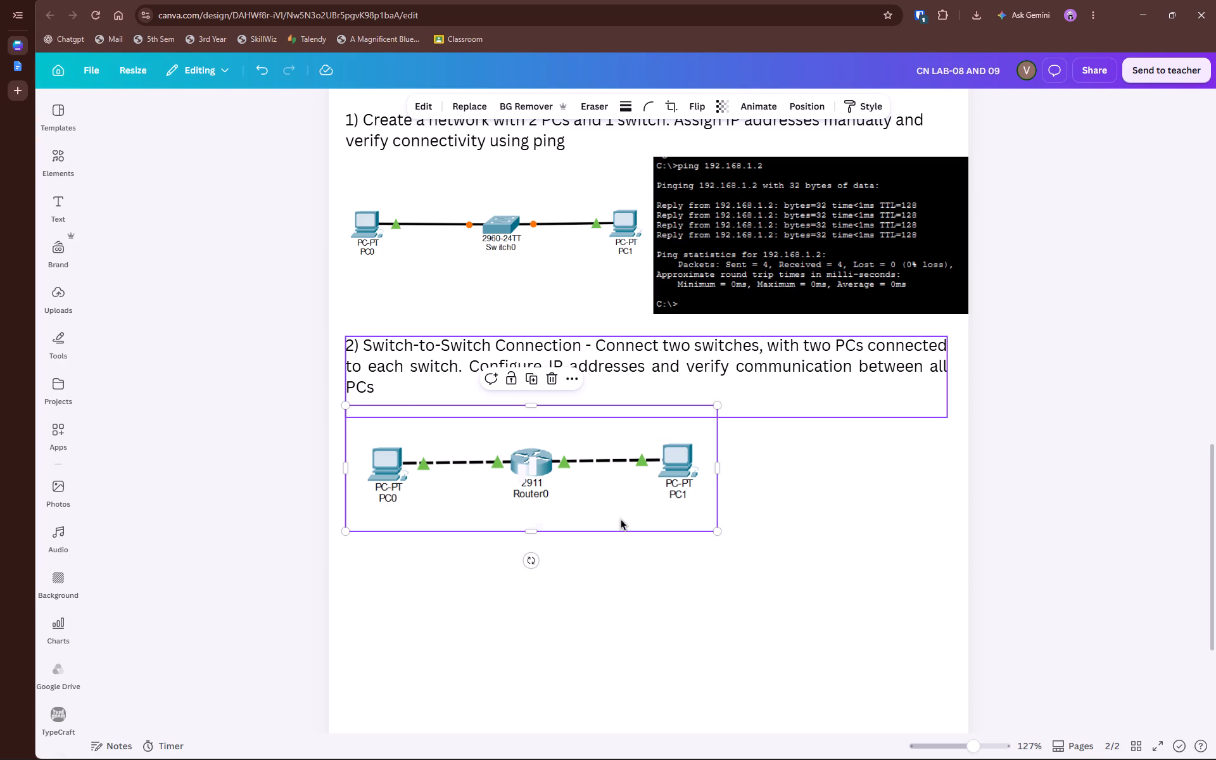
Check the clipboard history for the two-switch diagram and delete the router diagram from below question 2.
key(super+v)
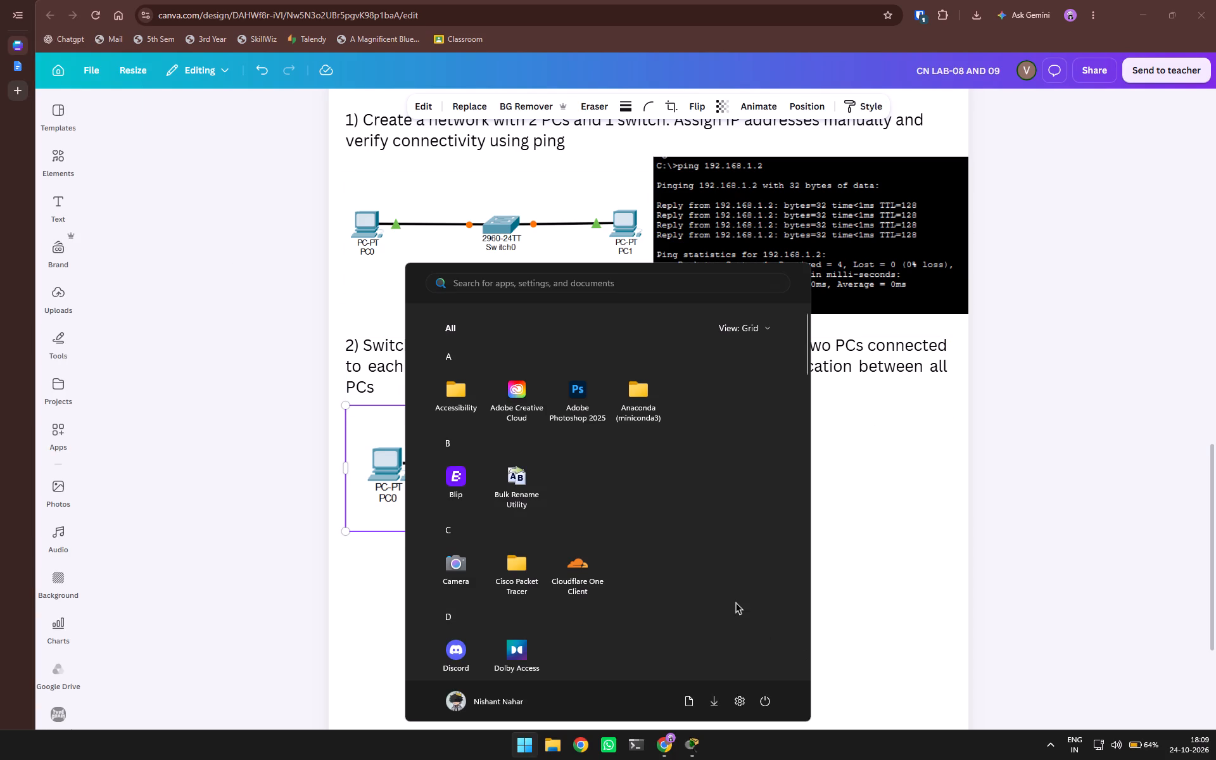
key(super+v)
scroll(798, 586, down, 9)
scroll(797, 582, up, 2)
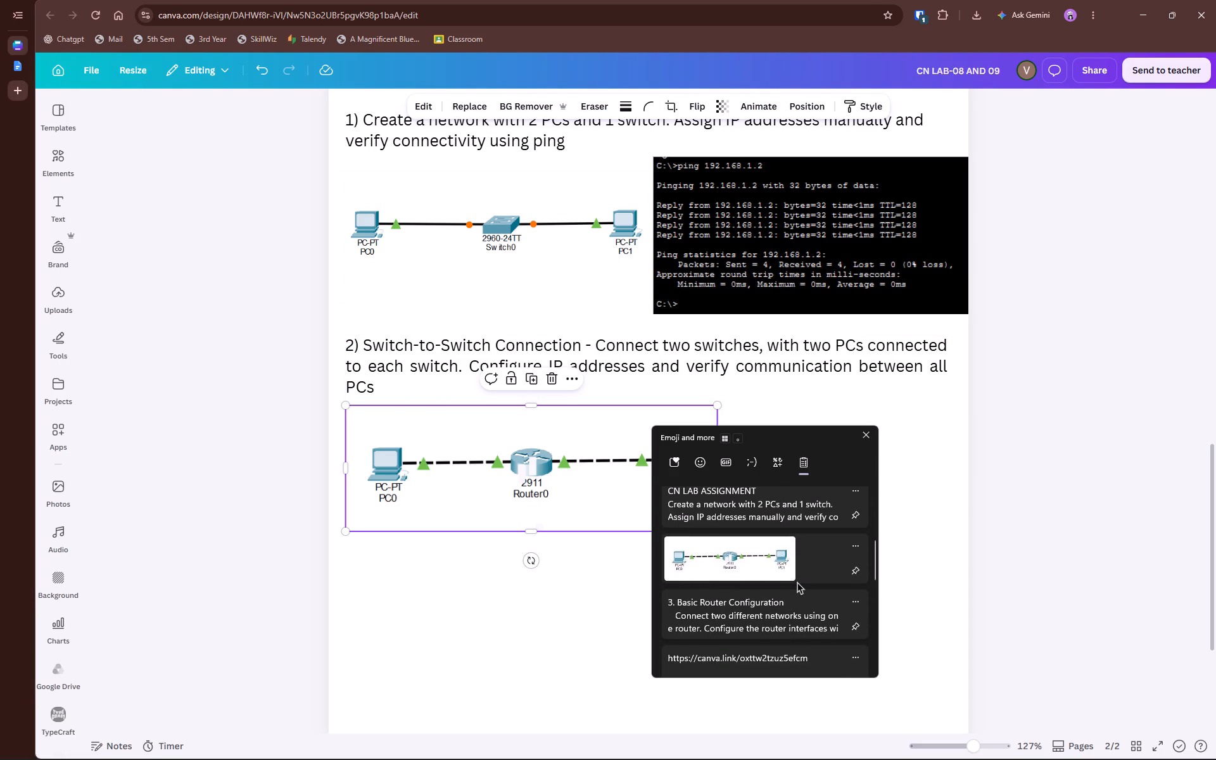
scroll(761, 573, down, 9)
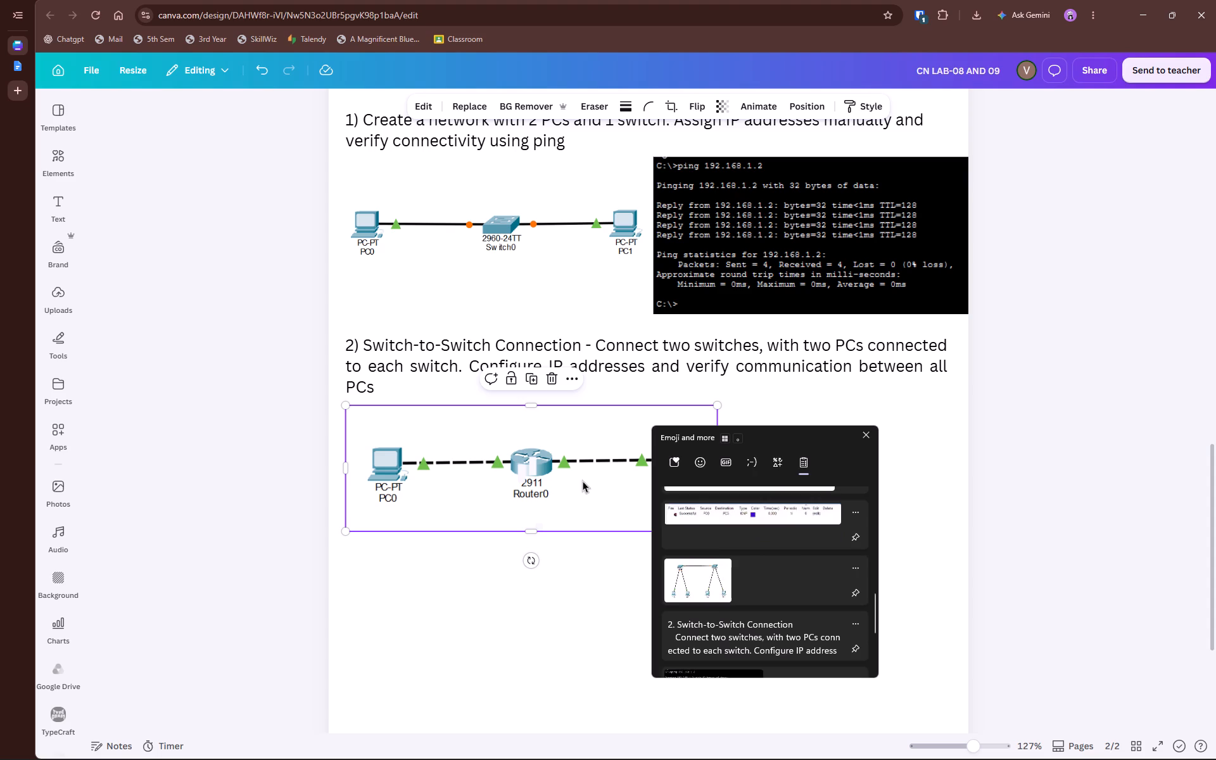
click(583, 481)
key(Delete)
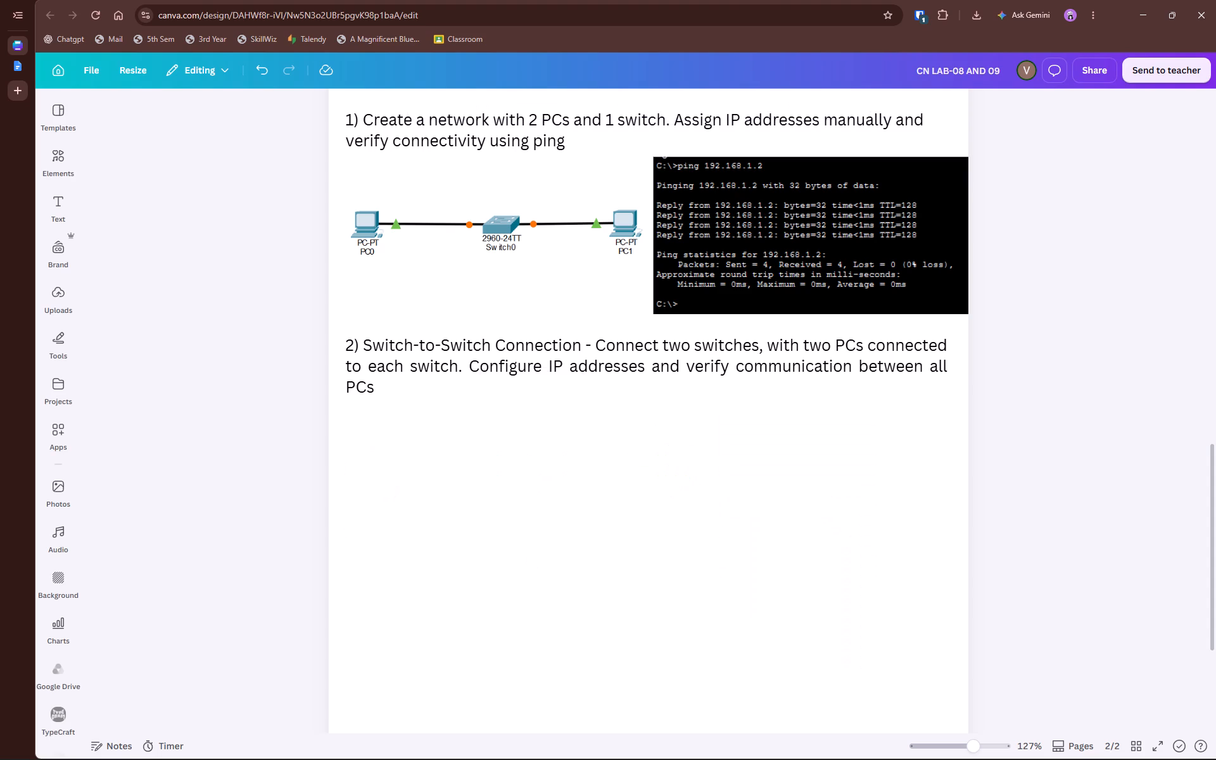
Paste the two-switch, four-PC diagram from the clipboard history and place it below the question 2 text, aligned to its left edge.
key(super+v)
scroll(716, 562, down, 11)
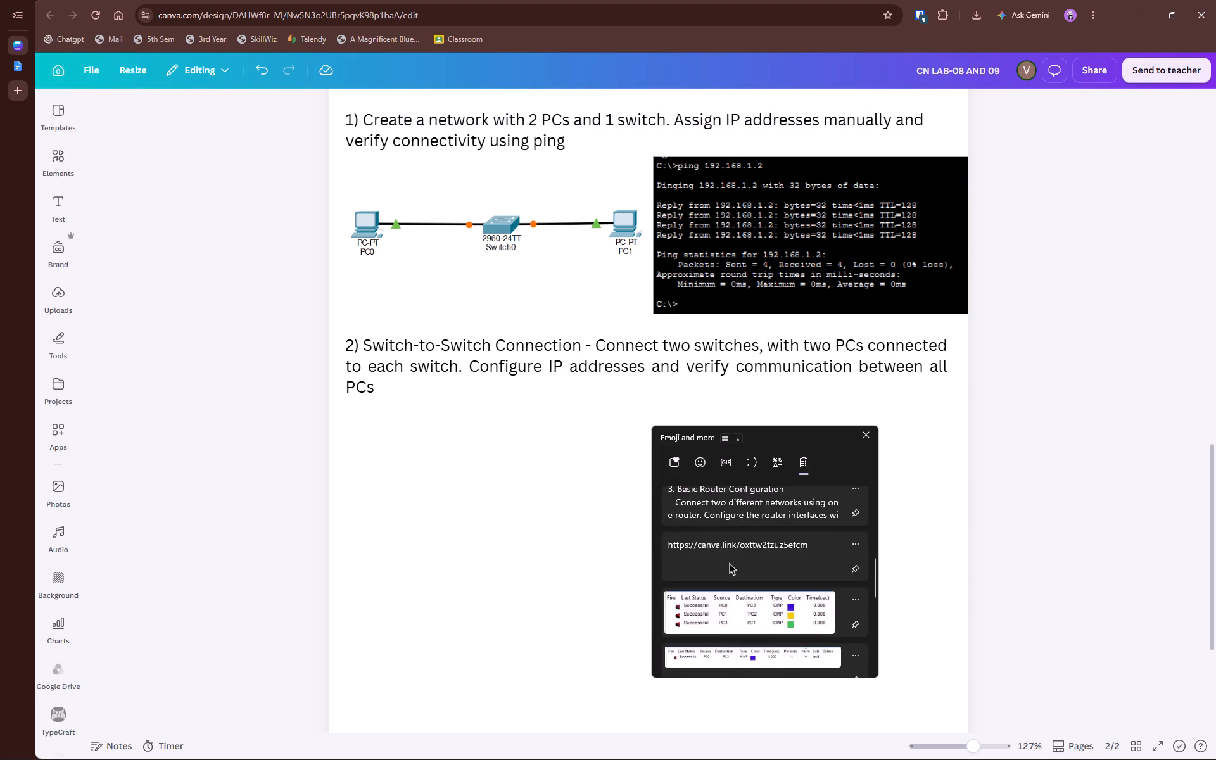
scroll(730, 562, down, 5)
click(710, 579)
key(ctrl+v)
drag(640, 473, 637, 475)
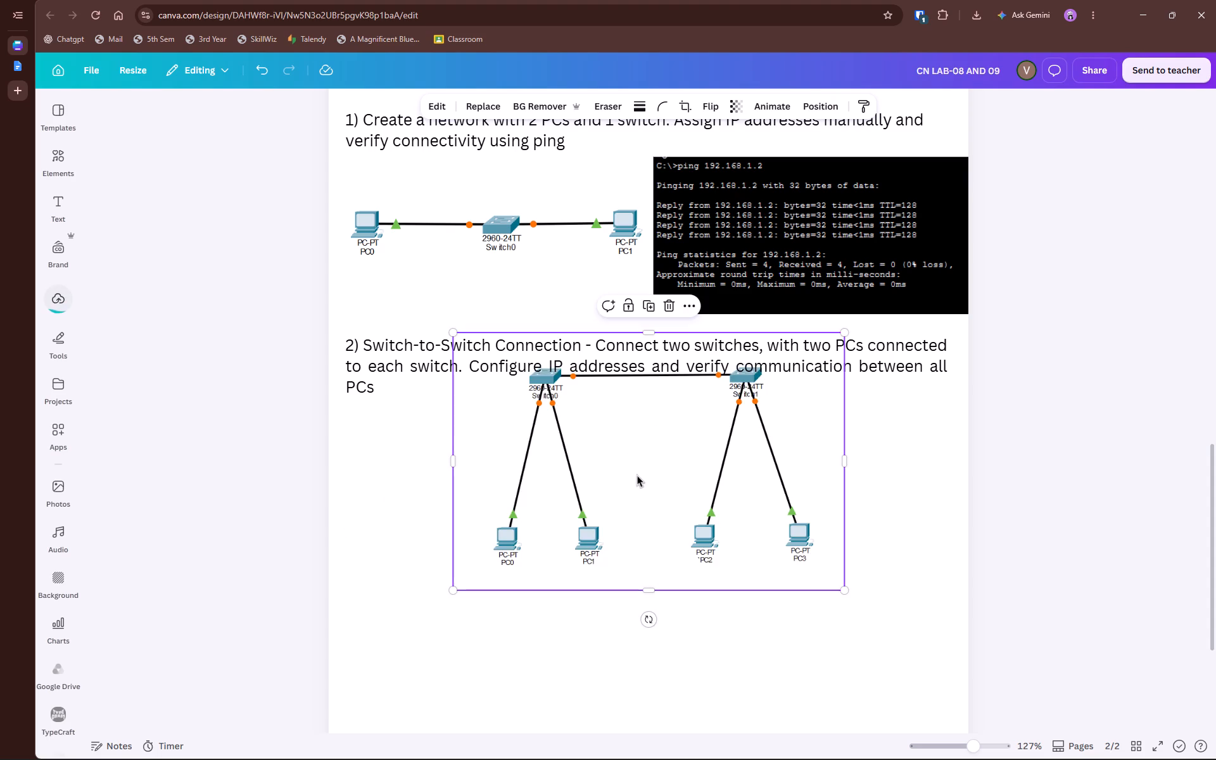
drag(637, 475, 531, 547)
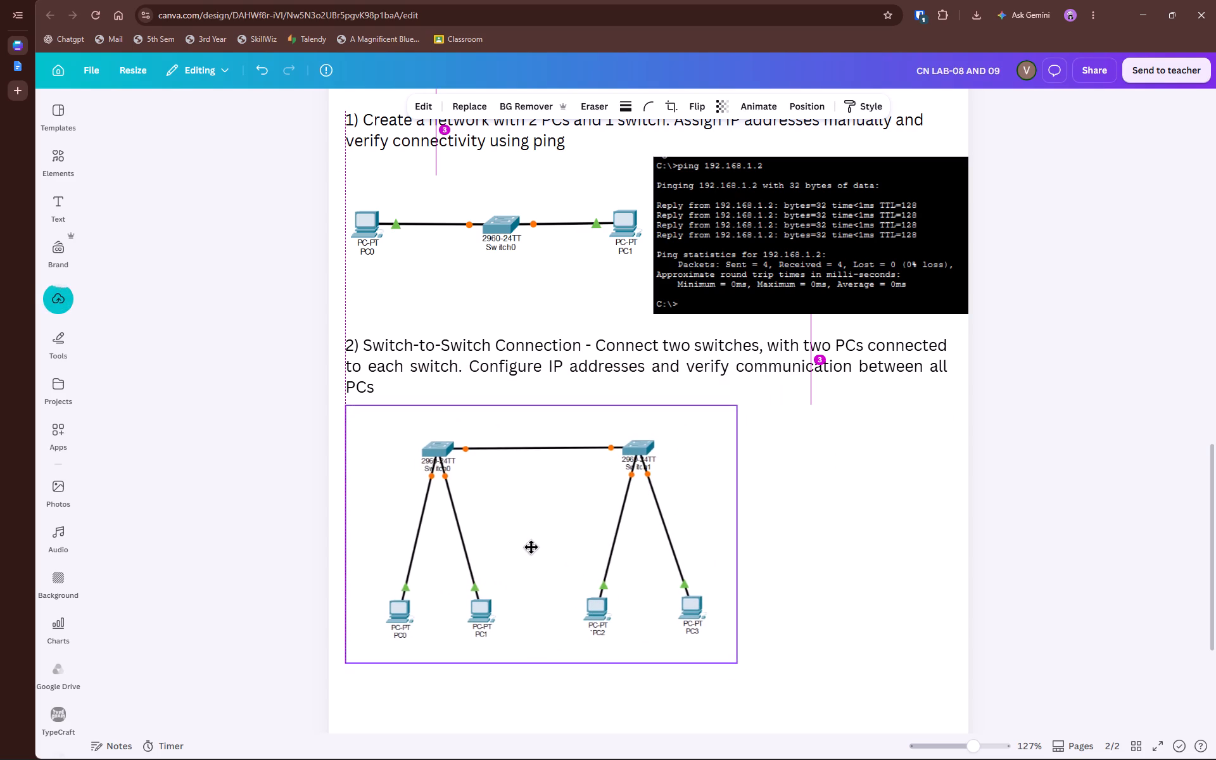
drag(531, 547, 531, 545)
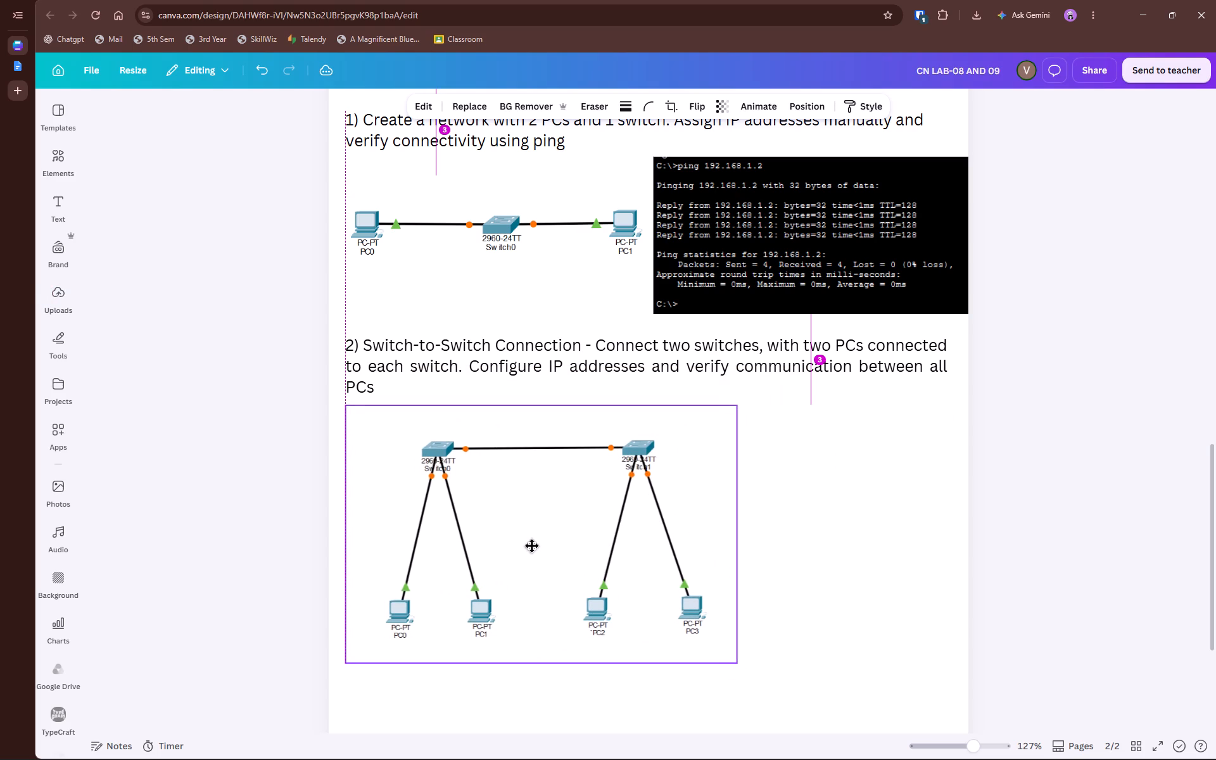
Crop the blank margins of the two-switch diagram to about 11.2 by 7.8 and realign it to the question 2 text's left edge.
drag(531, 545, 533, 543)
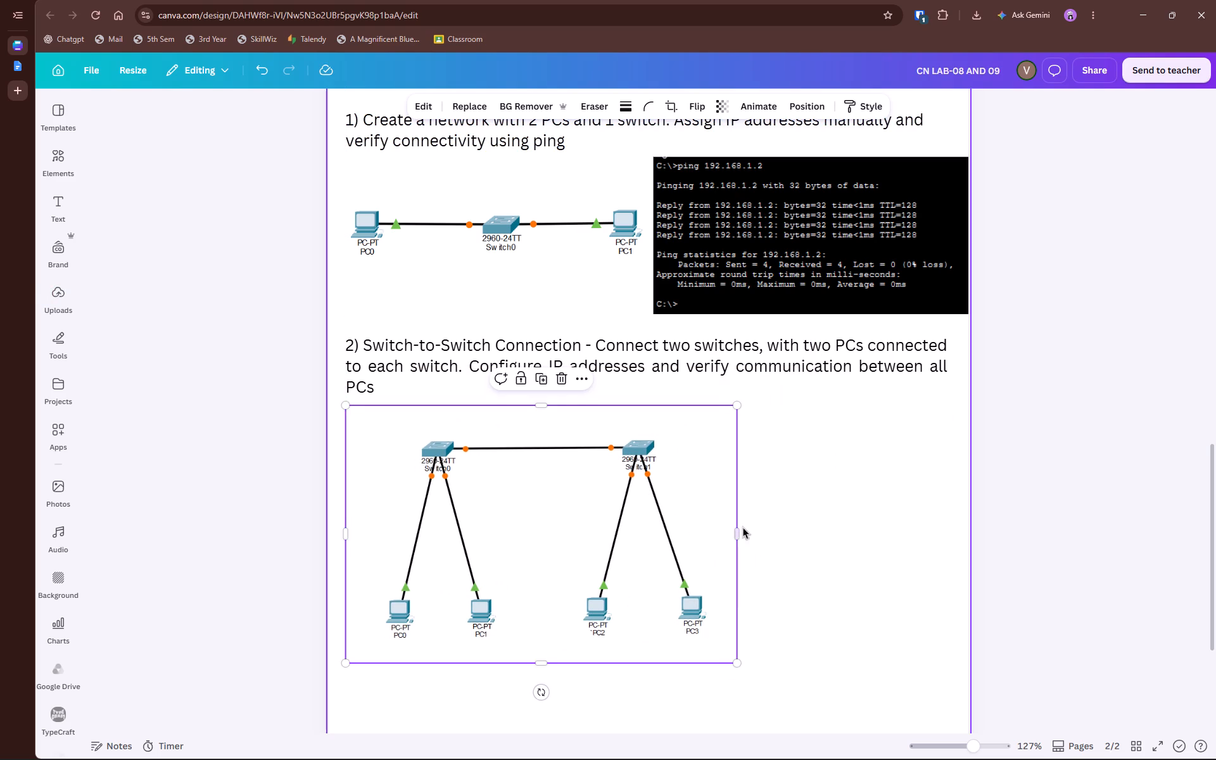
click(731, 533)
click(738, 533)
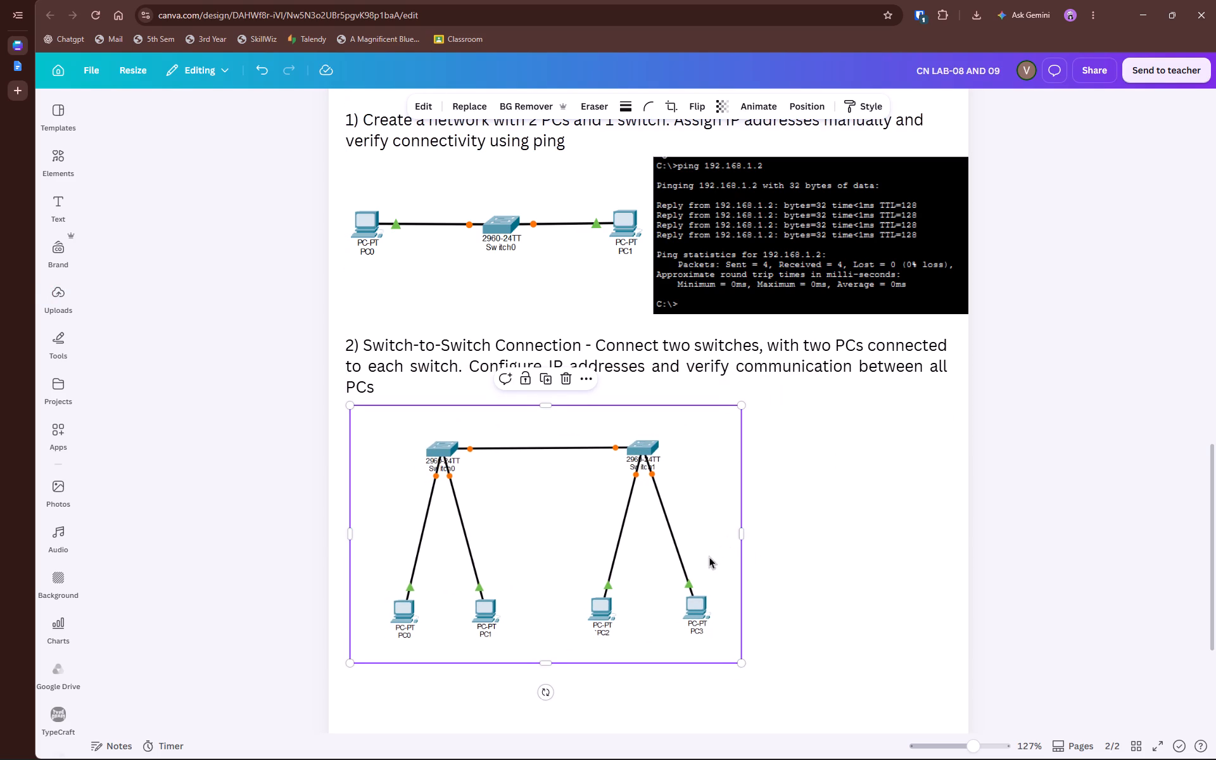
key(ctrl+z)
drag(739, 536, 718, 536)
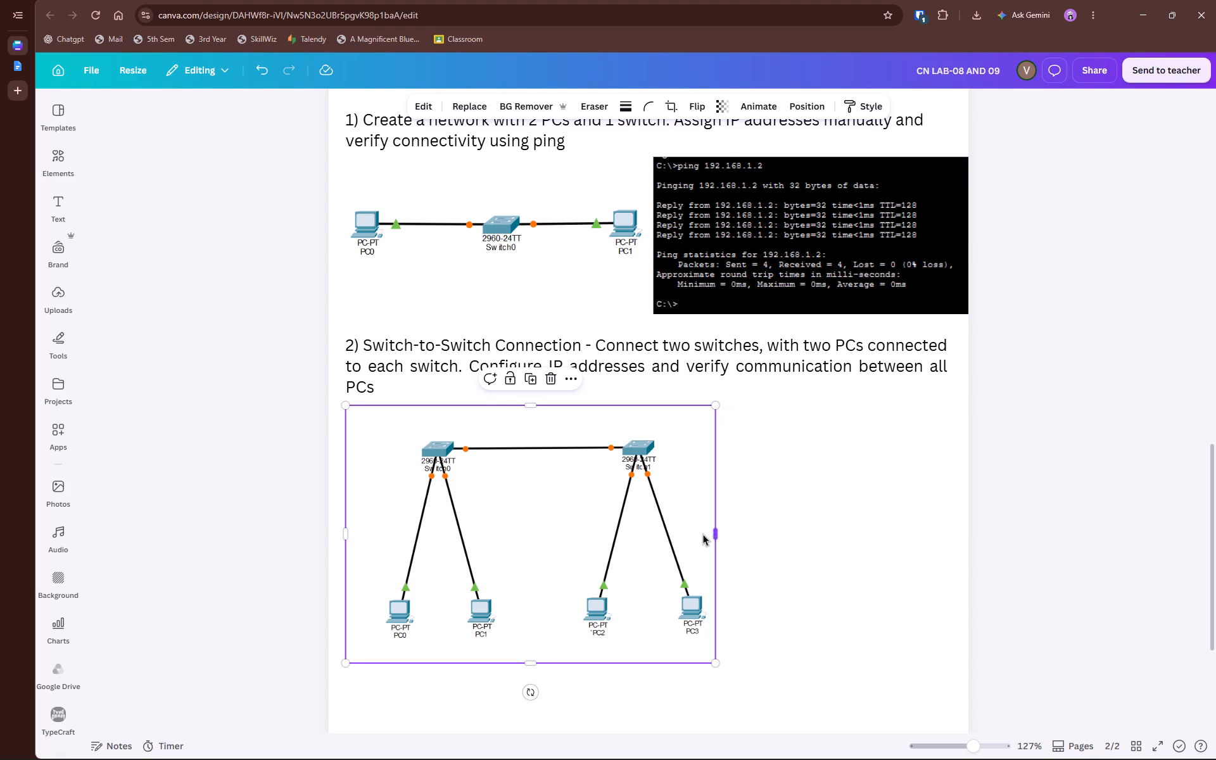
drag(346, 534, 374, 538)
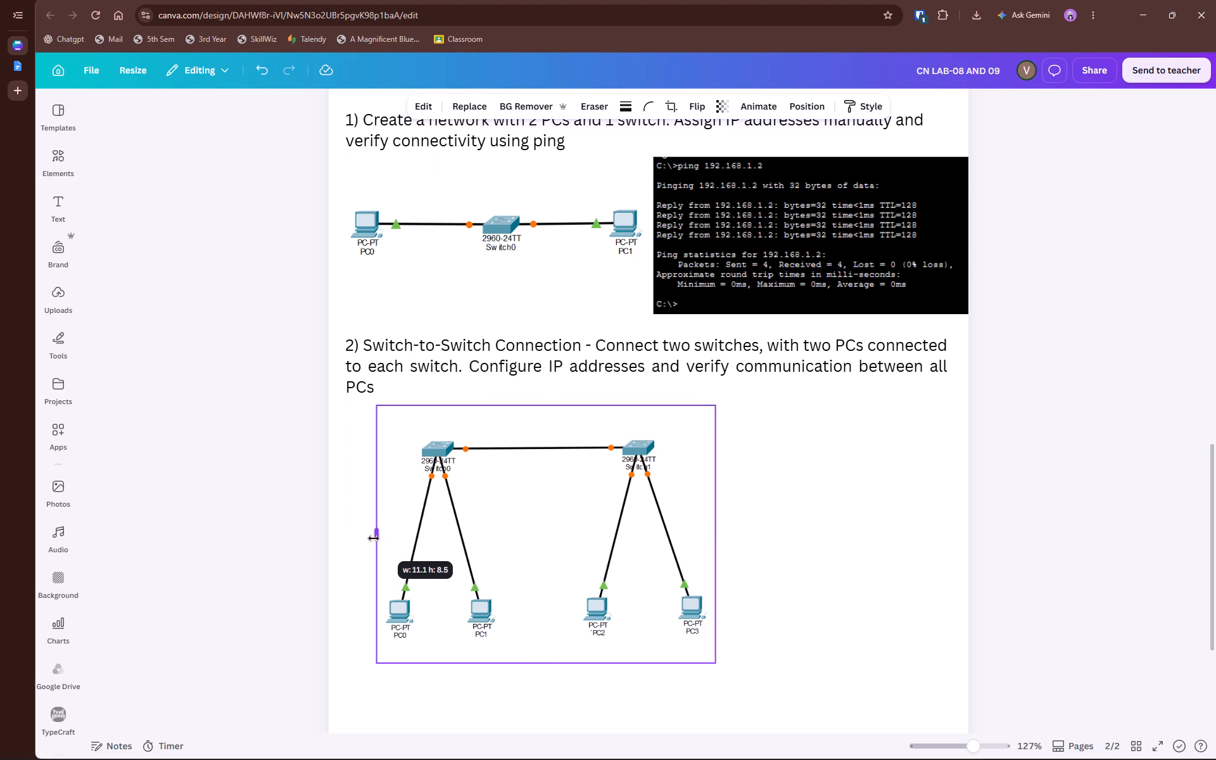
drag(374, 538, 374, 536)
drag(545, 407, 541, 426)
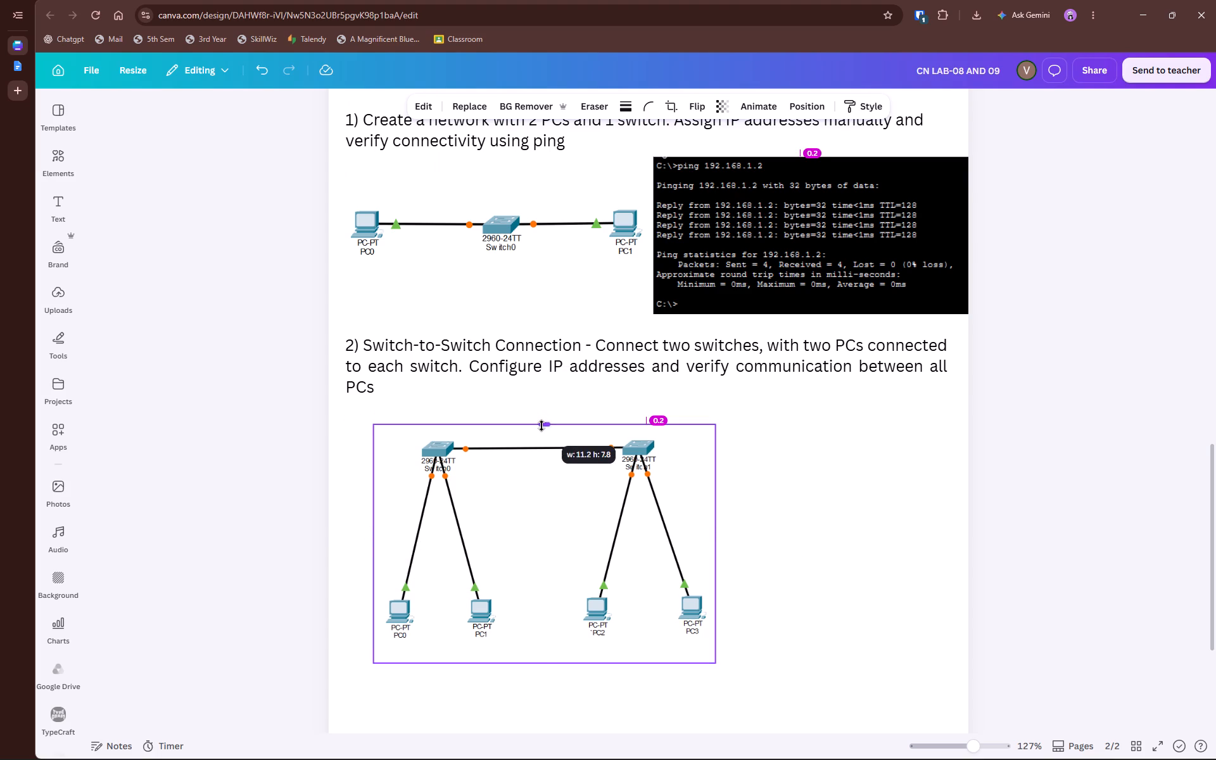
drag(541, 426, 541, 426)
drag(545, 500, 521, 483)
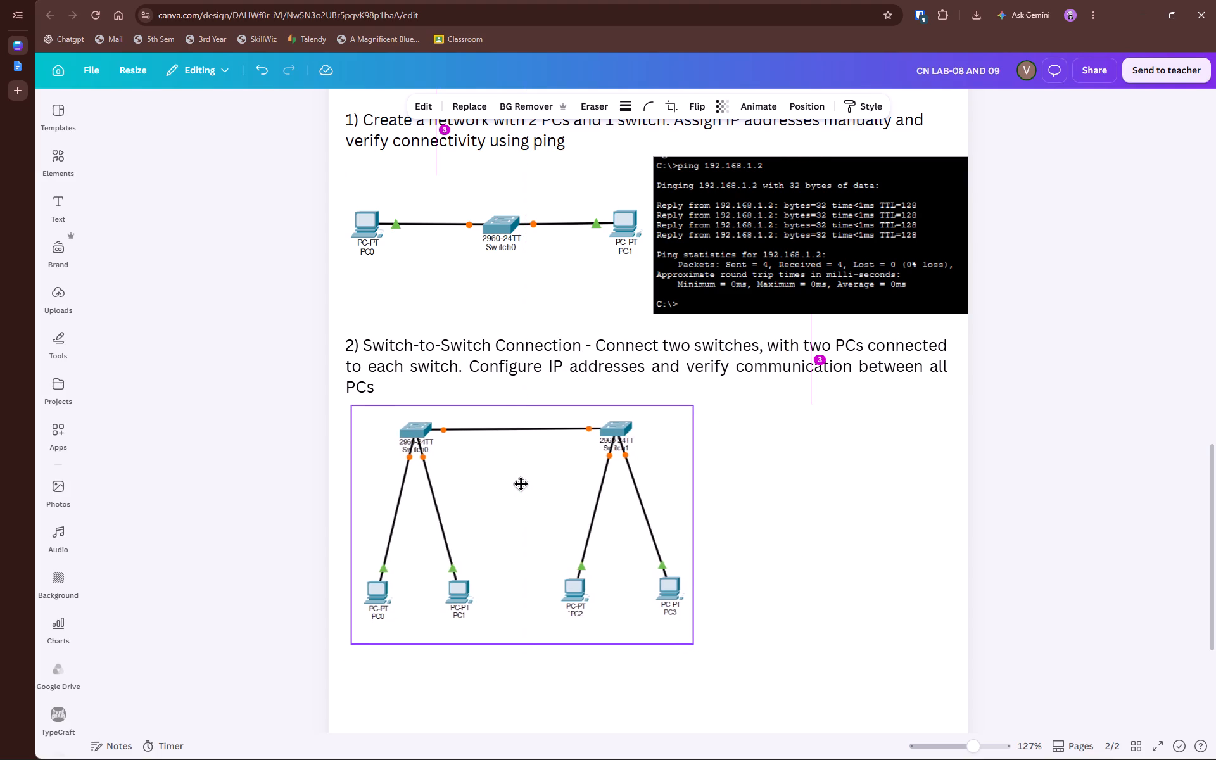
drag(521, 483, 516, 481)
Paste the three-row ICMP results table from the clipboard history and place it to the right of the two-switch diagram.
key(alt+Tab)
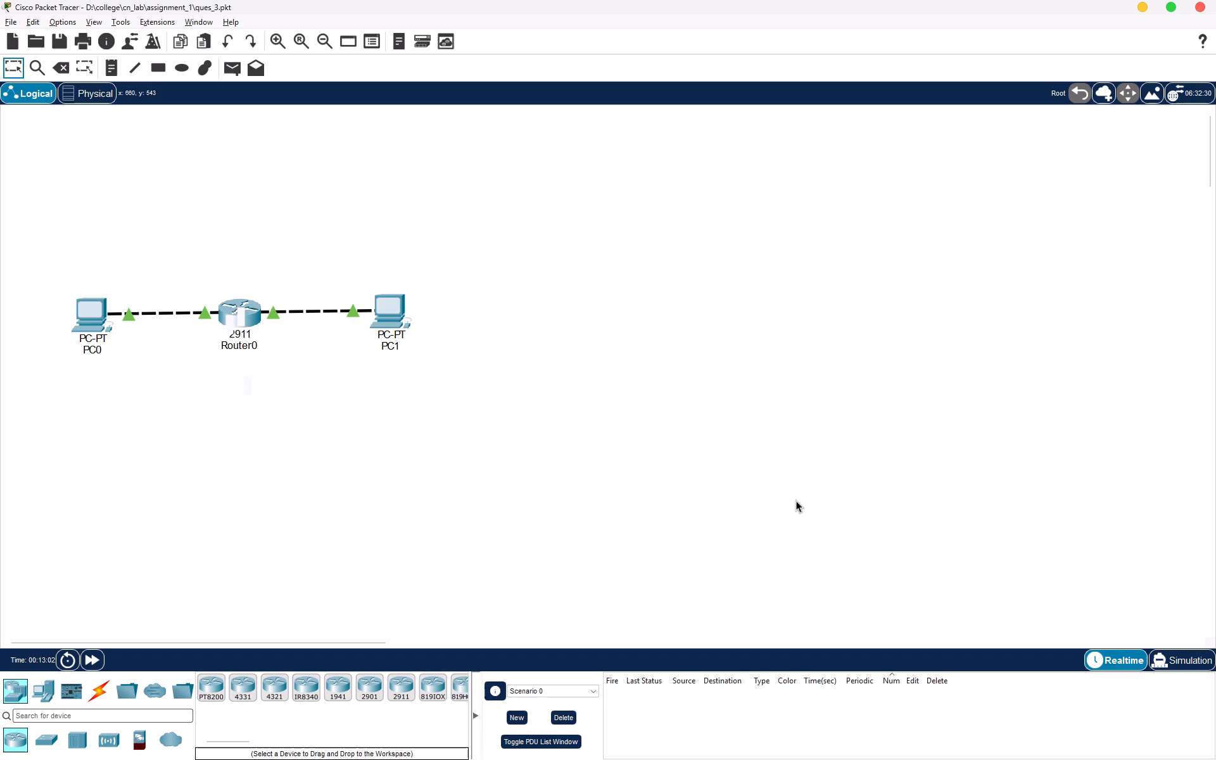
key(alt+Tab)
key(alt+Tab)
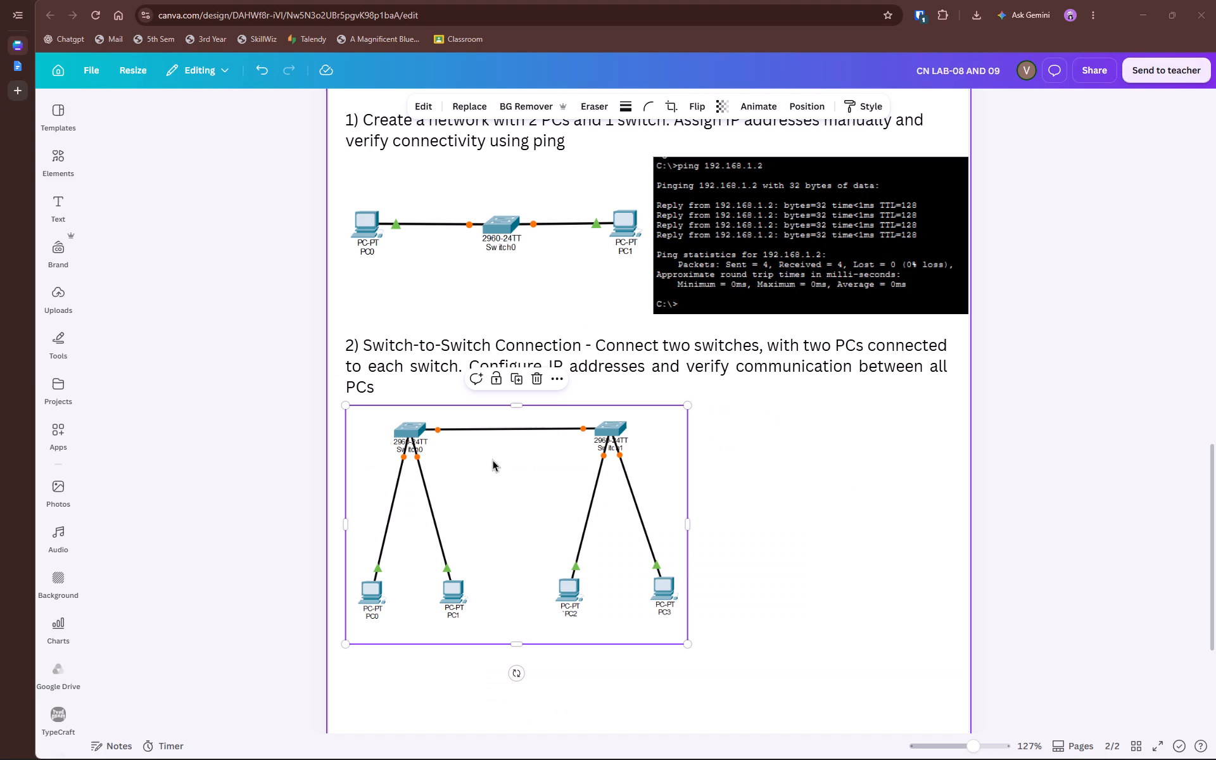
key(super+v)
scroll(652, 579, down, 8)
scroll(776, 584, down, 6)
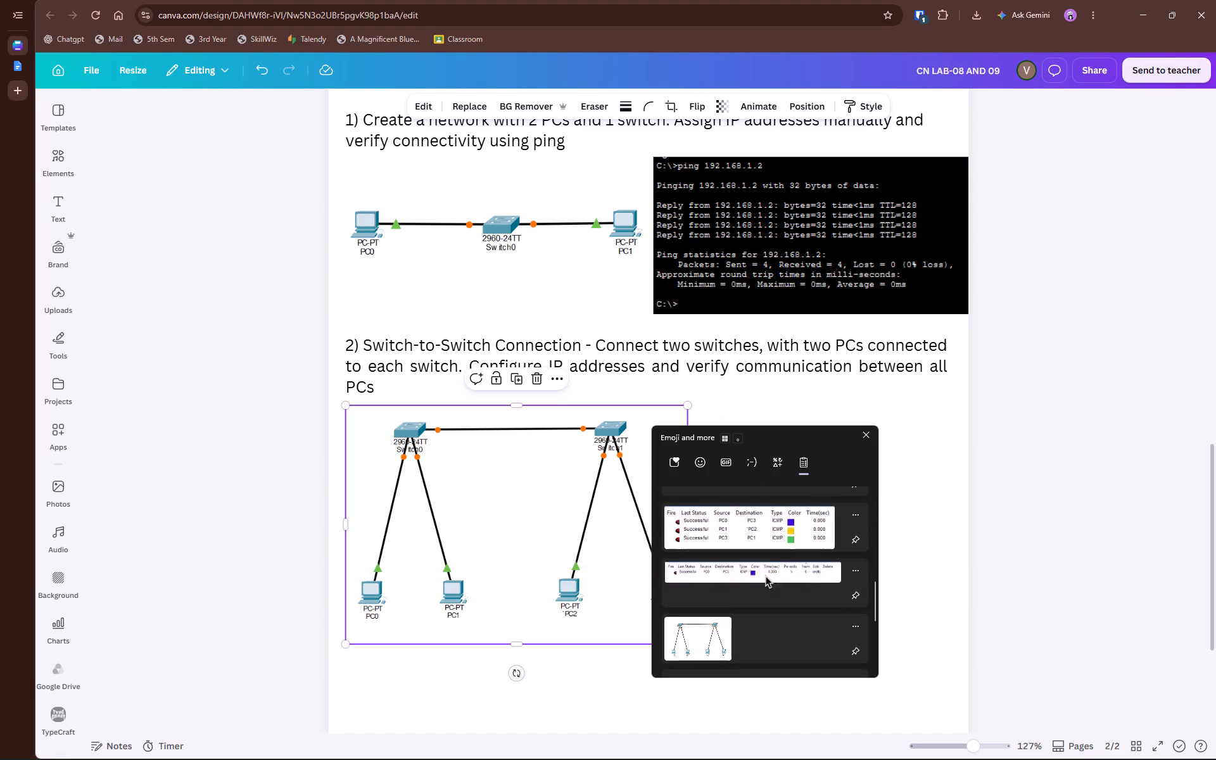
click(773, 520)
key(ctrl+v)
drag(632, 465, 860, 516)
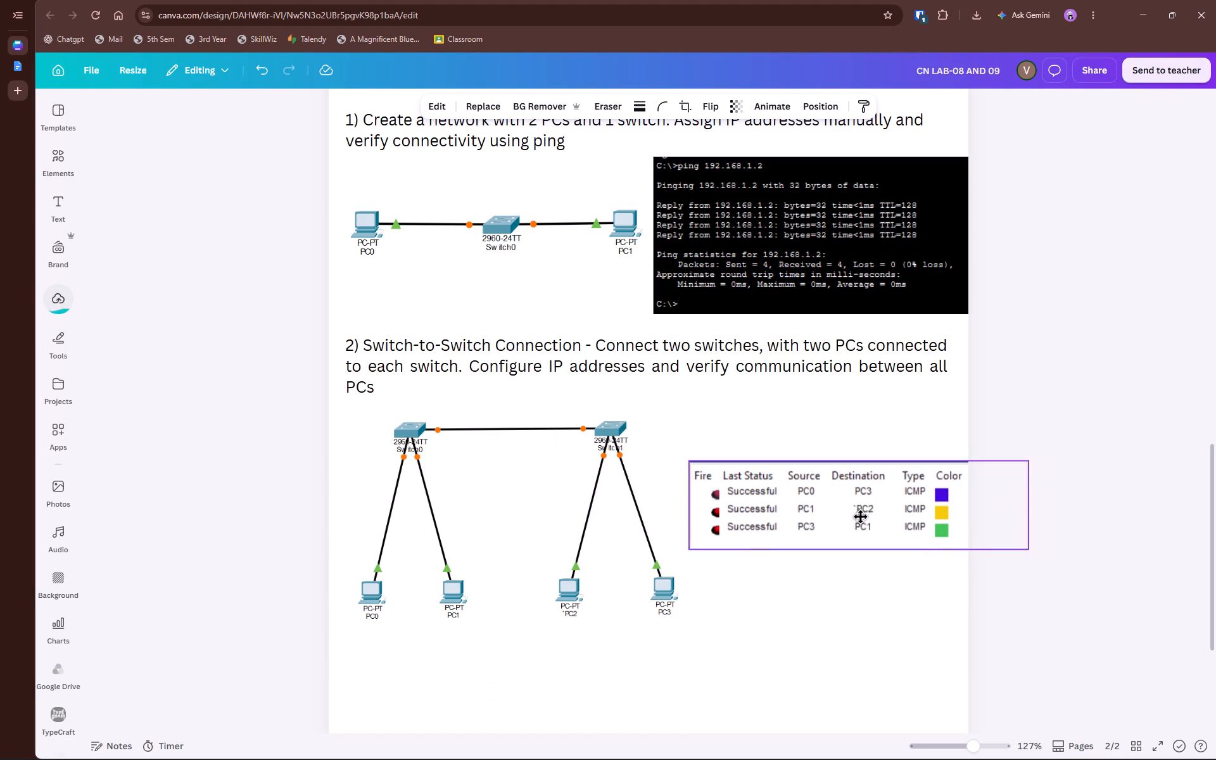
drag(860, 516, 869, 522)
Move the ICMP results table closer to the diagram and scale it down so all columns through Time(sec) fit inside the page.
scroll(841, 483, up, 9)
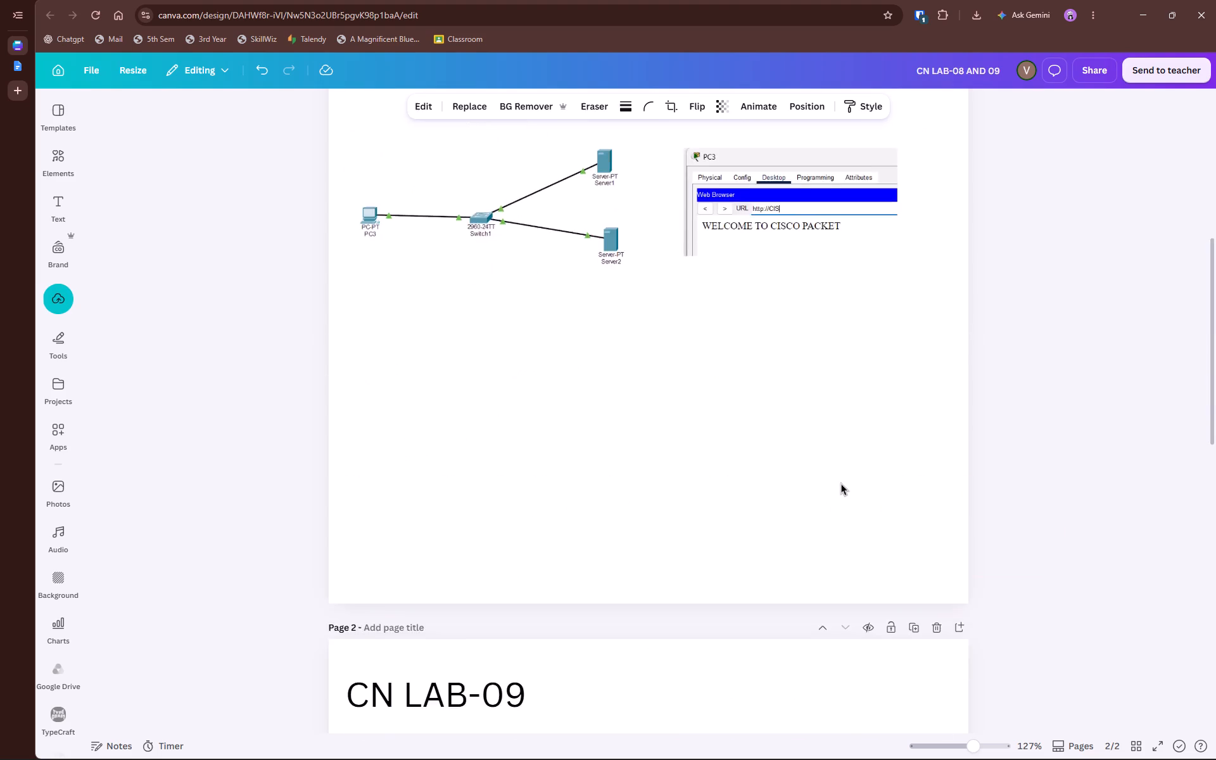
scroll(841, 483, up, 7)
scroll(841, 483, down, 17)
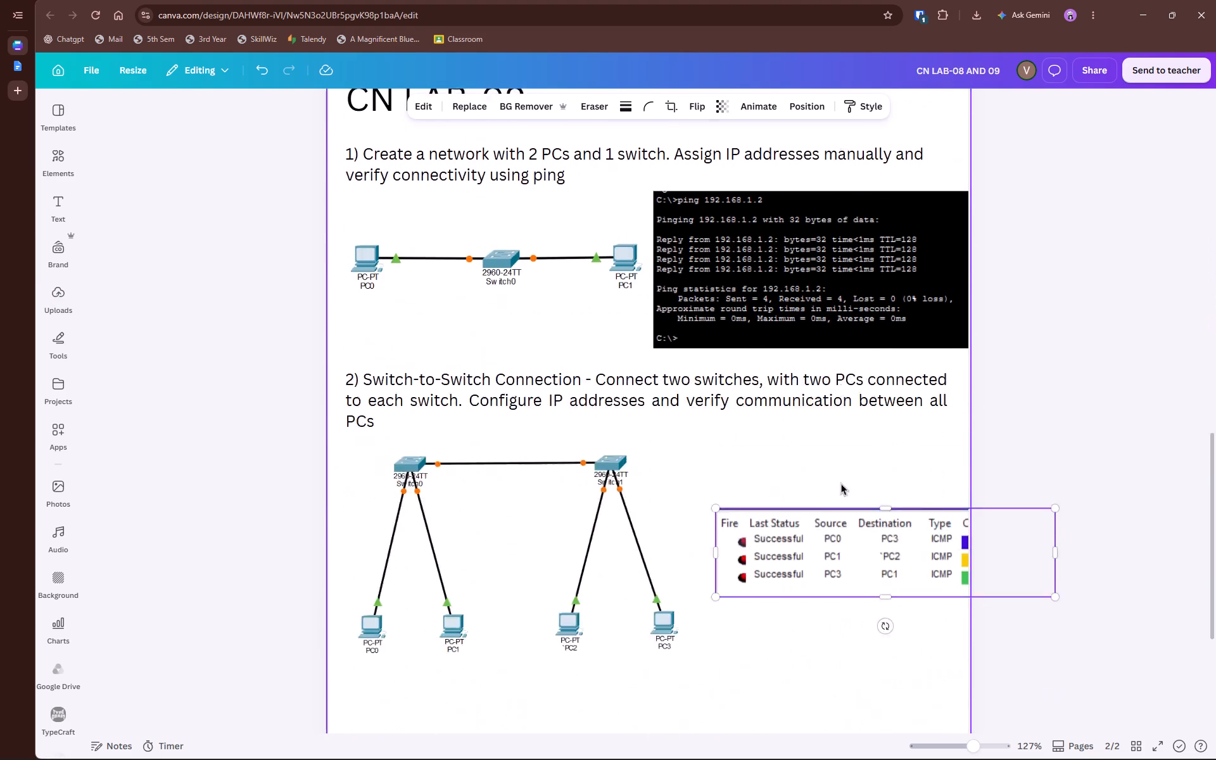
click(900, 464)
drag(904, 459, 887, 459)
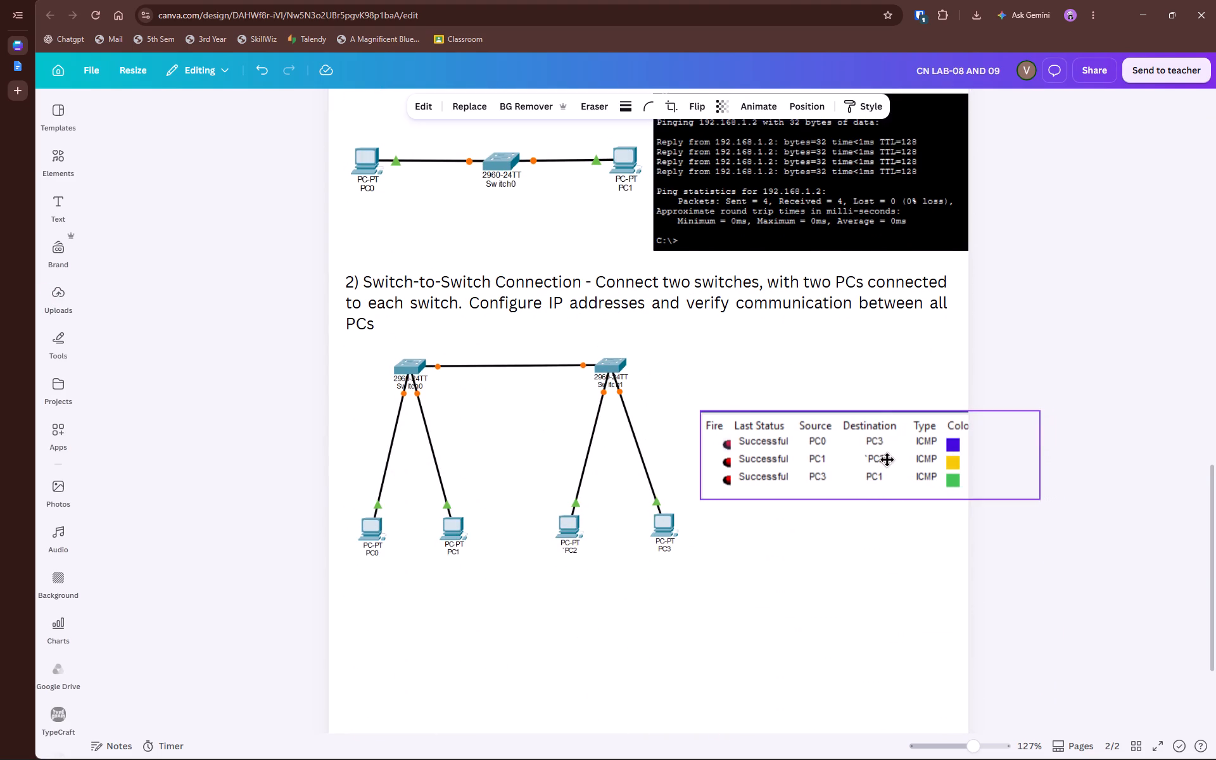
drag(887, 459, 880, 435)
drag(1027, 431, 972, 441)
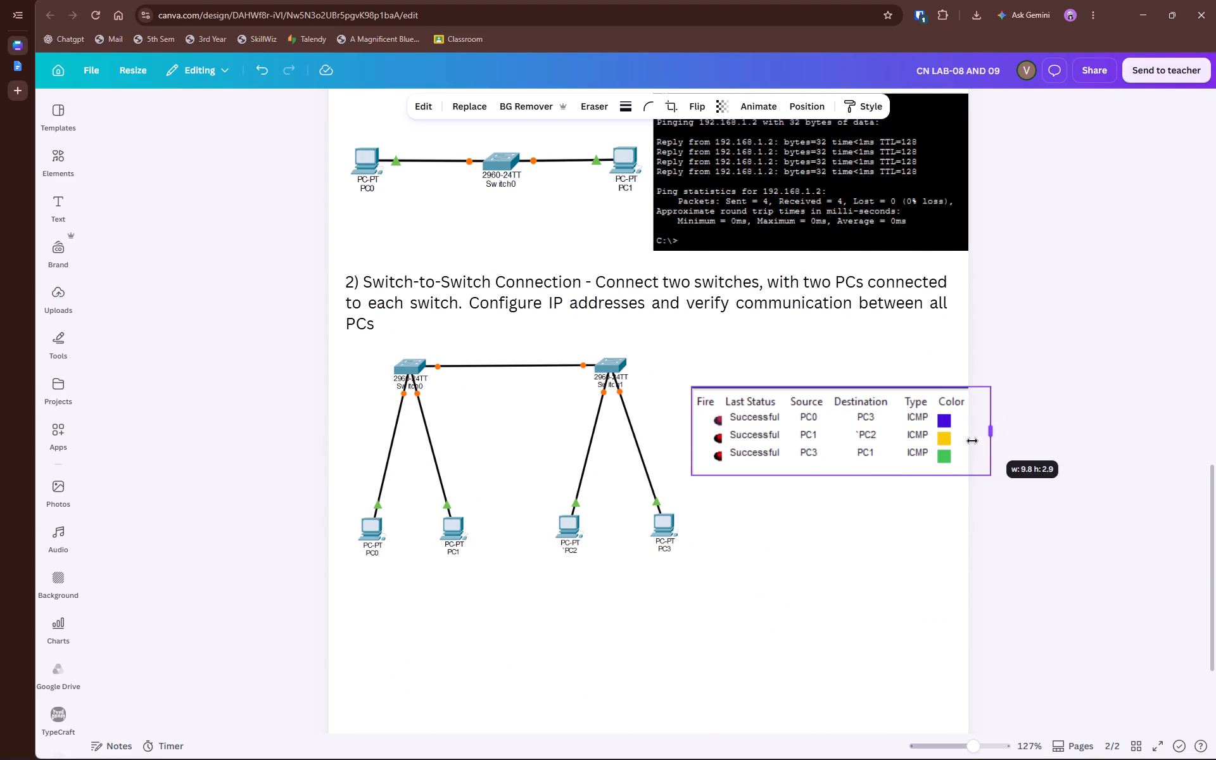
drag(972, 441, 1008, 441)
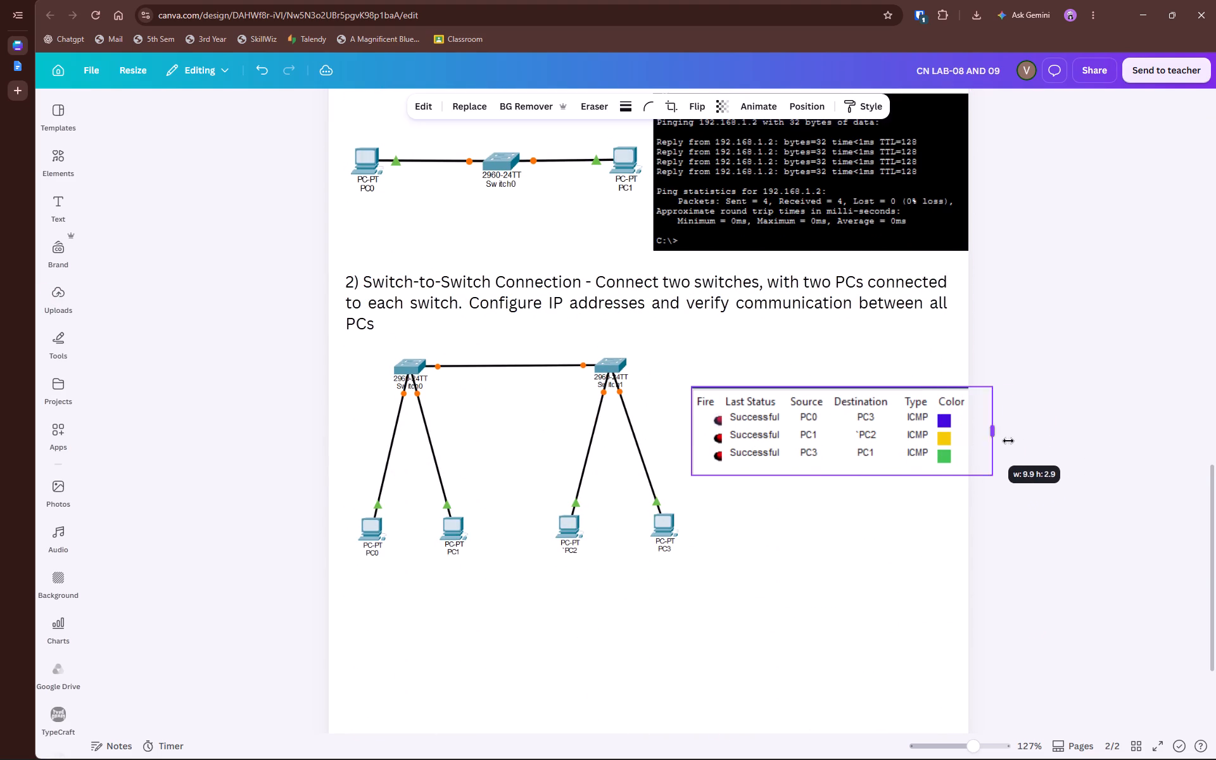
drag(1008, 441, 1044, 439)
drag(1047, 479, 952, 459)
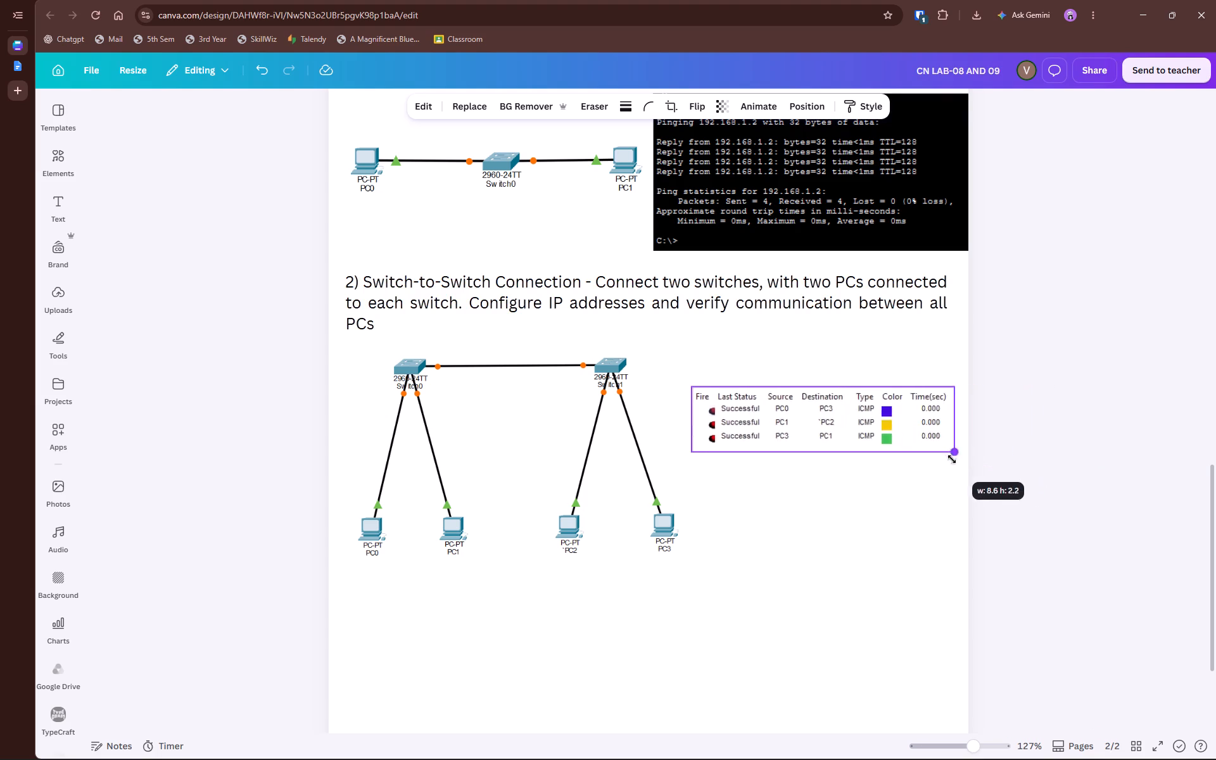
drag(952, 459, 944, 459)
Position the ICMP results table beside the two-switch diagram, vertically centred on it.
drag(852, 436, 856, 464)
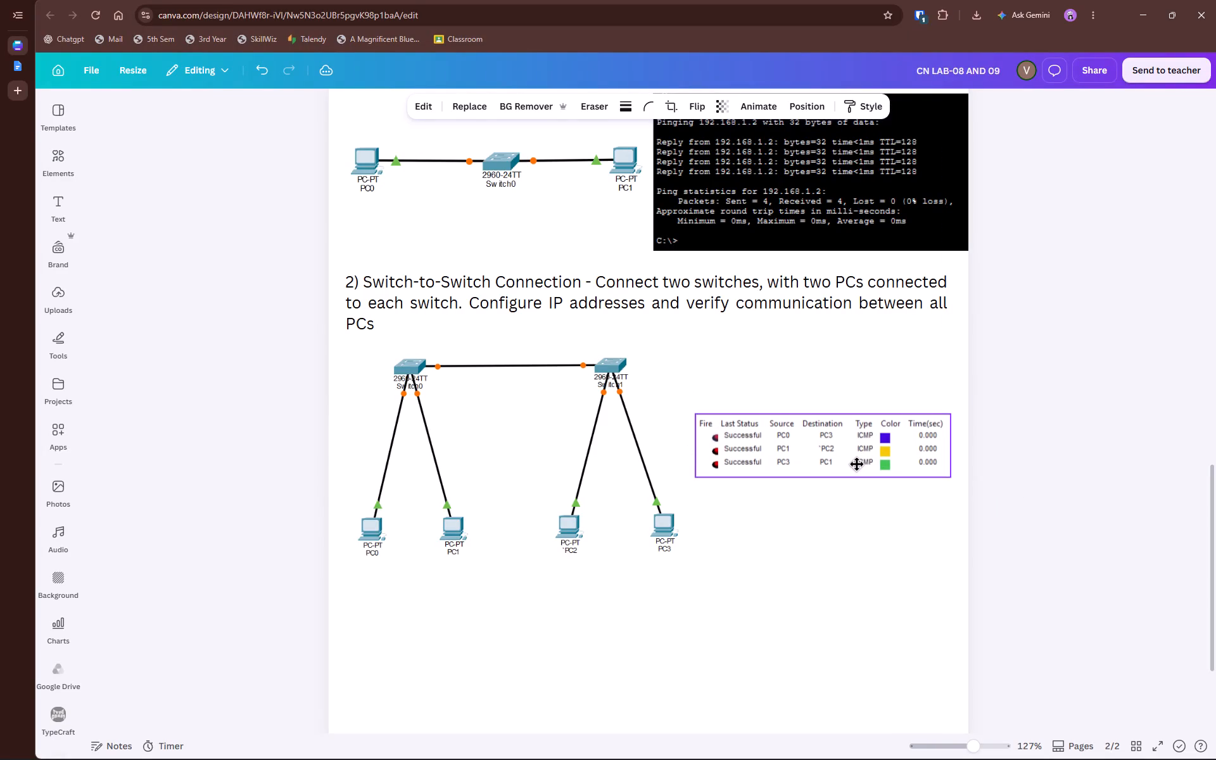
drag(856, 464, 856, 459)
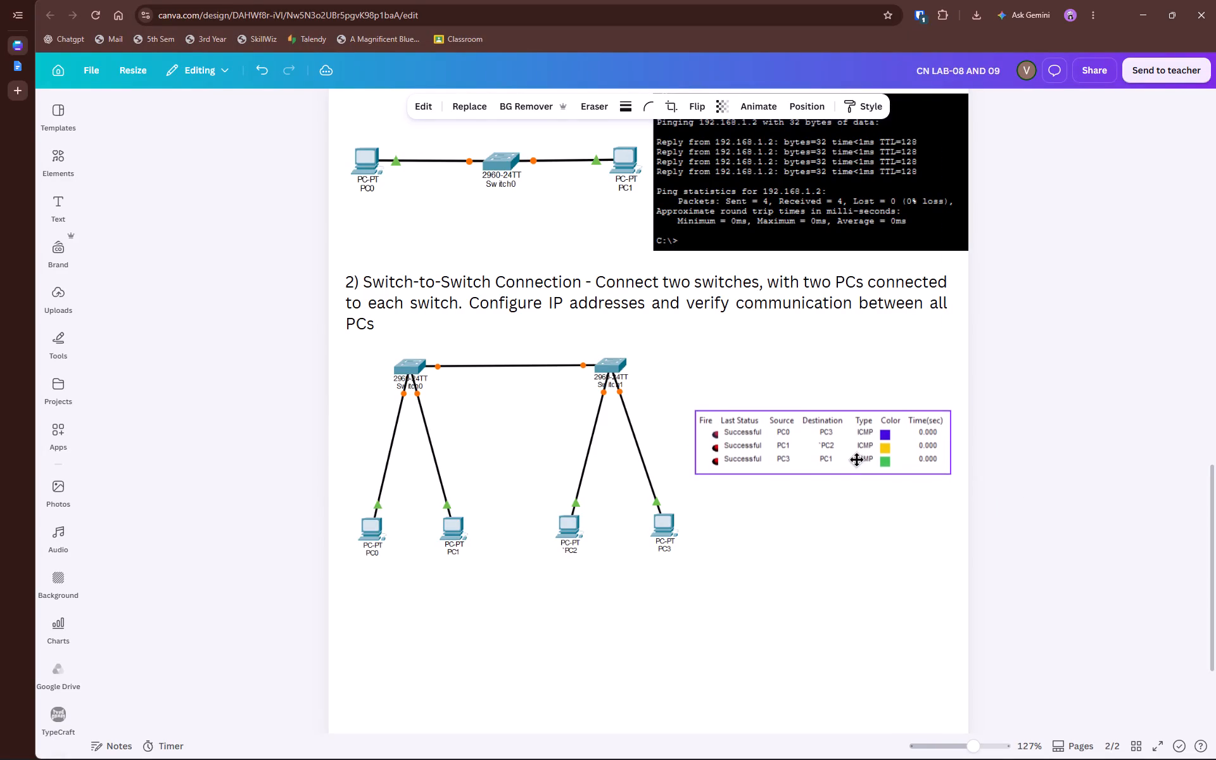
drag(856, 459, 860, 476)
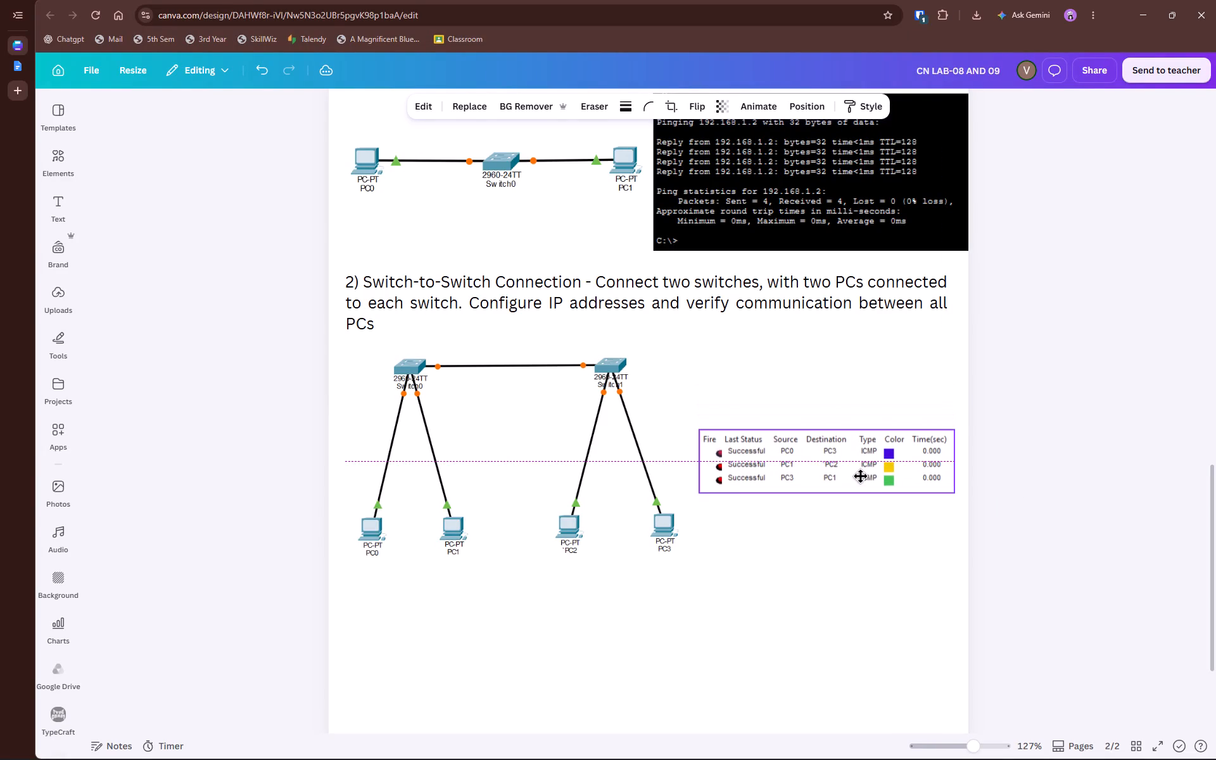
drag(860, 476, 866, 477)
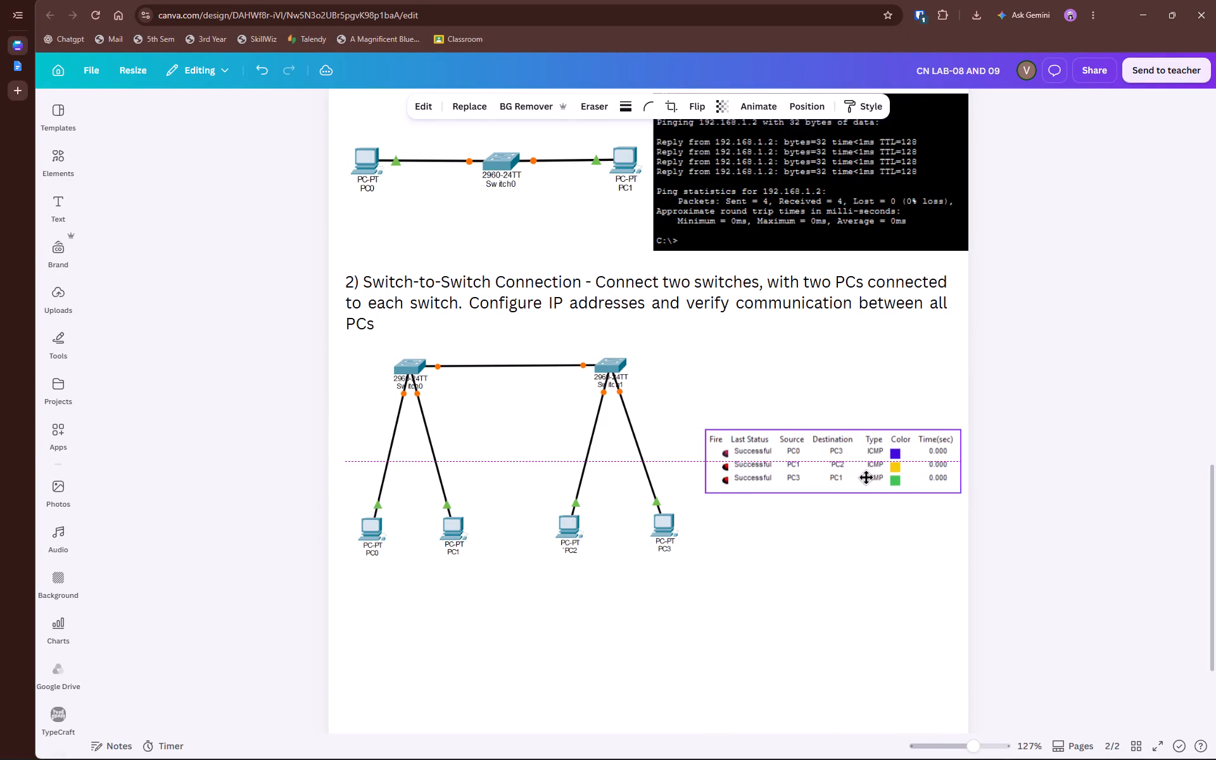
drag(866, 477, 862, 477)
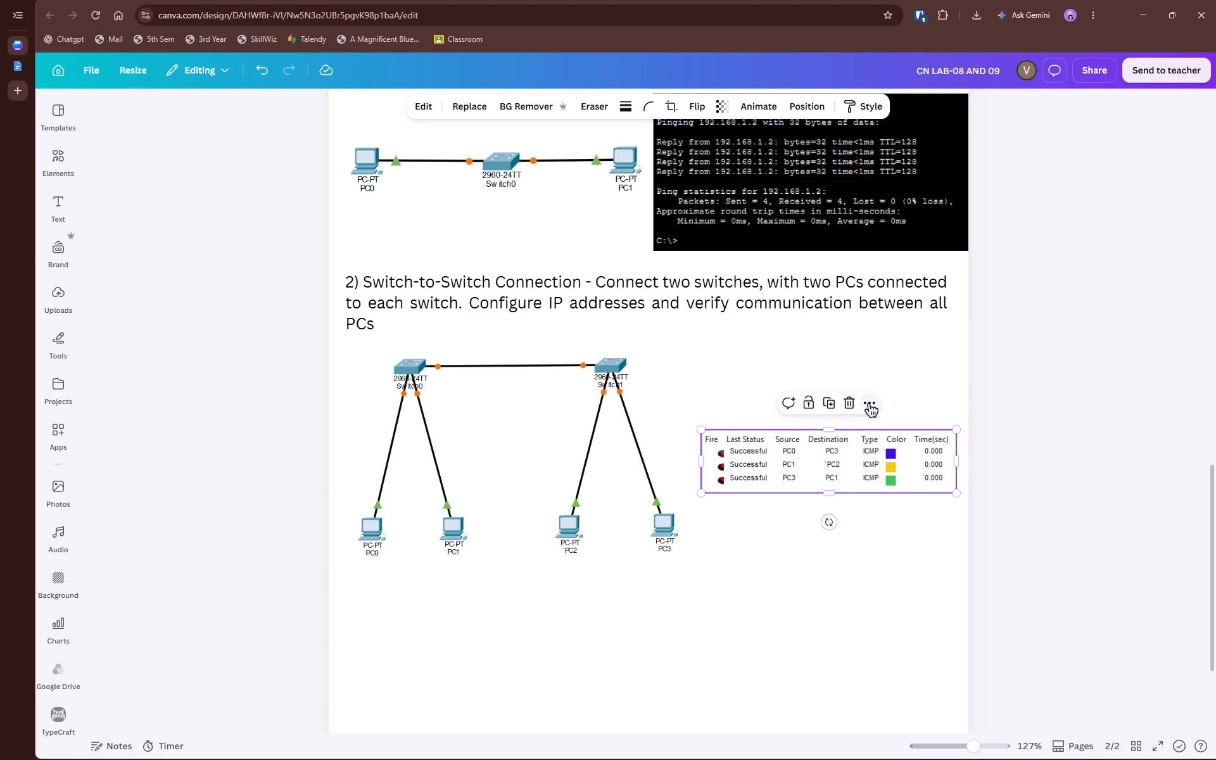
click(898, 377)
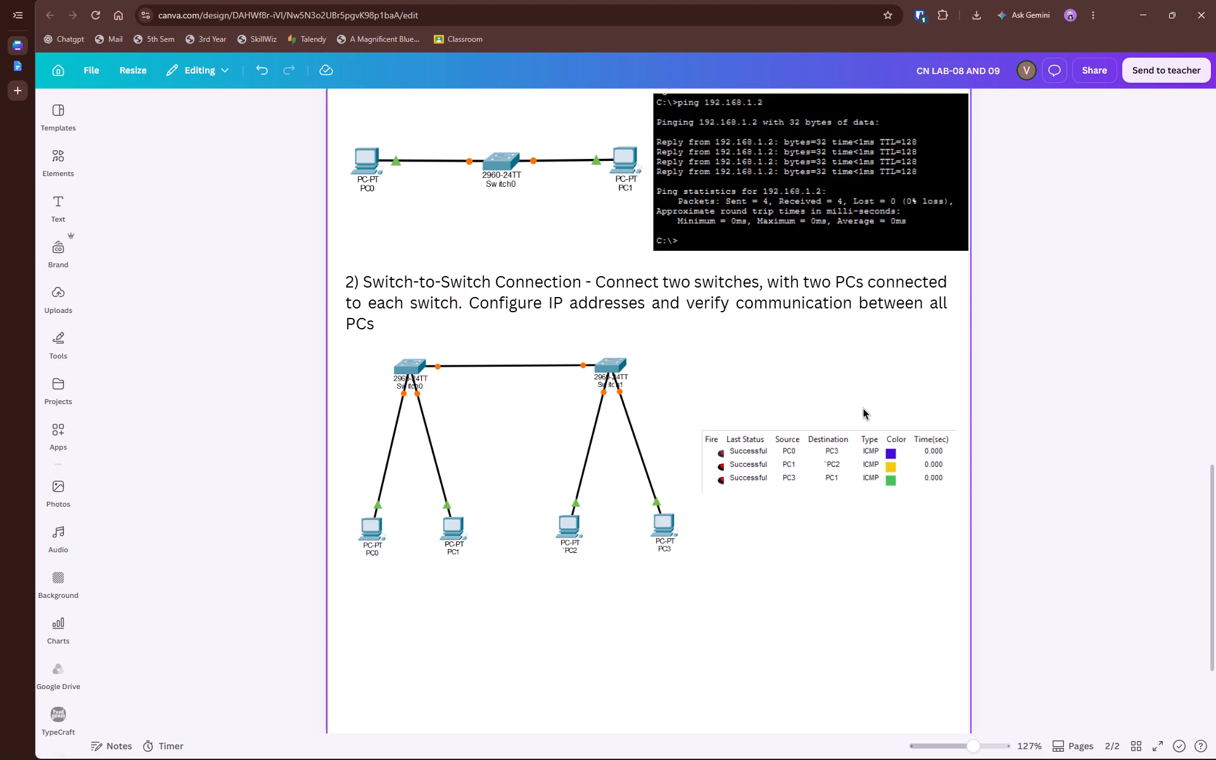
Copy the whole question 2 text and paste it over itself to drop the trailing blank line.
scroll(533, 514, down, 6)
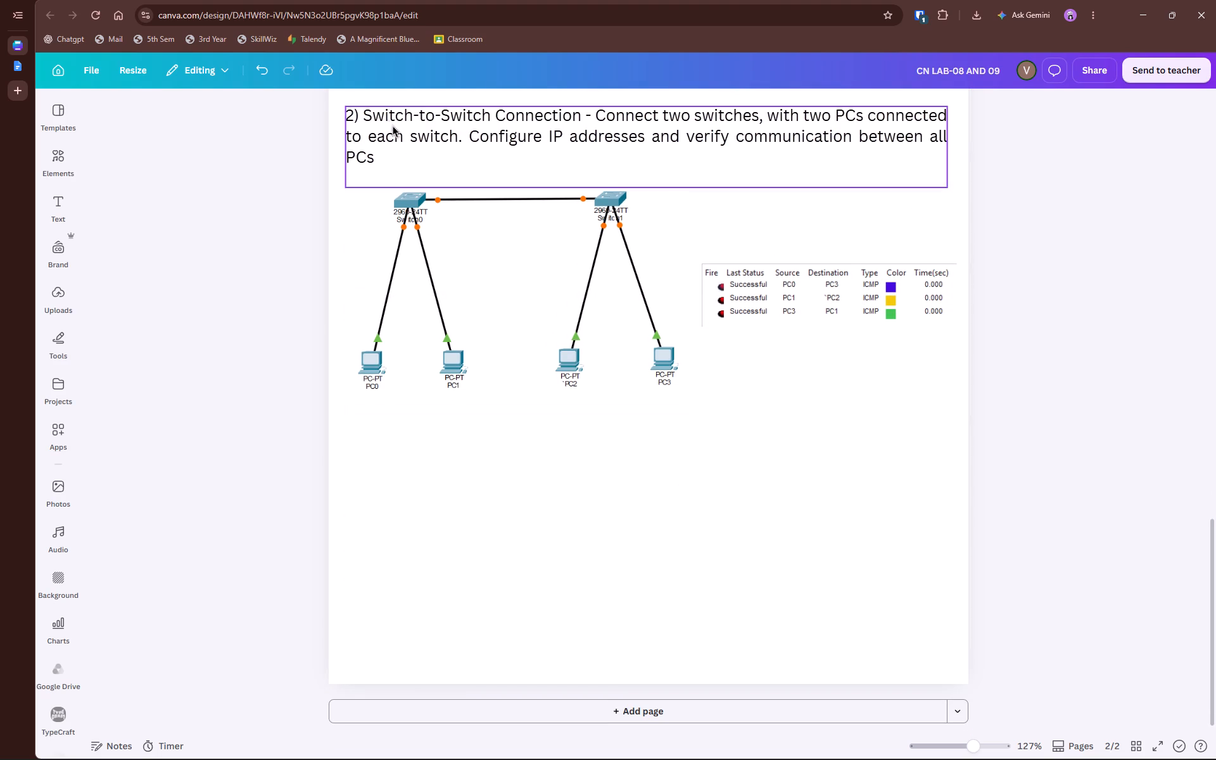
click(388, 120)
click(379, 166)
key(ctrl+a)
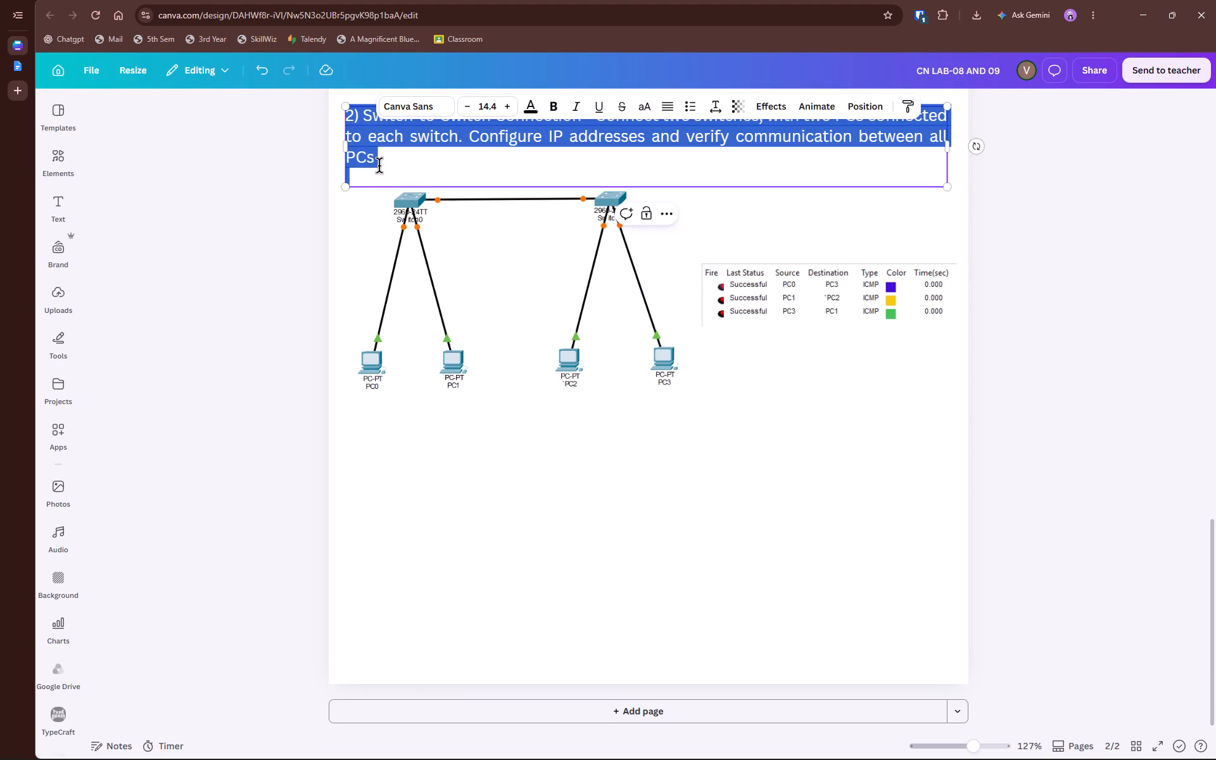
key(ctrl+c)
key(ctrl+v)
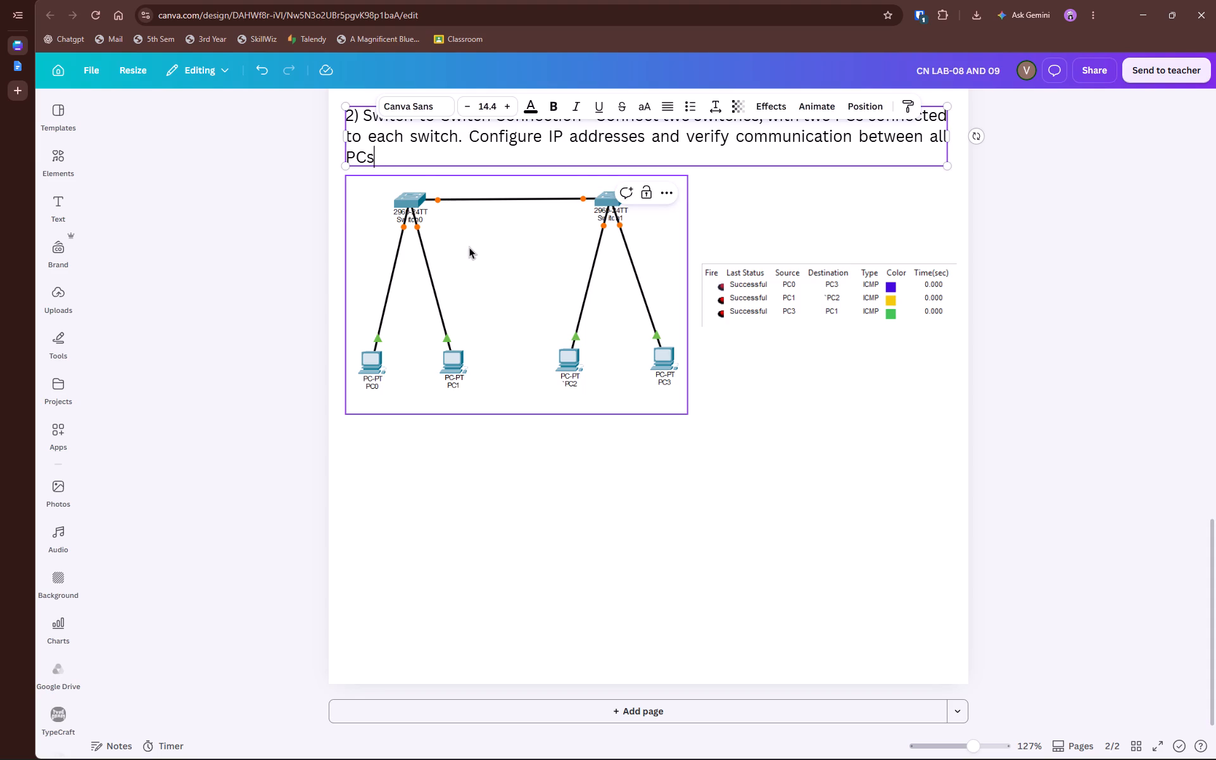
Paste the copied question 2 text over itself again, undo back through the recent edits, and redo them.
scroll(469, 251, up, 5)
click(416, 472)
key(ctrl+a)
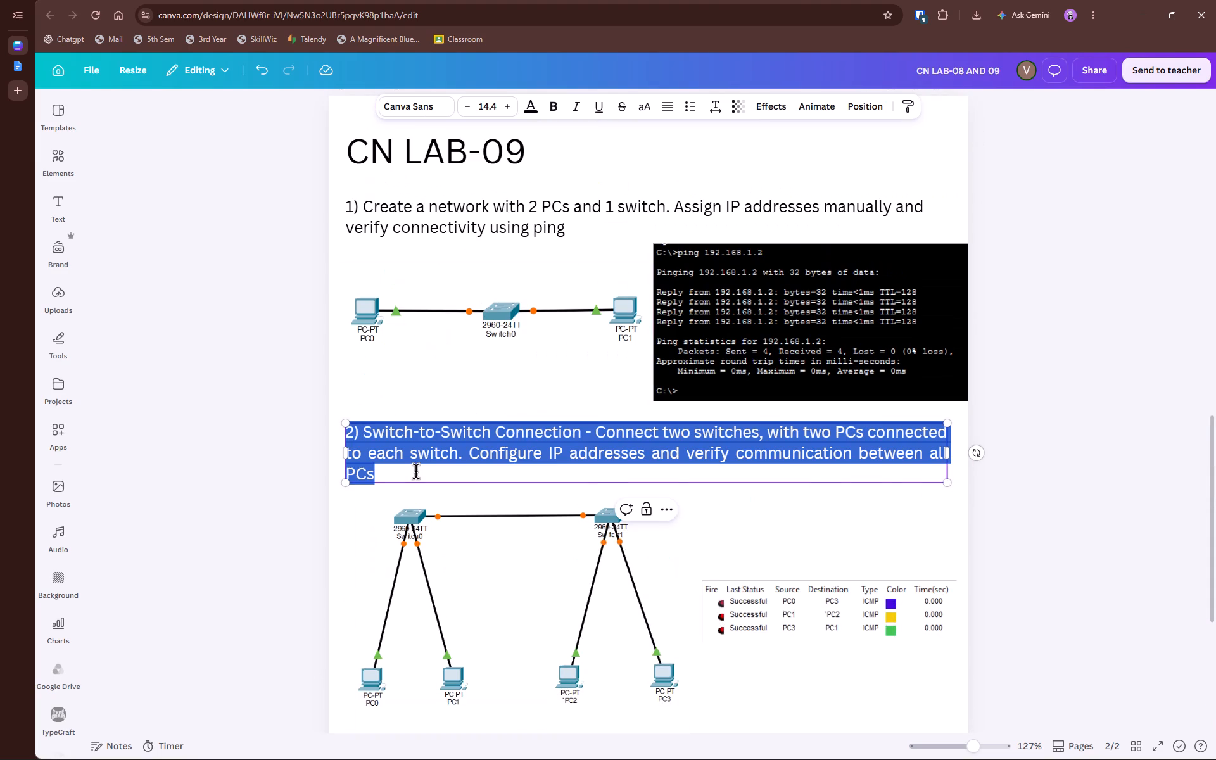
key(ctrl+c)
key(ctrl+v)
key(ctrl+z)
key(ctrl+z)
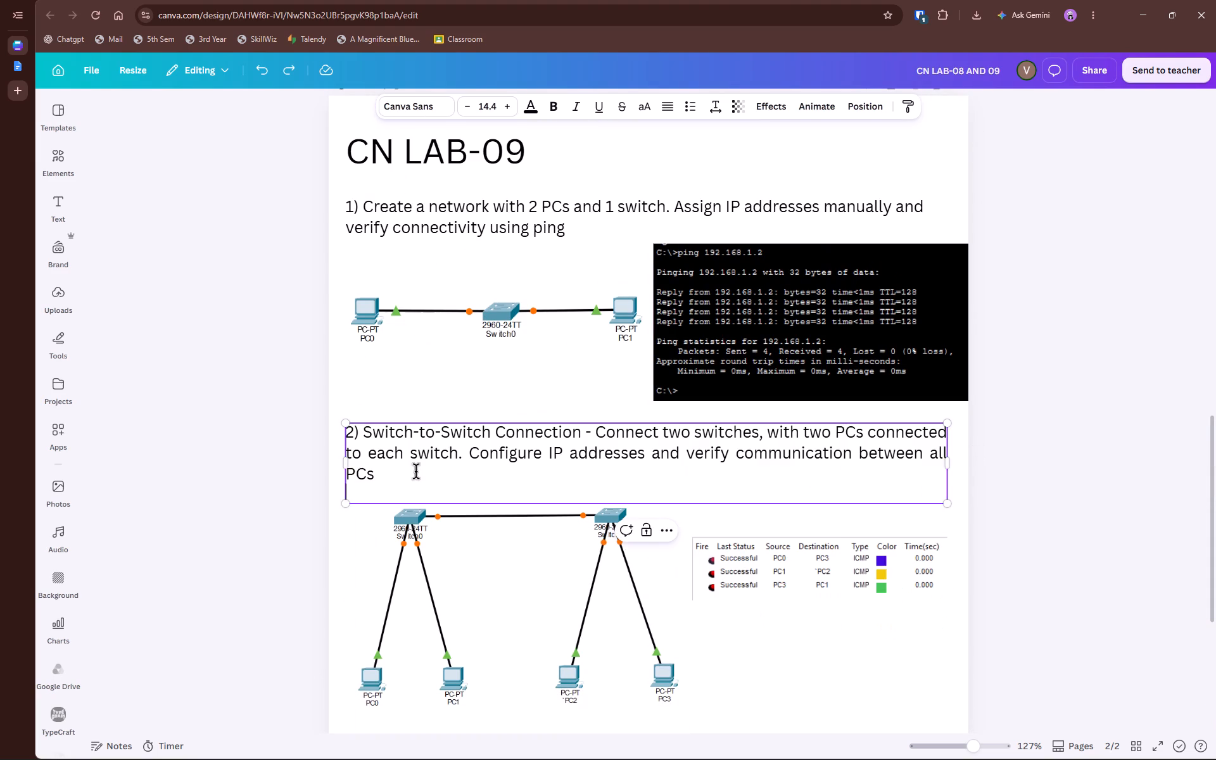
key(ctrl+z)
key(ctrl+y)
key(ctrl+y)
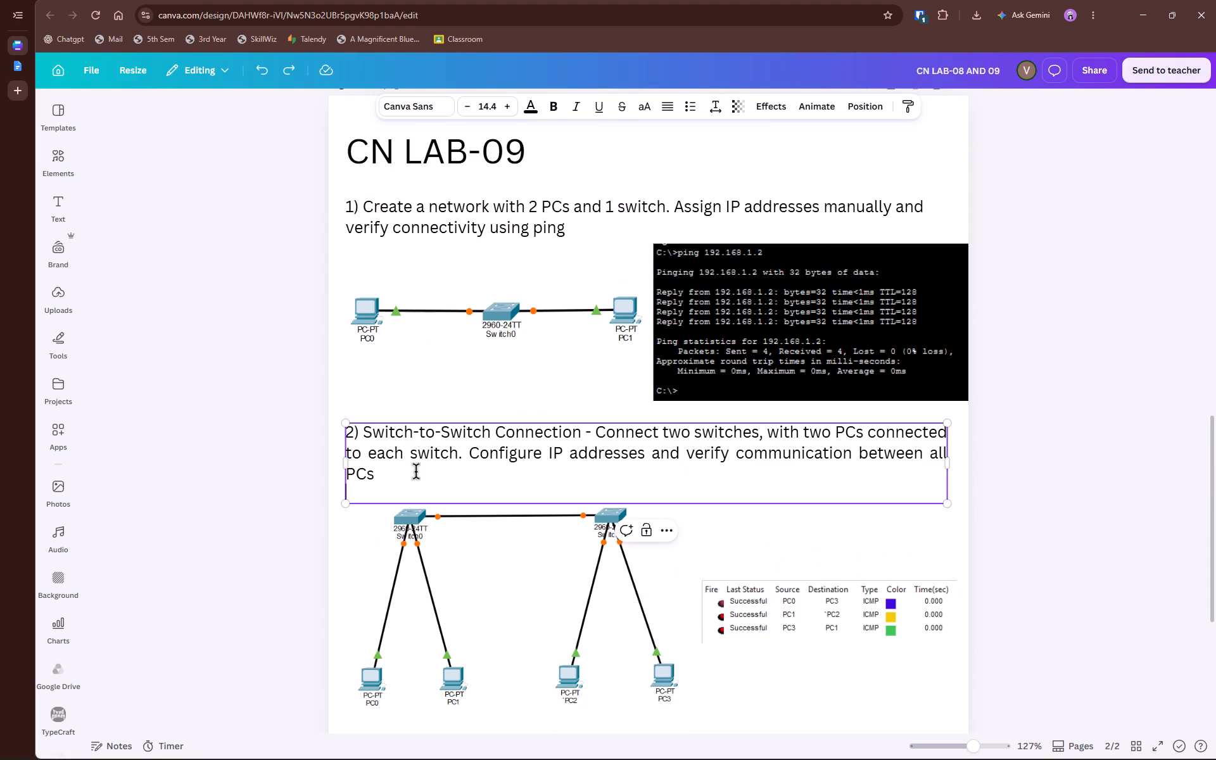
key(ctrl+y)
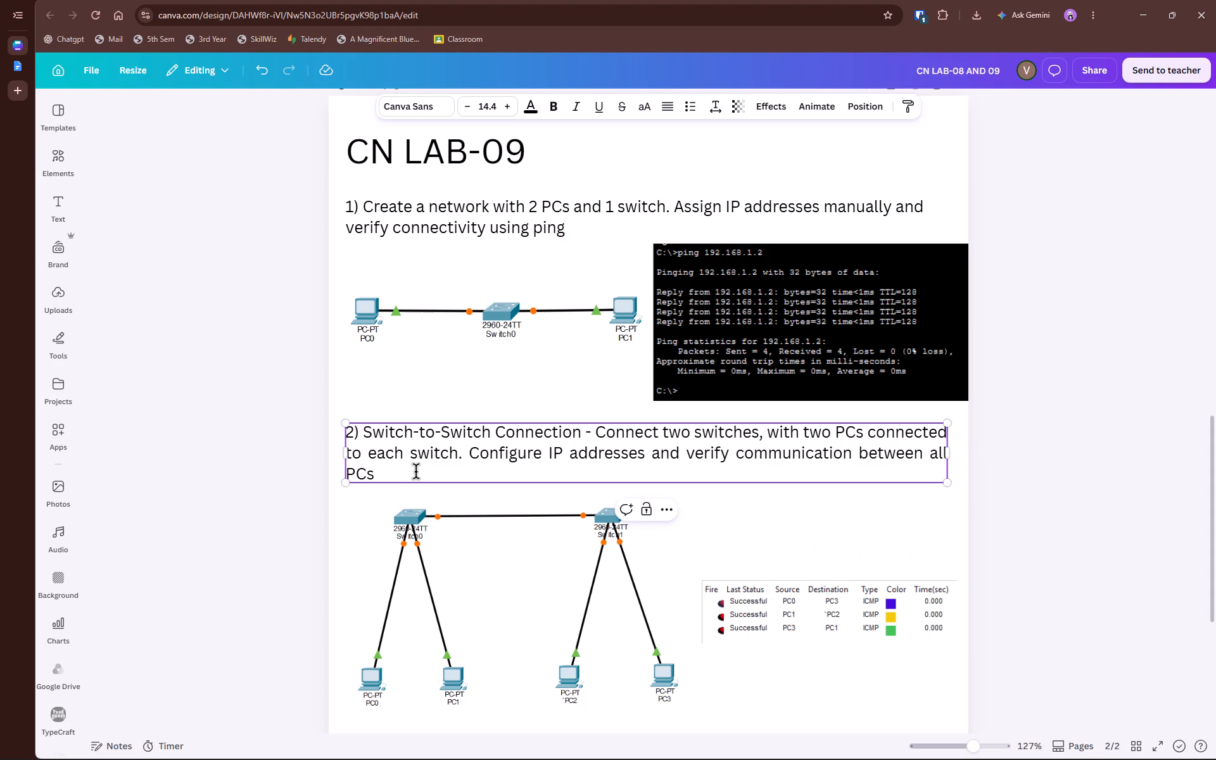
Copy the full question 2 text and paste it as a separate text box on page 2 for question 3.
key(ctrl+a)
key(ctrl+c)
scroll(446, 562, down, 6)
click(473, 543)
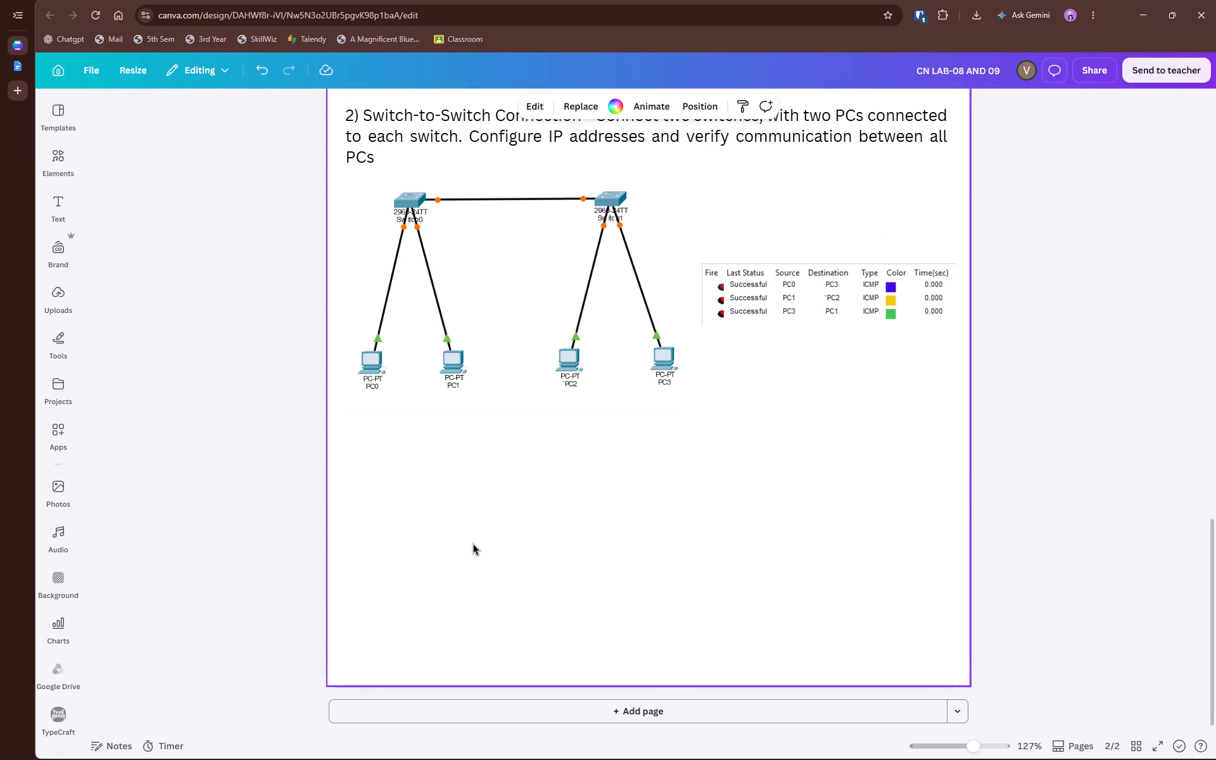
key(ctrl+v)
Switch to the Cisco packet tracer Assignment document and copy the question 3 Basic Router Configuration text.
key(alt+Tab)
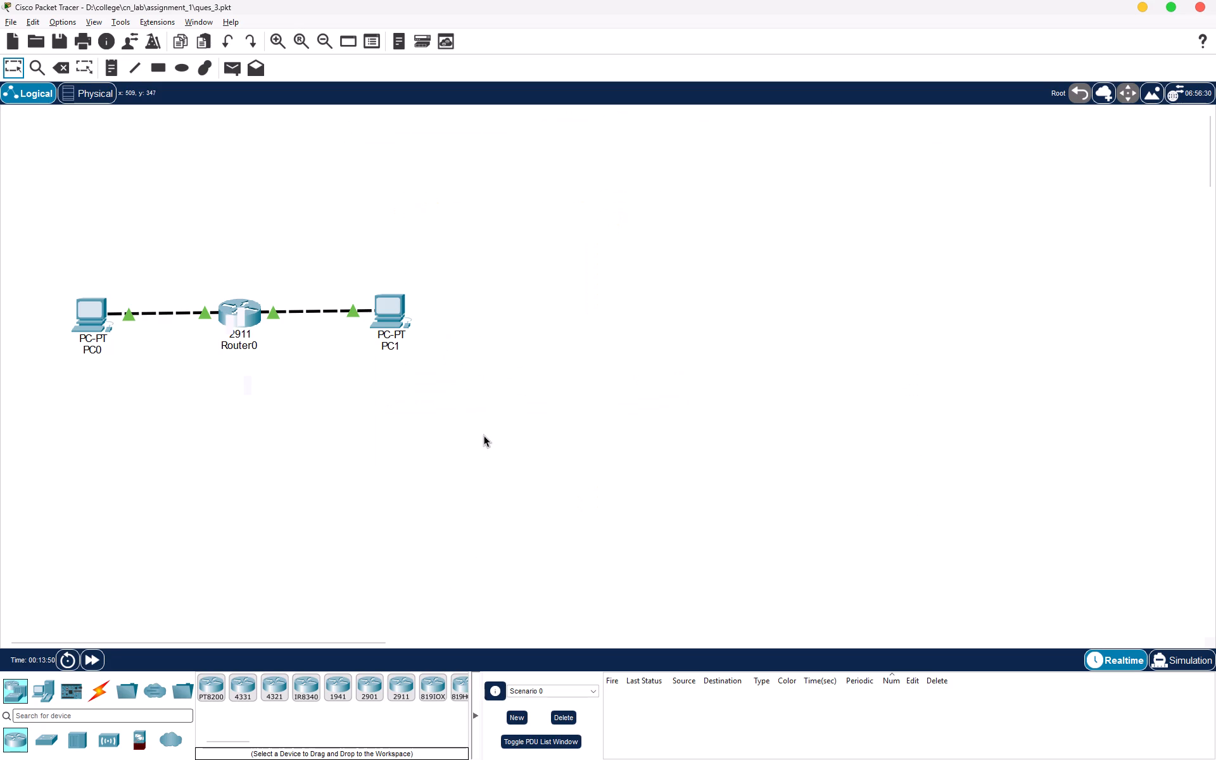
key(alt+Tab)
key(ctrl+Tab)
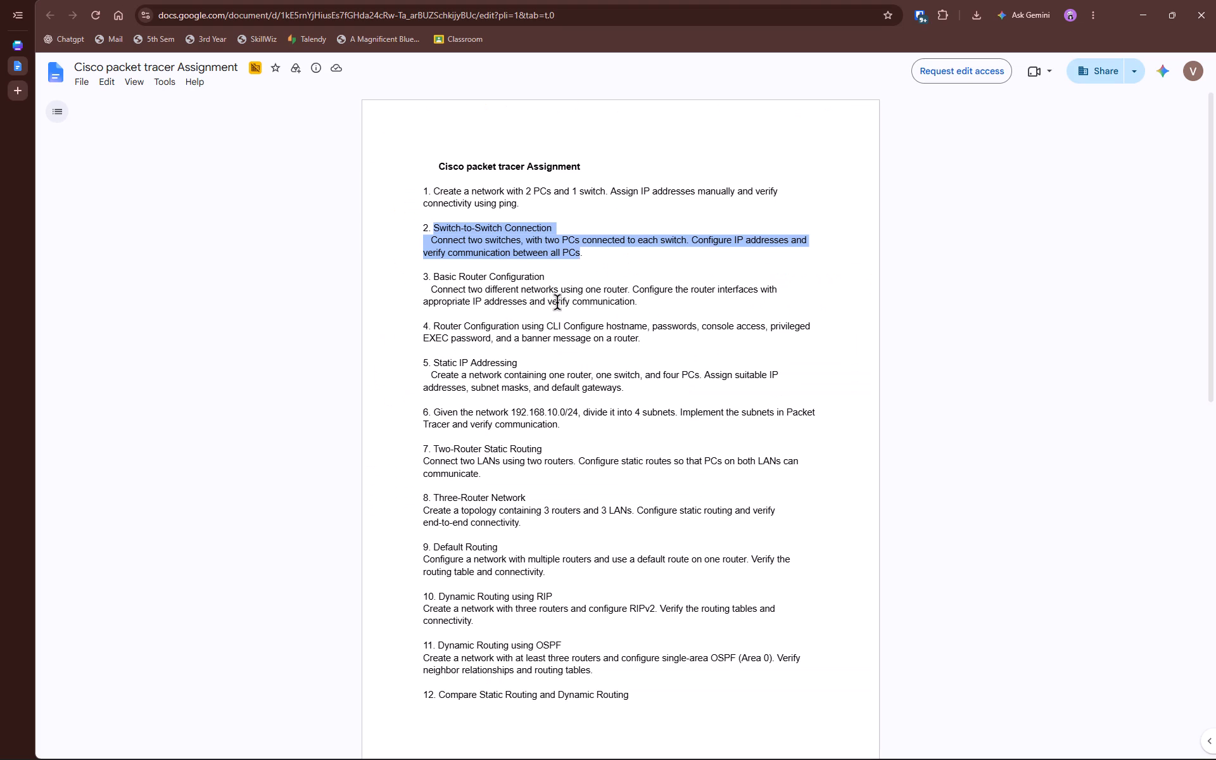
drag(649, 308, 434, 279)
key(ctrl+c)
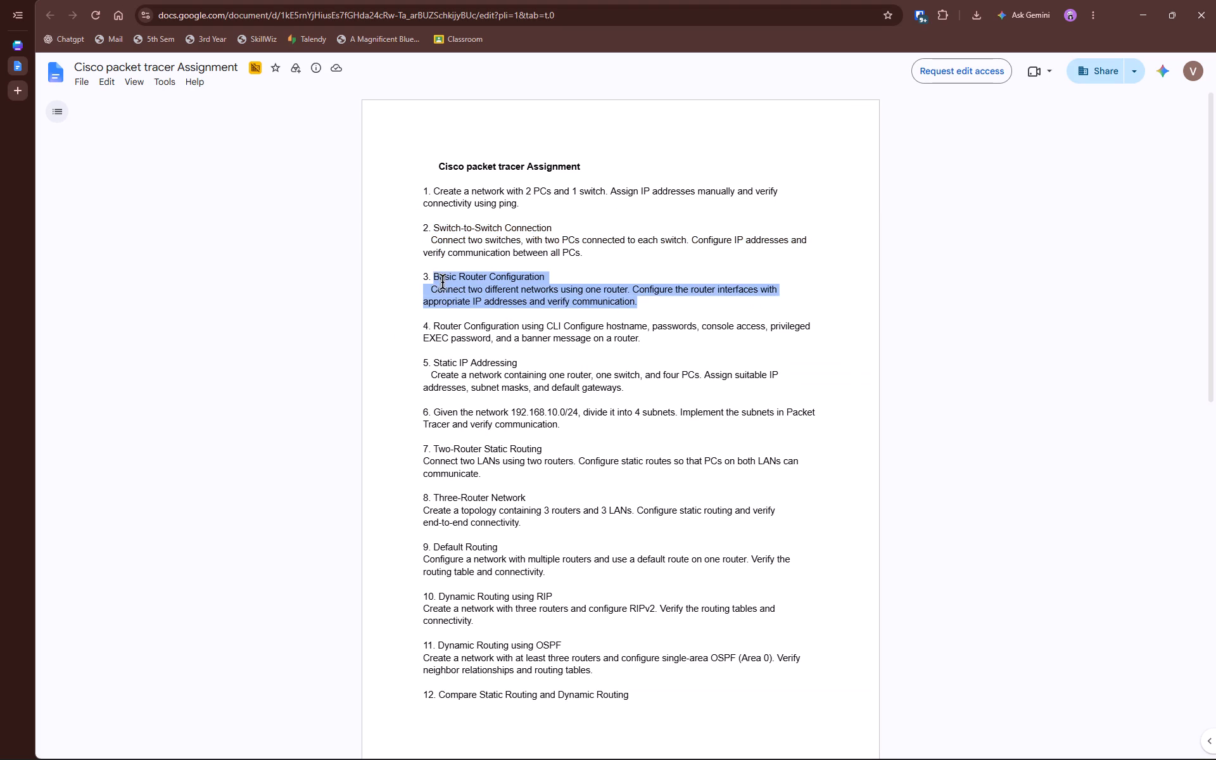
Return to the Canva design, replace the duplicated question 2 wording with the copied Basic Router Configuration text, and number it 3).
key(alt+Tab)
key(alt+Tab)
key(ctrl+Tab)
click(609, 391)
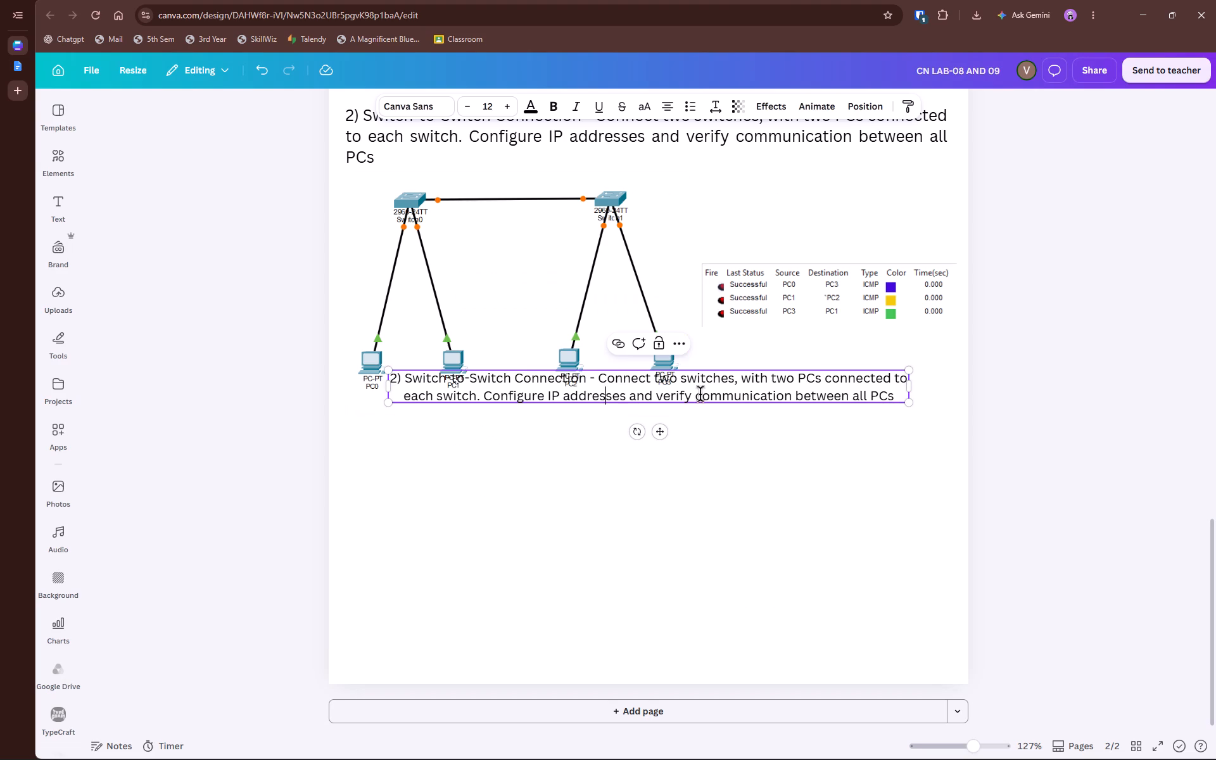
drag(898, 396, 408, 381)
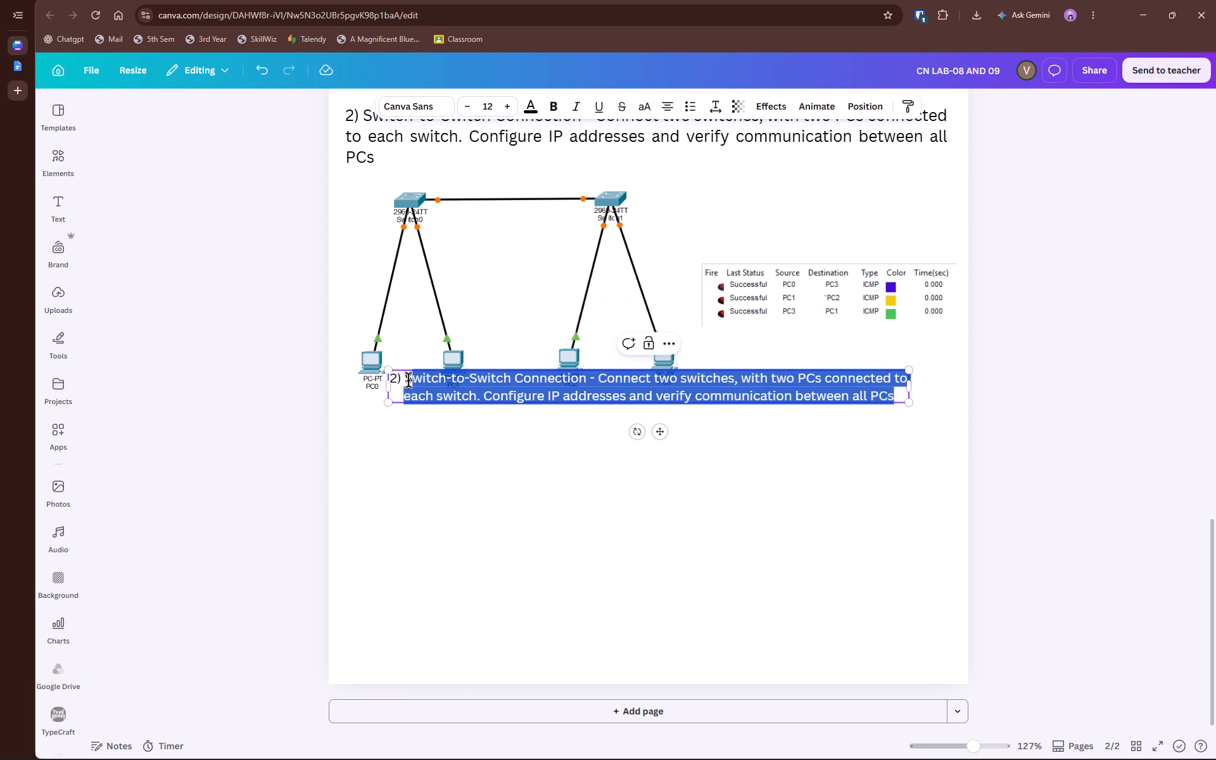
drag(408, 381, 405, 381)
key(ctrl+v)
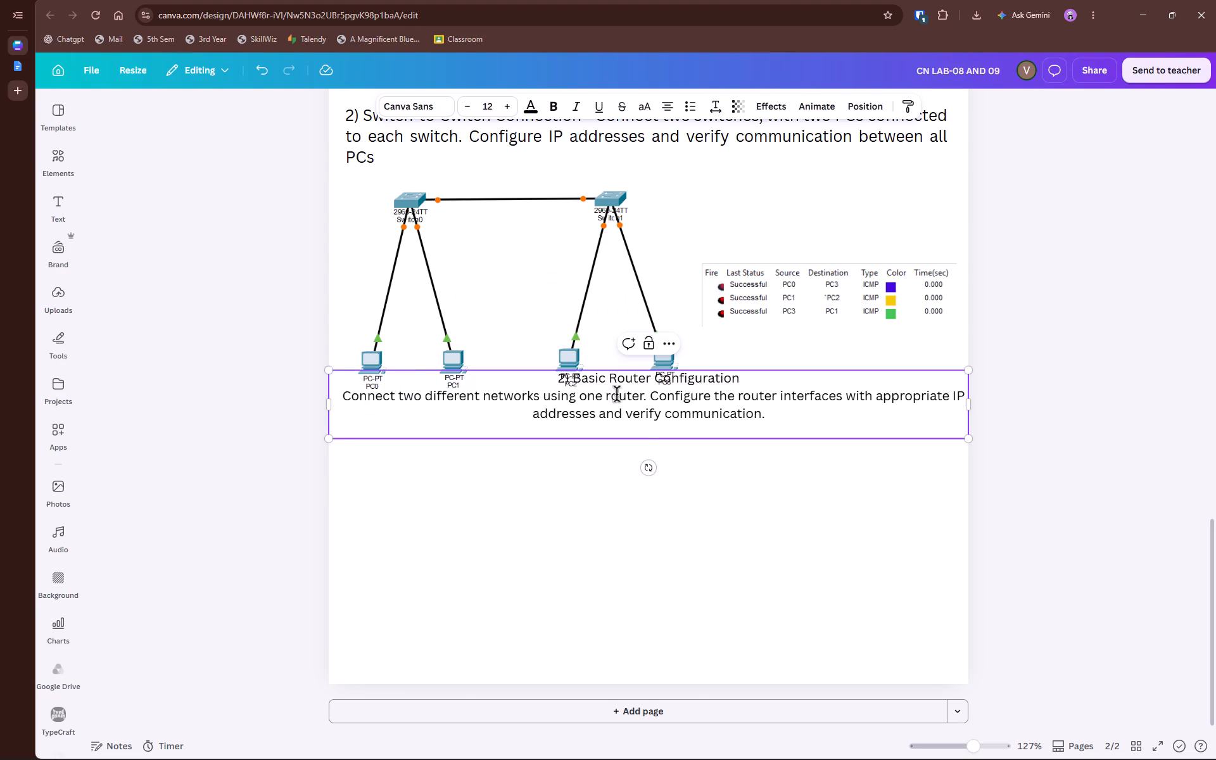
click(565, 377)
key(BackSpace)
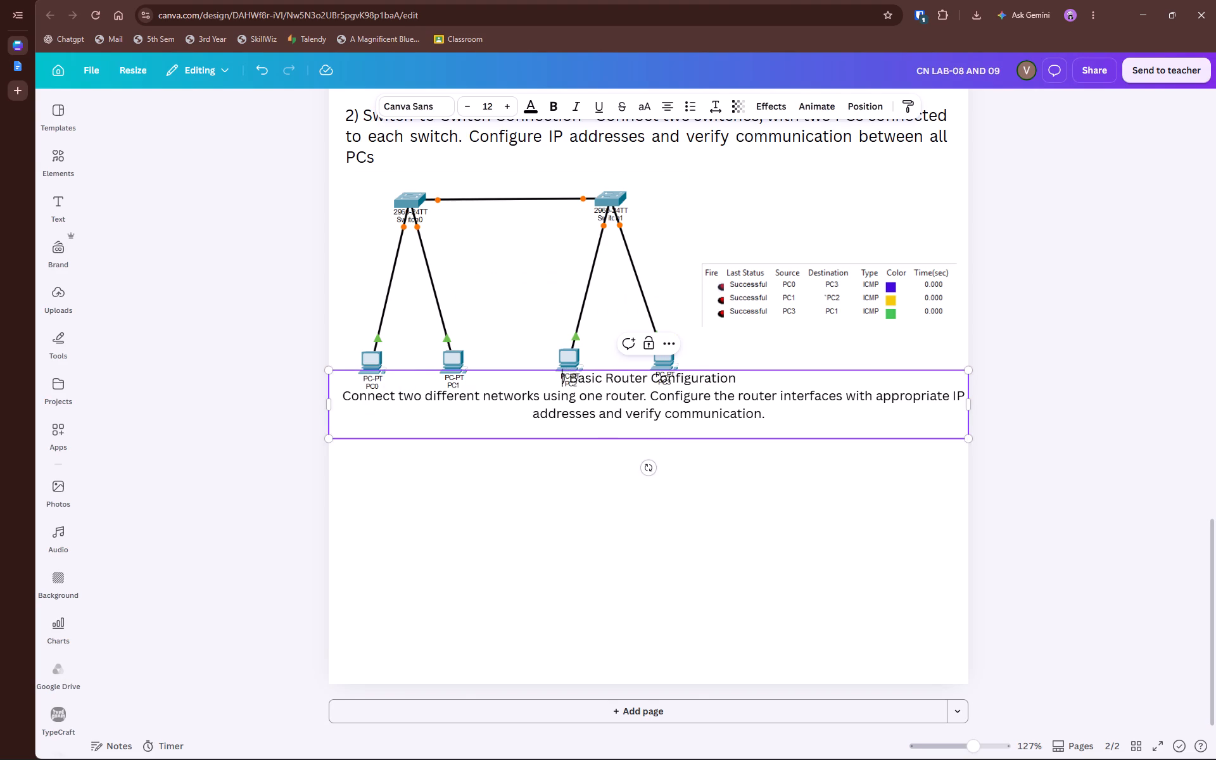
key(3)
Justify the whole question 3 text.
key(ctrl+a)
double_click(672, 106)
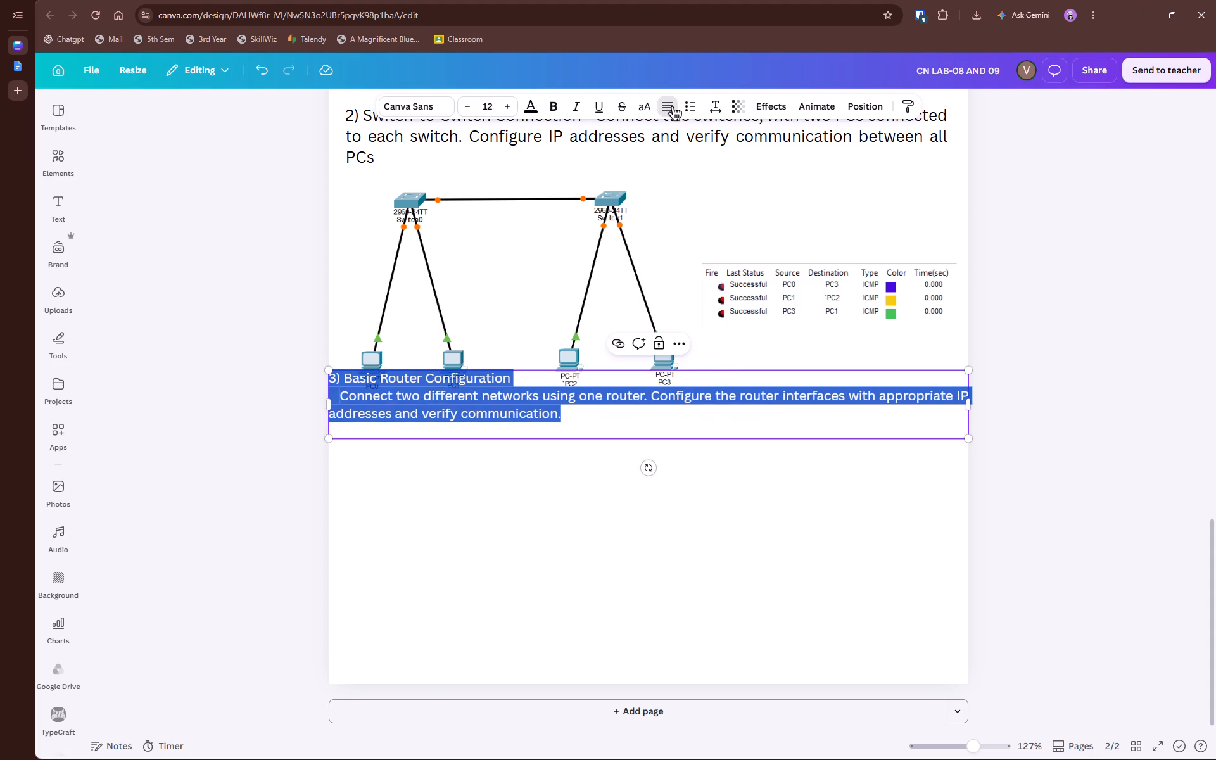
Join the question 3 description onto its heading line, separated by " - ".
drag(357, 409, 348, 401)
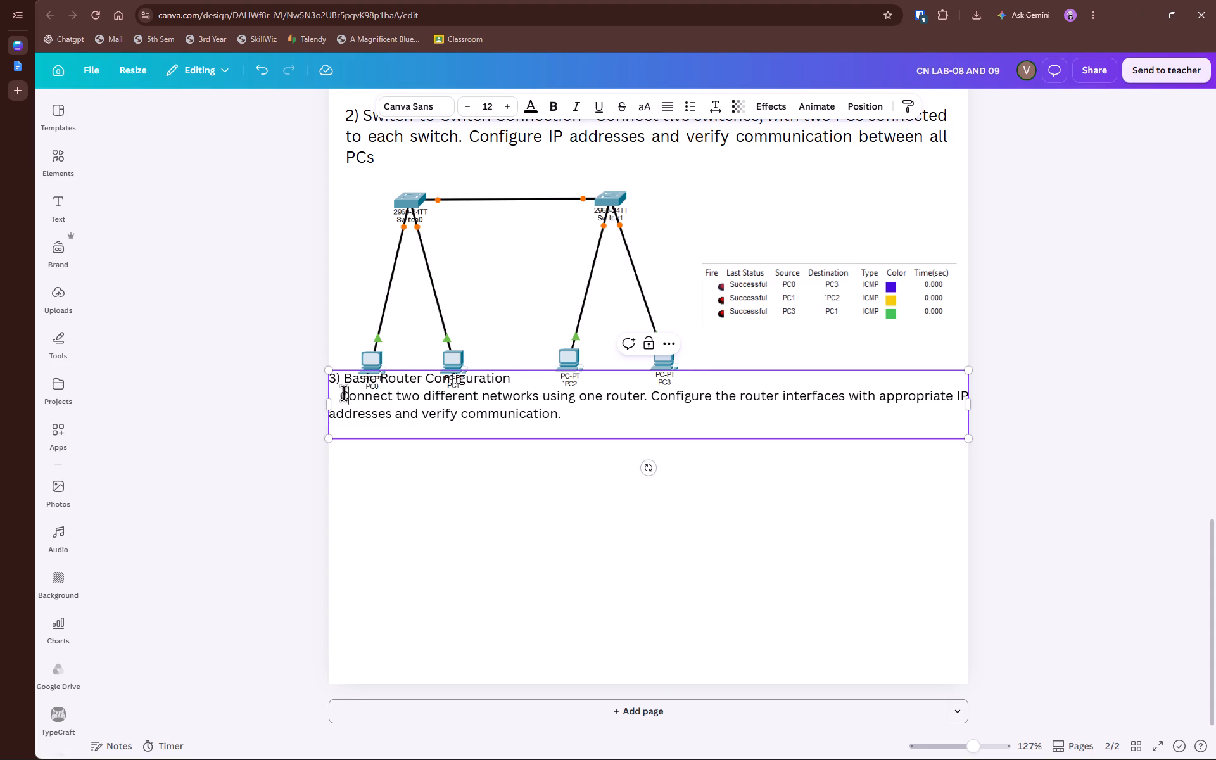
click(344, 394)
key(BackSpace)
key(BackSpace)
key(BackSpace)
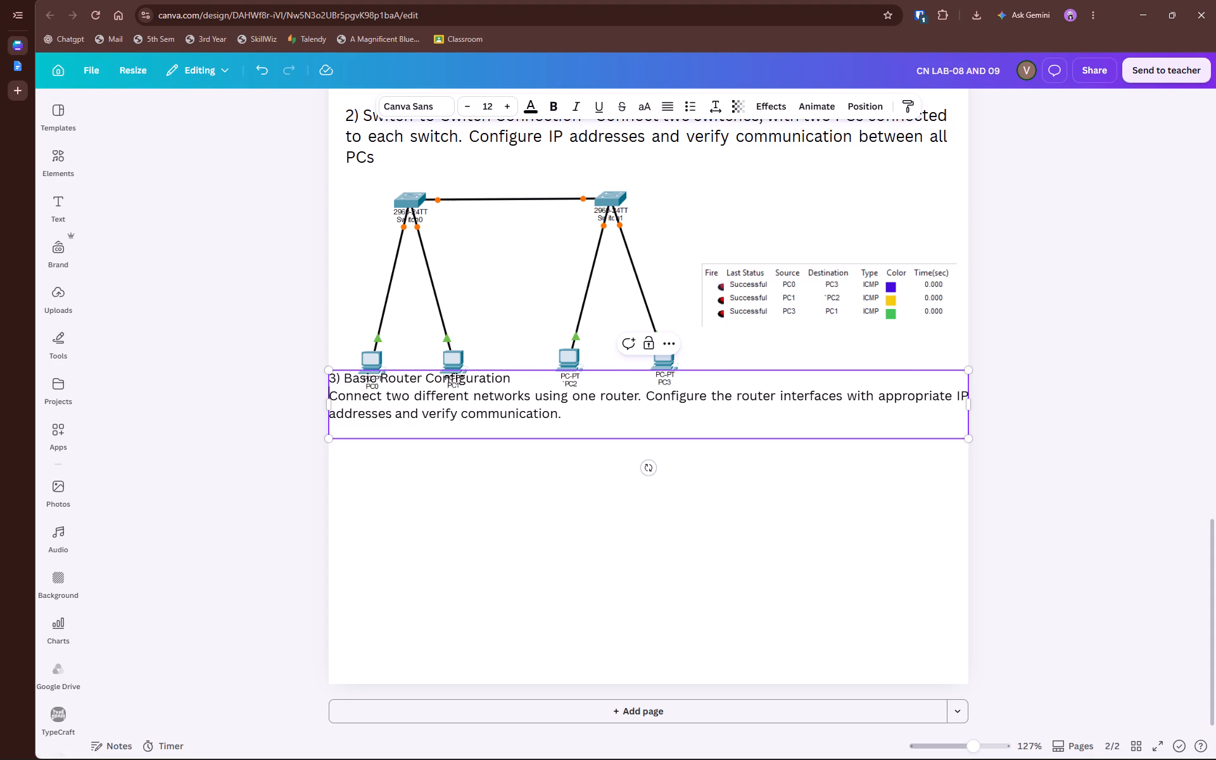
key(BackSpace)
key(space)
text(-)
key(space)
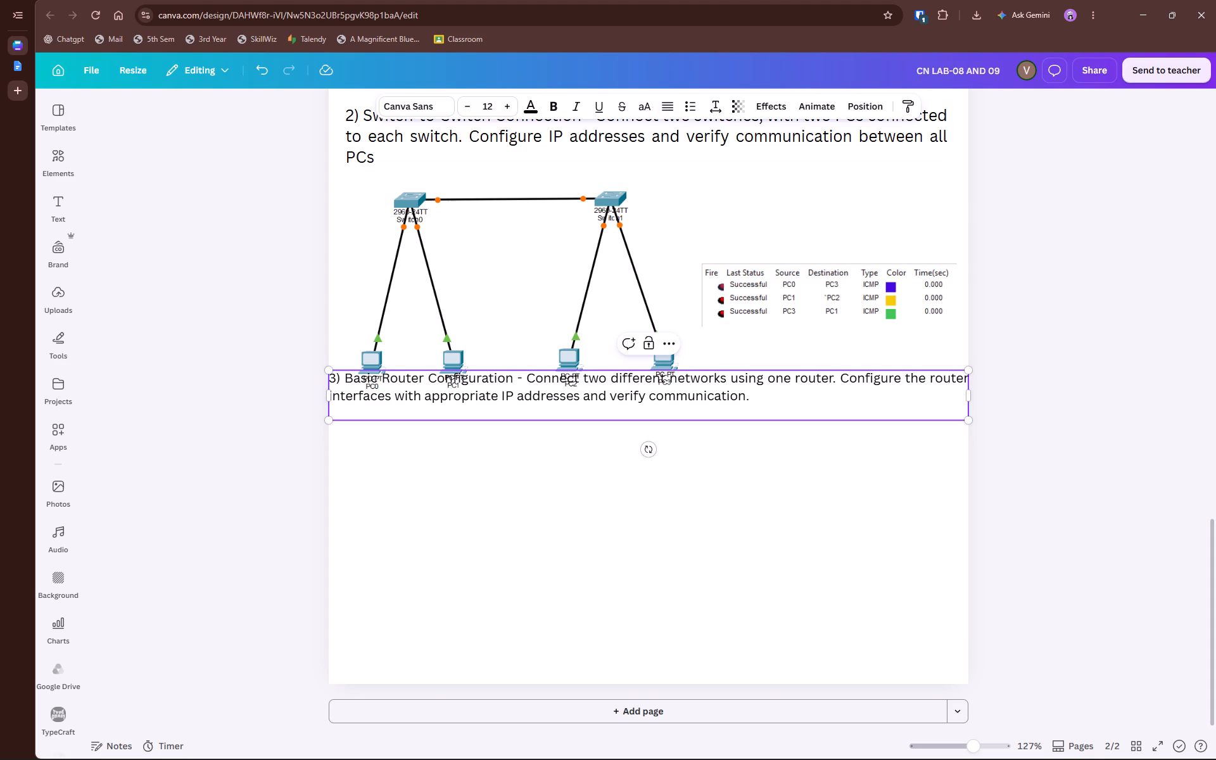
Set the question 3 text's font size to 14.4, matching the question 2 text.
key(ctrl+a)
click(488, 99)
text(15)
key(BackSpace)
text(4.4)
key(Return)
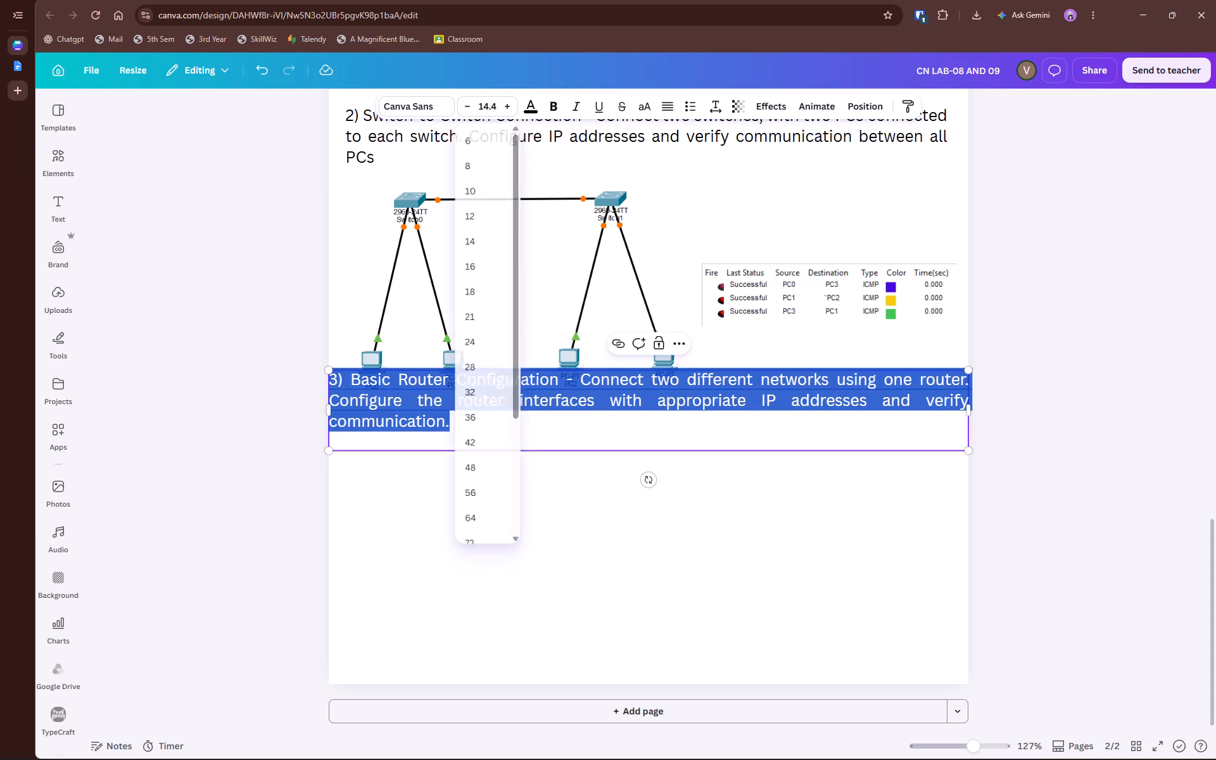
scroll(490, 129, up, 2)
click(488, 371)
scroll(488, 371, down, 5)
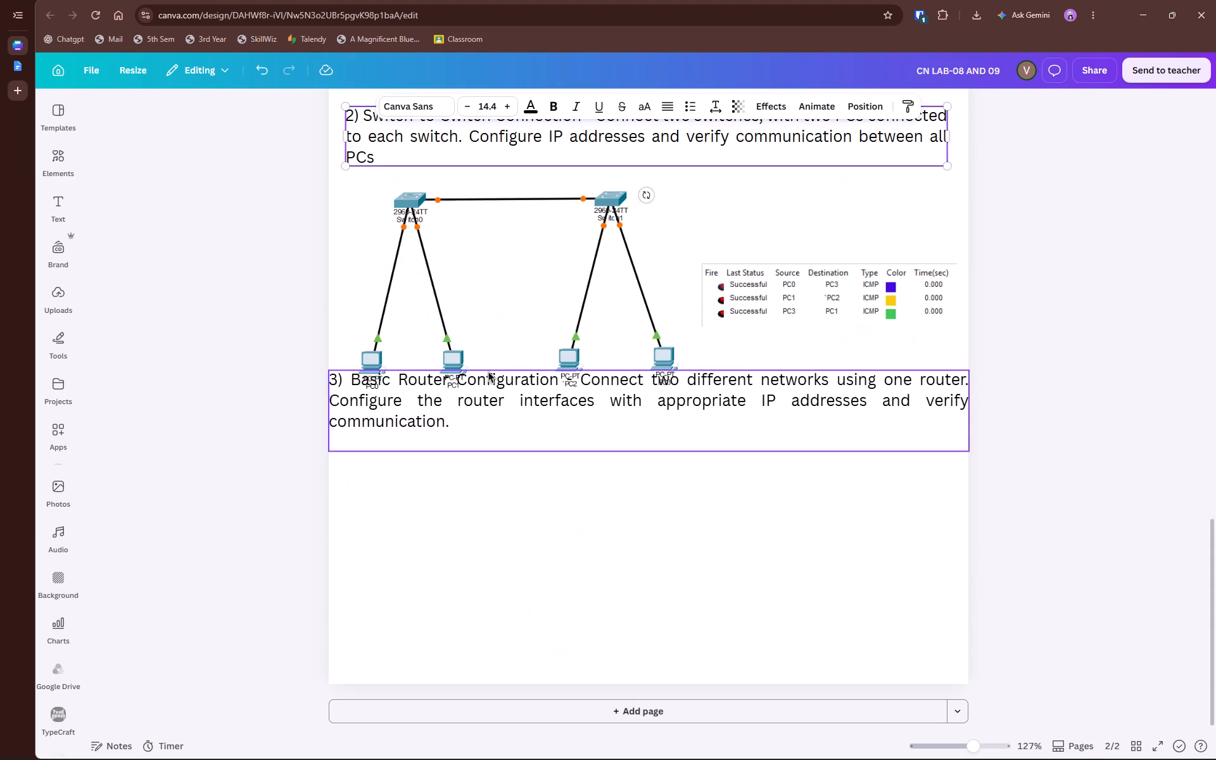
Move the question 3 text box below the two-switch diagram and narrow it to line up with the question 2 text.
click(472, 377)
drag(516, 404, 529, 424)
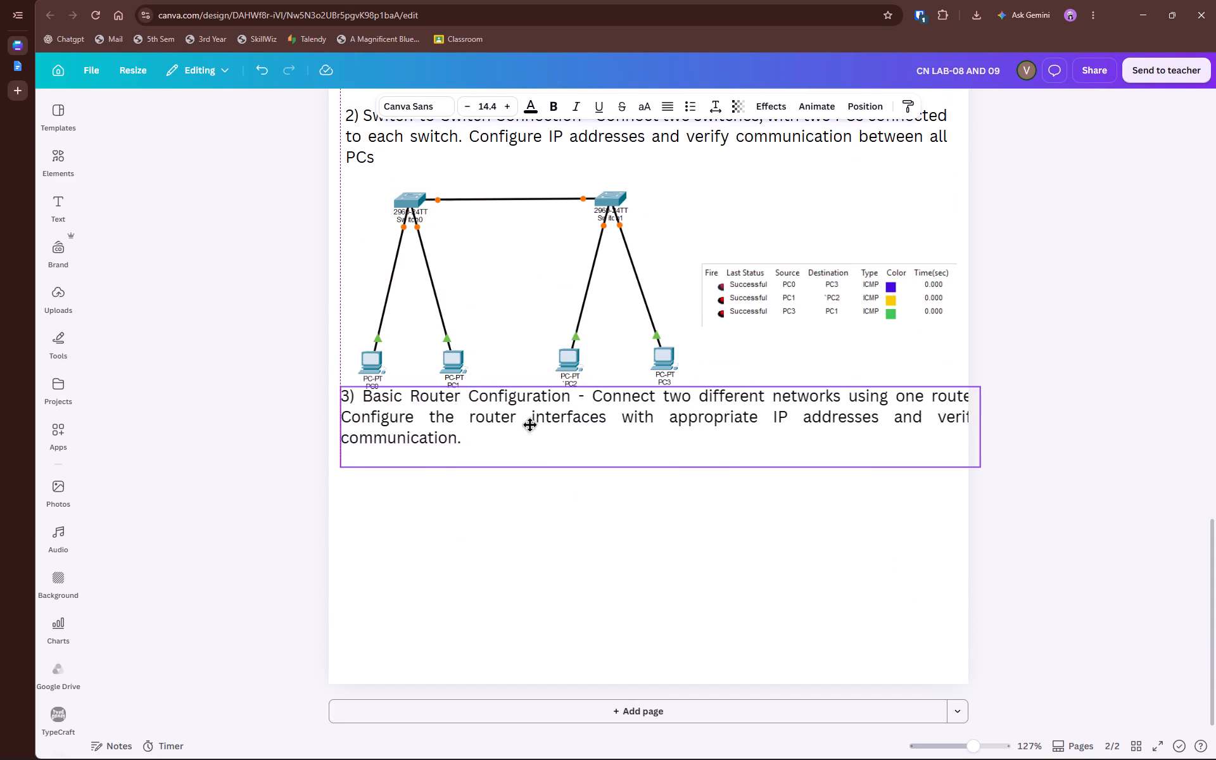
drag(529, 424, 535, 441)
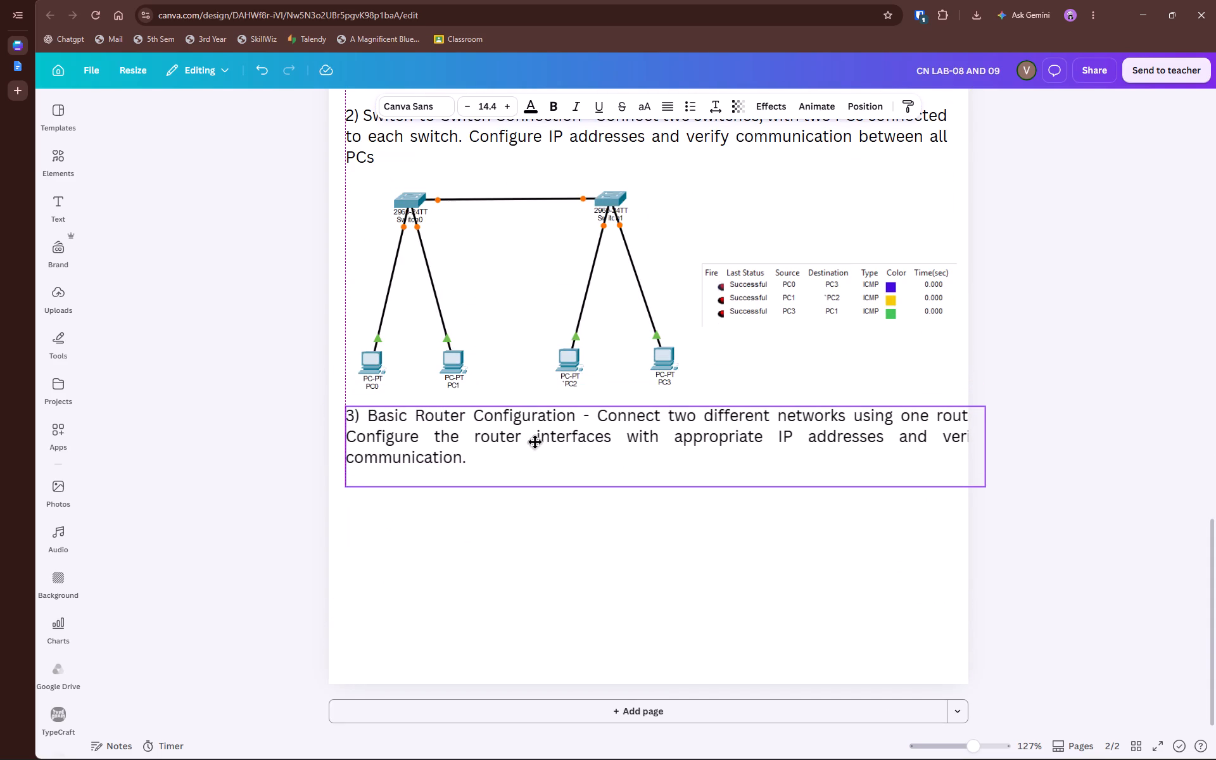
drag(535, 441, 533, 439)
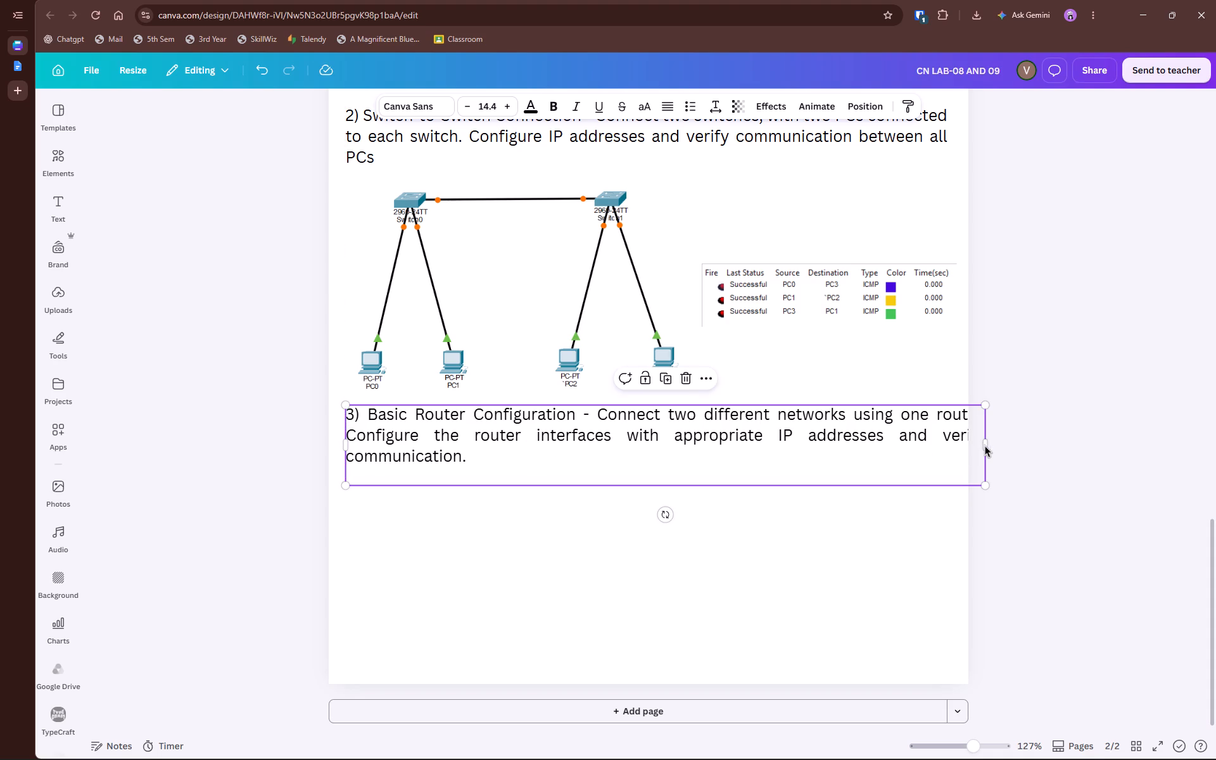
drag(985, 443, 941, 443)
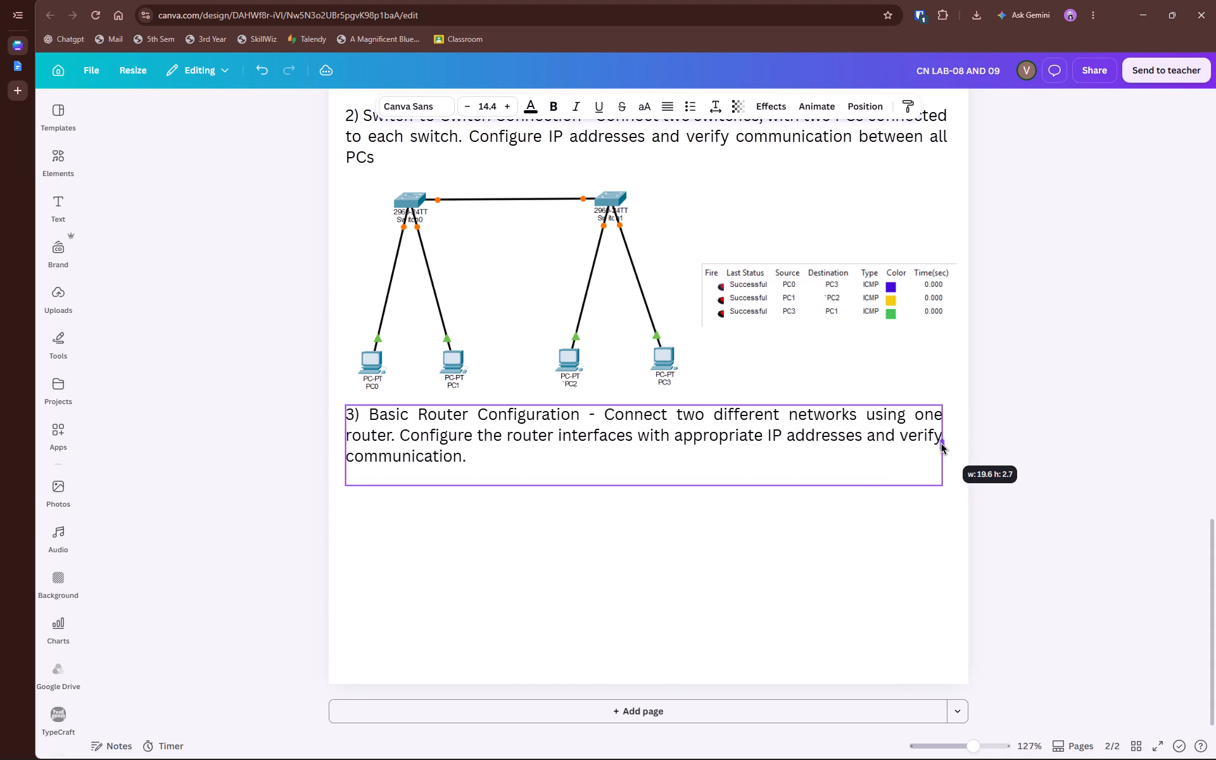
drag(941, 443, 946, 443)
Look over the CN LAB-09 page from its title down to question 3.
scroll(840, 436, up, 6)
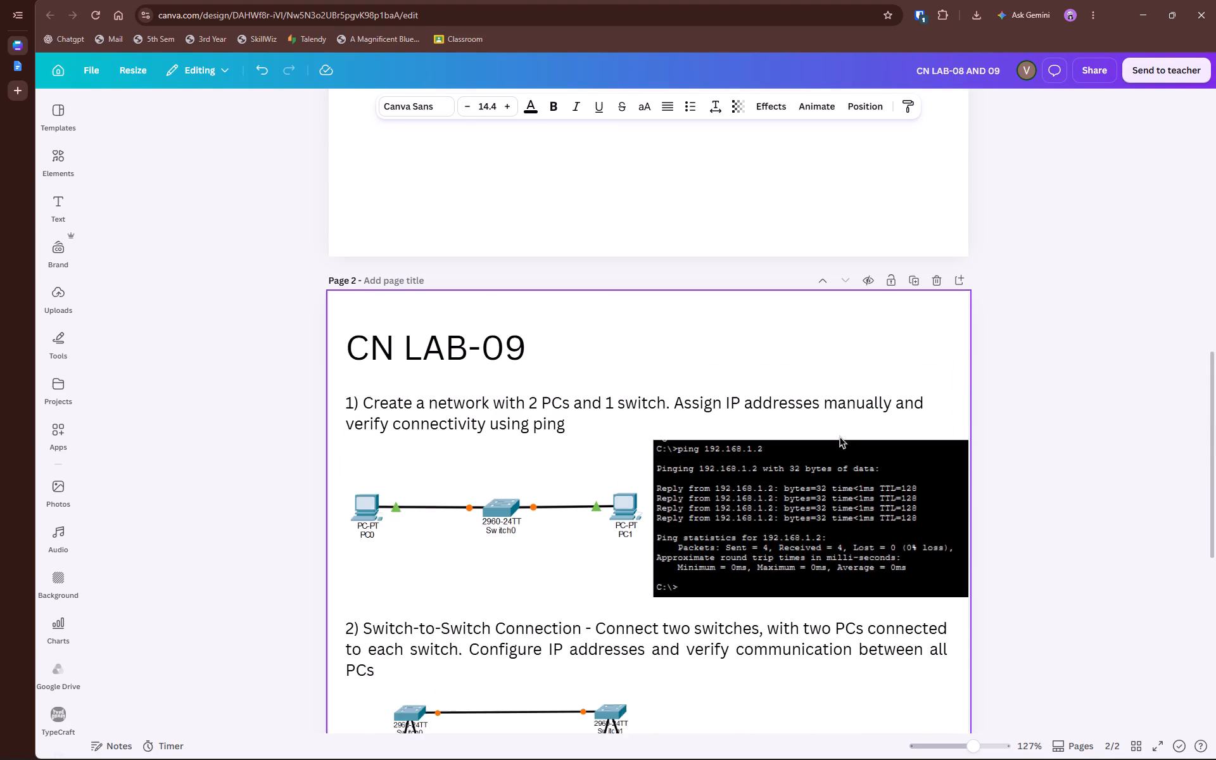
scroll(840, 436, up, 2)
scroll(785, 442, down, 1)
scroll(785, 442, up, 5)
scroll(785, 442, down, 9)
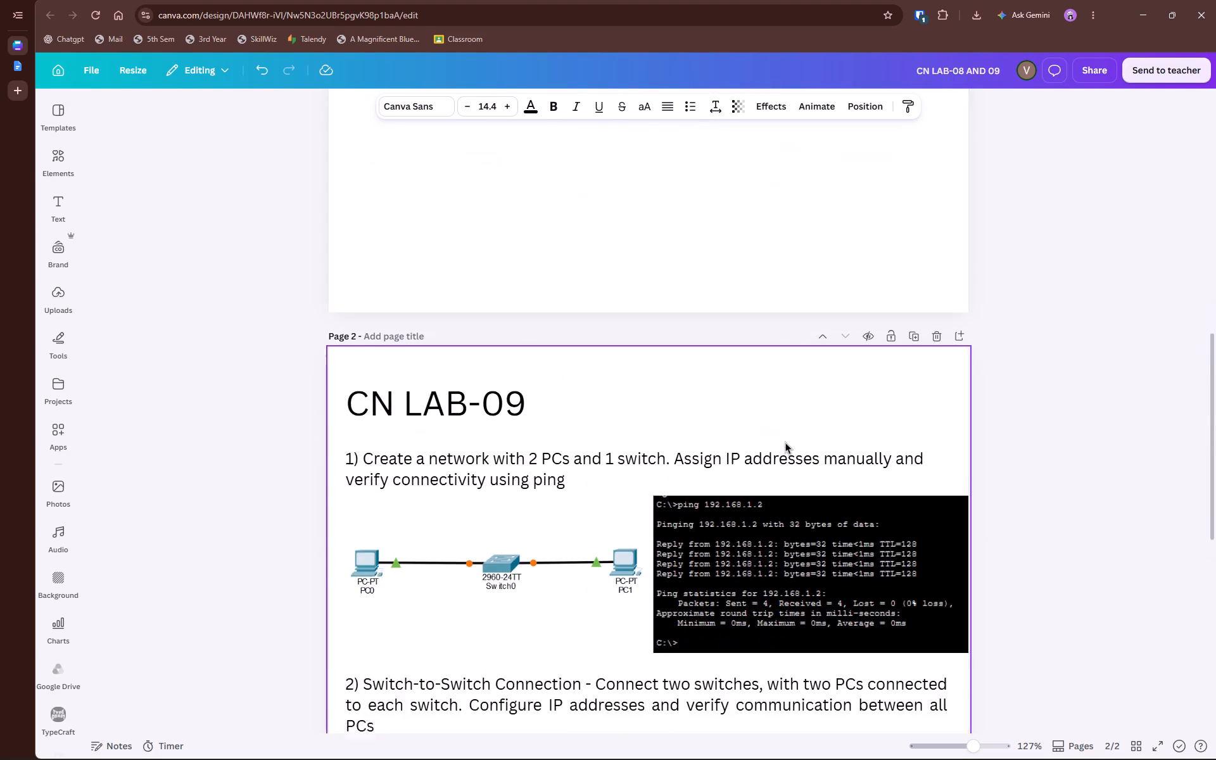
scroll(785, 442, down, 6)
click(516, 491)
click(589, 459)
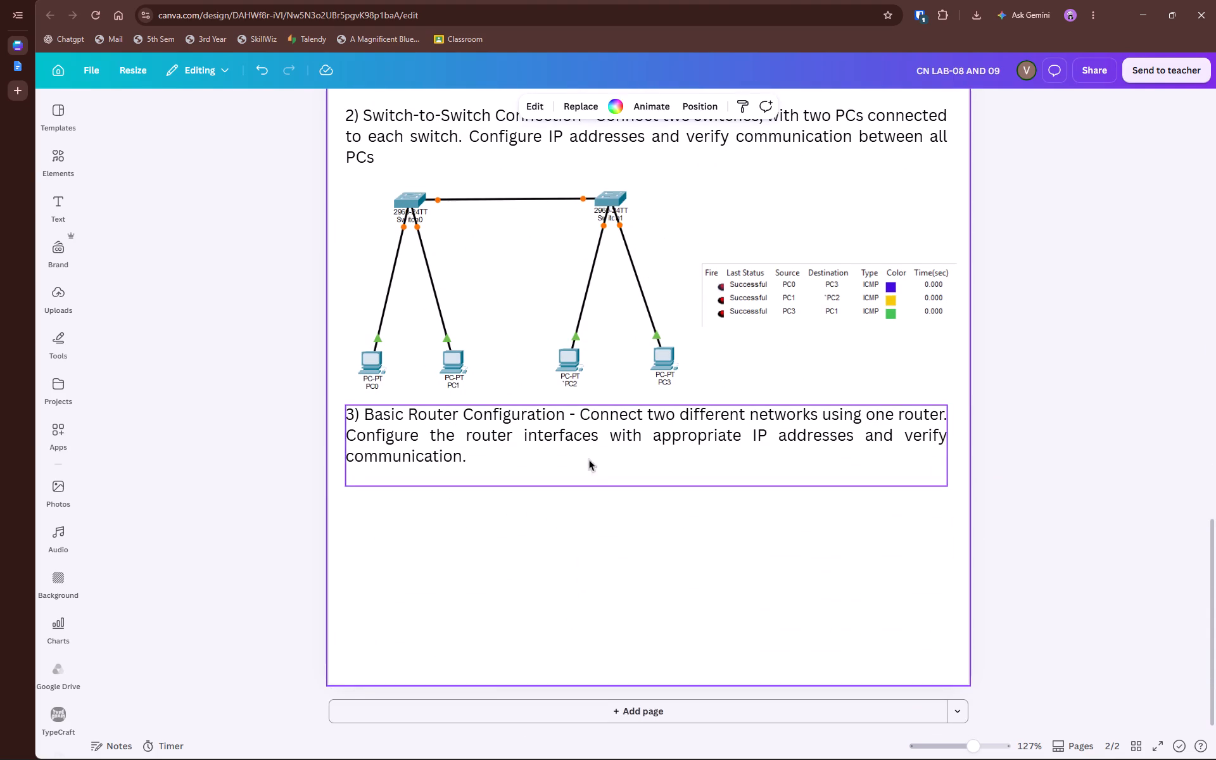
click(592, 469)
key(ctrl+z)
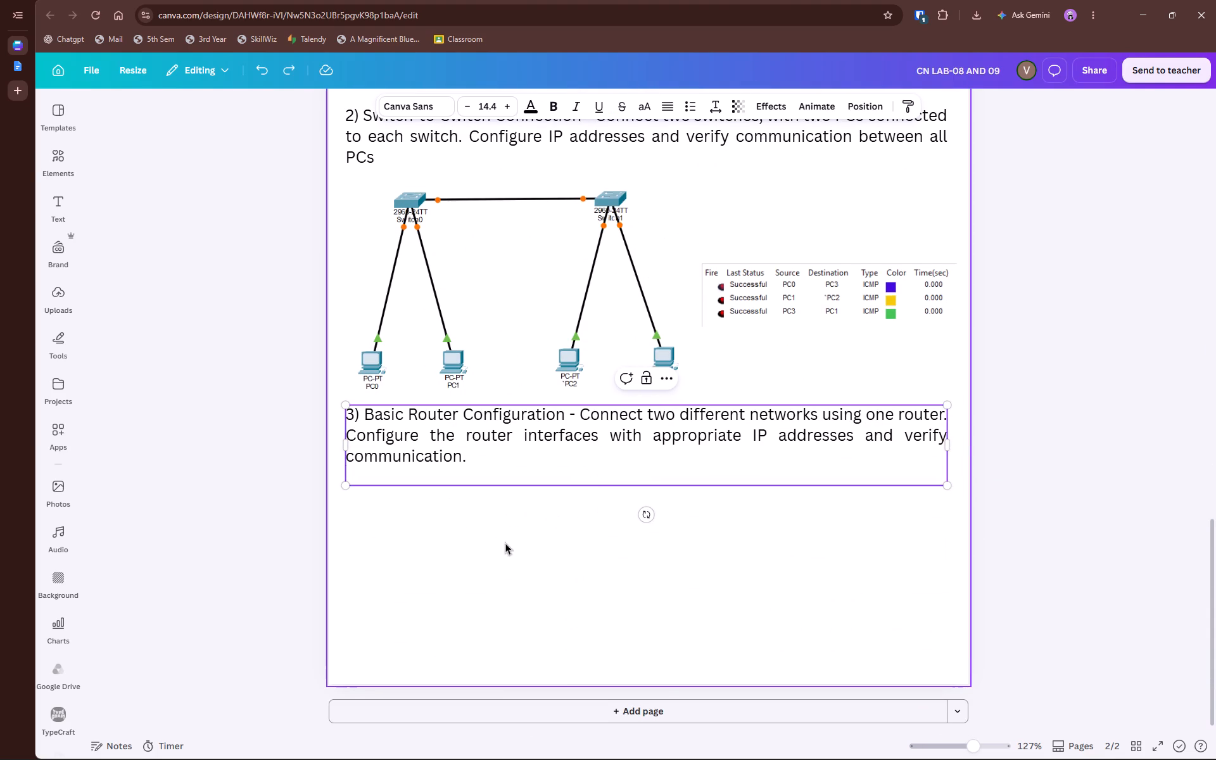
Paste the PC0–Router0–PC1 topology image from the clipboard history and place it below the question 3 text.
click(505, 543)
key(alt+Tab)
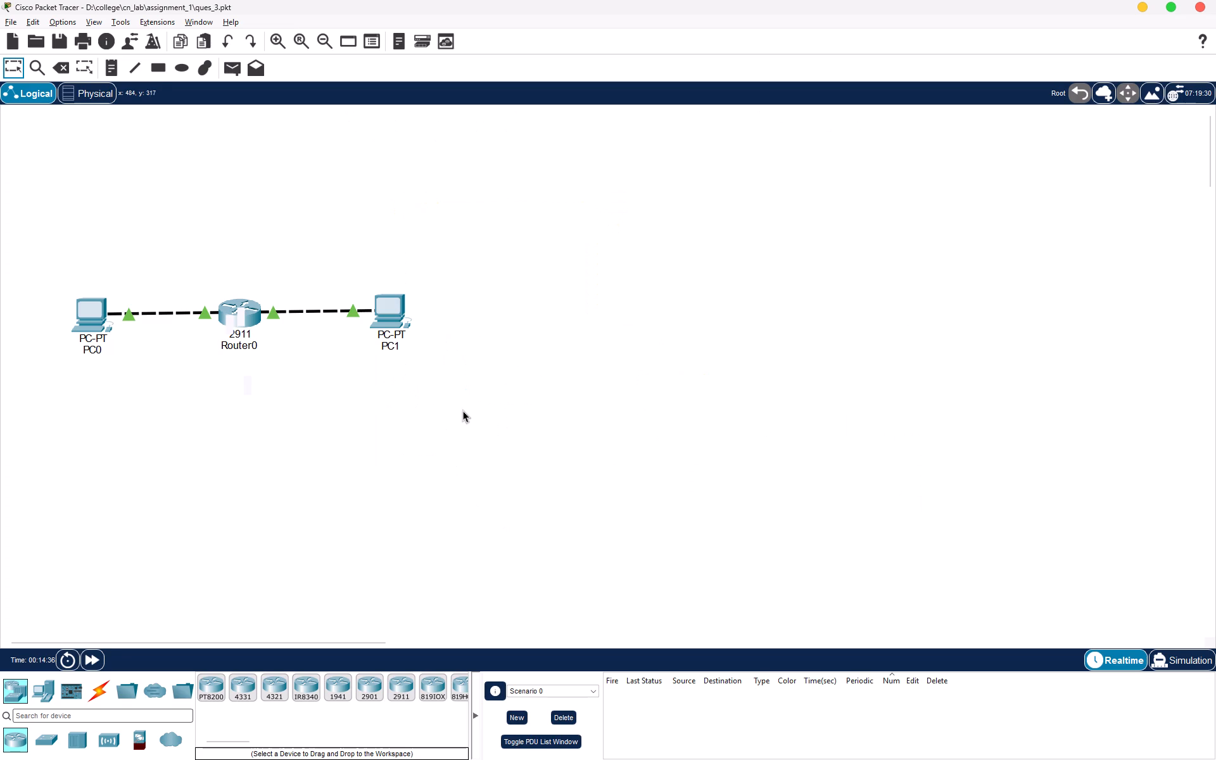
key(alt+Tab)
key(super+v)
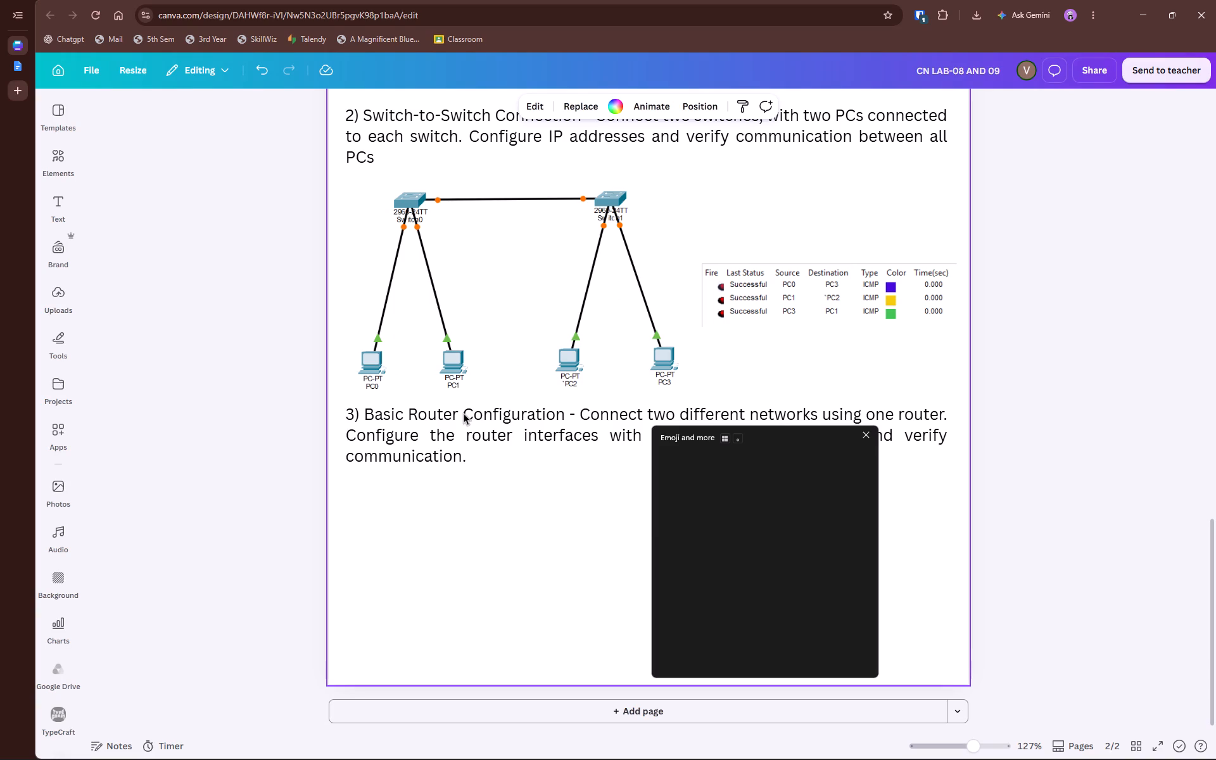
scroll(723, 550, down, 12)
click(742, 579)
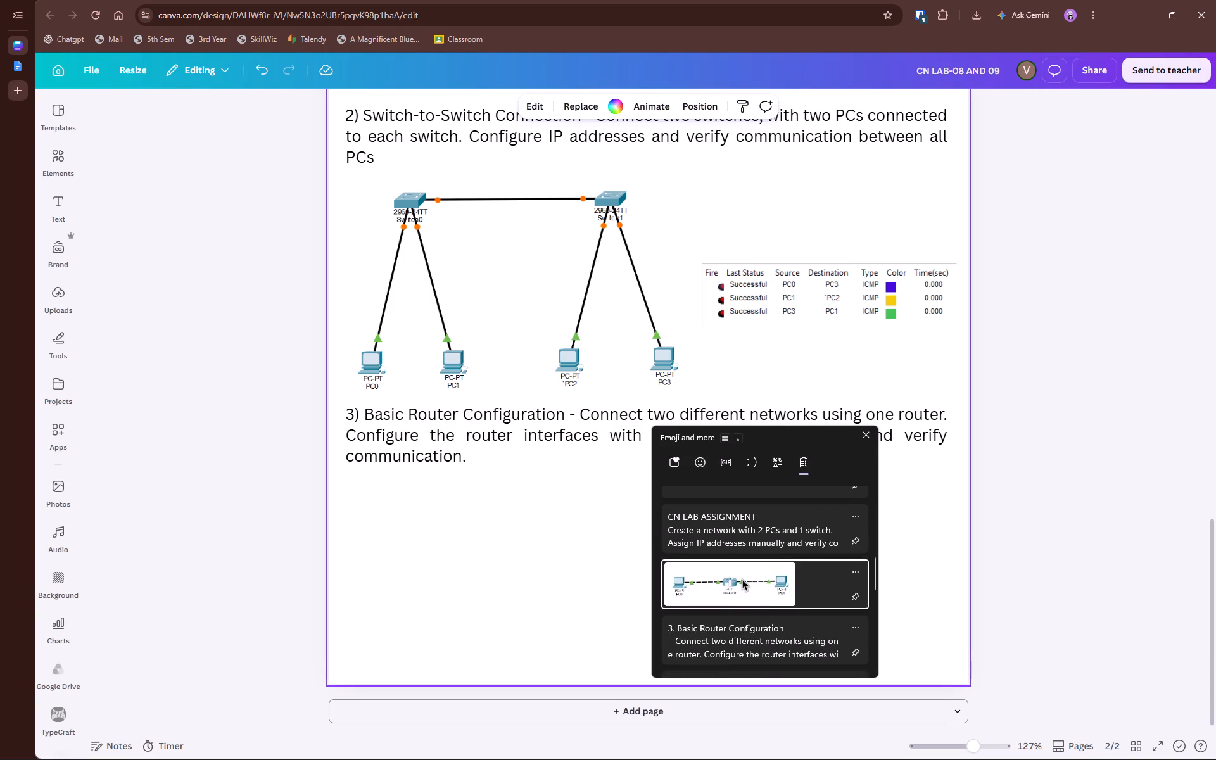
key(ctrl+v)
drag(621, 239, 494, 579)
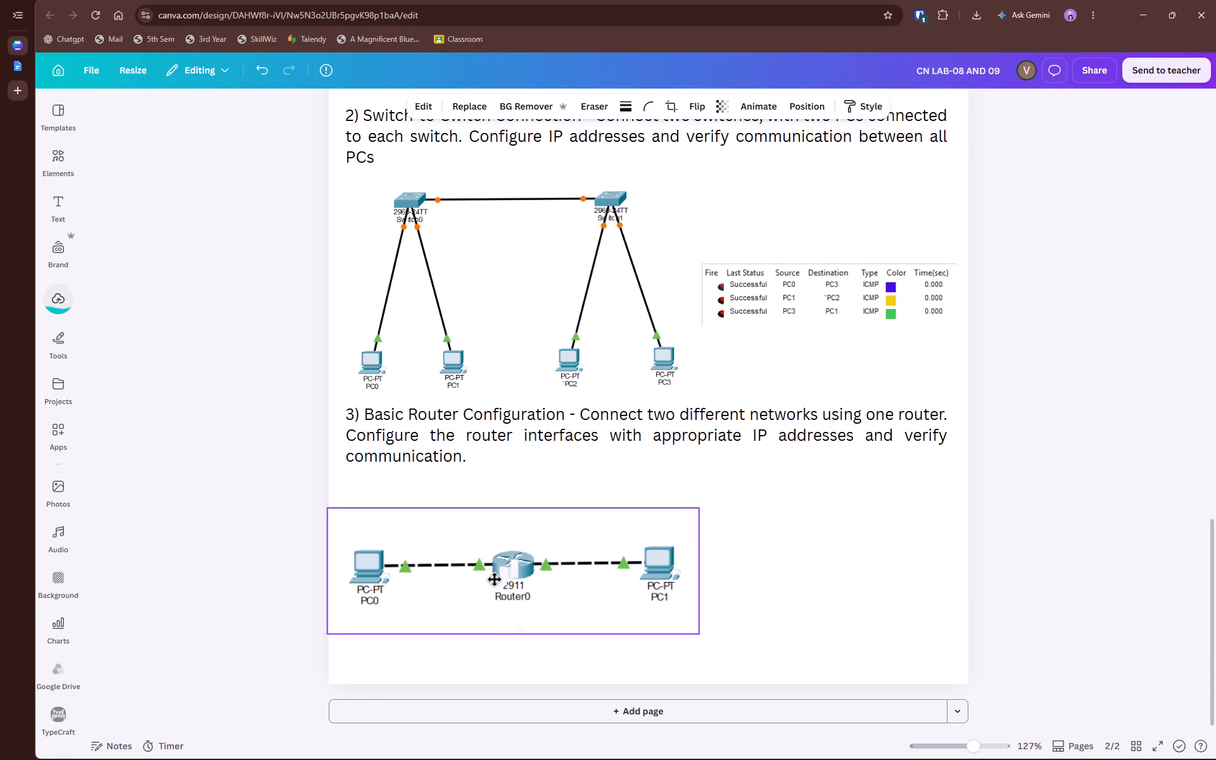
drag(494, 579, 506, 546)
Crop the blank margins off all four sides of the router topology image.
drag(533, 597, 532, 579)
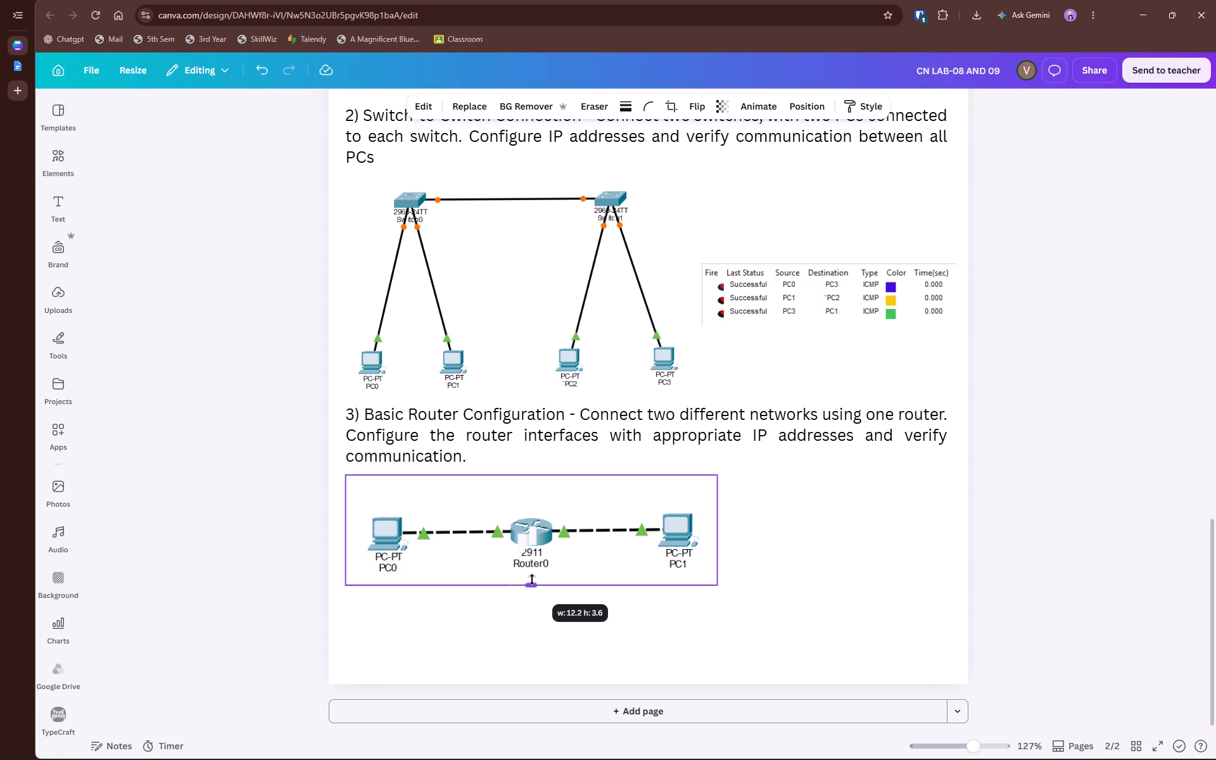
drag(532, 579, 532, 577)
drag(528, 472, 528, 499)
drag(716, 545, 704, 543)
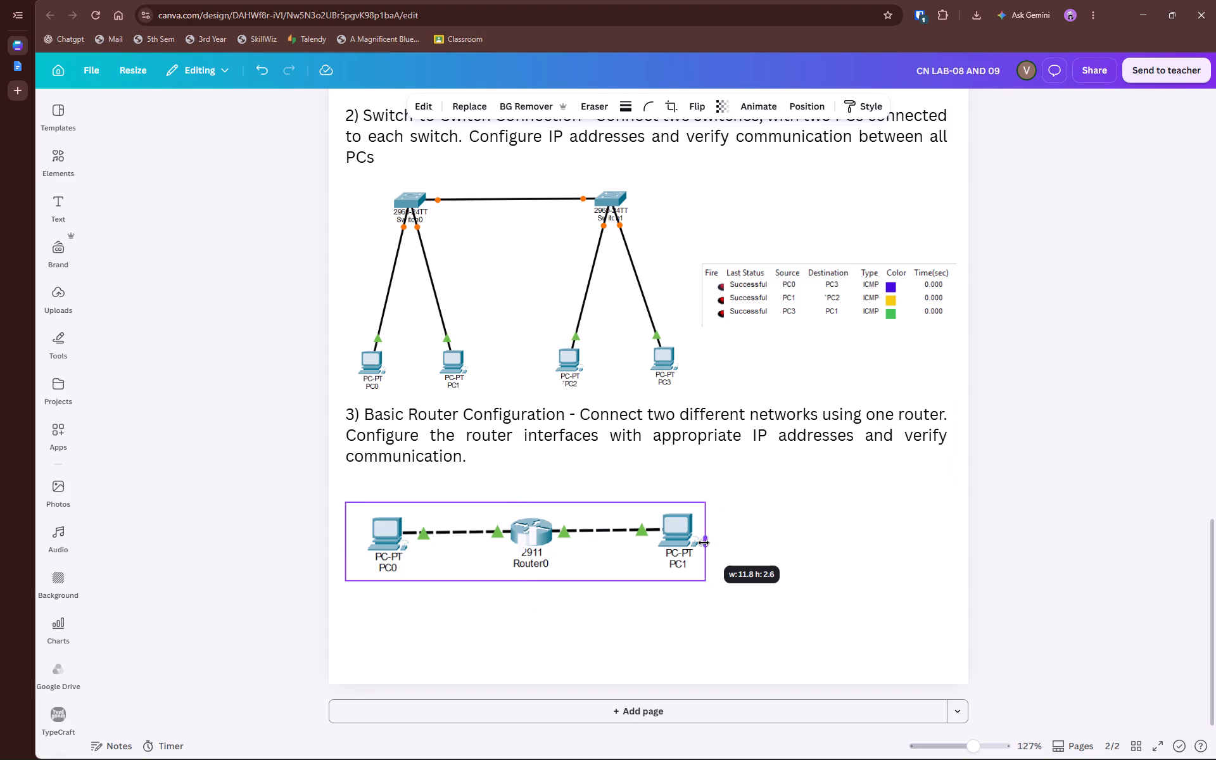
drag(704, 543, 709, 542)
drag(345, 539, 348, 539)
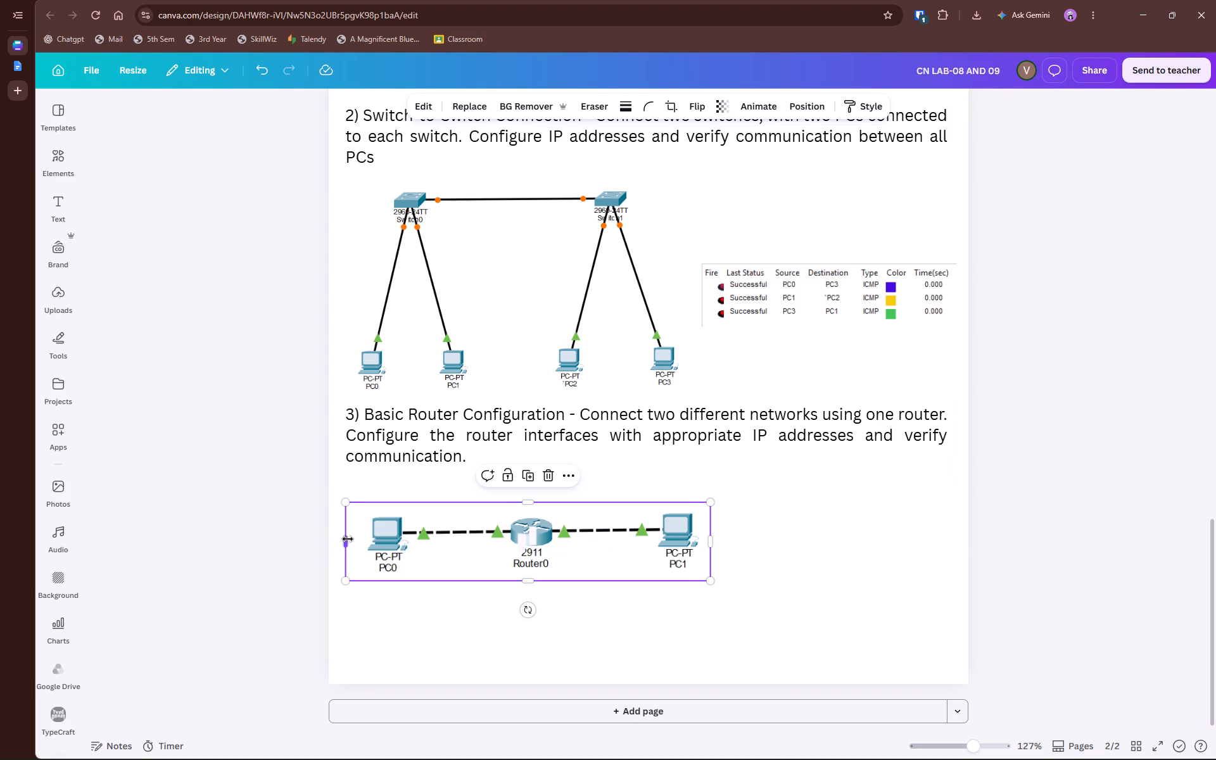
drag(348, 539, 358, 539)
click(440, 480)
Move the cropped router topology image up, closer beneath the question 3 text.
drag(457, 552, 445, 542)
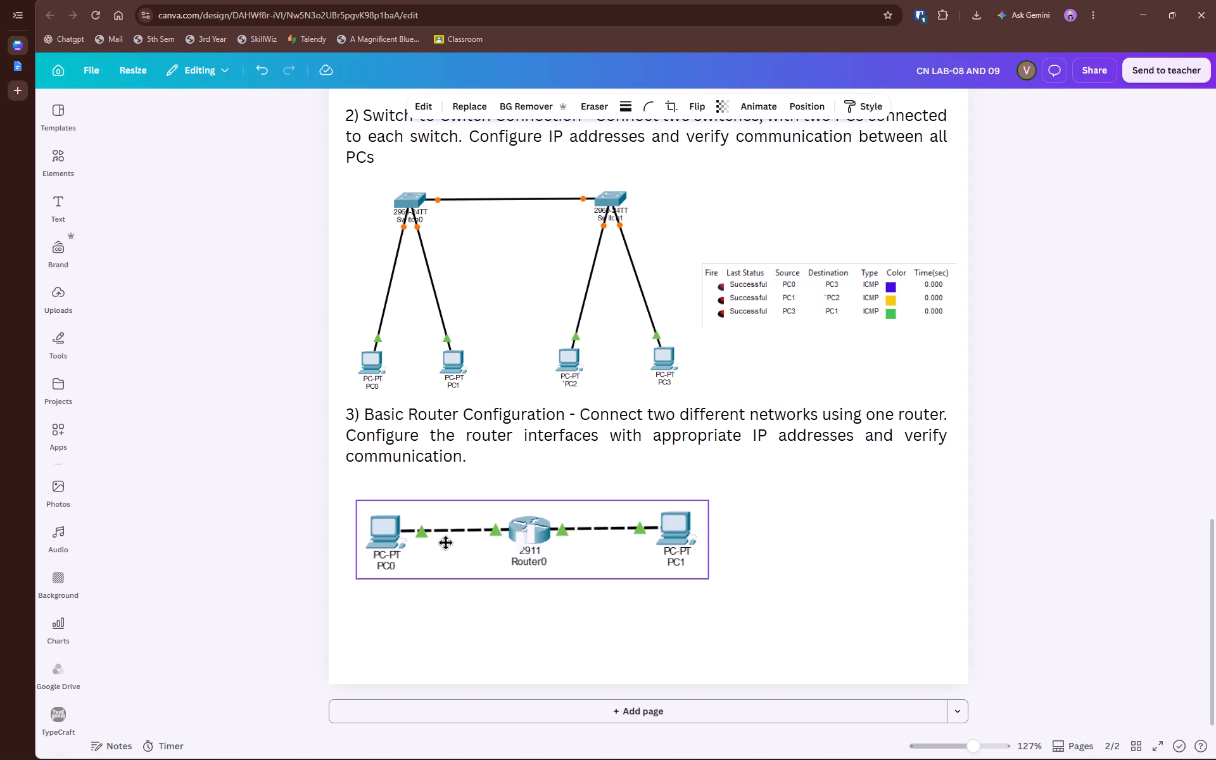
drag(445, 542, 445, 535)
click(802, 542)
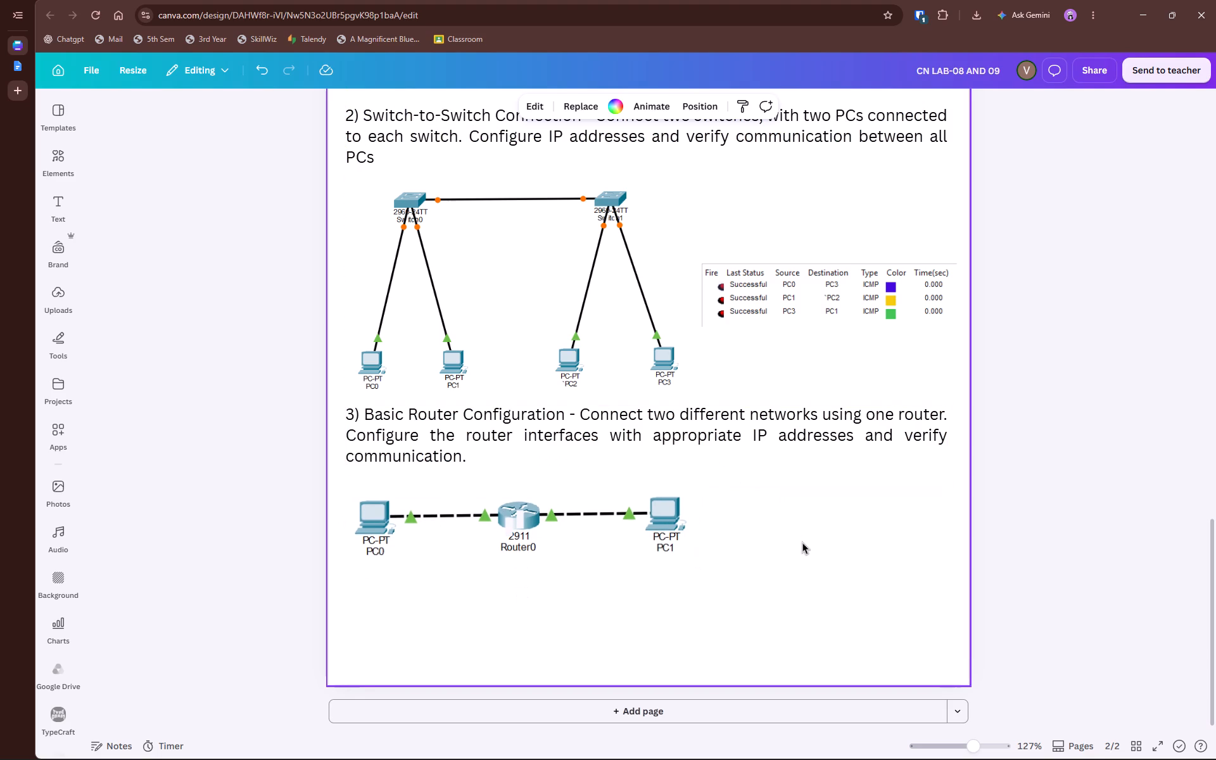
Switch to the ques_3.pkt network in Cisco Packet Tracer.
key(alt+Tab)
key(alt+Tab)
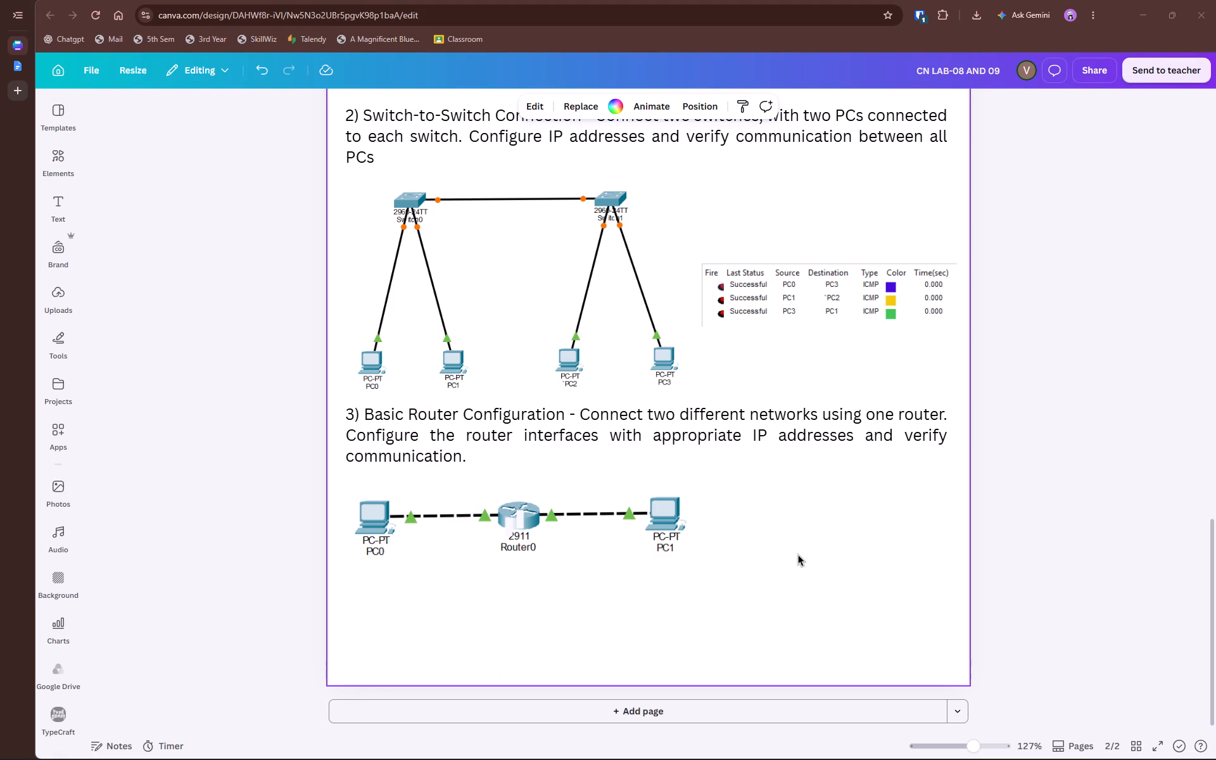
key(alt+Tab)
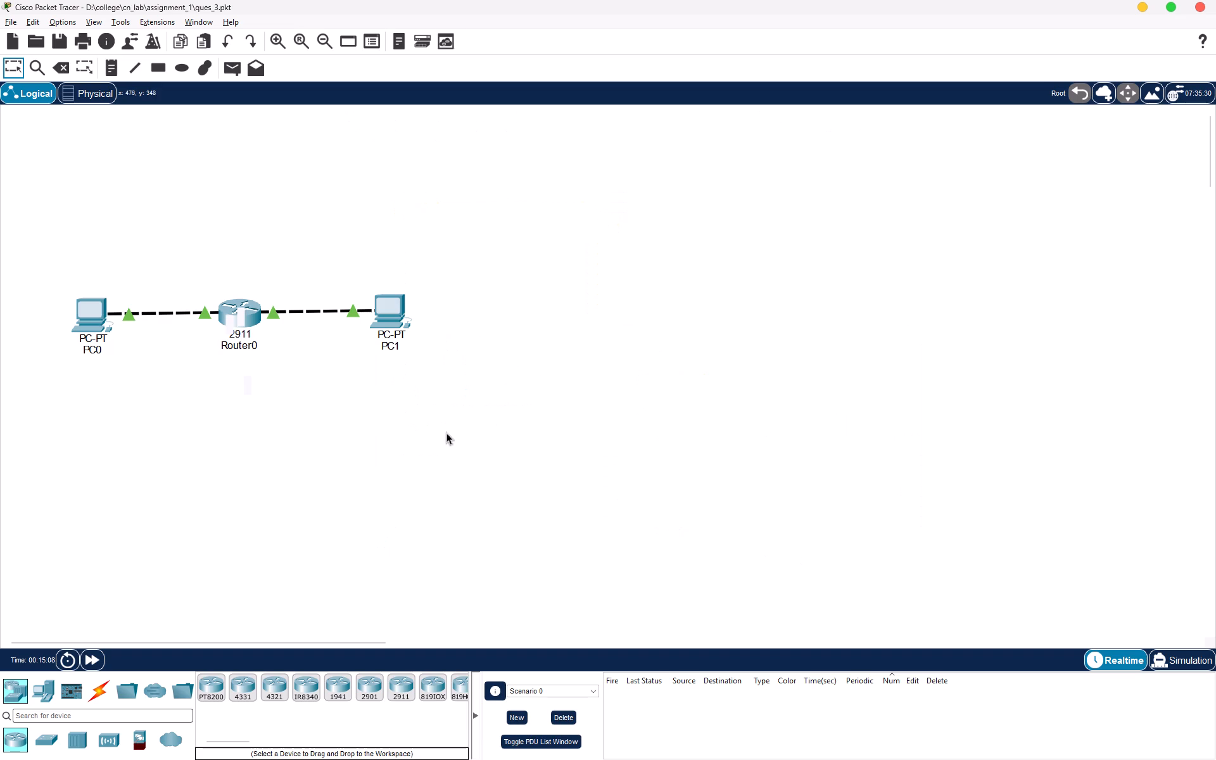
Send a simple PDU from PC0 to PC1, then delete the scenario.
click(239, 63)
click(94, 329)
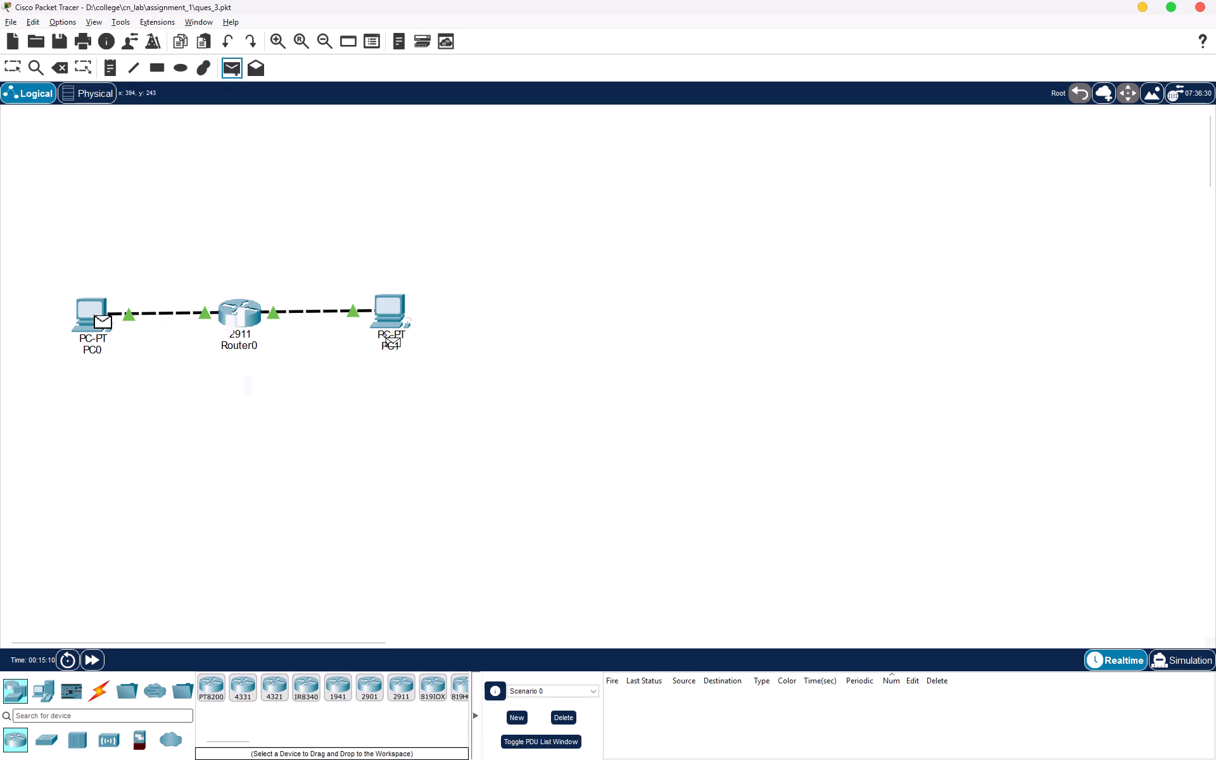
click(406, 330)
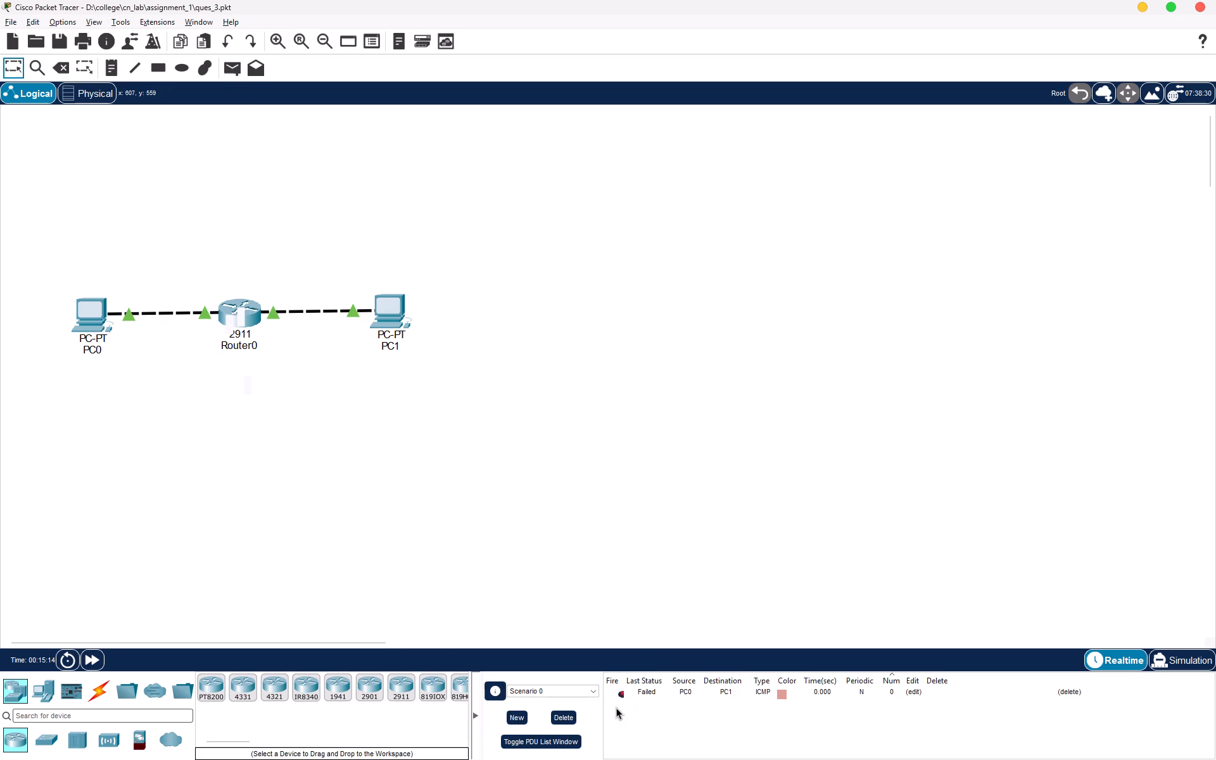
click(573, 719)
Send a new simple PDU from PC0 to PC1.
click(252, 68)
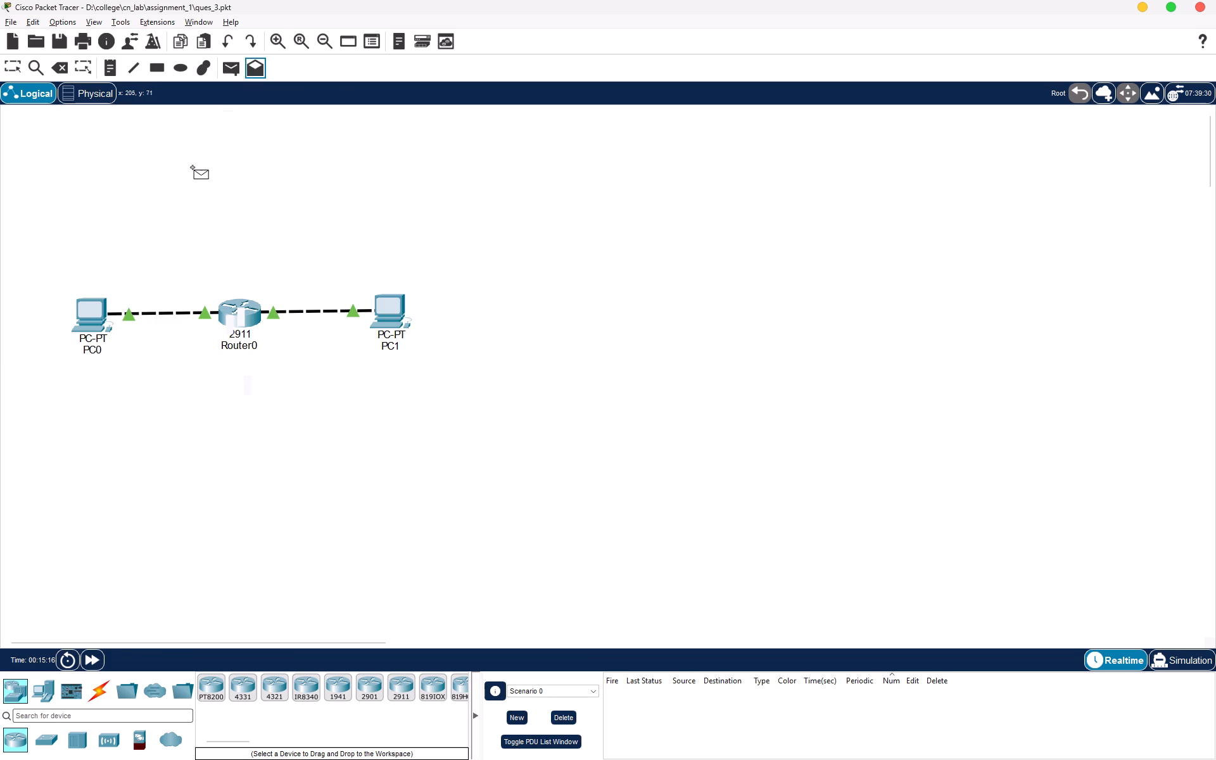
click(236, 66)
click(94, 327)
click(407, 324)
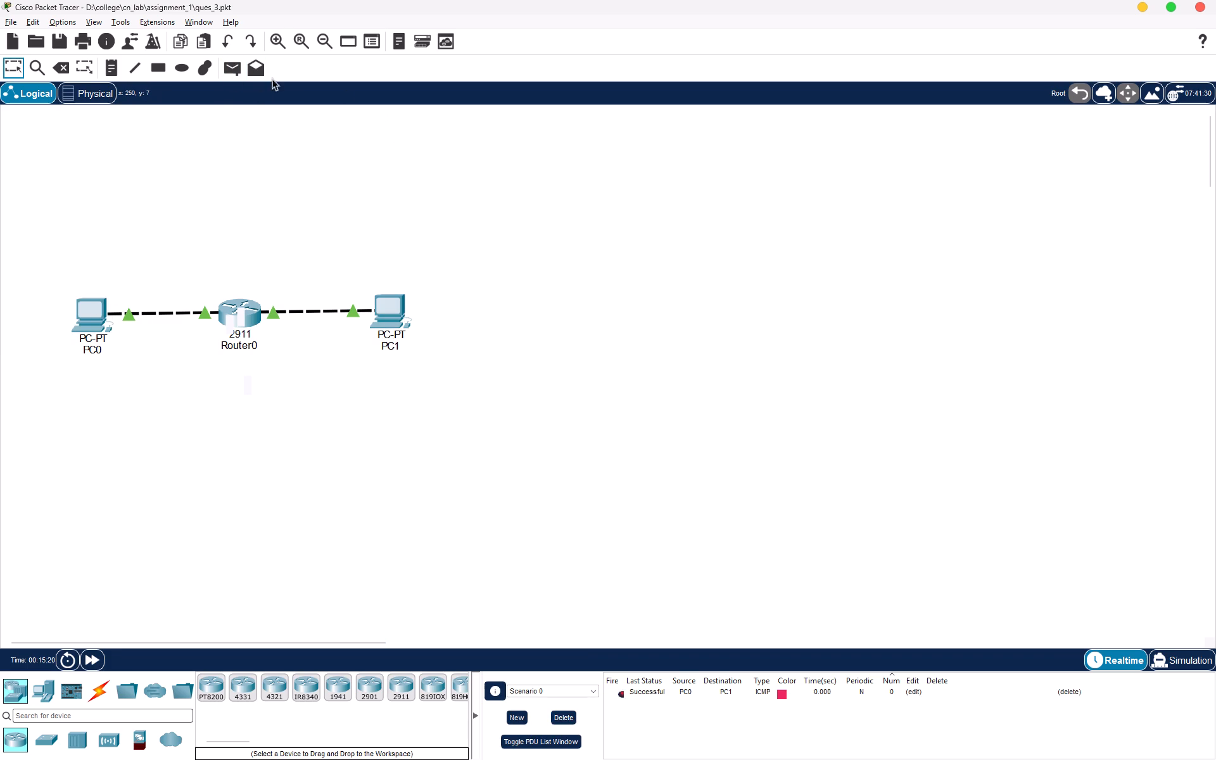
Send a simple PDU from PC1 to PC0.
click(255, 66)
click(236, 66)
click(400, 327)
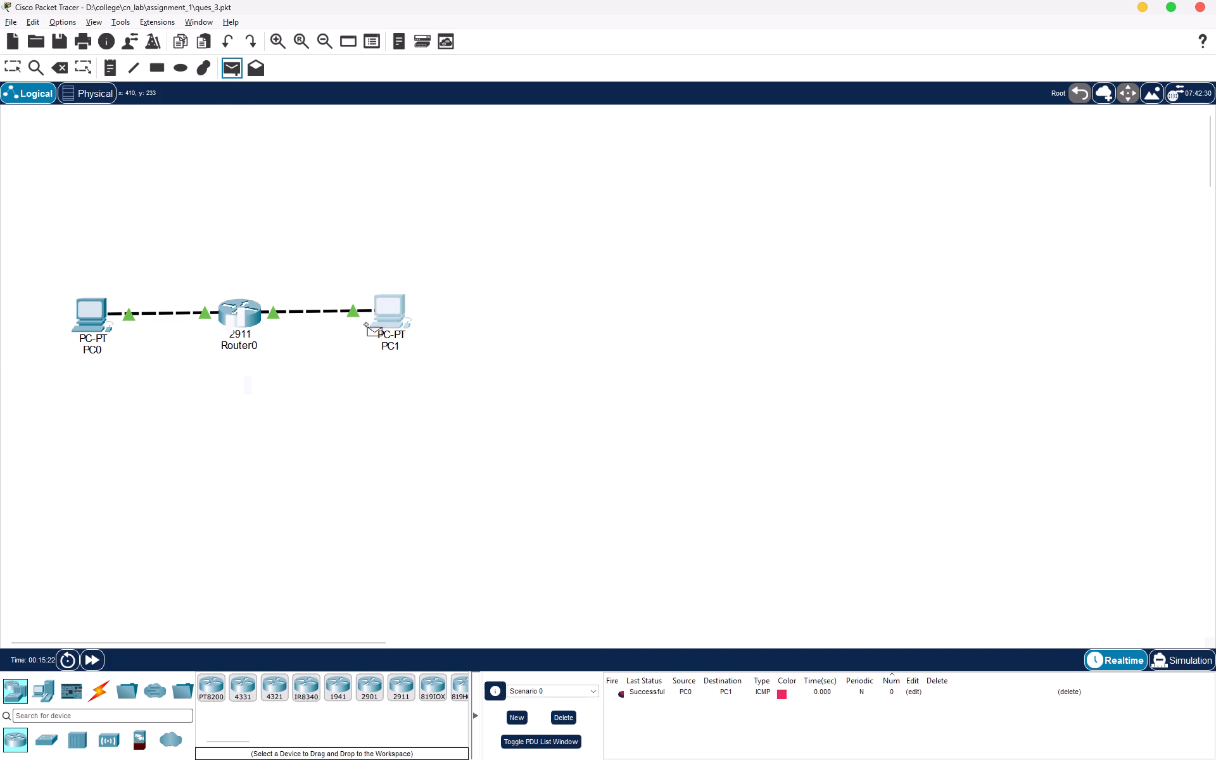
click(102, 320)
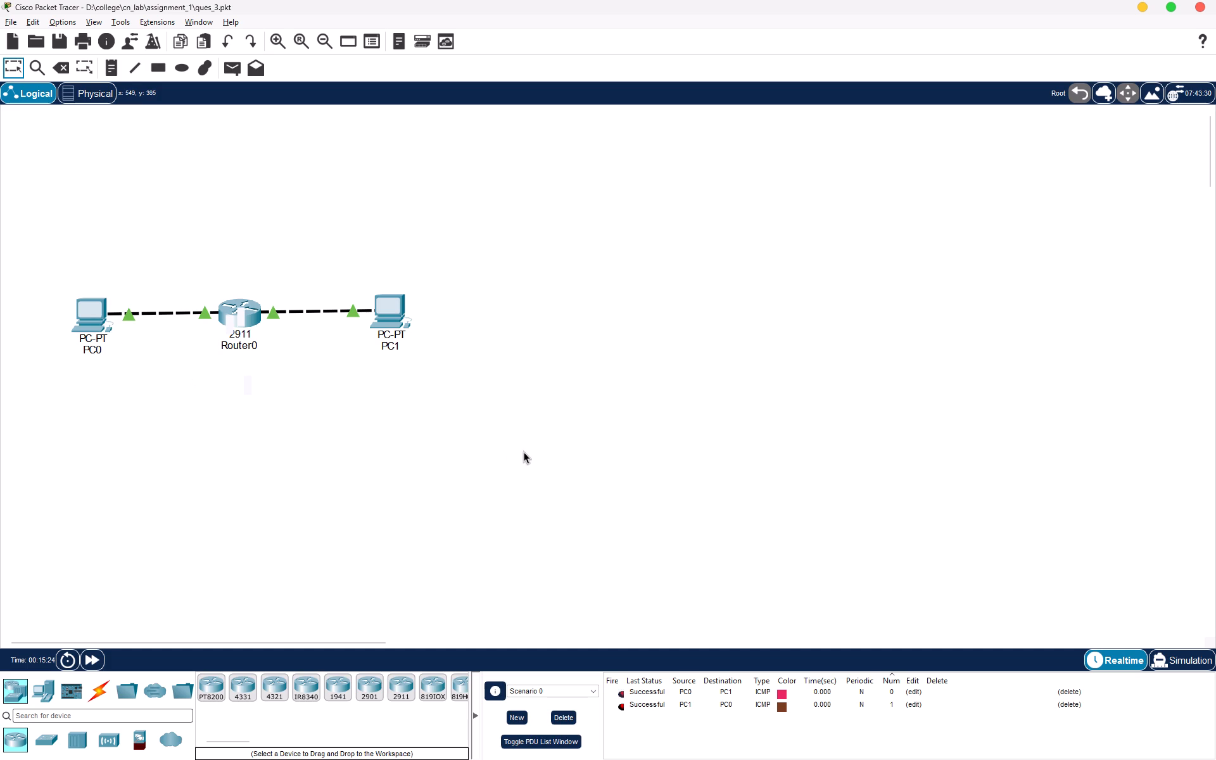
Capture a screenshot of the two PDU result rows up to the Time(sec) column and paste it into the Canva page.
key(shift+super+s)
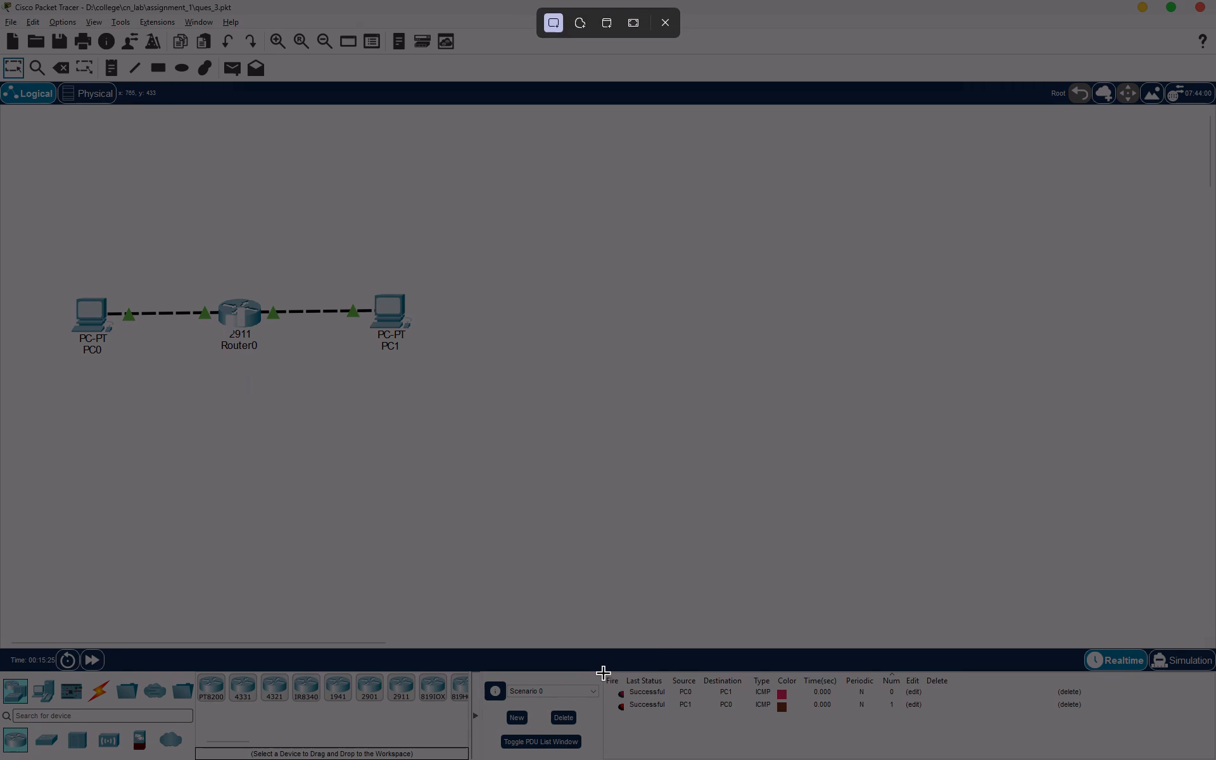
drag(603, 673, 832, 721)
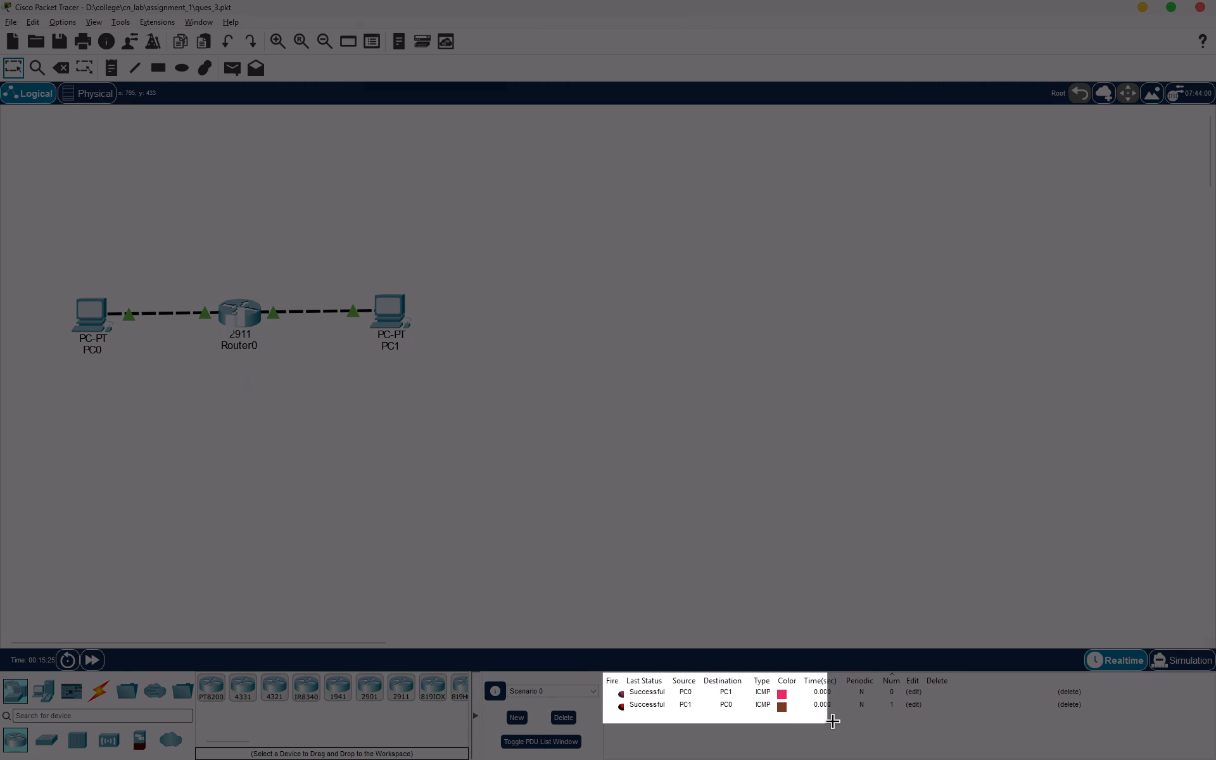
drag(832, 721, 840, 718)
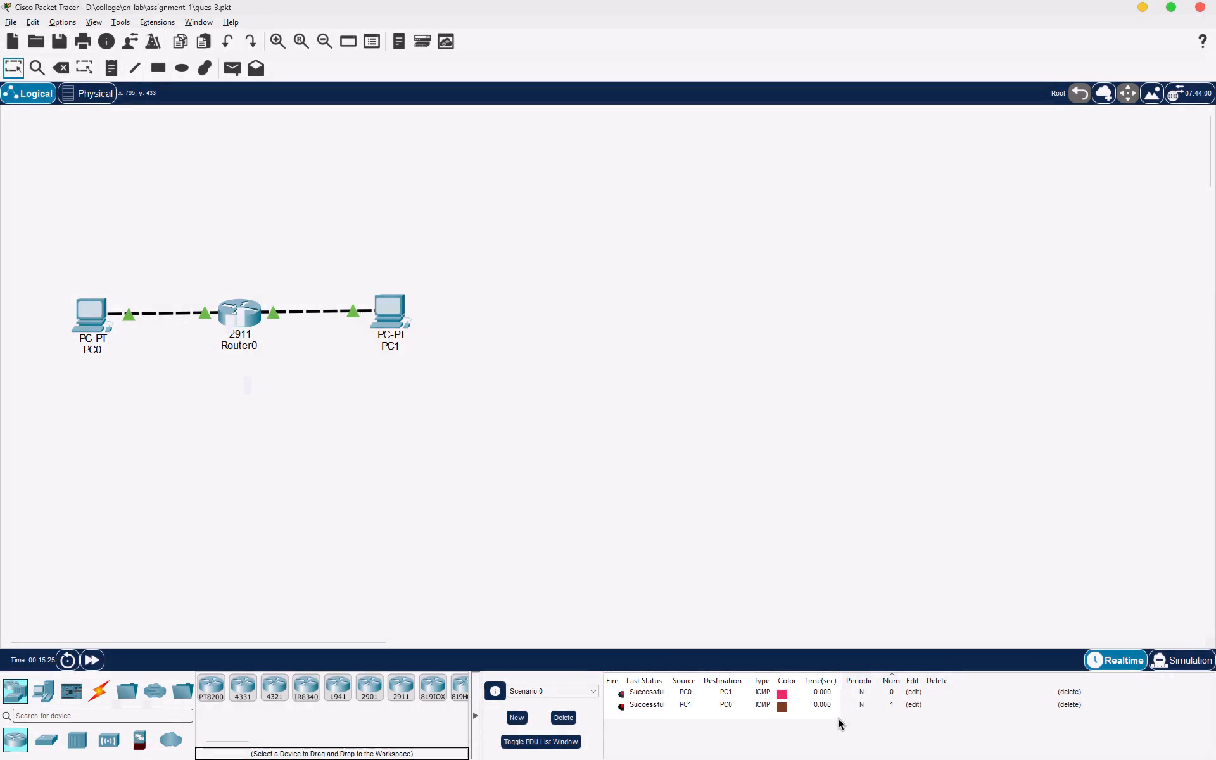
key(alt+Tab)
key(ctrl+v)
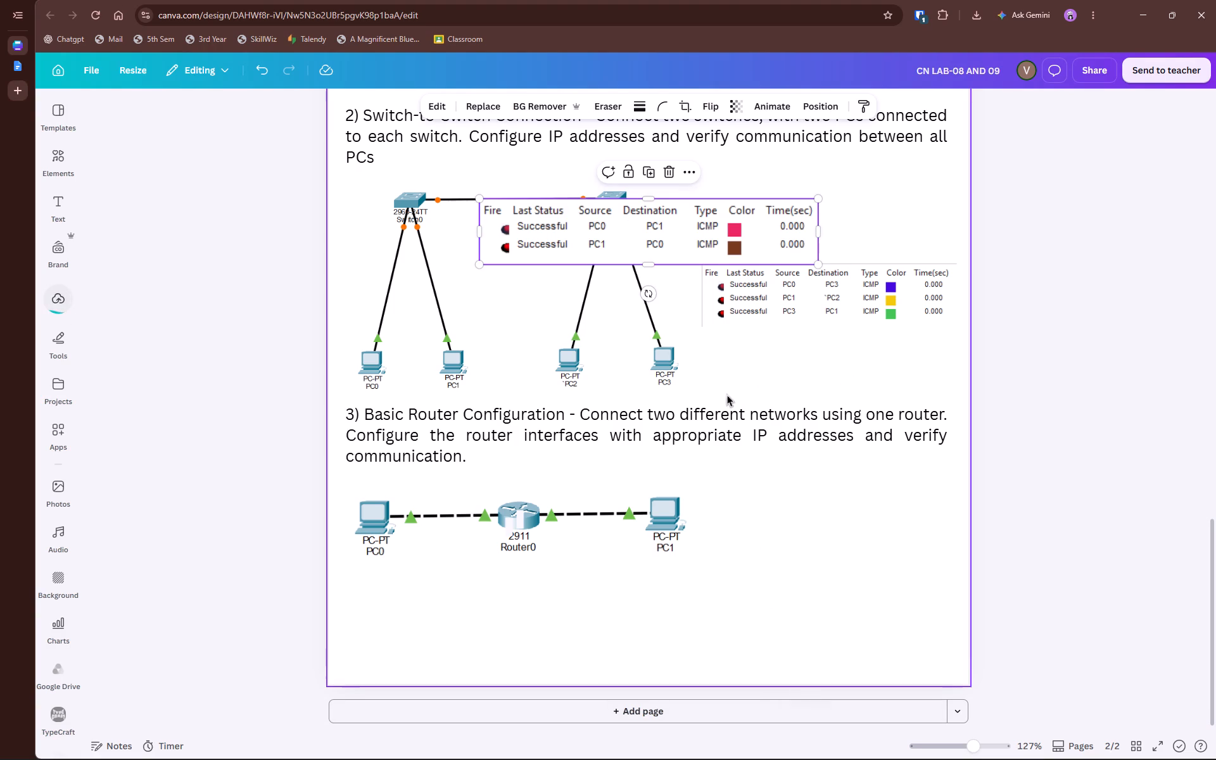
Shrink the pasted PDU results image and place it beside the router topology under question 3, within the page edge.
drag(699, 233, 941, 545)
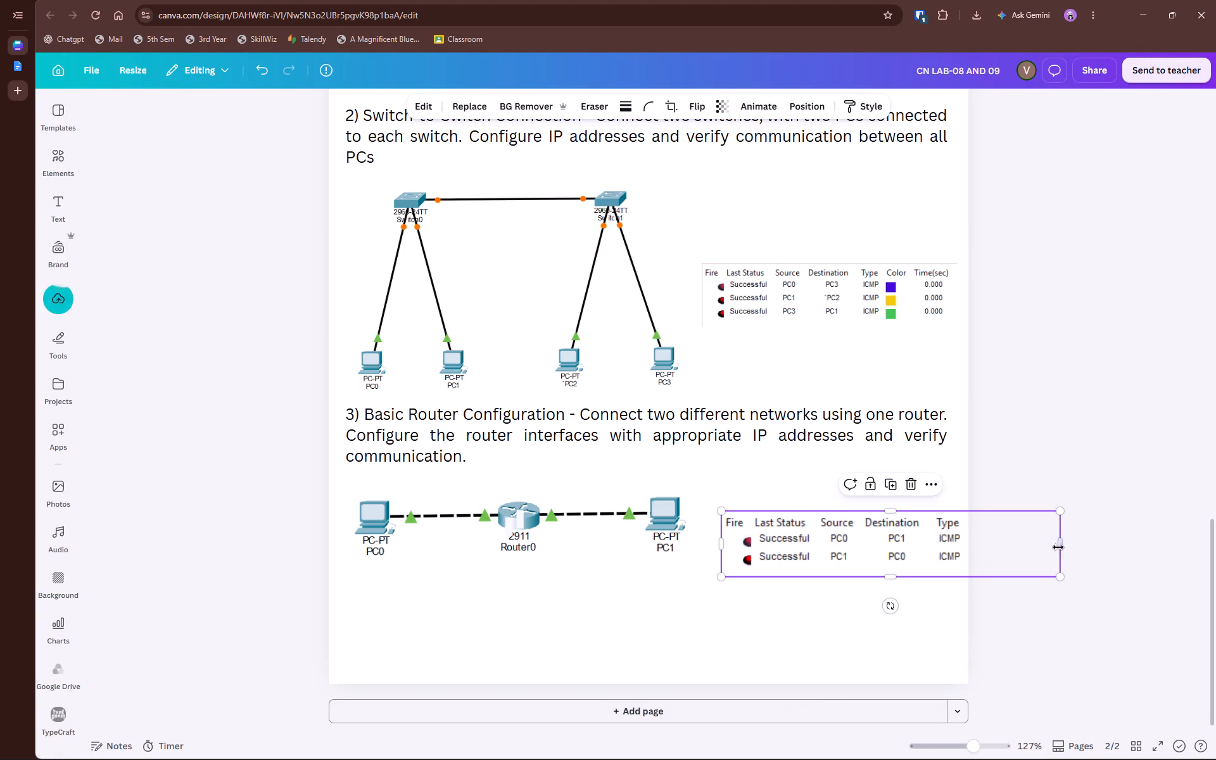
click(1065, 578)
click(925, 535)
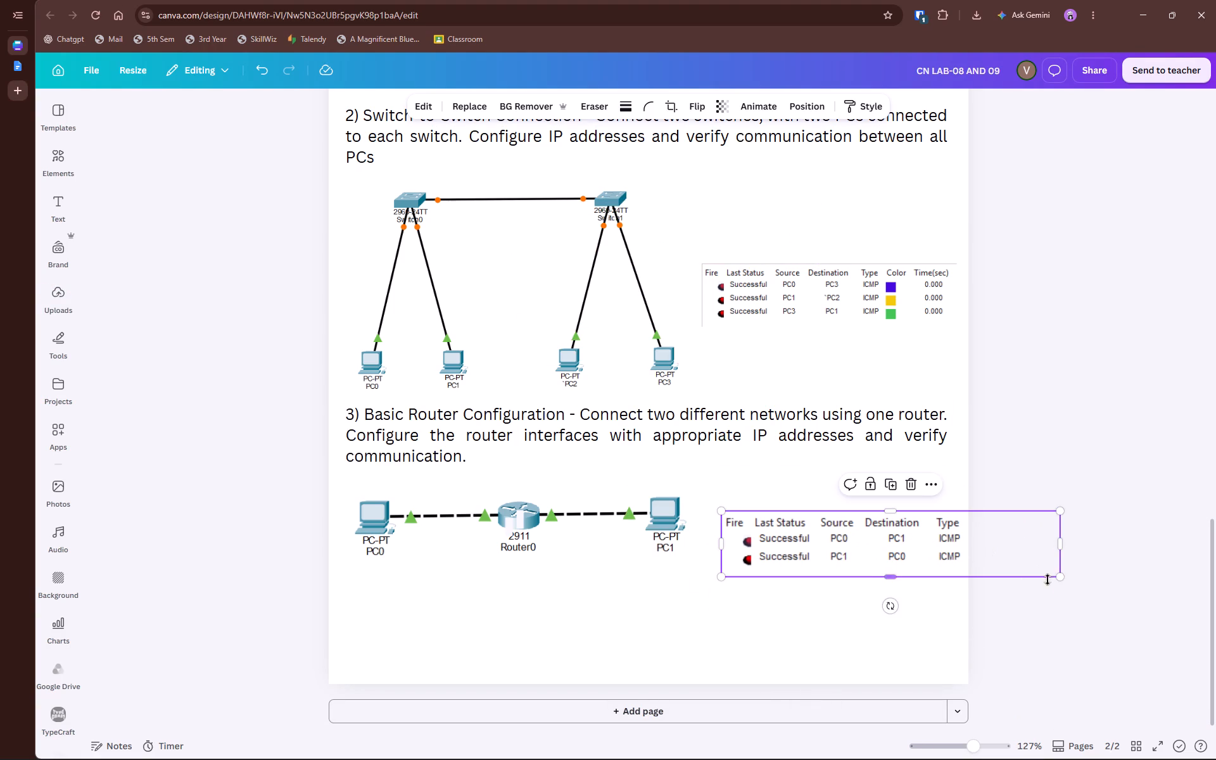
drag(1062, 576, 959, 563)
drag(858, 536, 847, 522)
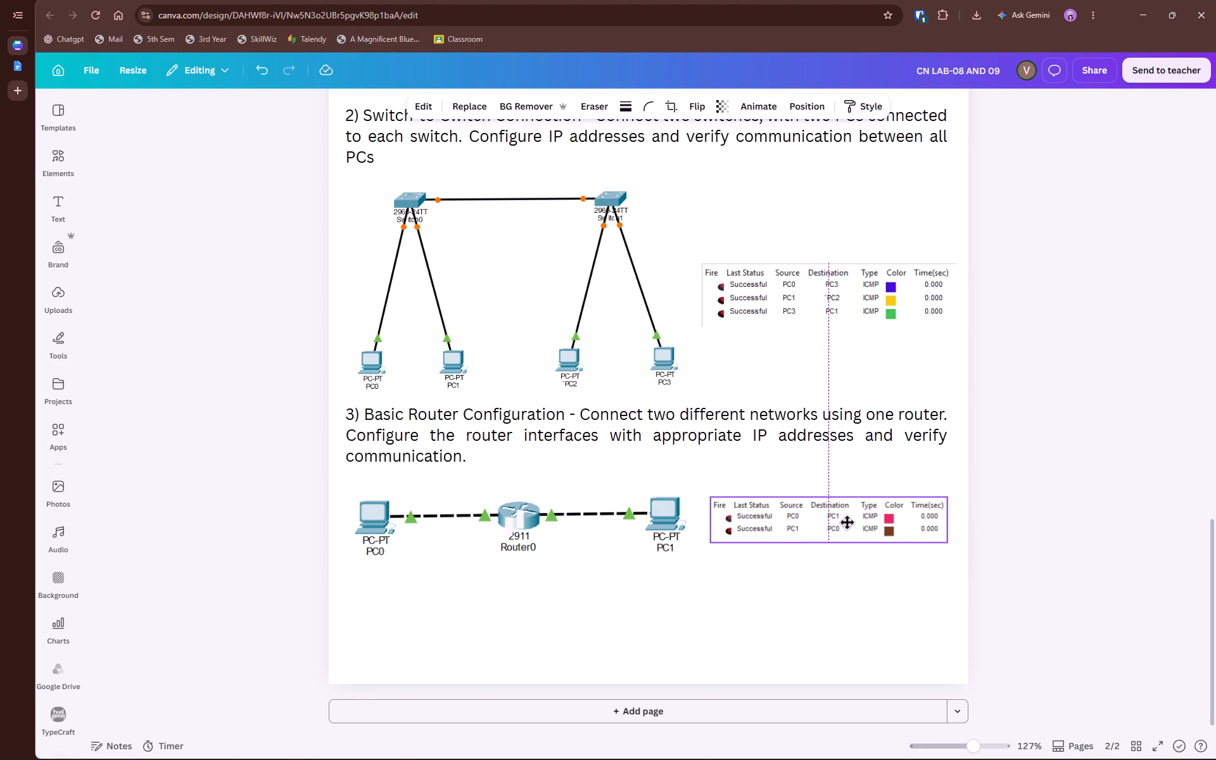
drag(847, 522, 847, 527)
click(683, 604)
Shift all question 2 and question 3 texts and images slightly down the page together.
scroll(683, 604, down, 3)
scroll(683, 604, up, 6)
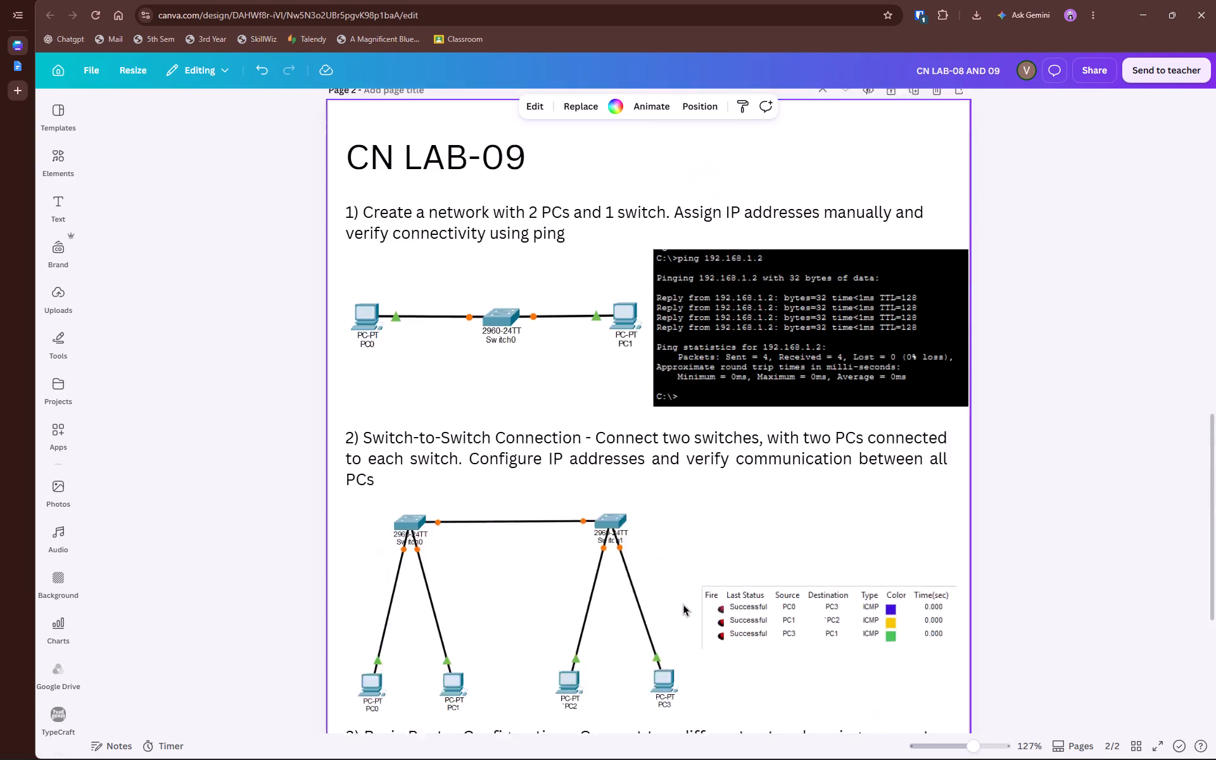
scroll(683, 604, down, 7)
click(642, 510)
click(519, 561)
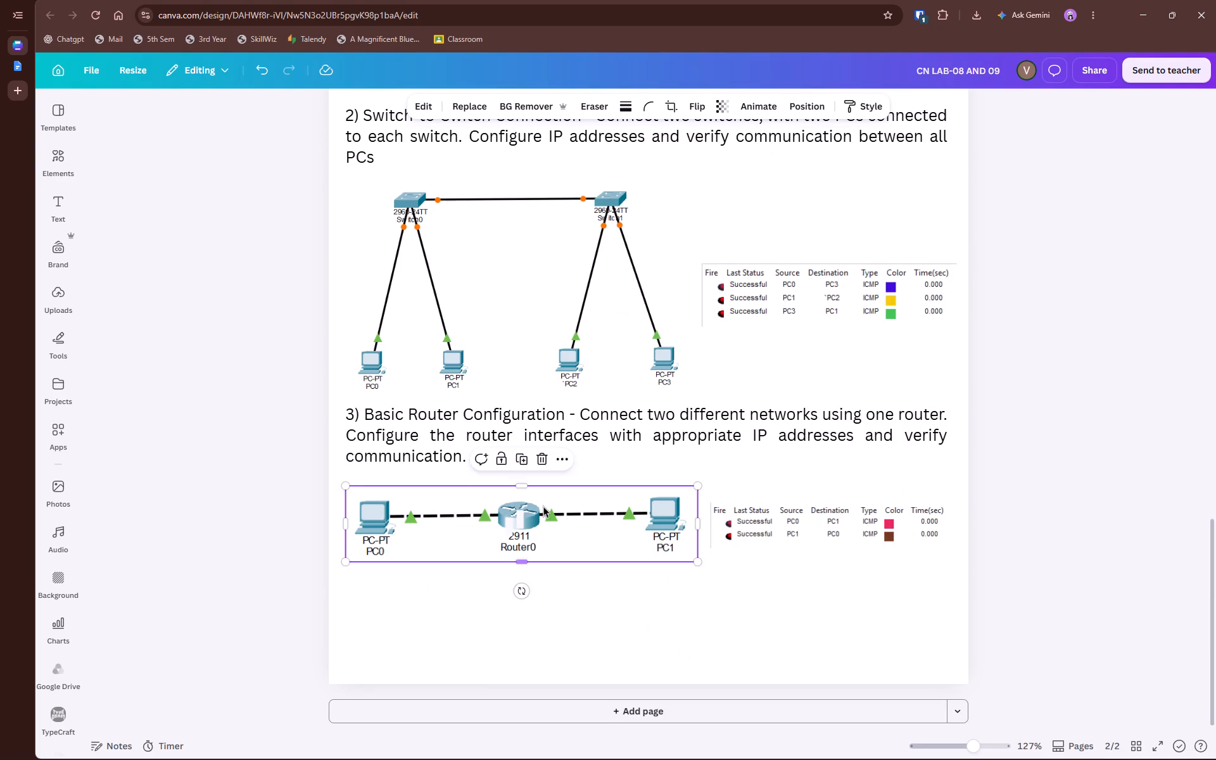
scroll(594, 409, up, 6)
scroll(594, 409, down, 4)
scroll(569, 462, down, 4)
scroll(569, 462, up, 5)
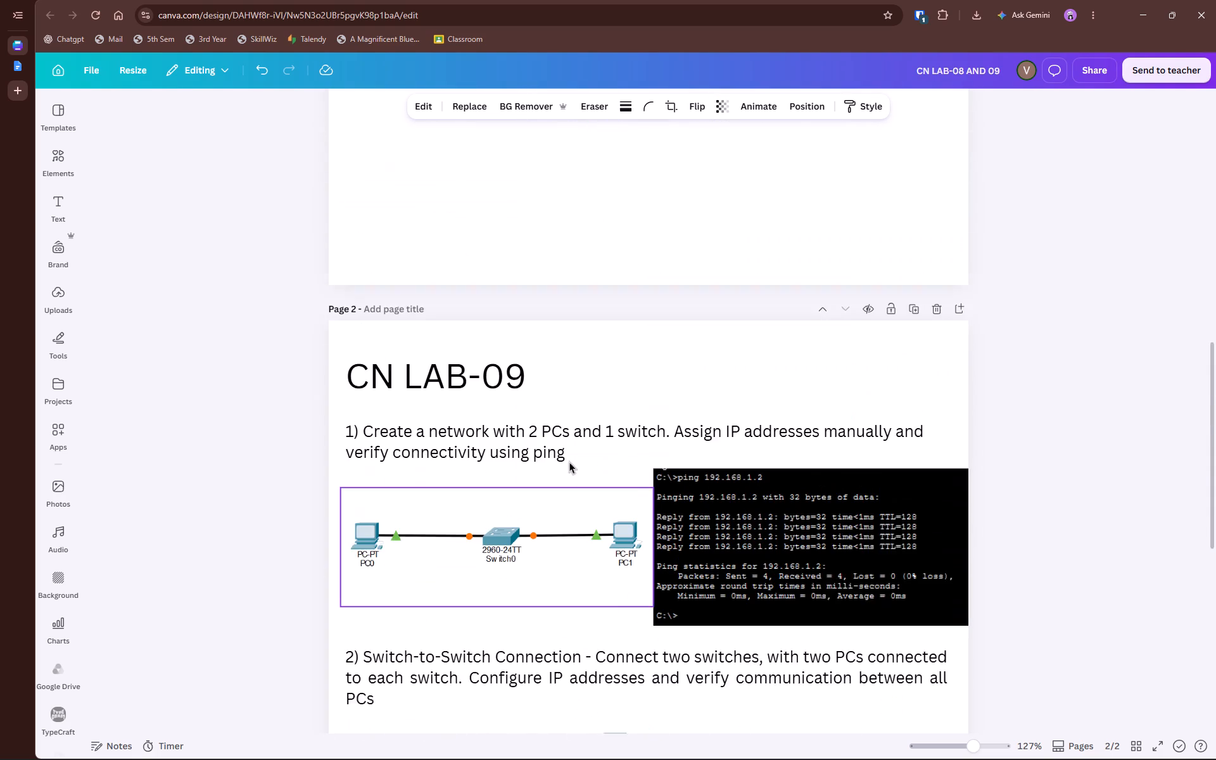
scroll(569, 462, down, 3)
drag(354, 472, 624, 621)
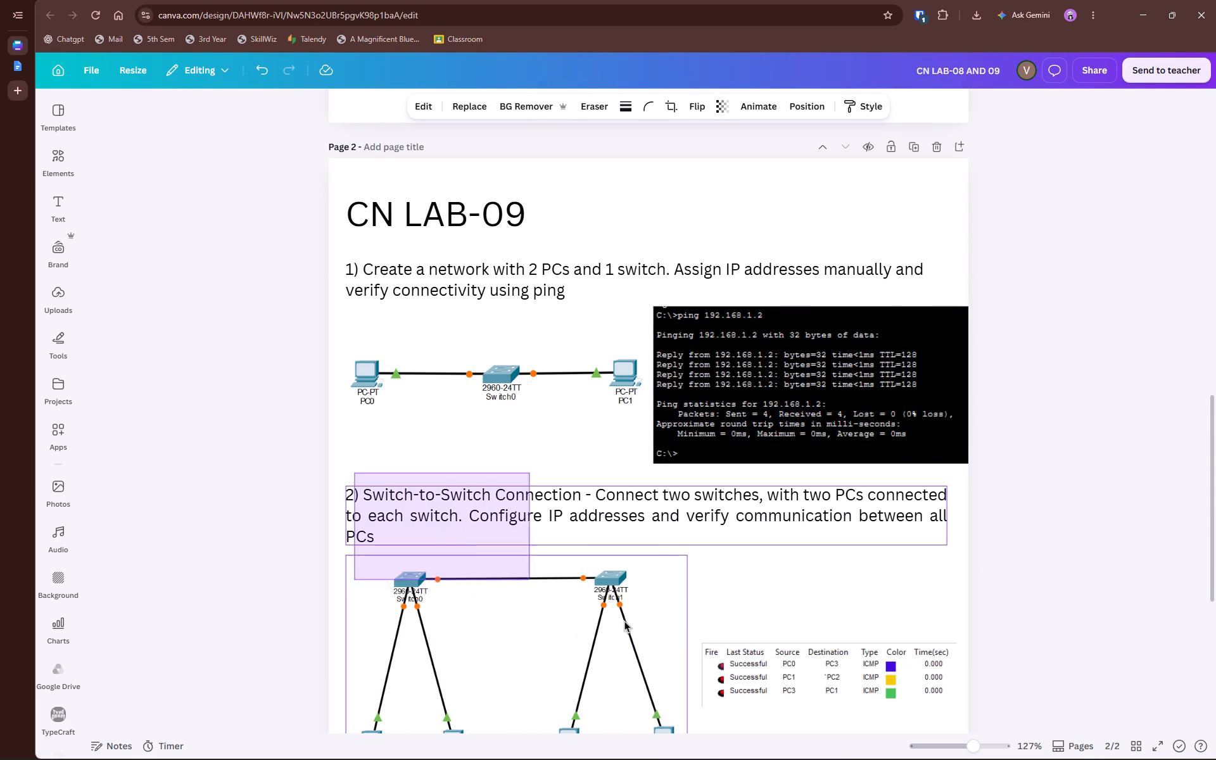
drag(624, 621, 936, 759)
scroll(859, 749, down, 6)
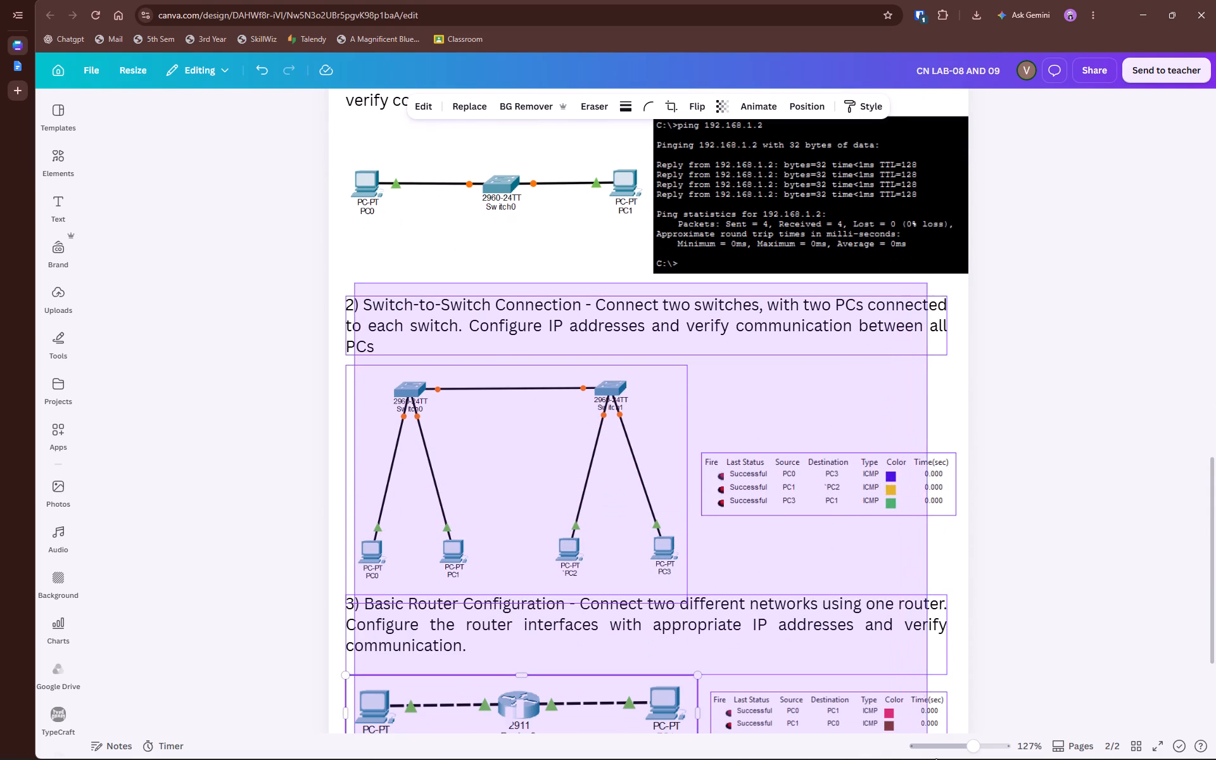
drag(936, 759, 940, 759)
key(Down)
key(Down)
key(Down)
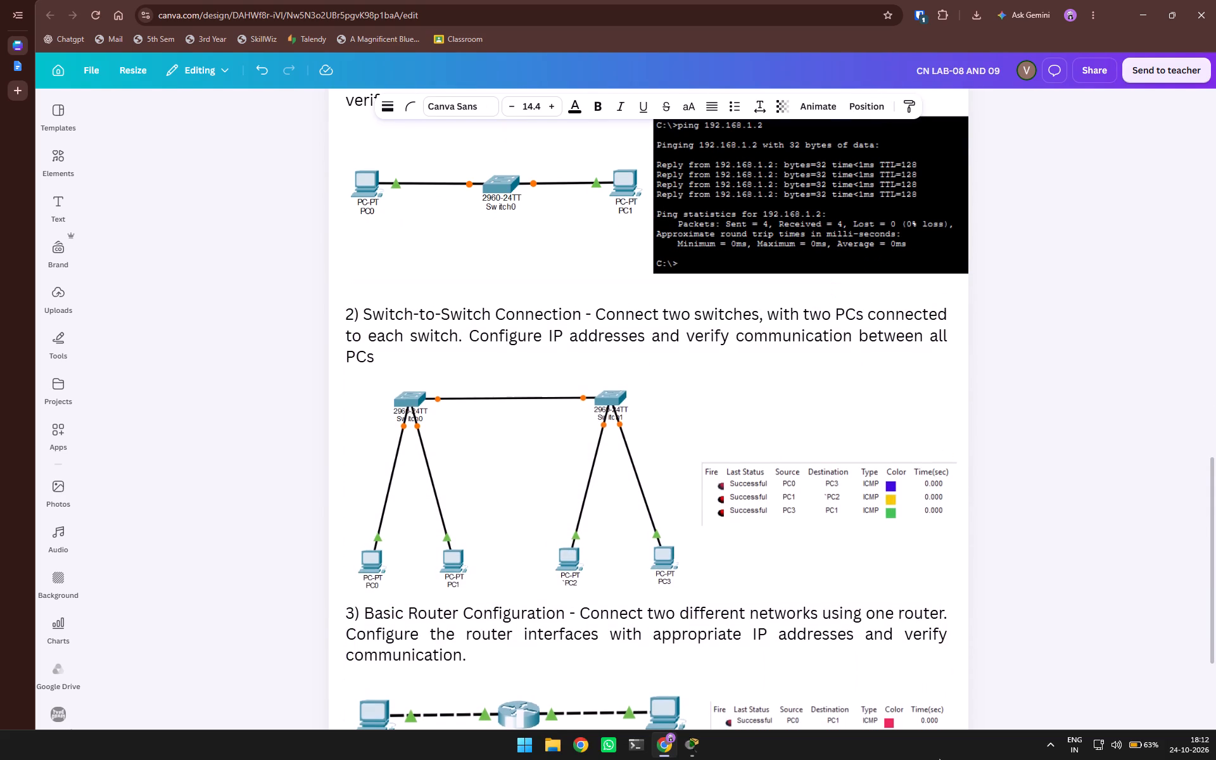
key(Down)
key(Down)
key(Down)
key(Down)
scroll(929, 652, up, 5)
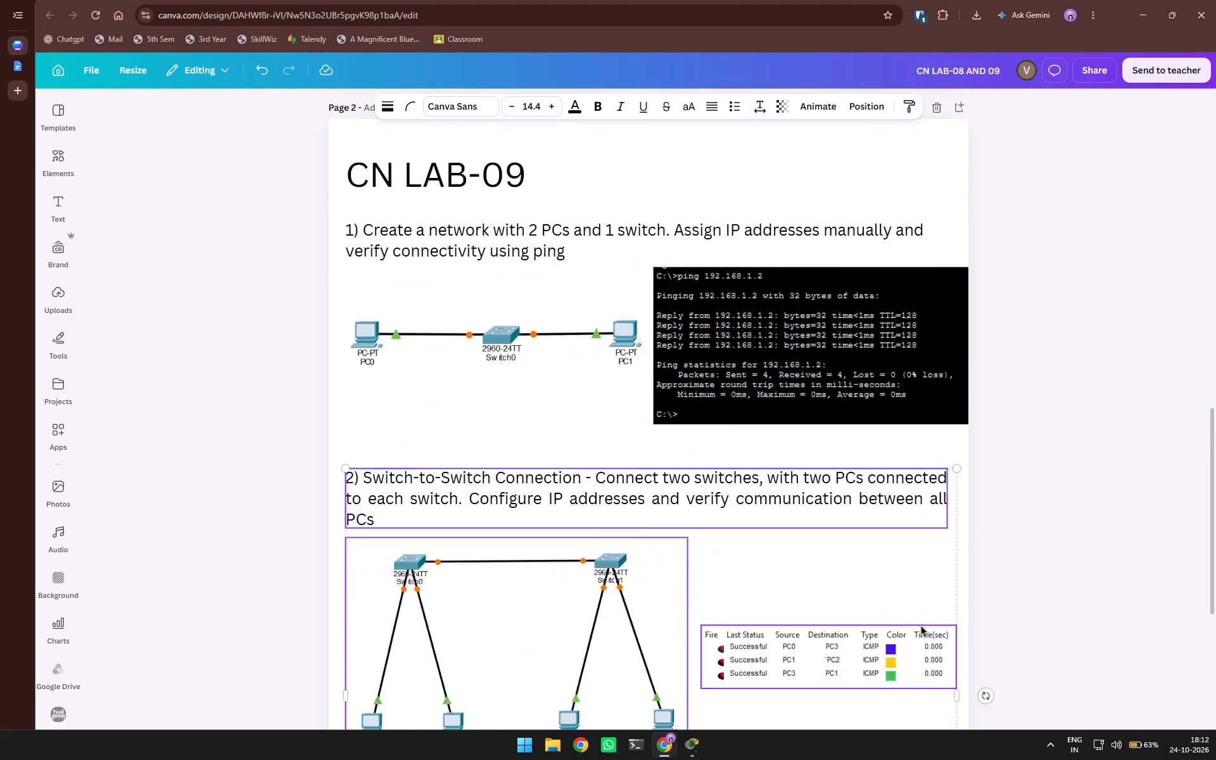
scroll(921, 625, down, 9)
Move the question 3 text, router topology and PDU results further down to widen the gap below question 2.
click(531, 459)
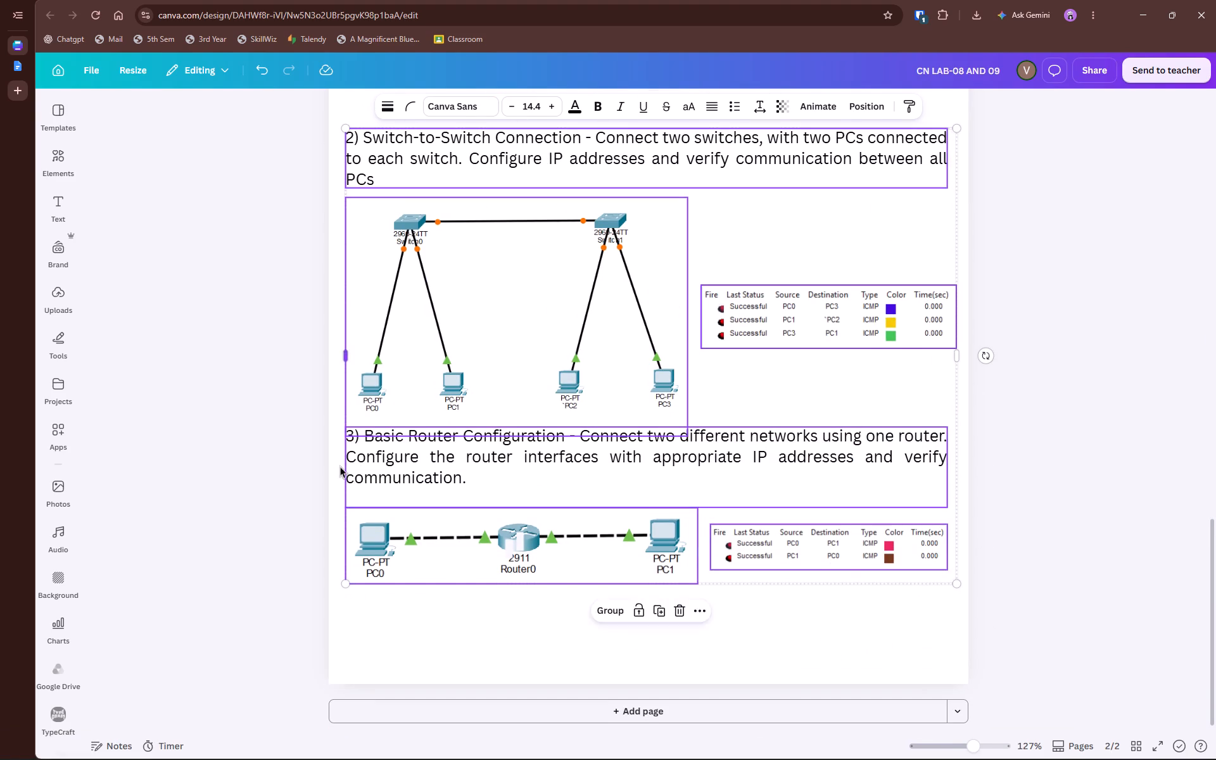
click(340, 466)
drag(335, 462, 892, 609)
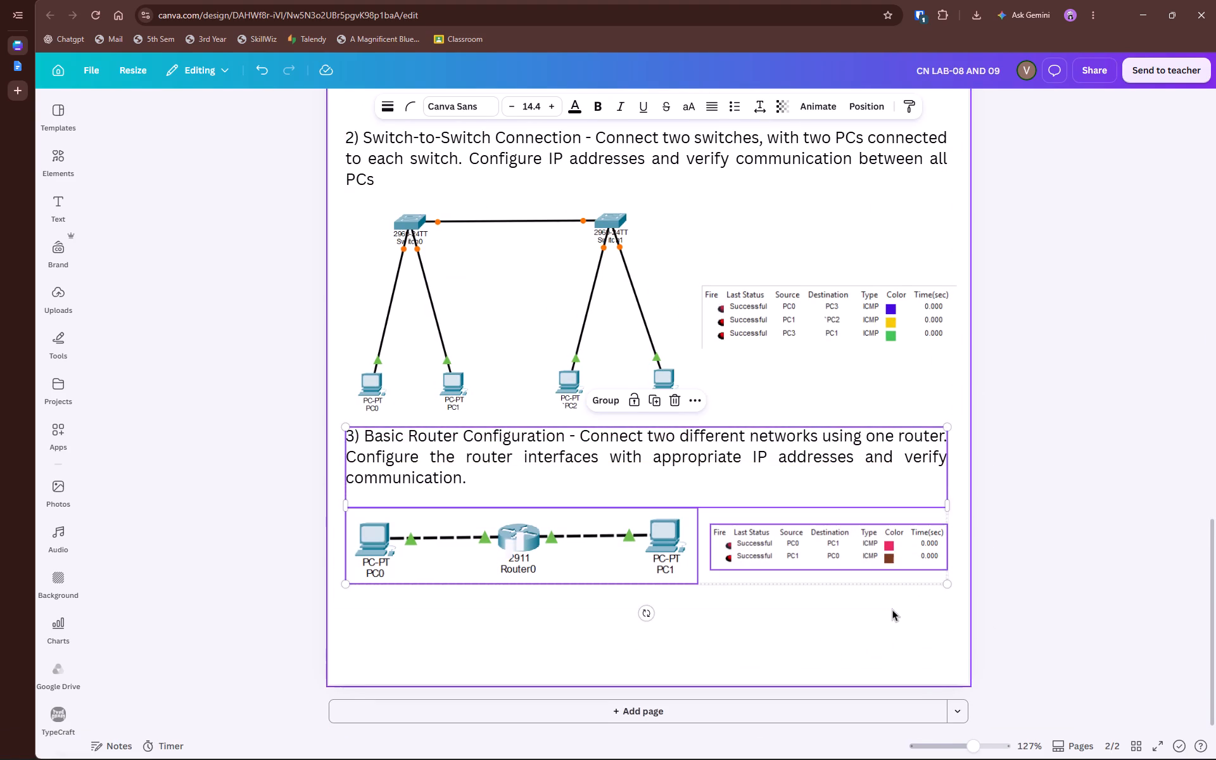
key(Down)
key(Down)
key(Down)
key(Down)
key(Down)
key(Down)
key(Down)
key(Down)
key(Down)
key(Down)
key(Down)
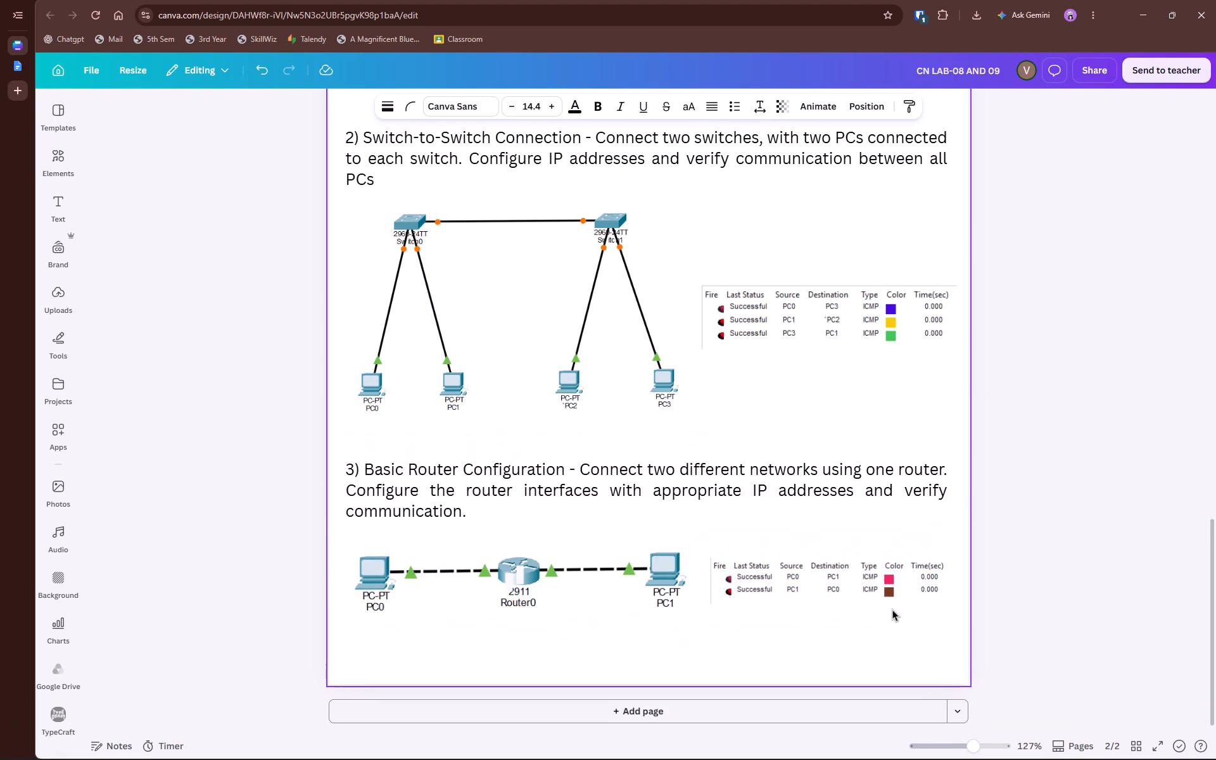
click(1035, 418)
Crop the far edge of the question 1 ping screenshot so it ends just inside the page border.
scroll(1035, 418, up, 6)
scroll(1035, 418, down, 5)
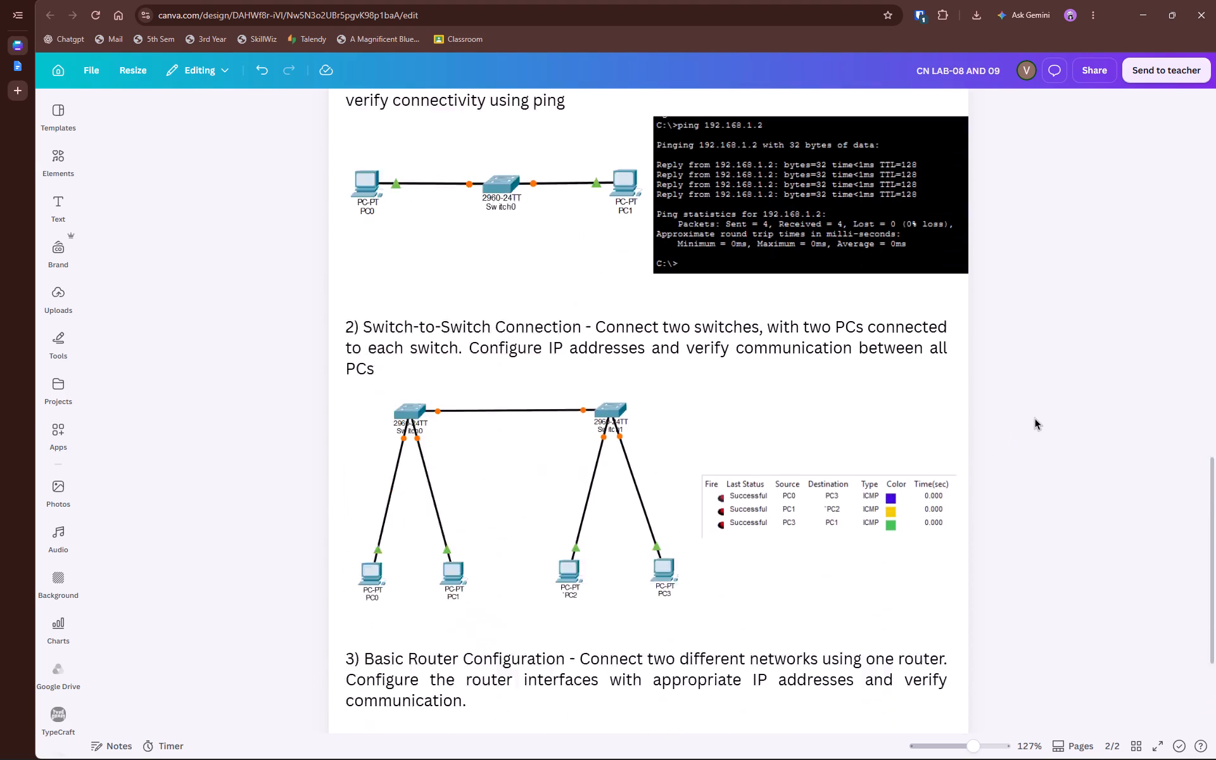
scroll(1035, 418, up, 7)
click(815, 525)
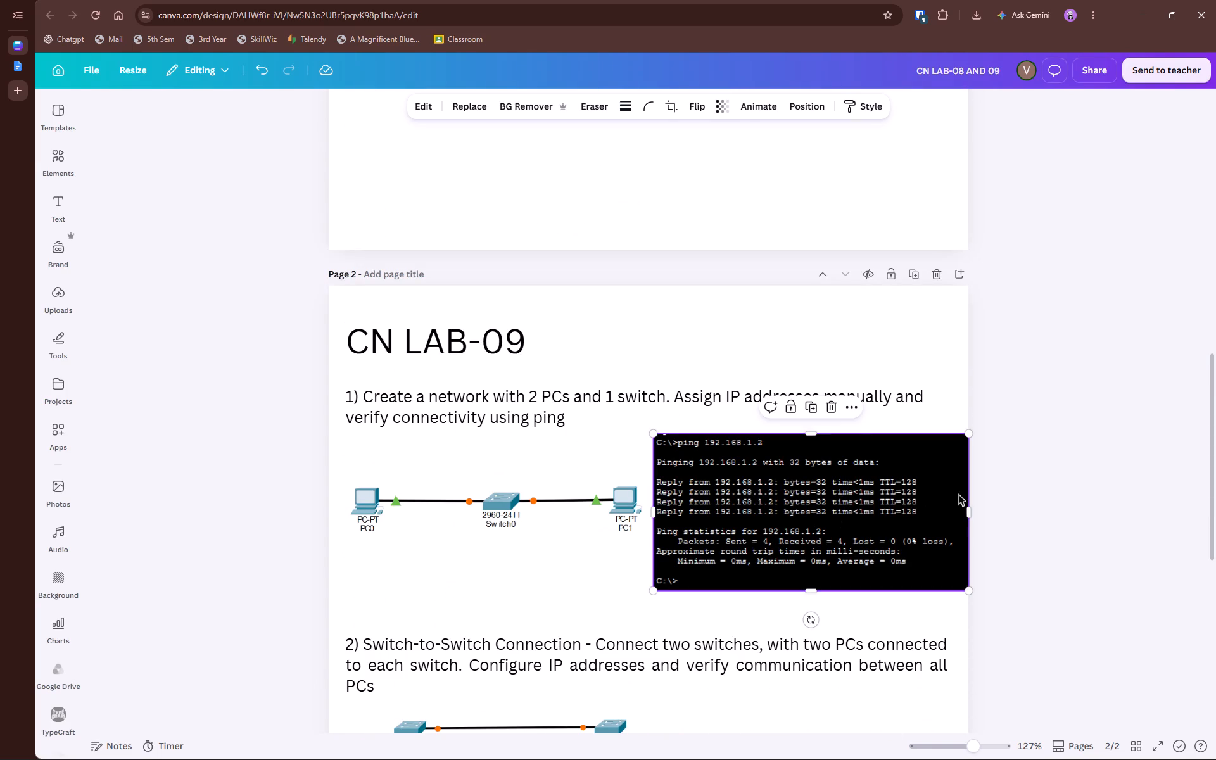
drag(968, 510, 953, 511)
click(1011, 429)
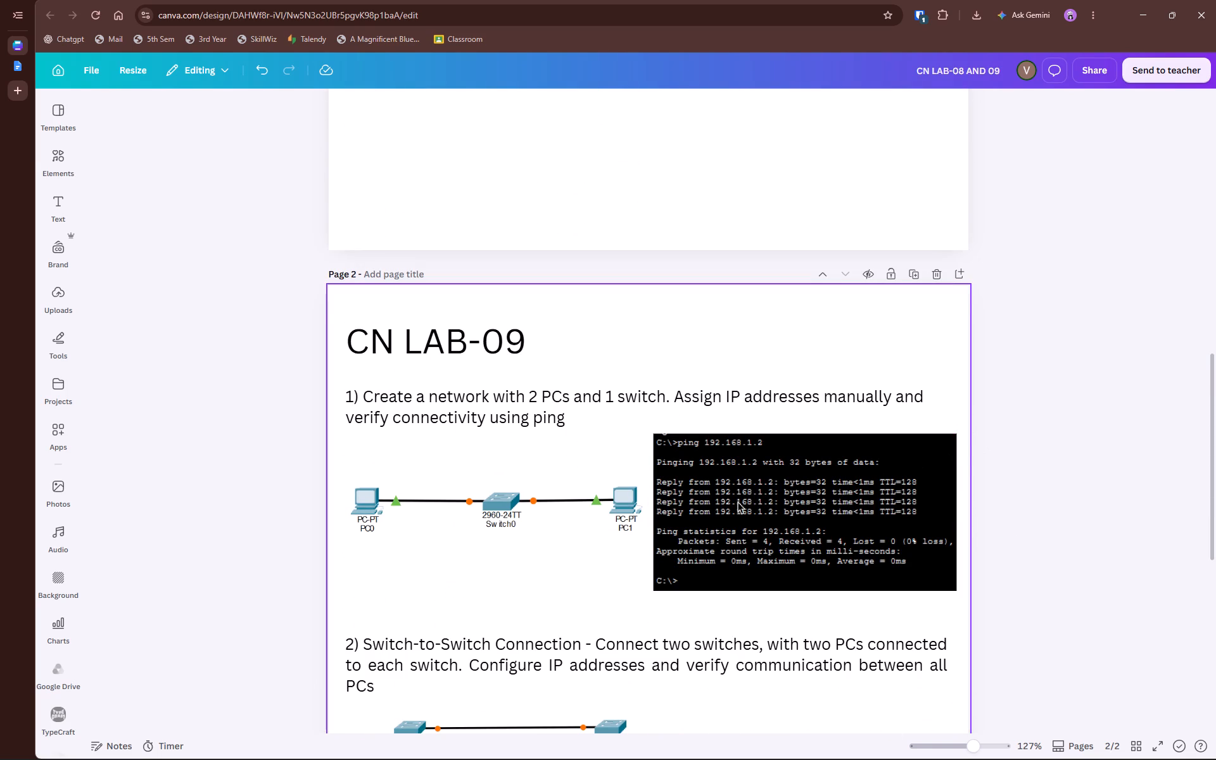
Add a blank third page after the CN LAB-09 page.
scroll(745, 492, down, 15)
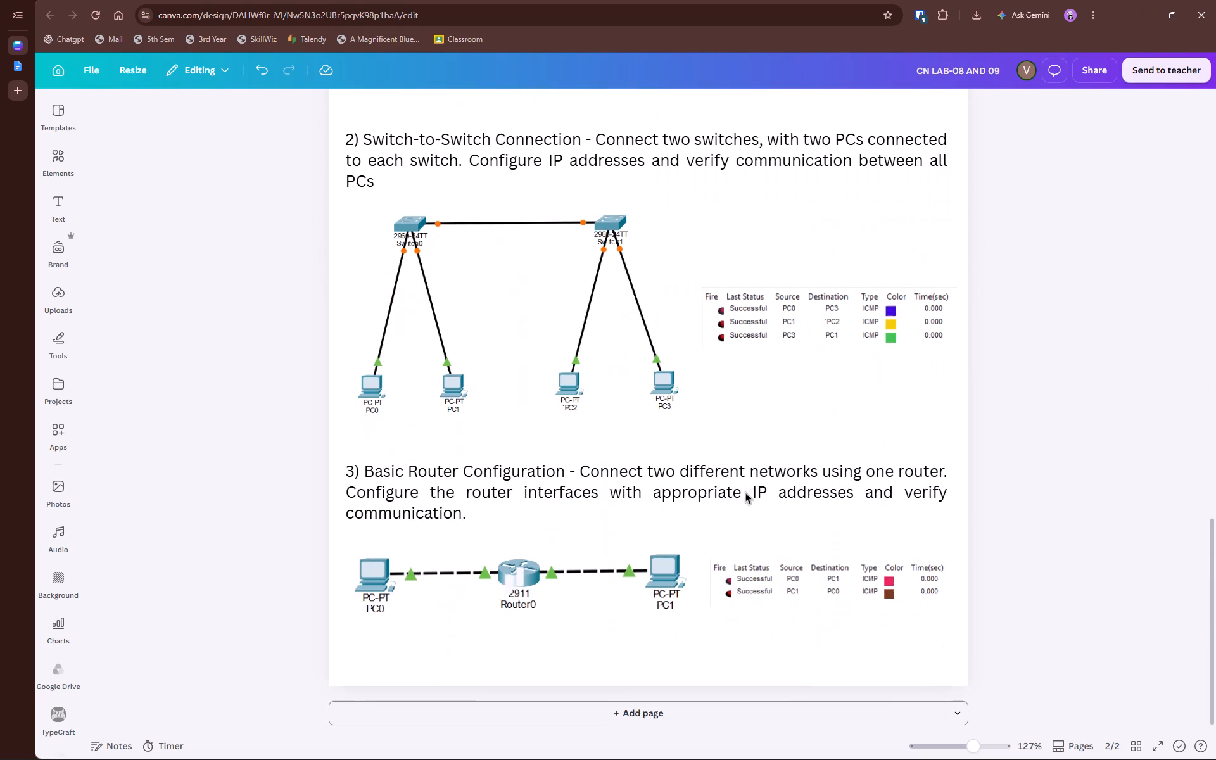
click(642, 702)
scroll(640, 661, down, 1)
scroll(640, 645, up, 6)
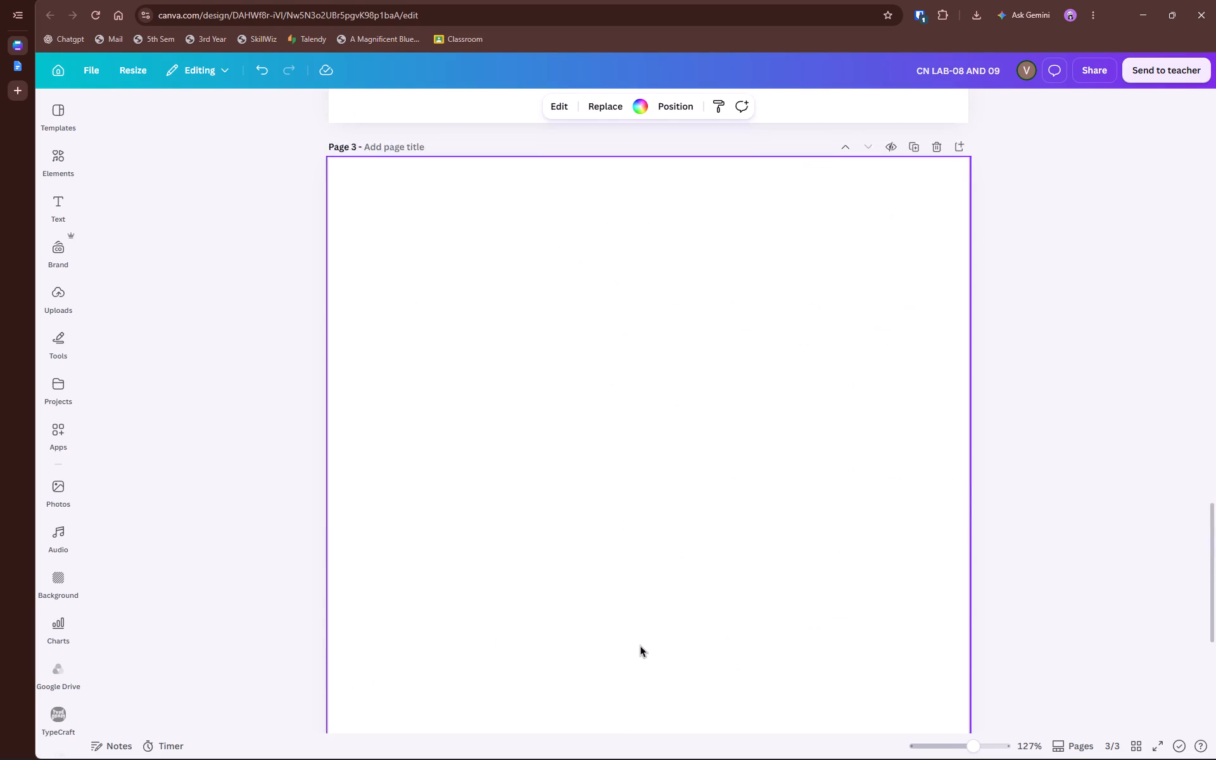
scroll(636, 635, up, 10)
scroll(408, 610, down, 6)
scroll(450, 419, up, 3)
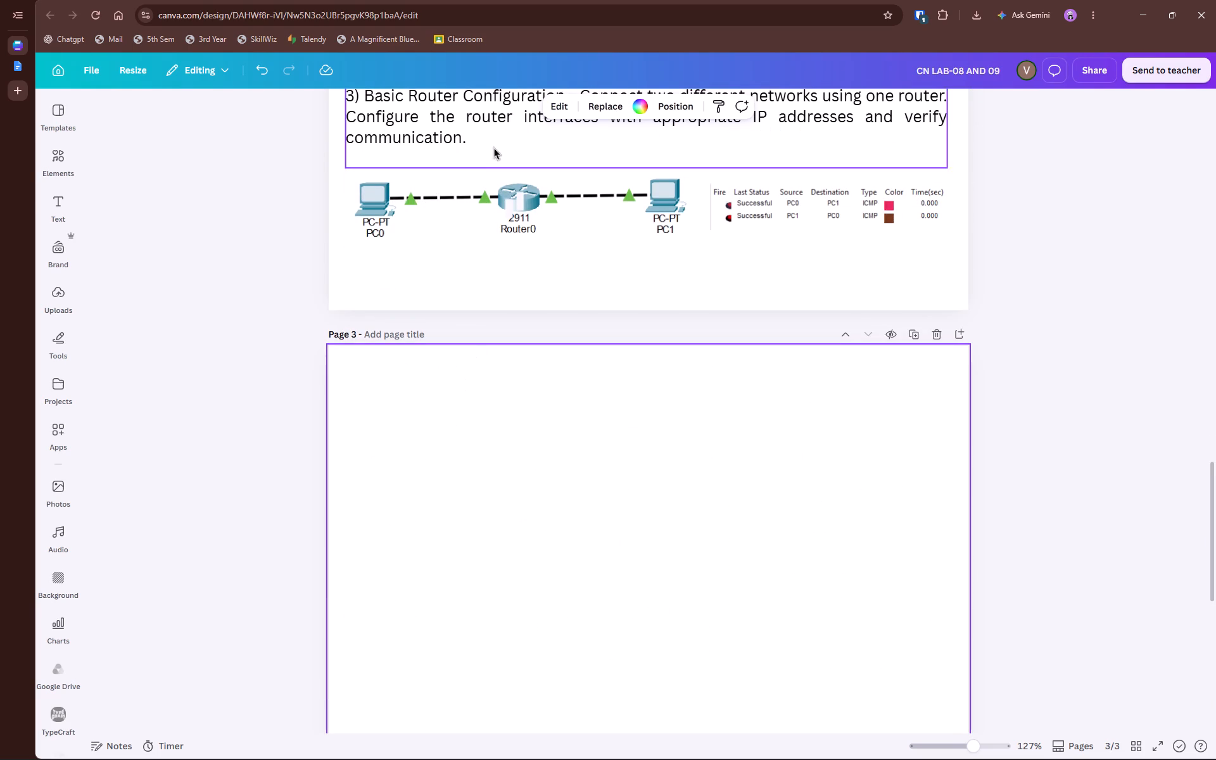
Copy the question 3 text box.
click(479, 119)
key(ctrl+c)
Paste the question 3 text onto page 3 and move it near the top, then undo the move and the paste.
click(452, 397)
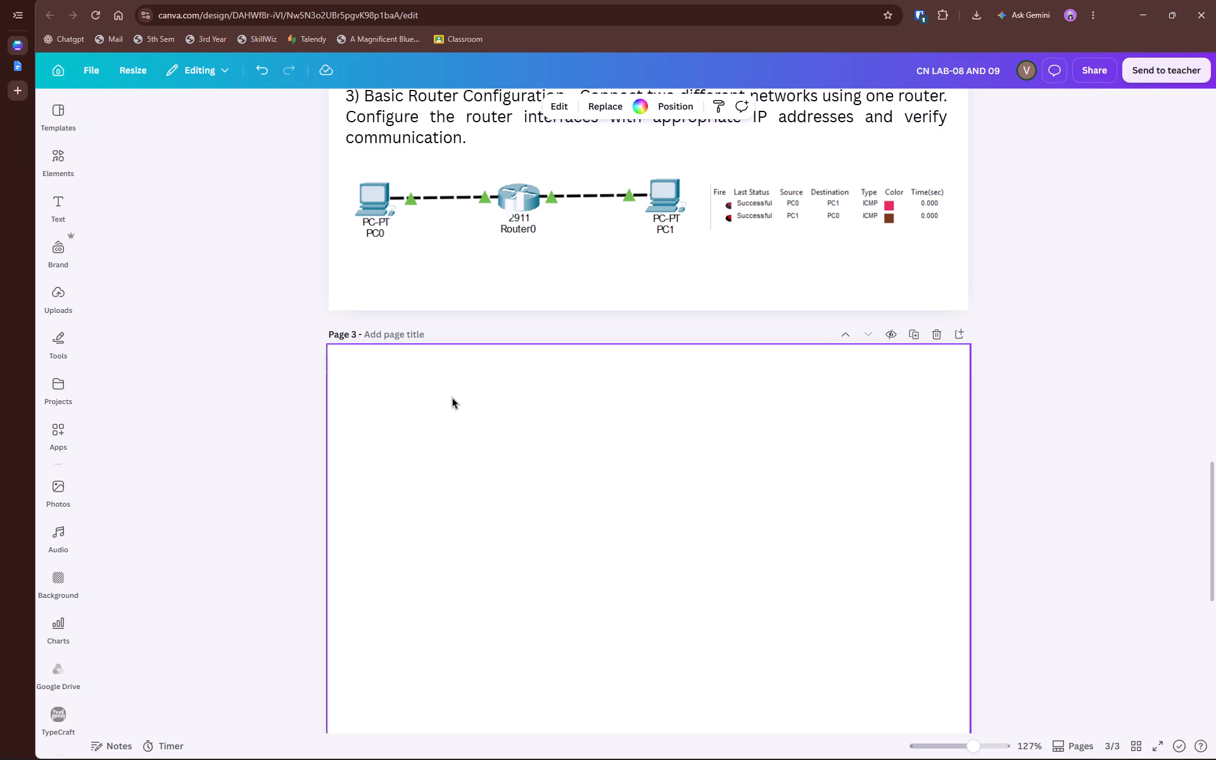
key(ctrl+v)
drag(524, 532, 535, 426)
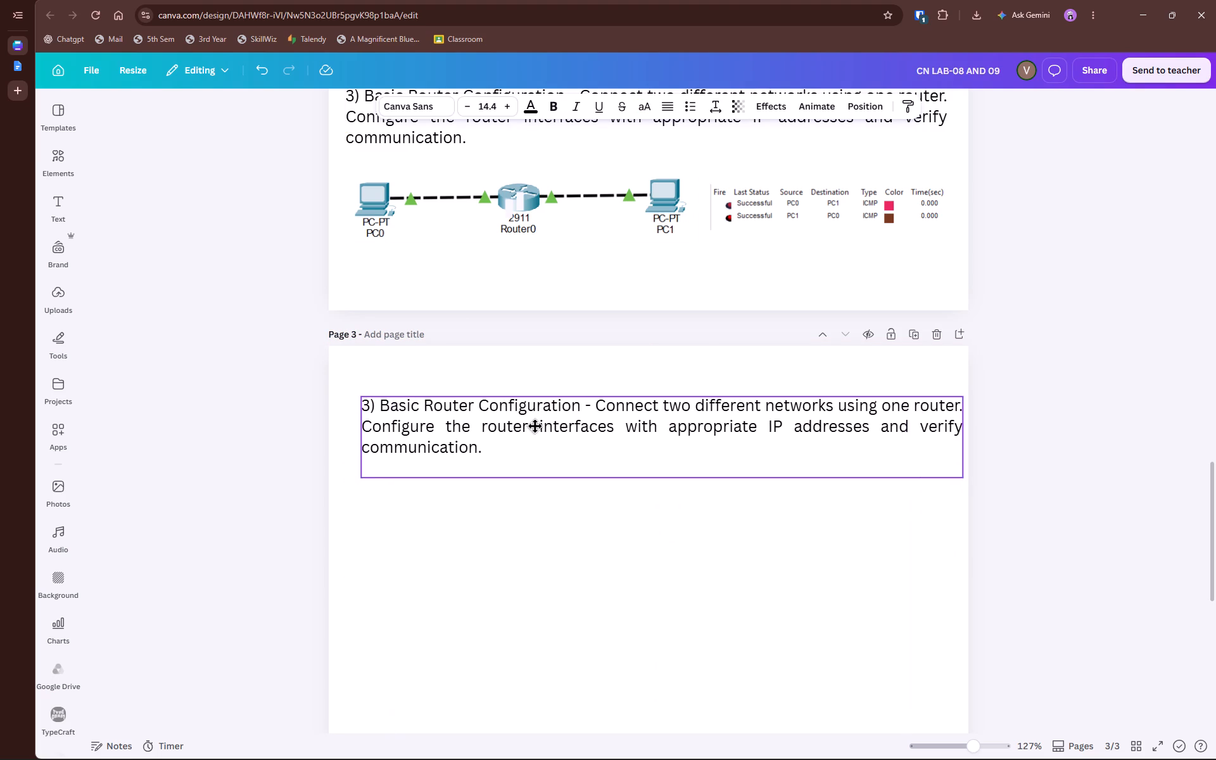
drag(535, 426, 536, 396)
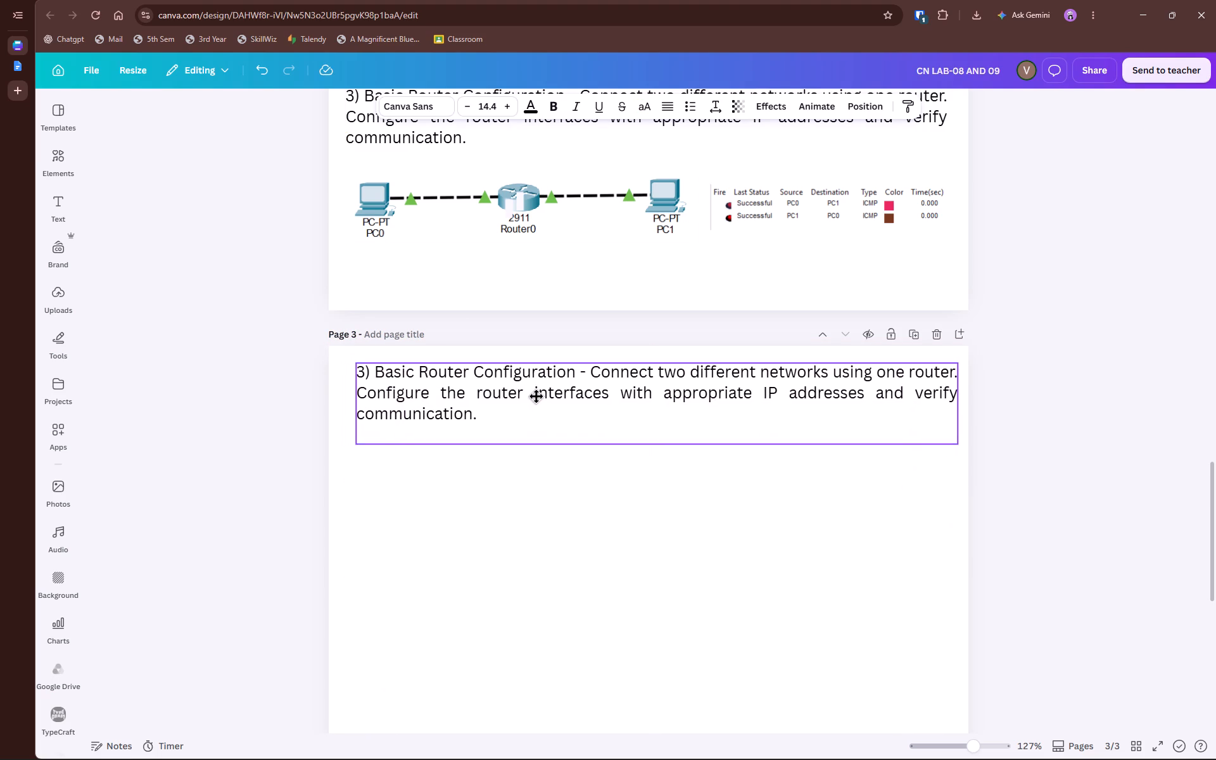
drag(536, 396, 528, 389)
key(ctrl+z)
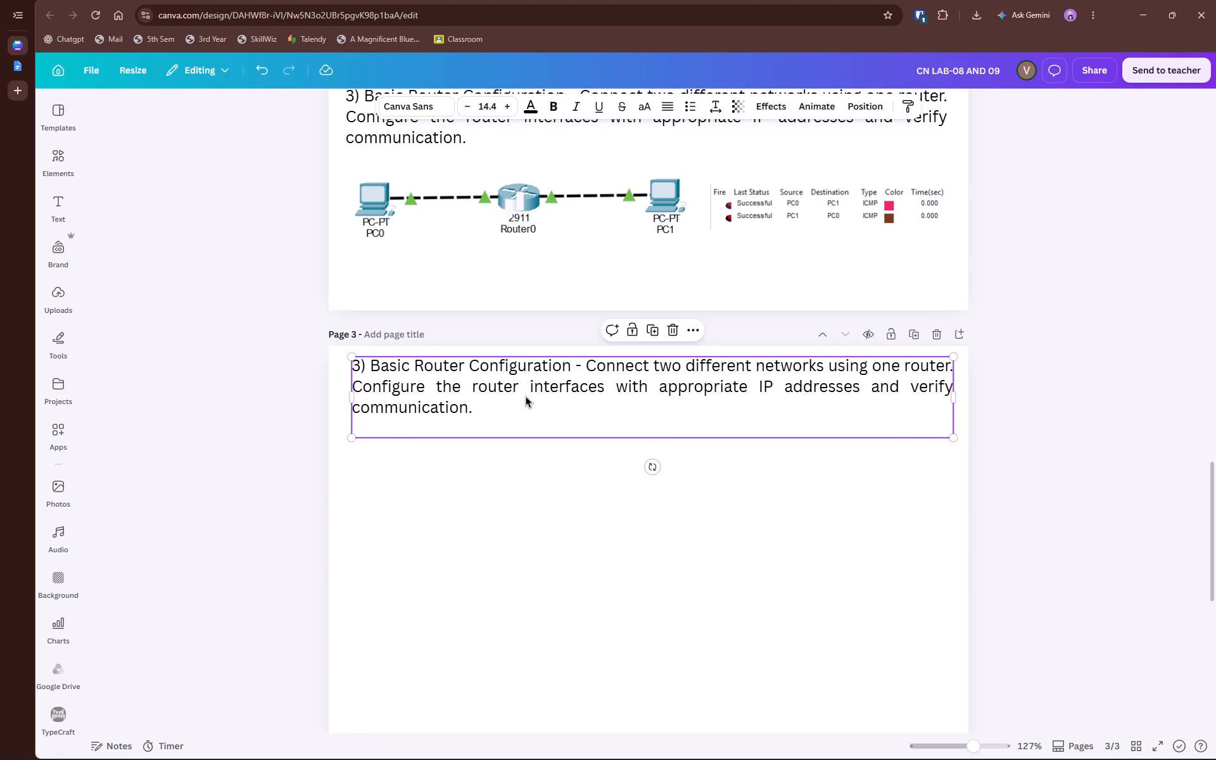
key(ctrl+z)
Paste the copied question 3 text box onto page 3 and open its text for editing.
click(474, 115)
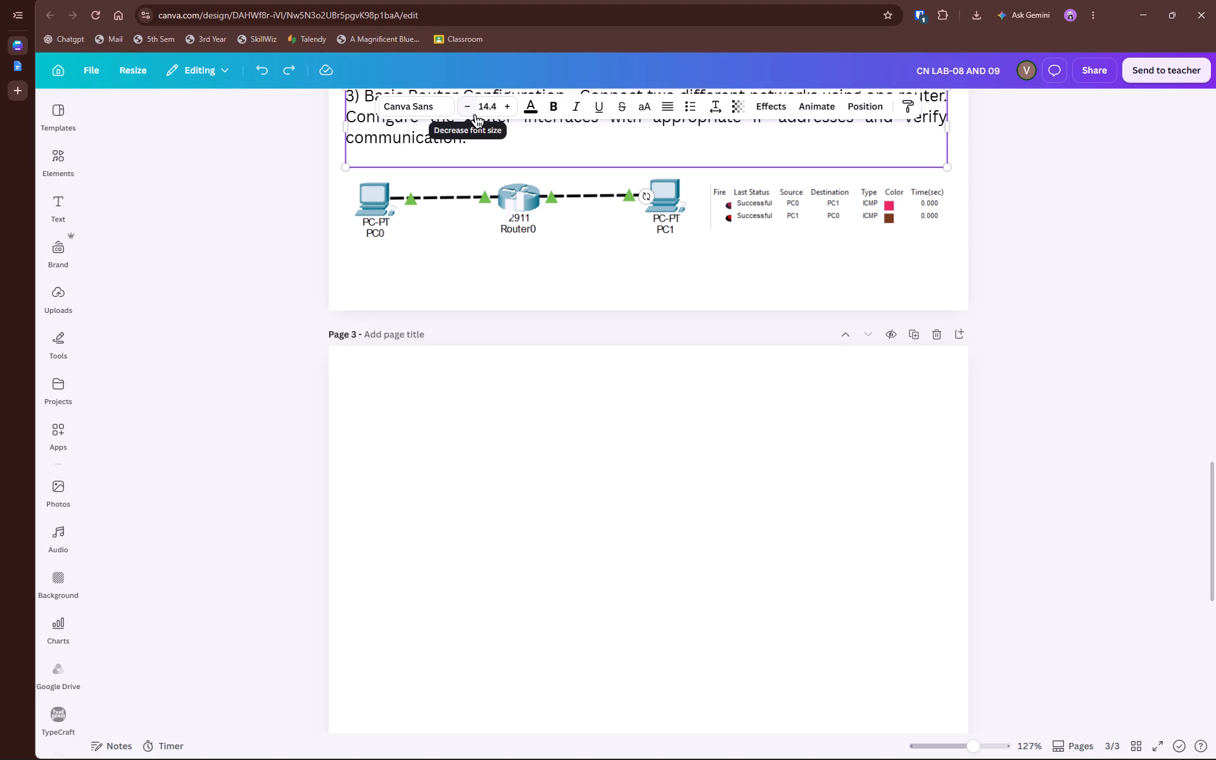
key(ctrl+v)
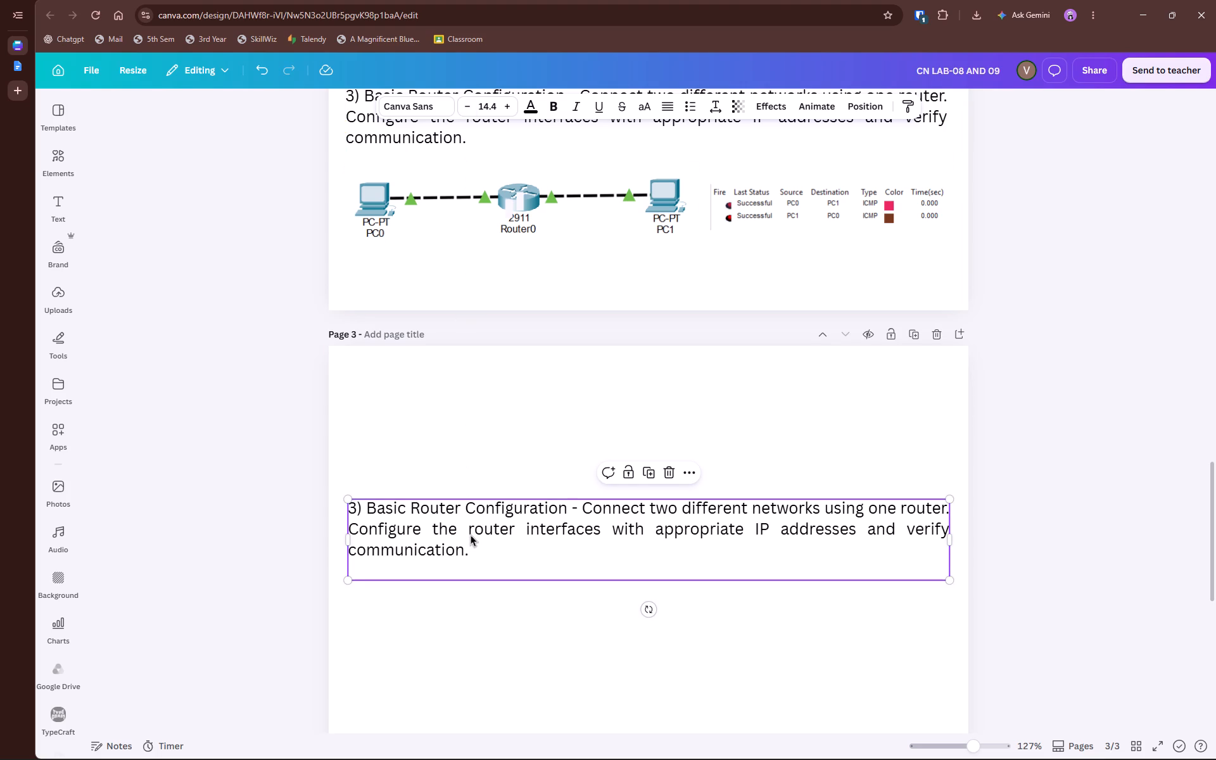
click(471, 535)
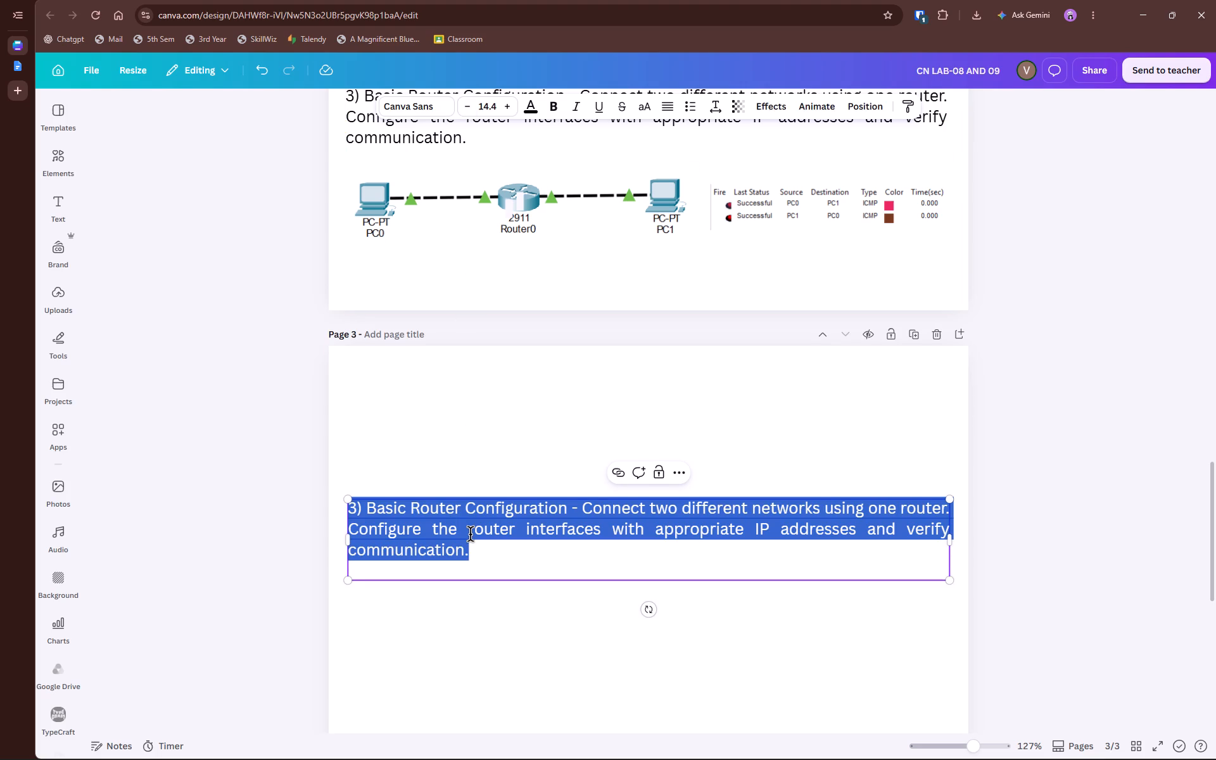
key(Up)
key(Up)
key(Up)
key(Up)
key(Up)
Copy the question 4 text, without its number, from the Cisco packet tracer Assignment document.
key(alt+Tab)
key(alt+Tab)
key(ctrl+Tab)
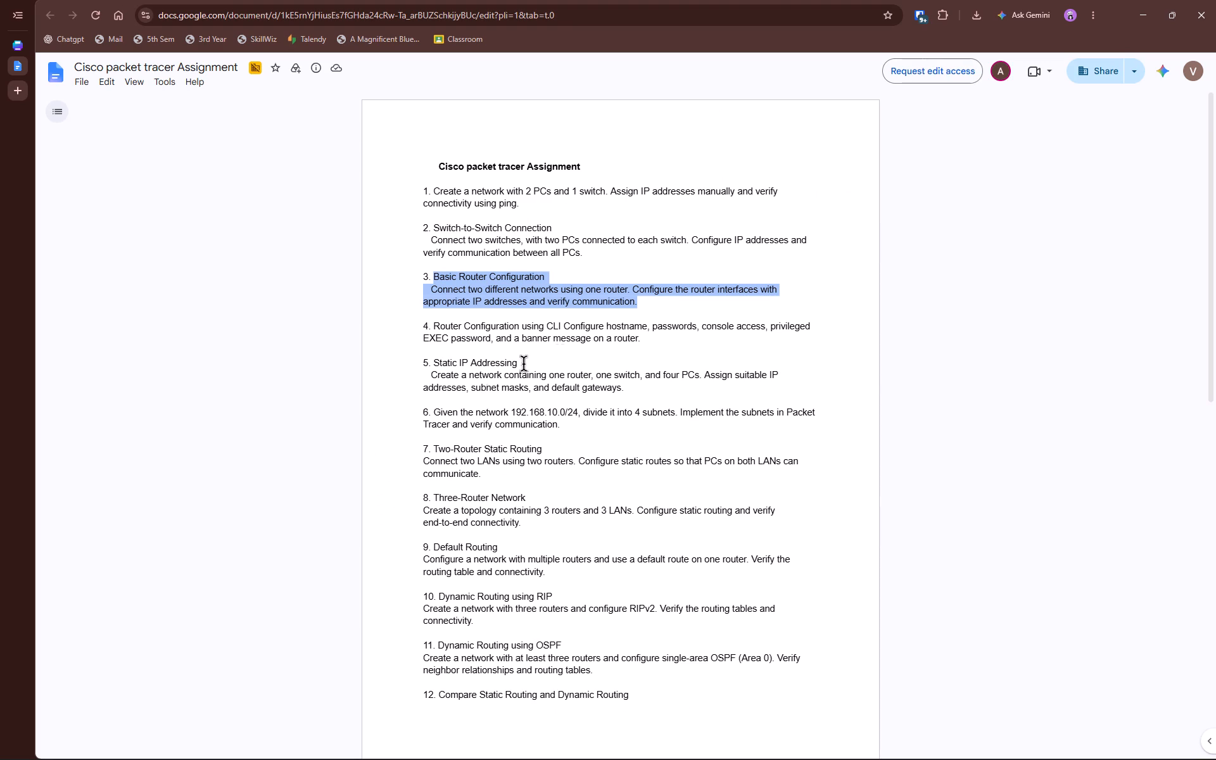
drag(648, 343, 435, 328)
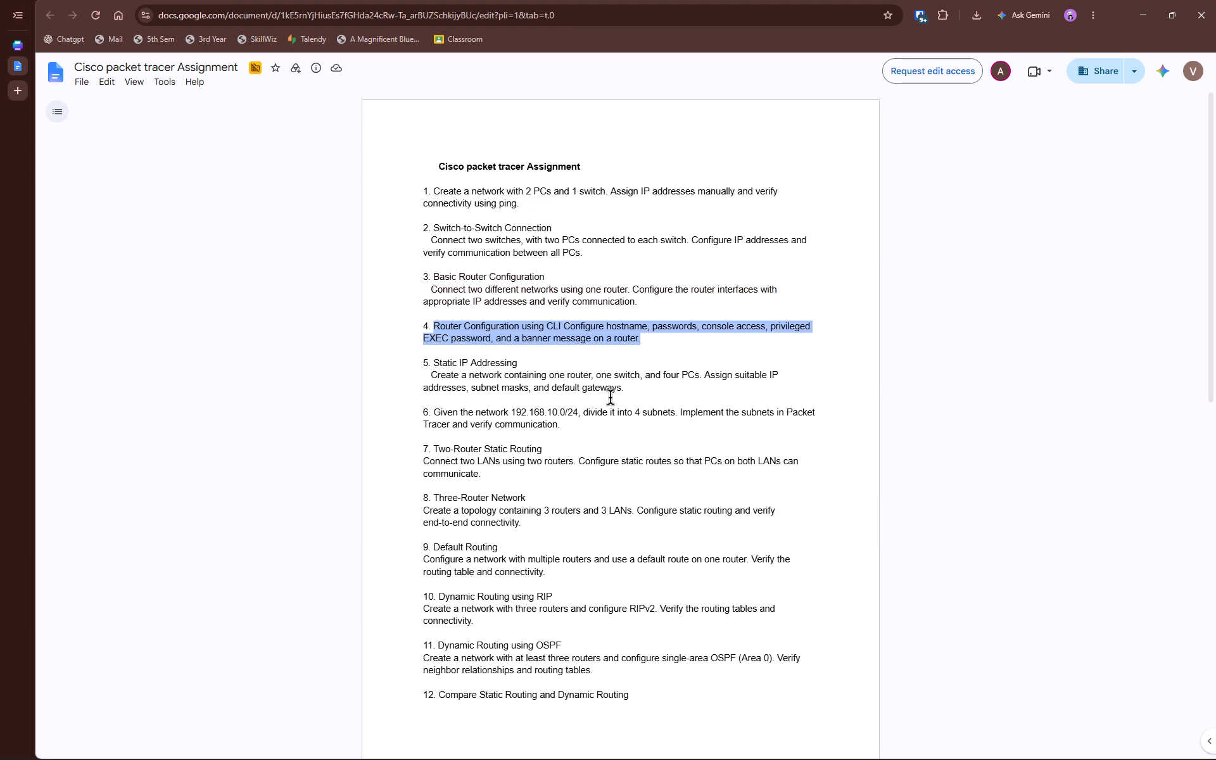
key(ctrl+c)
Open ques_4.pkt from the assignment_1 folder in Cisco Packet Tracer.
key(alt+Tab)
key(alt+Tab)
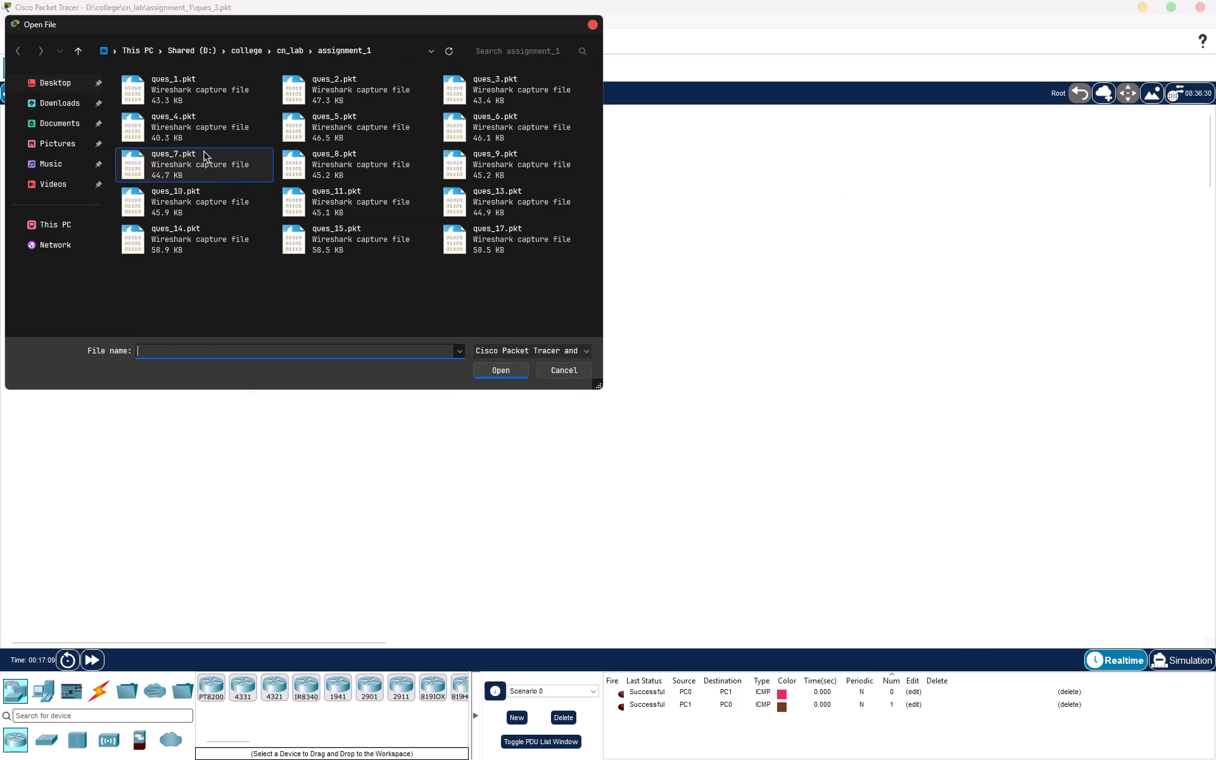
double_click(196, 130)
drag(153, 440, 203, 434)
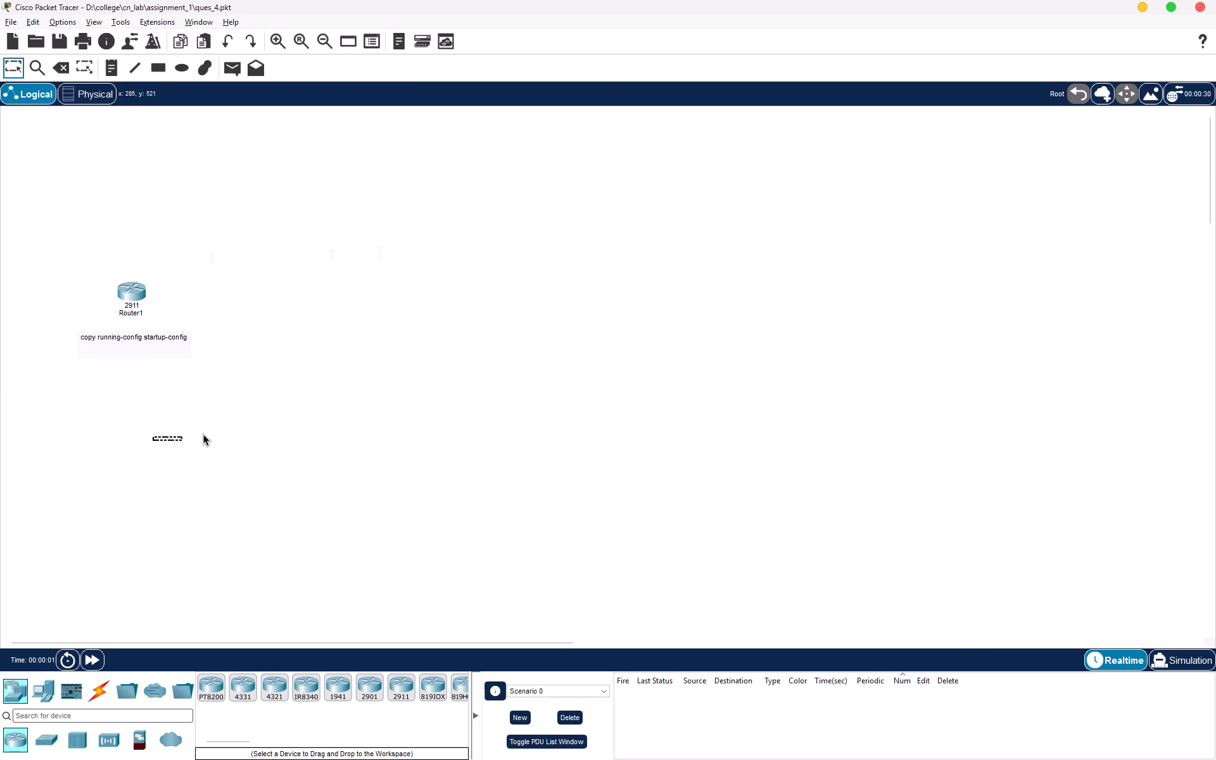
drag(203, 434, 224, 434)
scroll(191, 402, up, 2)
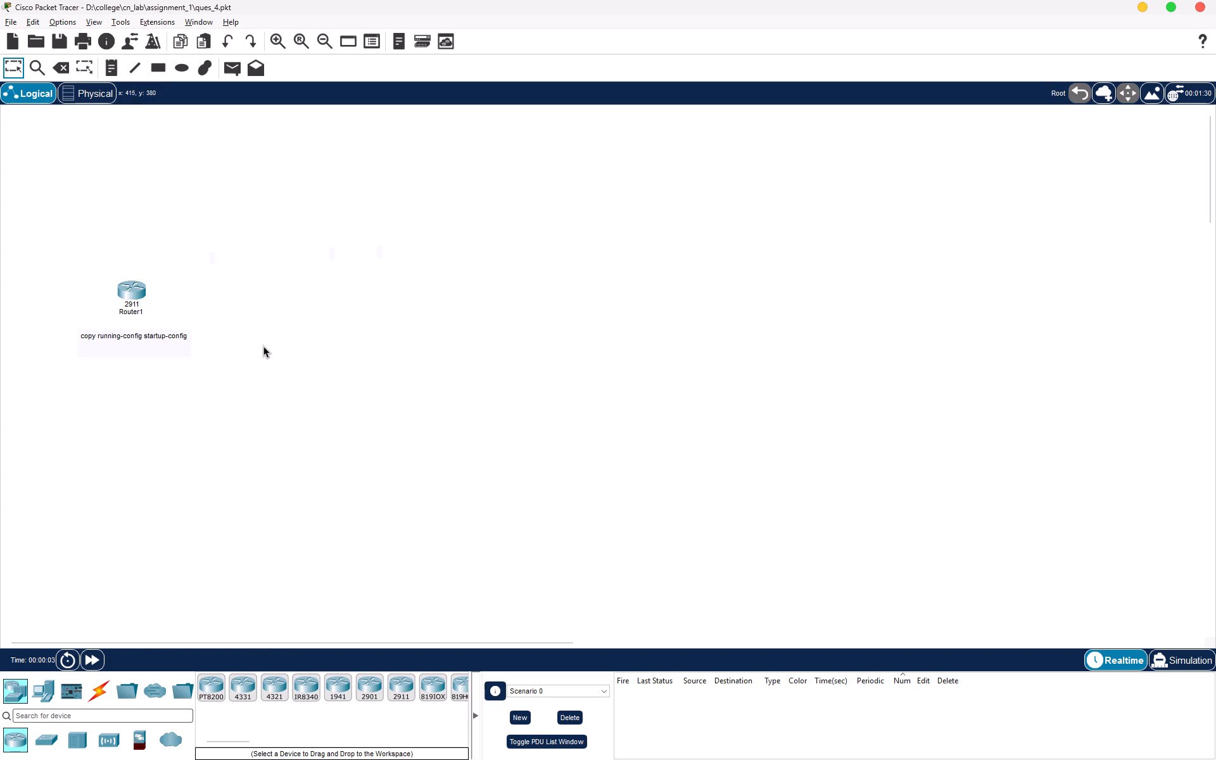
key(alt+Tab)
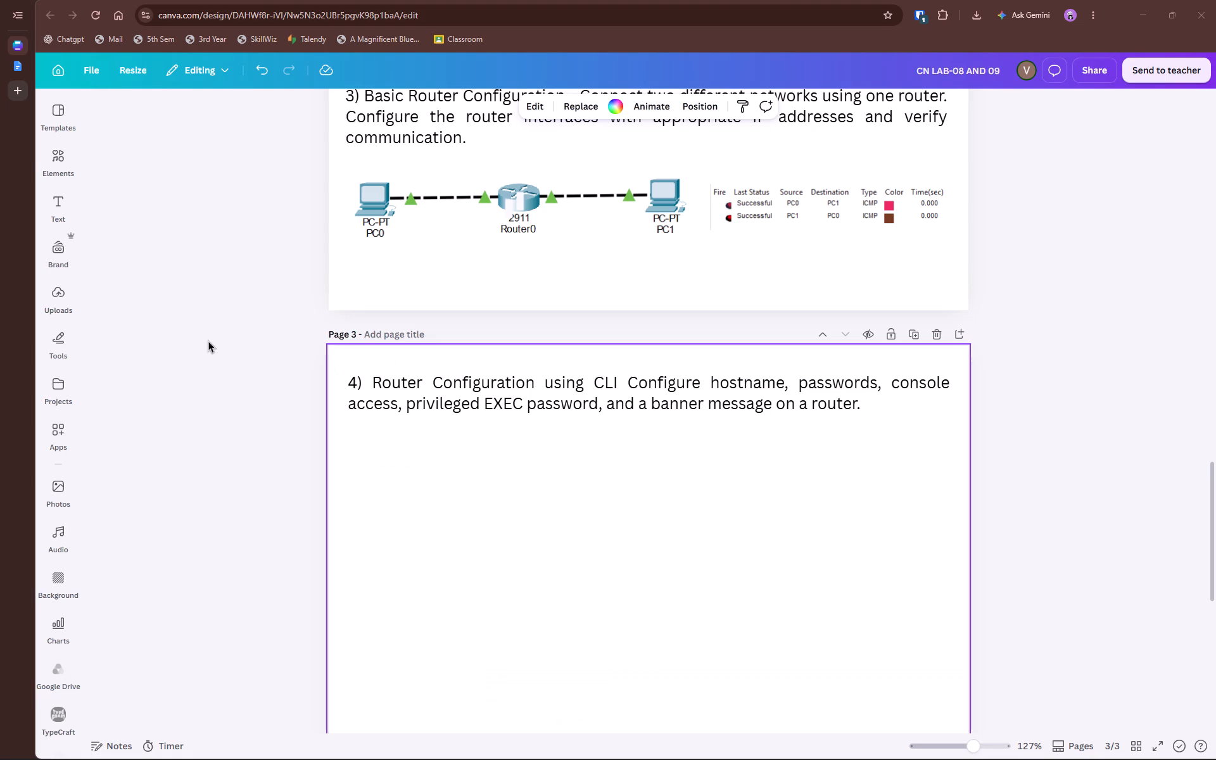
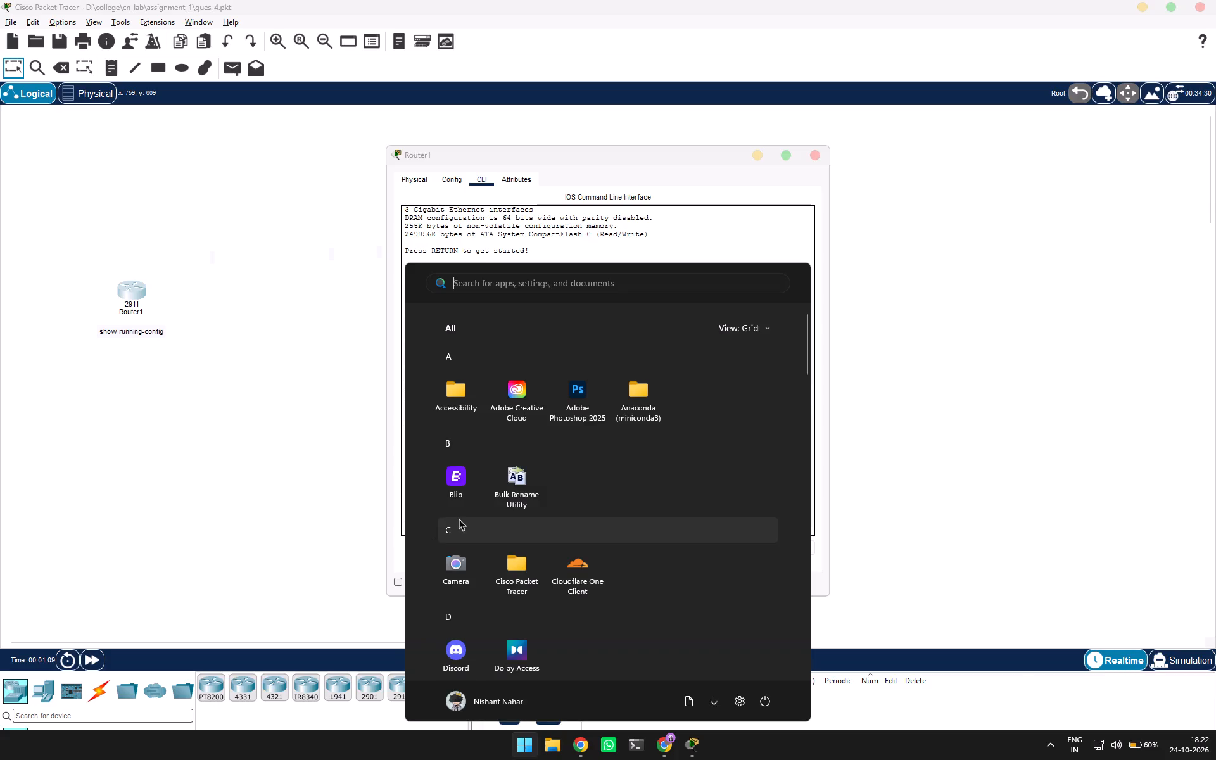
Advance Router1's paged running configuration output through to its end line.
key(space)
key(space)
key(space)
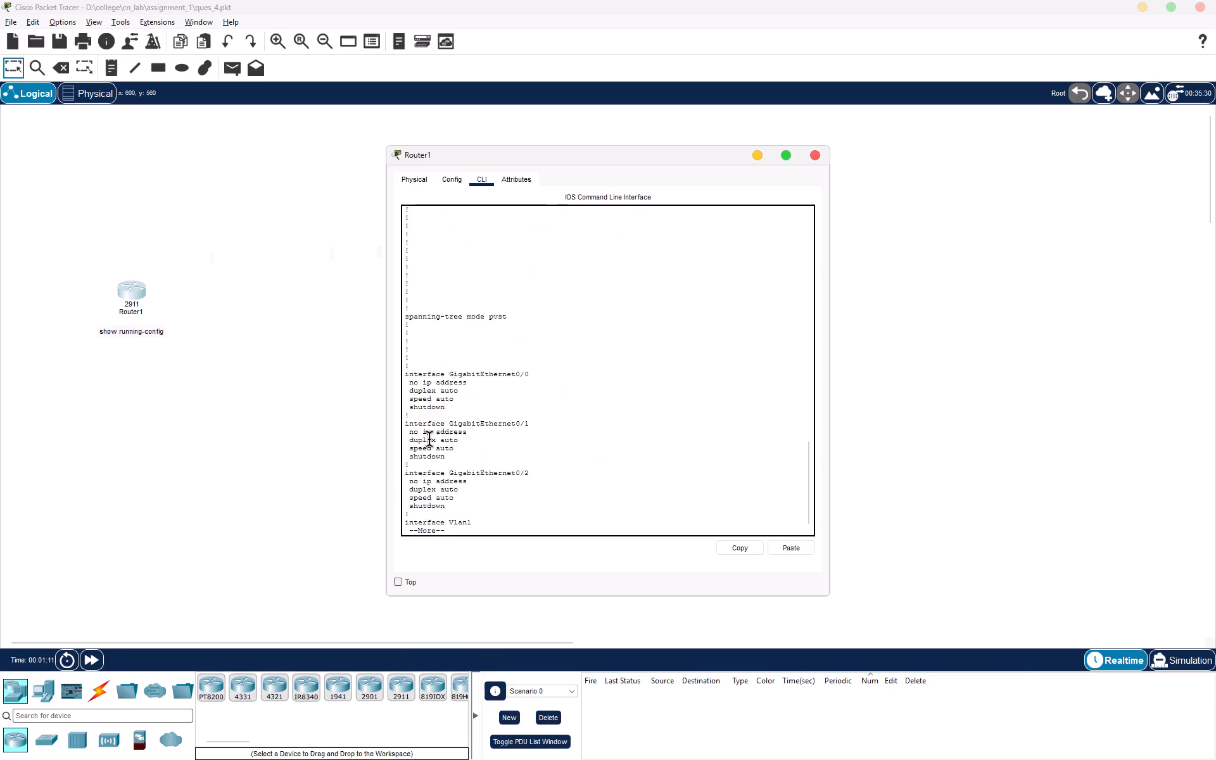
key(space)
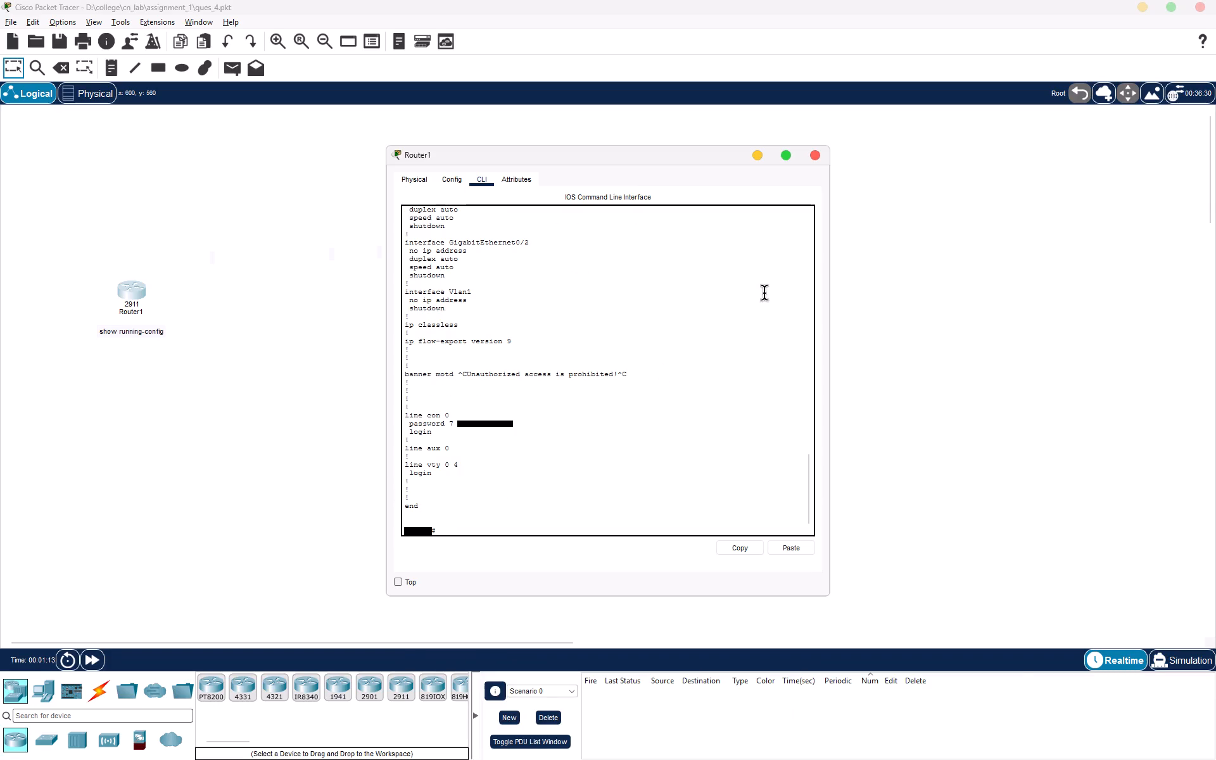
Maximize the Router1 window and select the running configuration output from its end line upward.
click(782, 156)
scroll(592, 310, up, 7)
scroll(588, 312, down, 4)
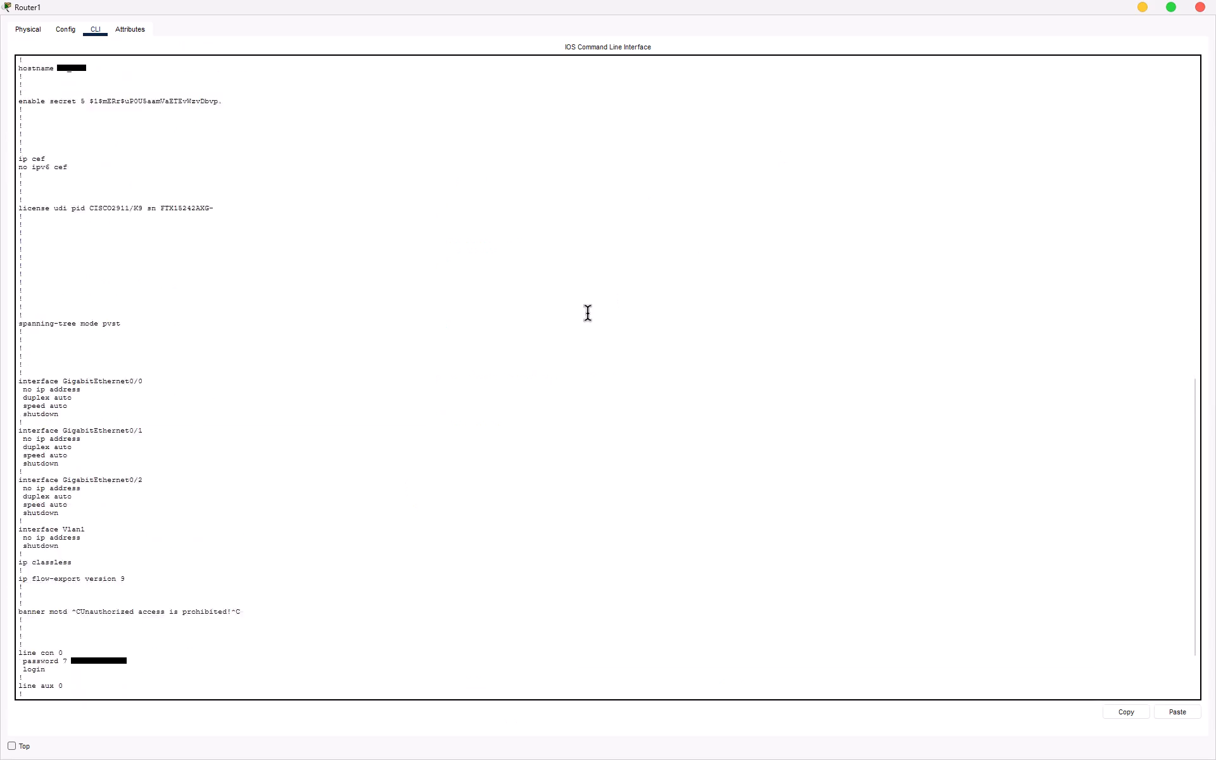
scroll(588, 313, down, 7)
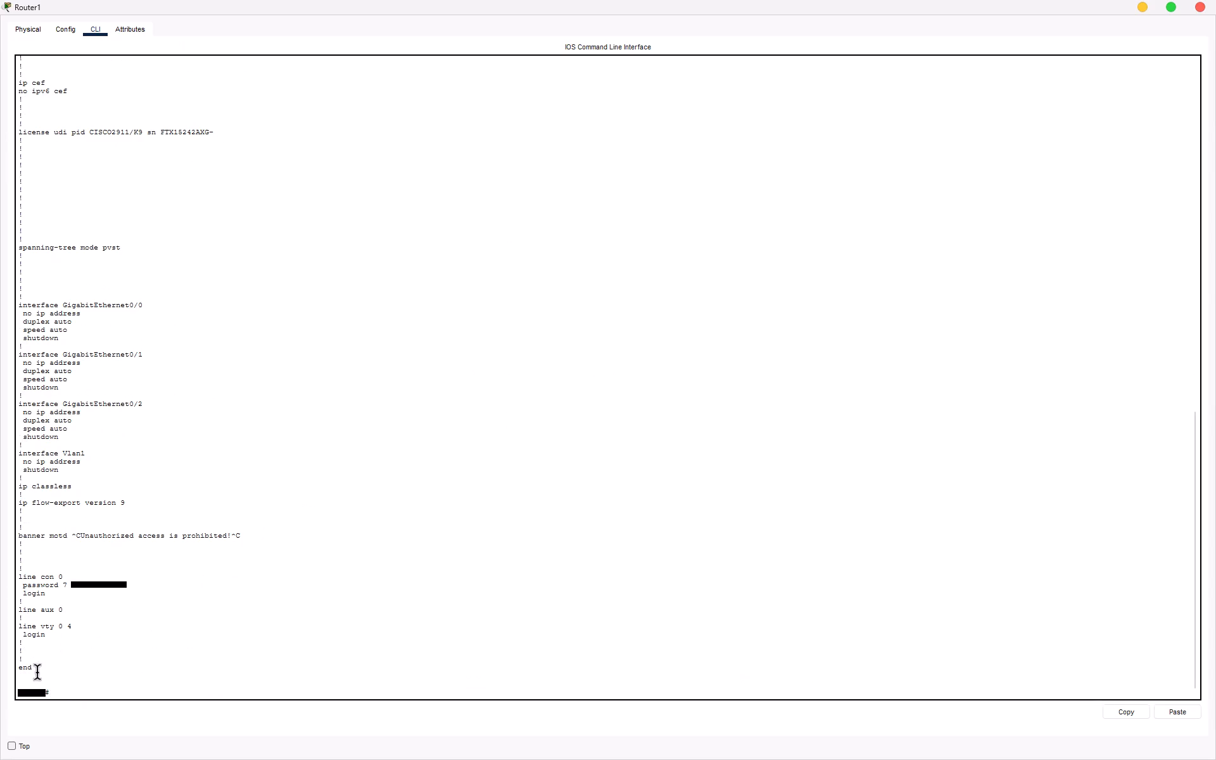
drag(30, 674, 11, 359)
scroll(12, 360, up, 3)
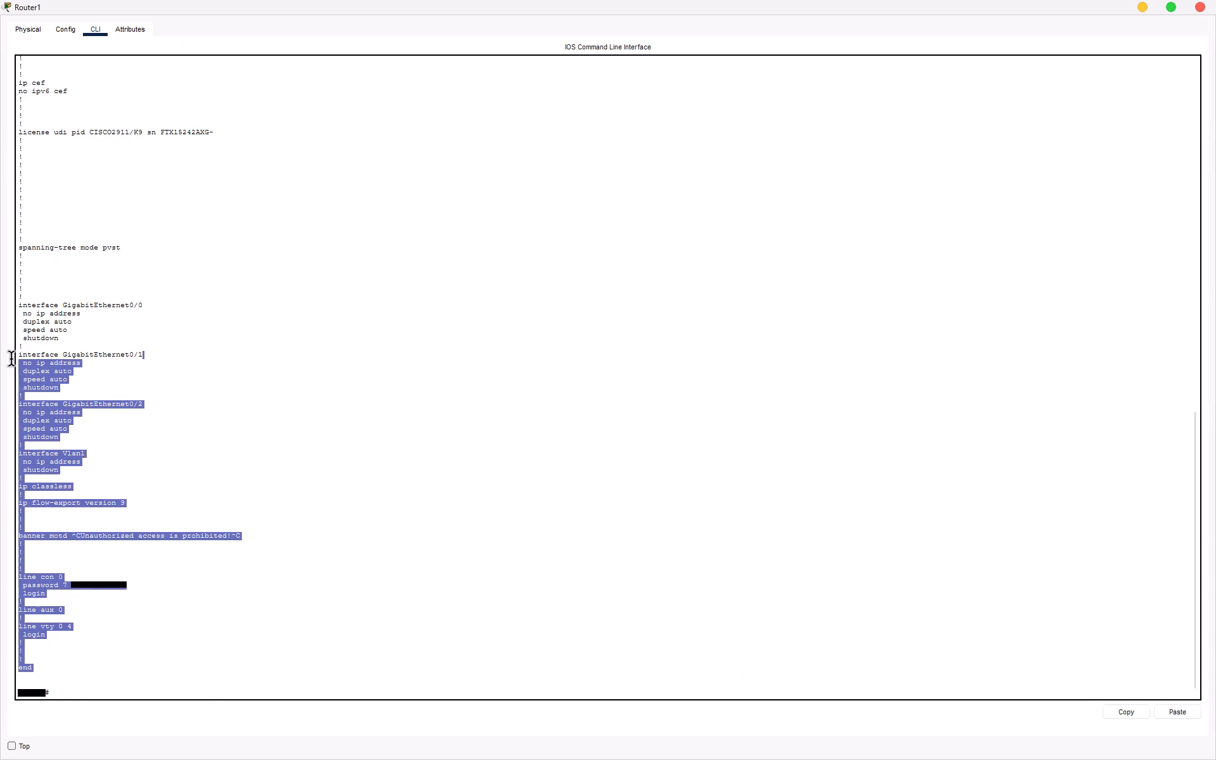
scroll(11, 359, up, 2)
drag(11, 359, 18, 43)
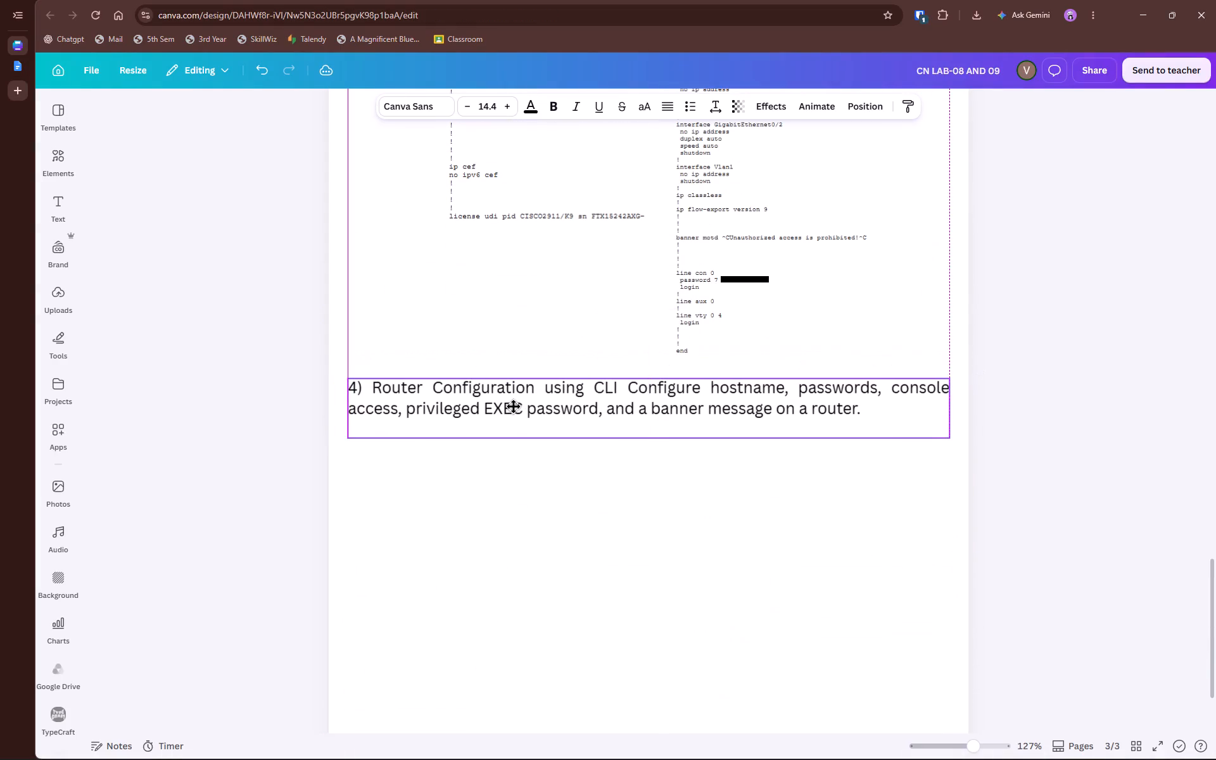
drag(513, 406, 512, 402)
Replace all the text in the duplicated heading with the copied question 5 text from the clipboard history.
double_click(597, 406)
key(ctrl+v)
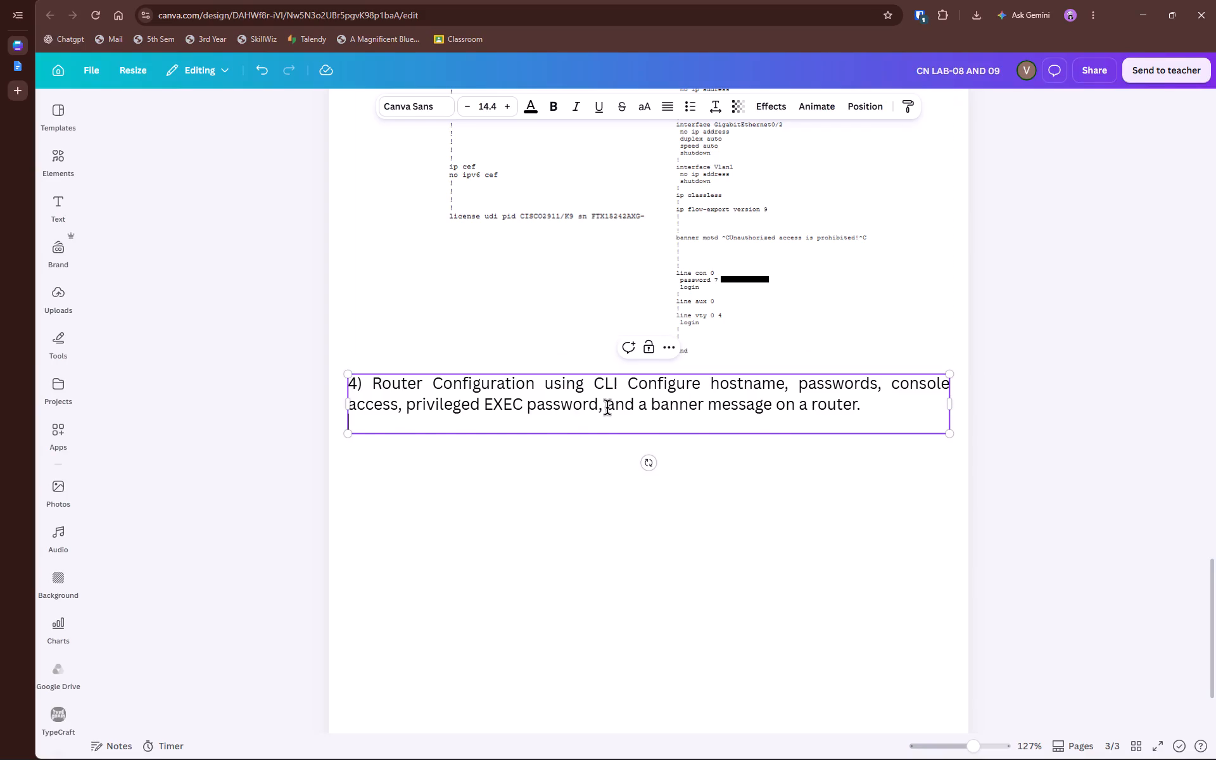
key(ctrl+a)
key(super+v)
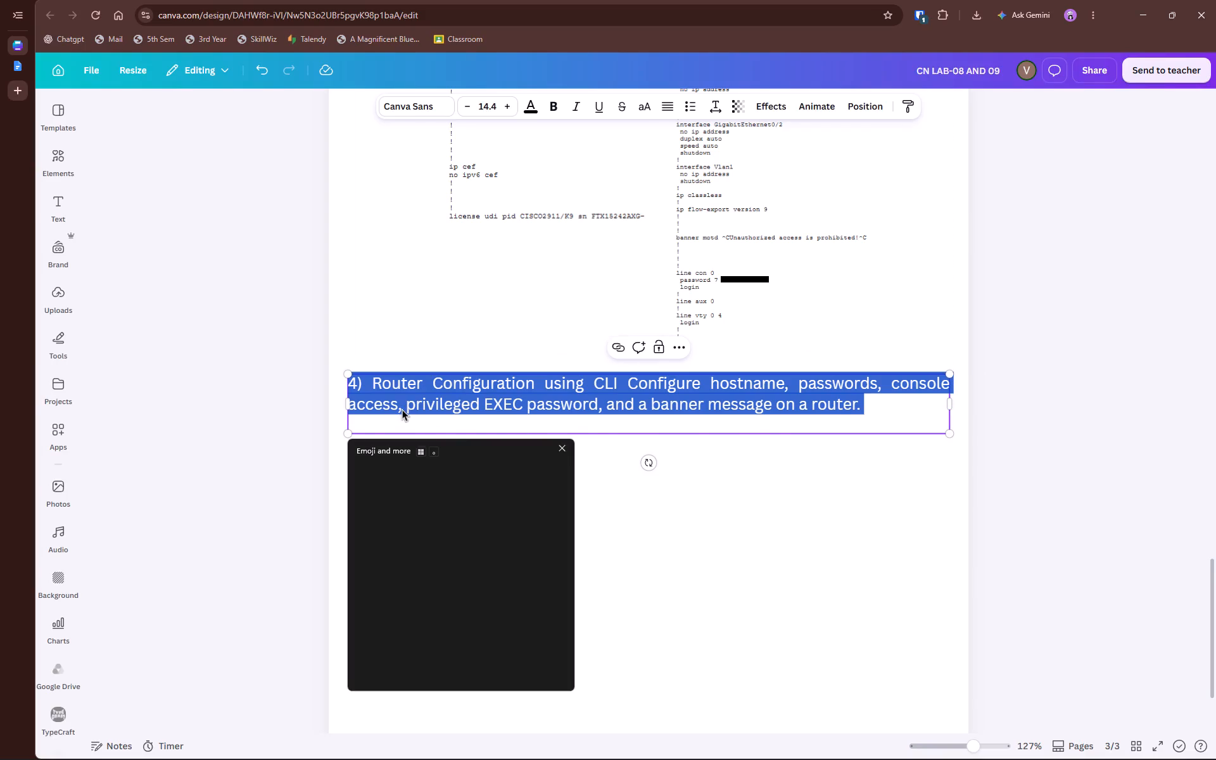
click(434, 606)
key(ctrl+v)
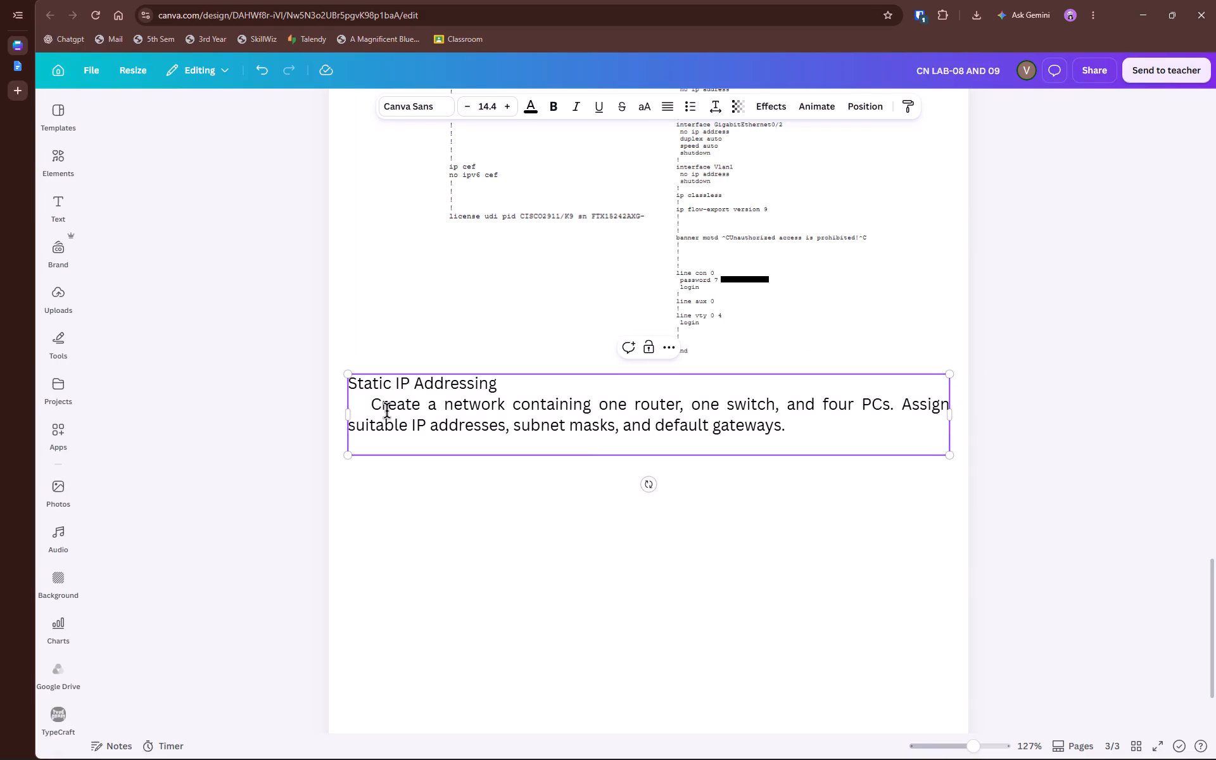
Number the pasted question by adding "5) " in front of Static IP Addressing.
click(351, 386)
key(5)
text())
key(space)
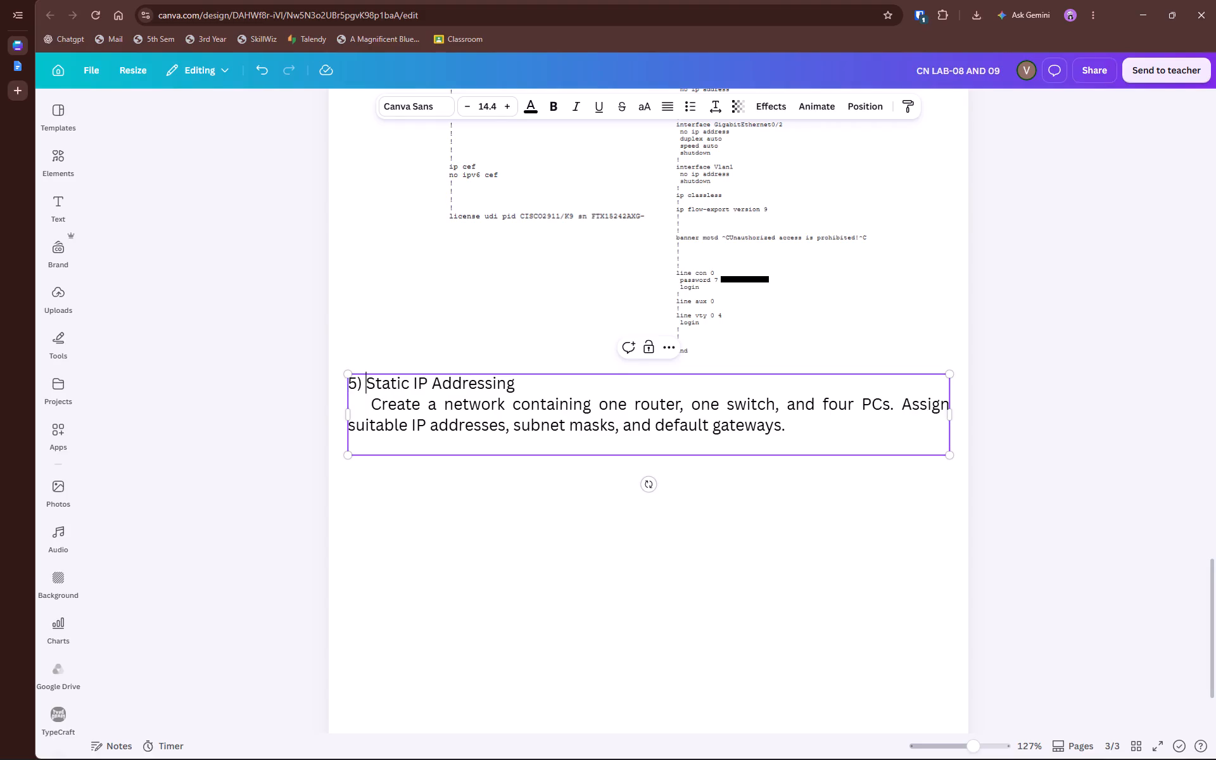
Join question 5's description to its title with " - " in place of the line break and leading spaces.
key(Down)
key(Right)
key(Right)
key(Left)
key(BackSpace)
key(BackSpace)
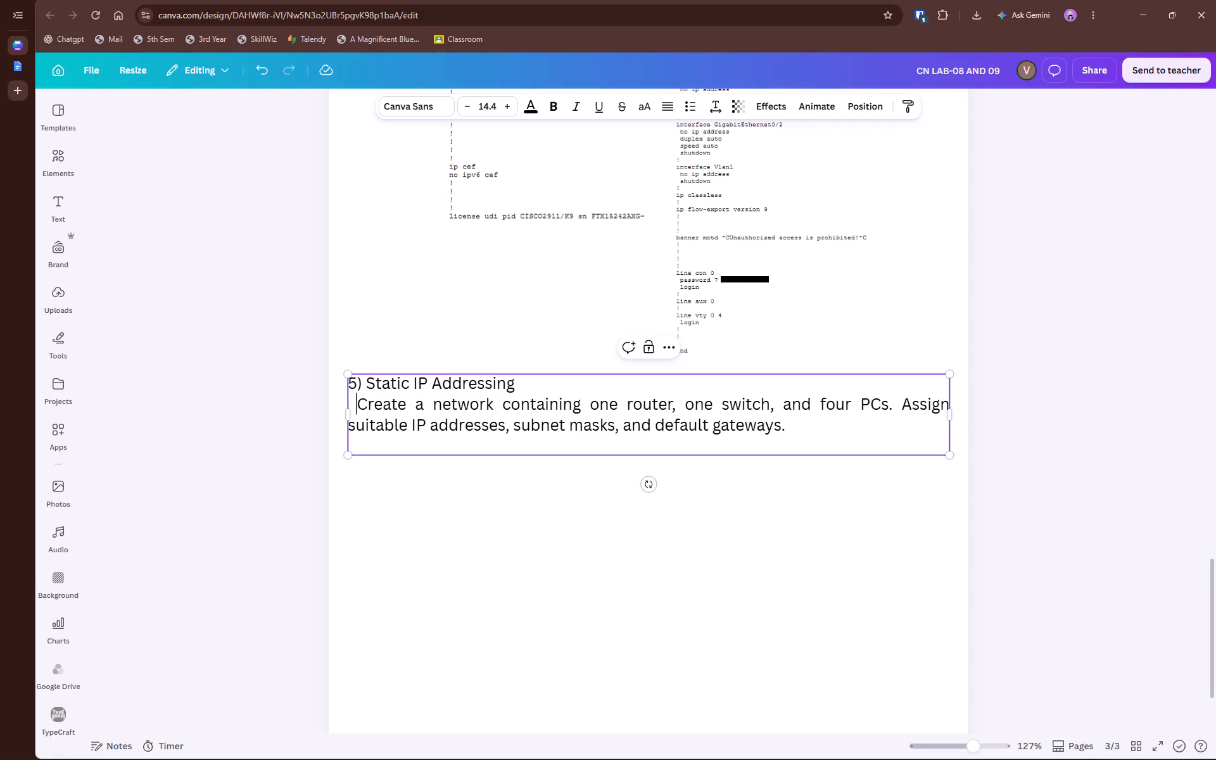
key(BackSpace)
key(BackSpace)
key(space)
text(-)
key(space)
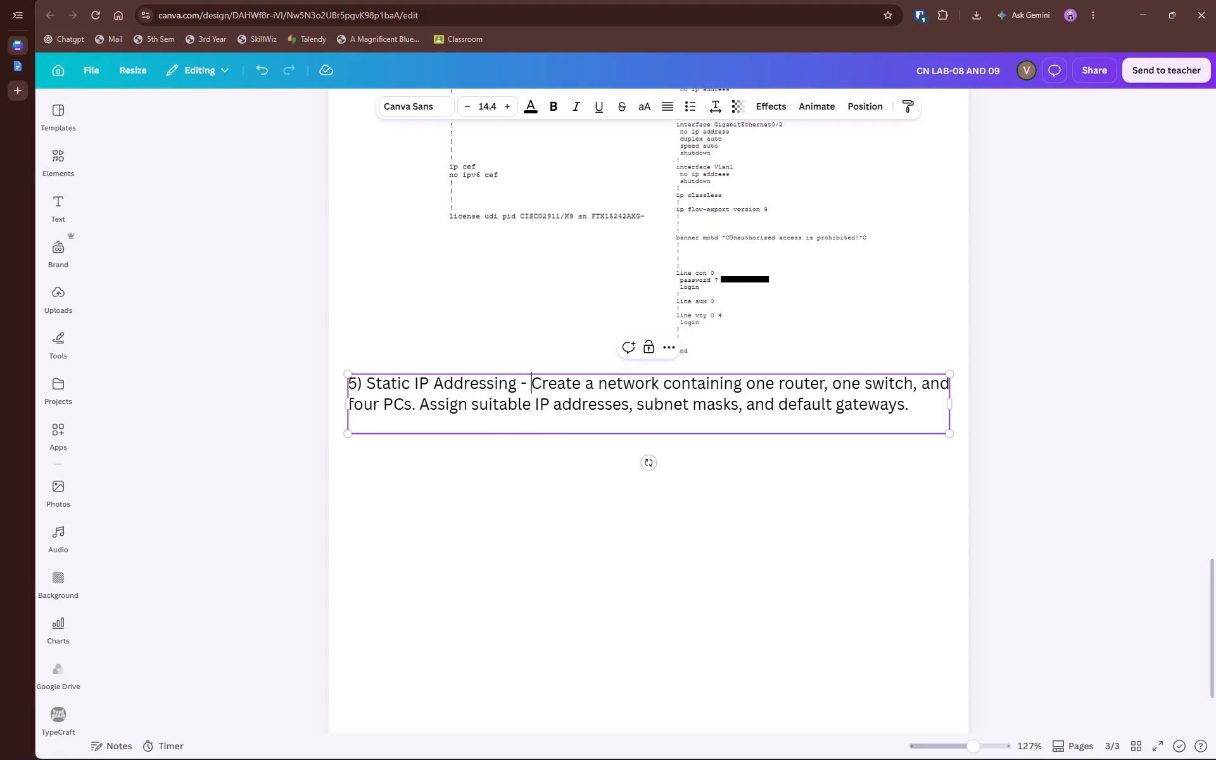
click(731, 461)
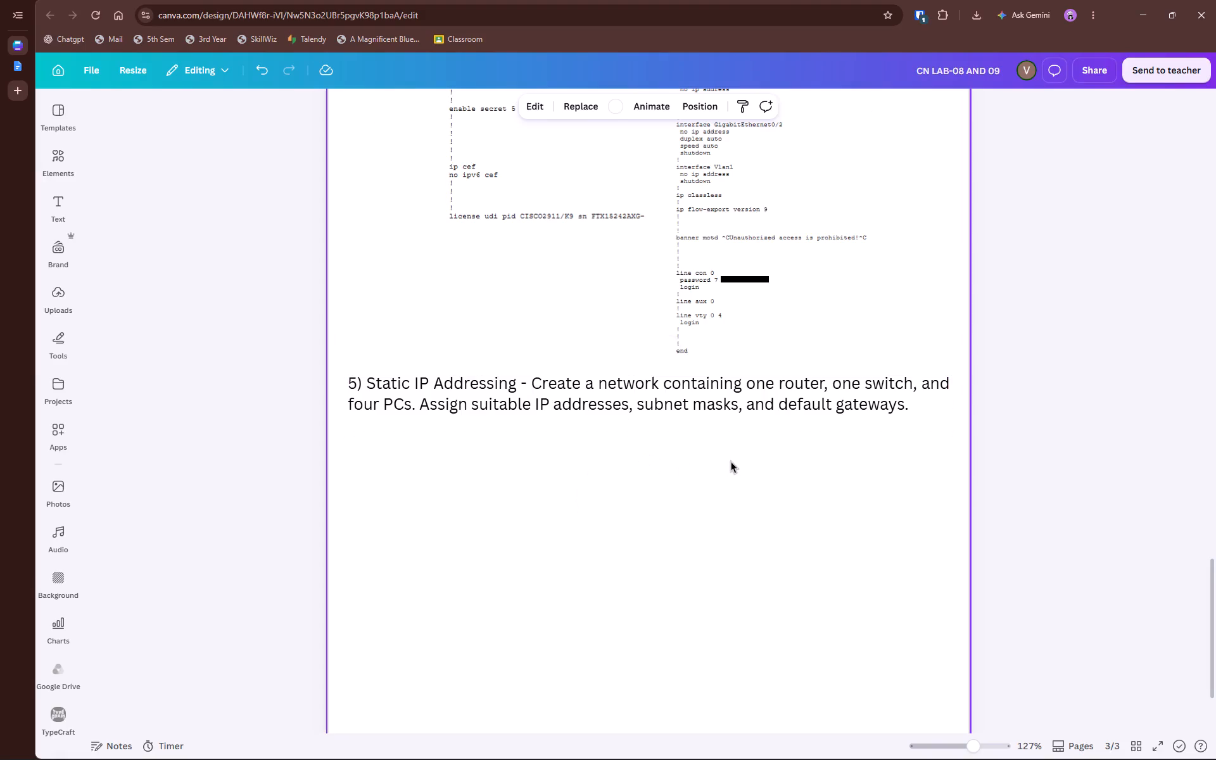
In Packet Tracer's ques_5 file, rearrange the four PCs compactly around the switch, with PC0 and PC3 level with it and PC1 and PC2 below.
key(alt+Tab)
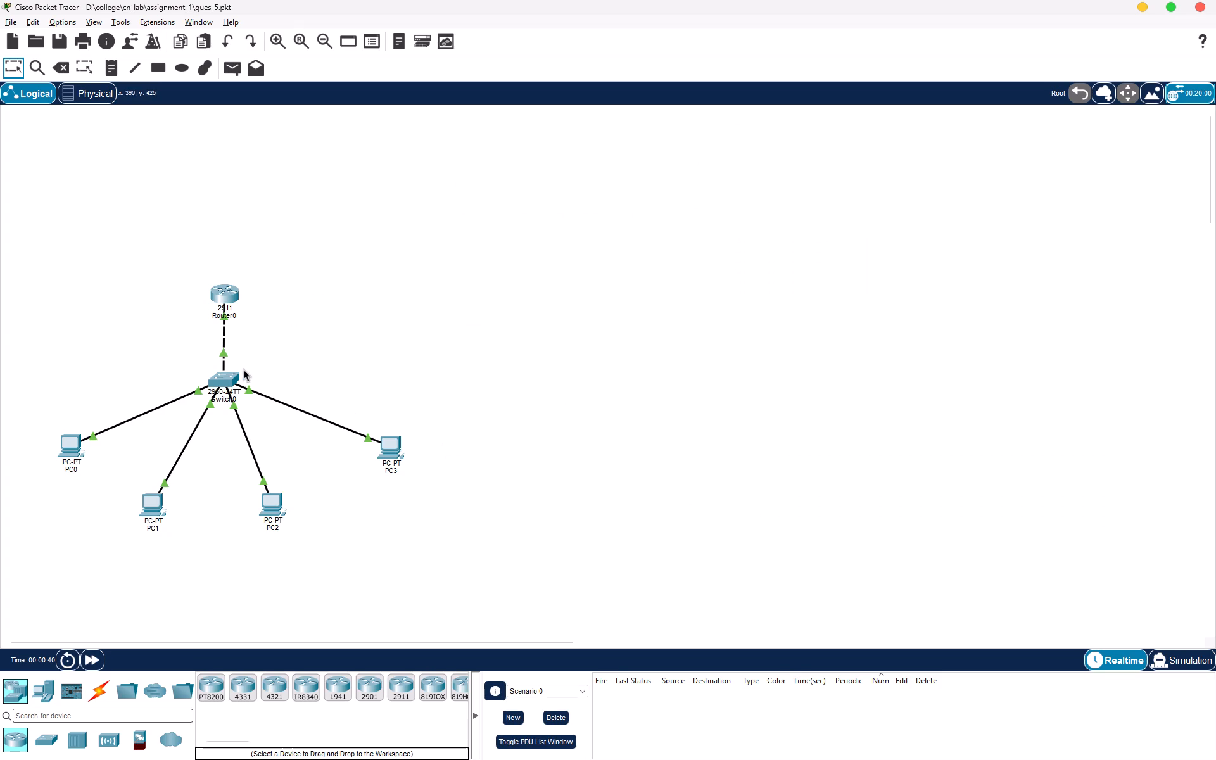
scroll(267, 341, down, 2)
scroll(267, 338, up, 3)
ctrl+scroll(369, 323, up, 1)
scroll(369, 323, down, 2)
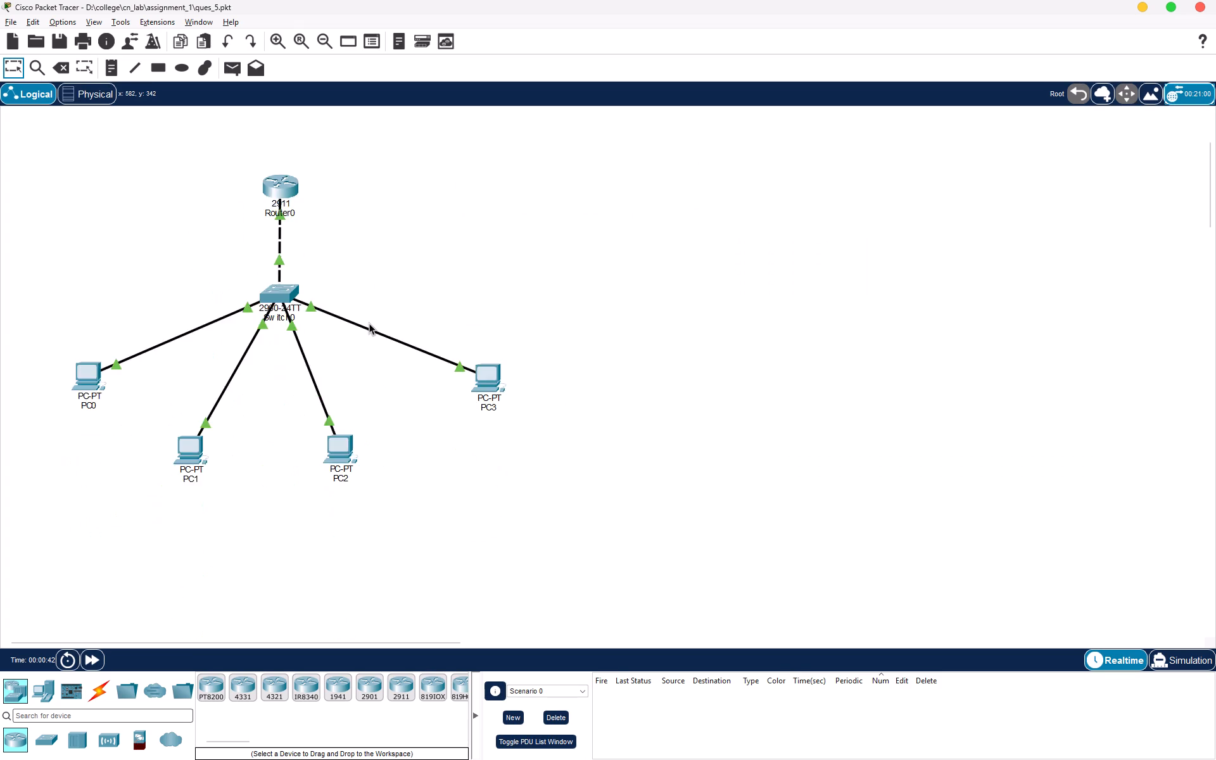
ctrl+scroll(369, 323, down, 1)
scroll(395, 390, up, 3)
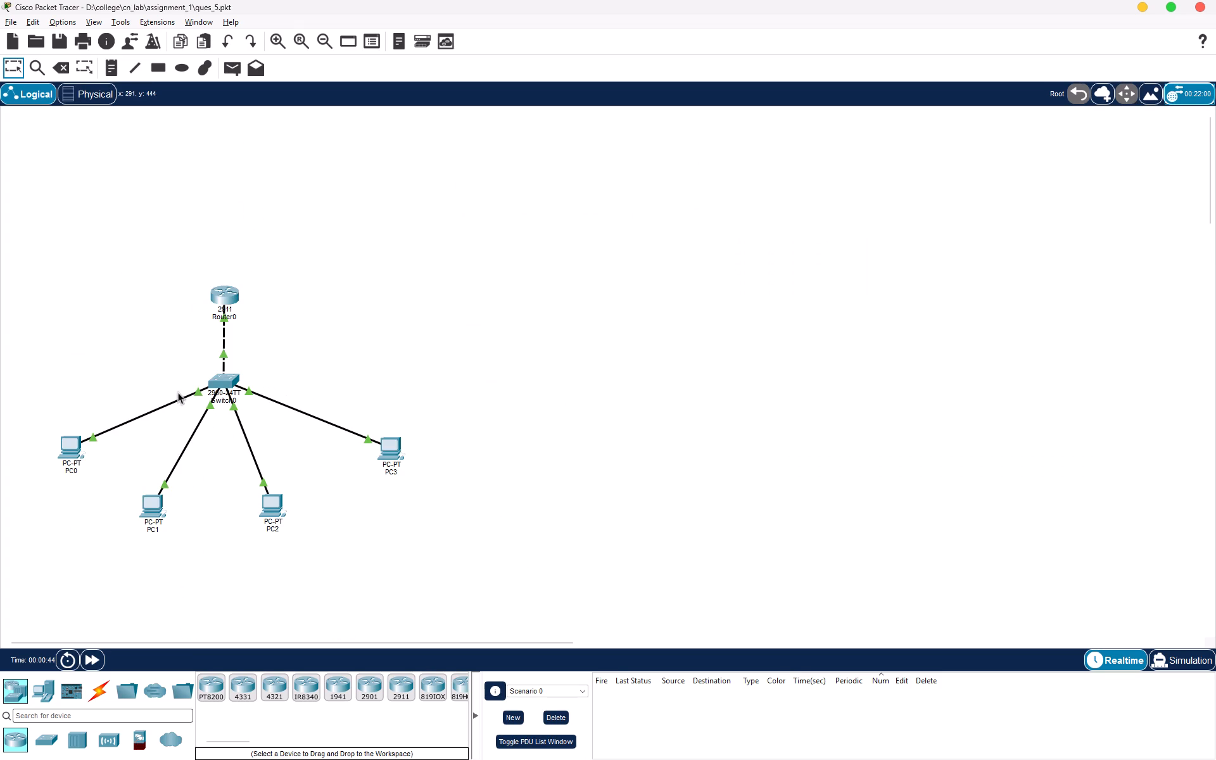
drag(68, 445, 115, 384)
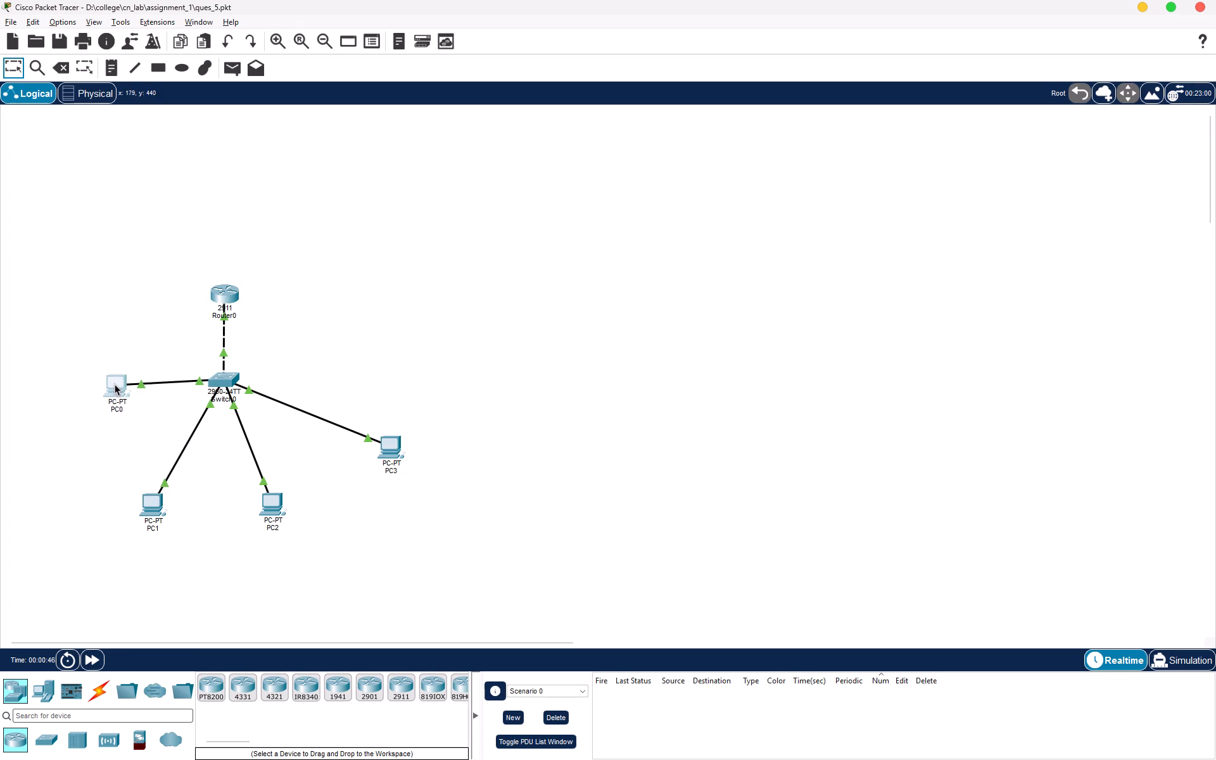
drag(115, 384, 113, 380)
drag(152, 498, 157, 459)
drag(279, 502, 280, 459)
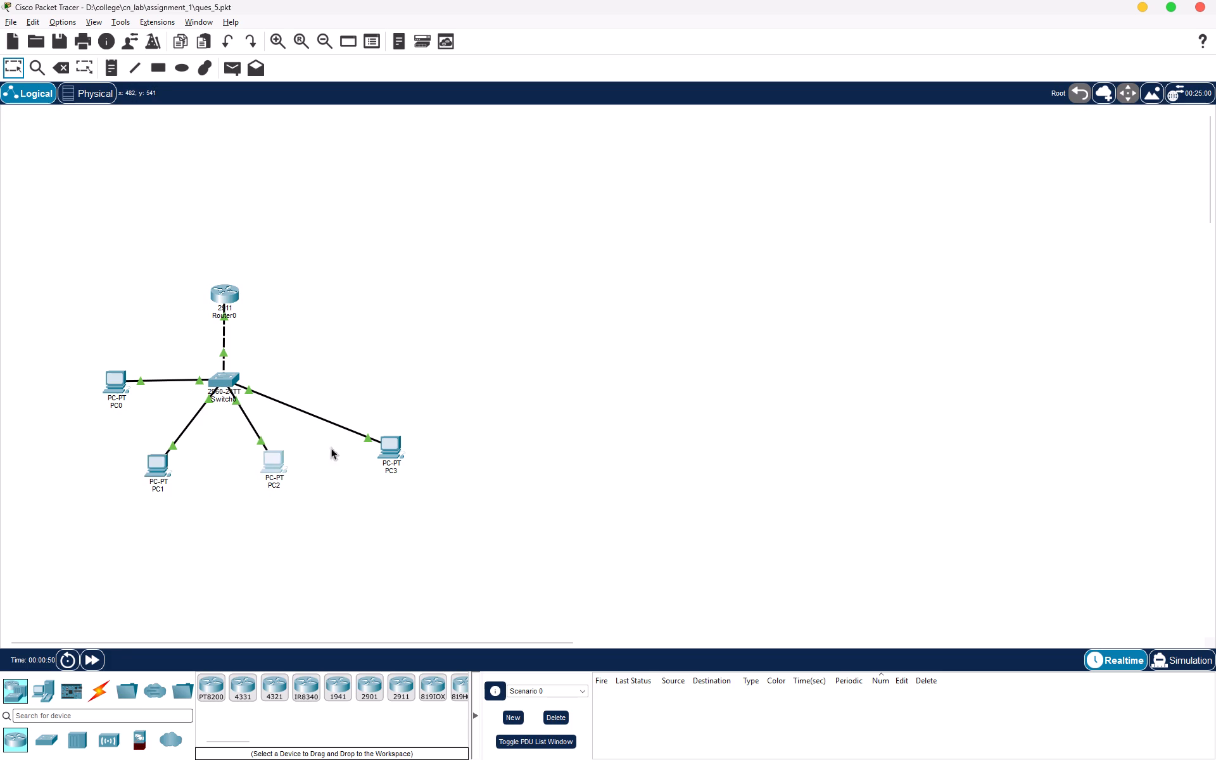
drag(394, 450, 326, 384)
click(448, 362)
Snip the whole router, switch and four-PC topology and paste the image into the Canva design.
key(shift+super+s)
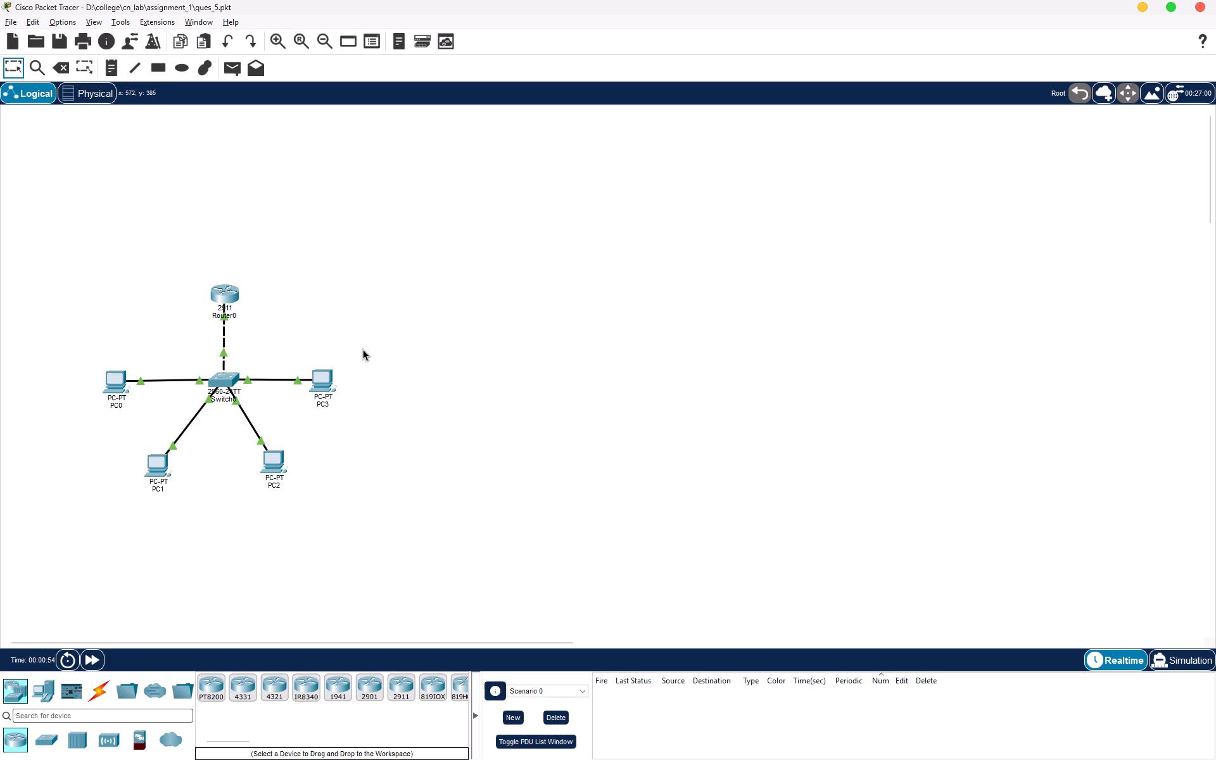
drag(44, 239, 400, 526)
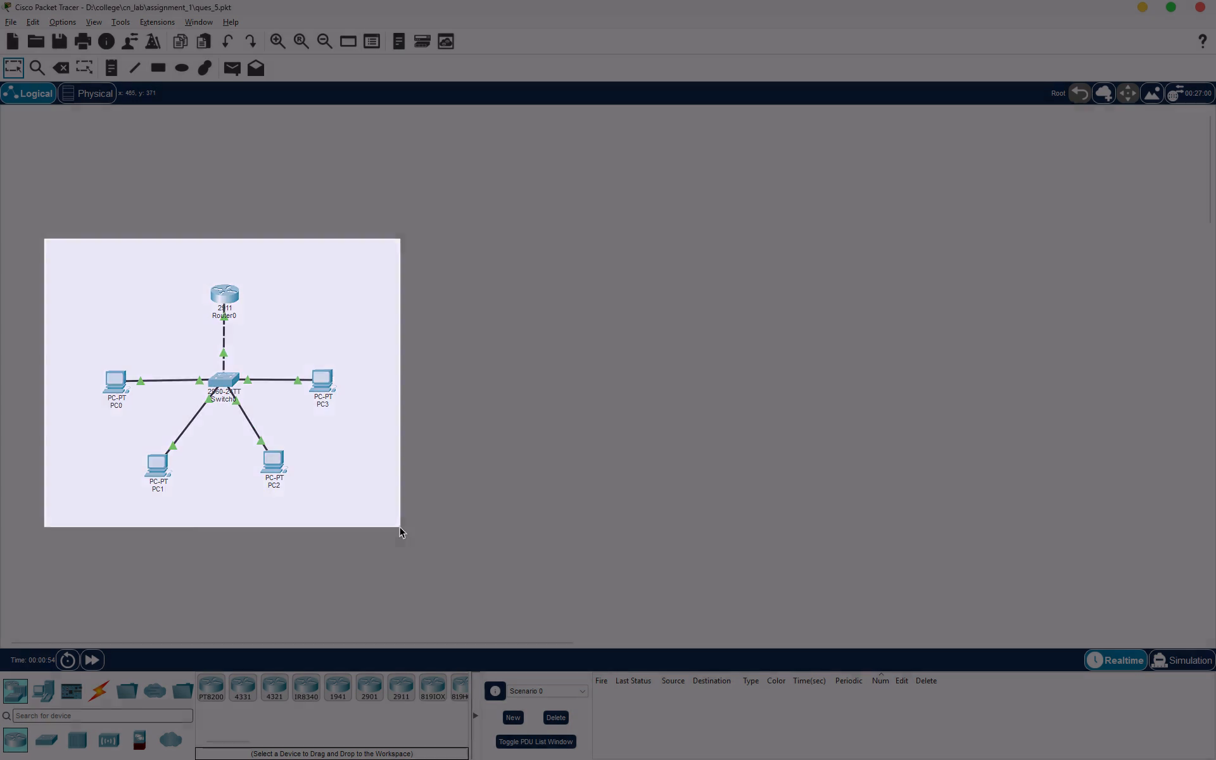
key(alt+Tab)
key(ctrl+v)
Place the topology image directly below the question 5 text, aligned with its left edge, shrink it and slightly trim its right side.
scroll(500, 525, down, 2)
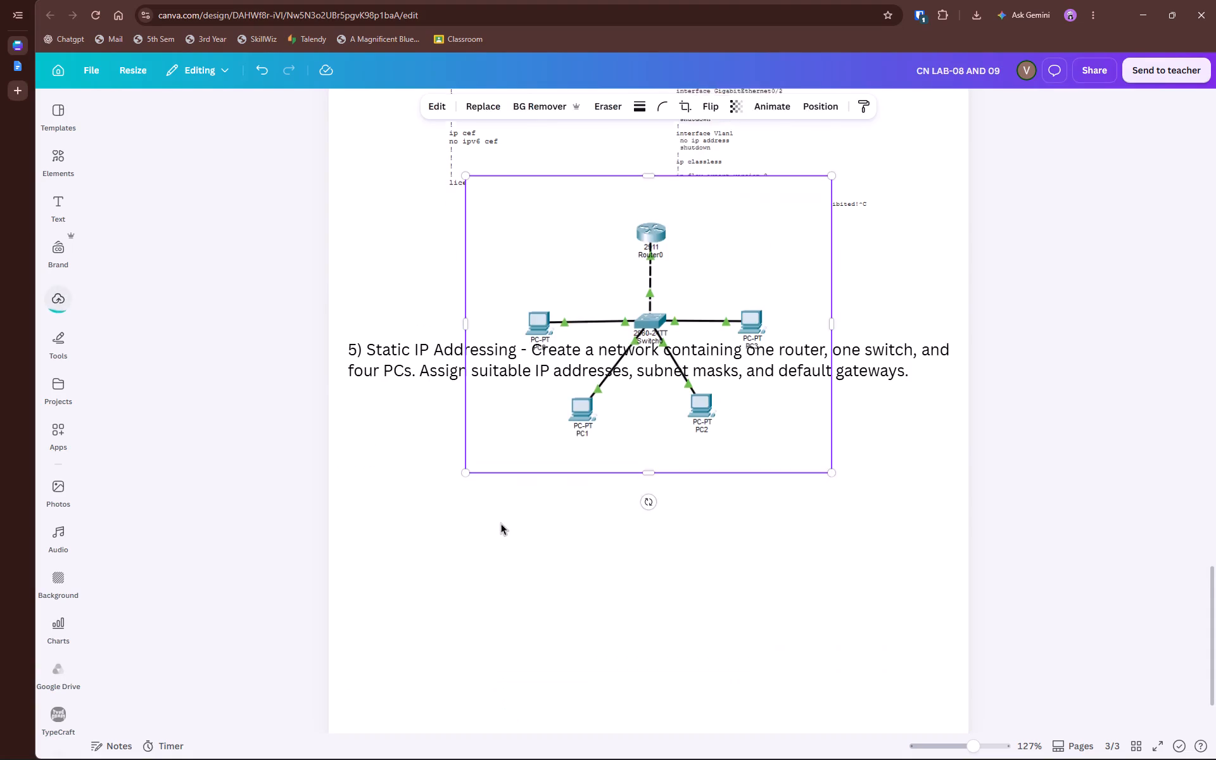
drag(626, 270, 507, 488)
drag(713, 597, 664, 569)
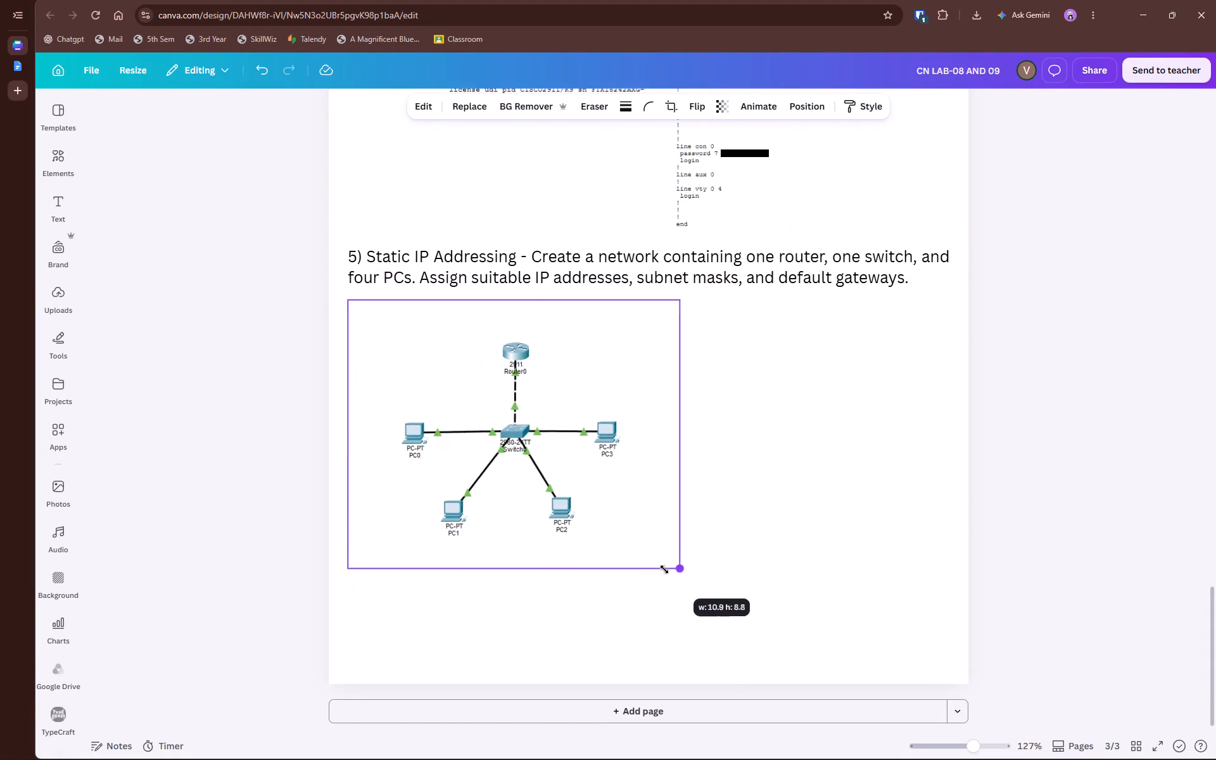
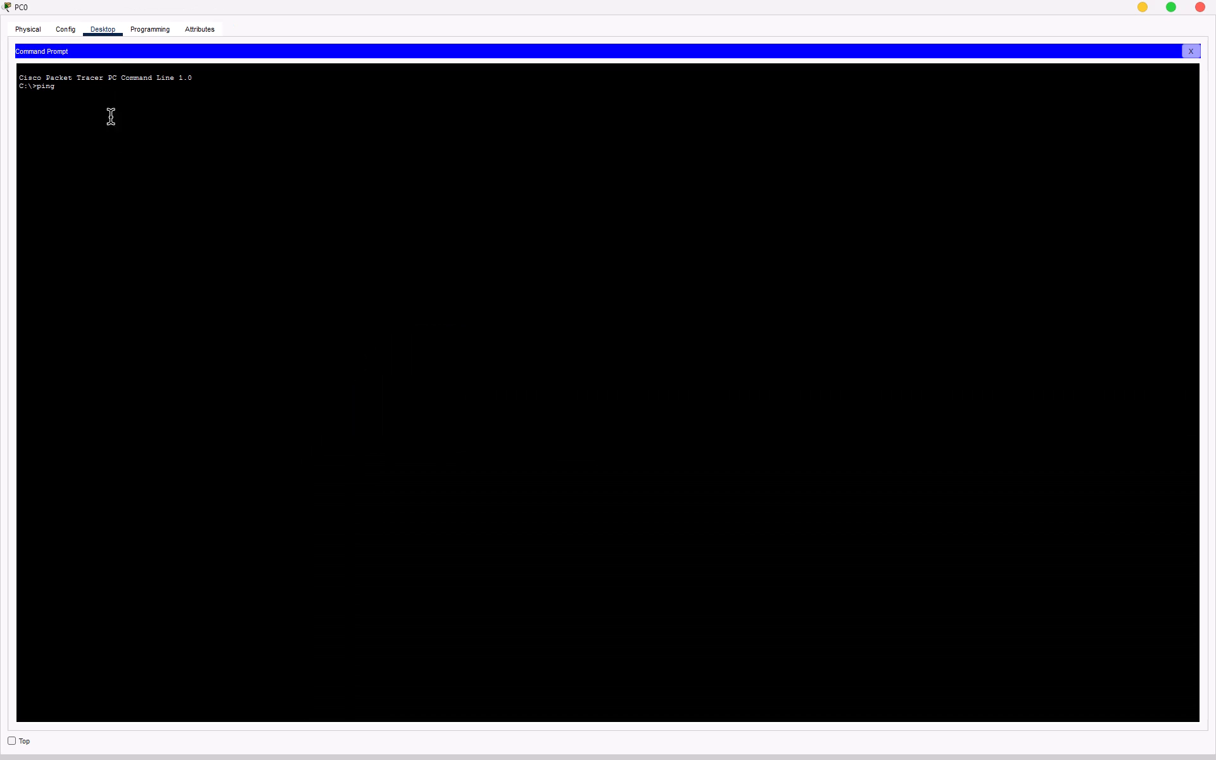
key(BackSpace)
key(BackSpace)
key(BackSpace)
key(BackSpace)
key(BackSpace)
key(BackSpace)
key(BackSpace)
key(BackSpace)
key(BackSpace)
key(BackSpace)
key(BackSpace)
key(BackSpace)
key(BackSpace)
right_click(83, 134)
click(123, 157)
key(Return)
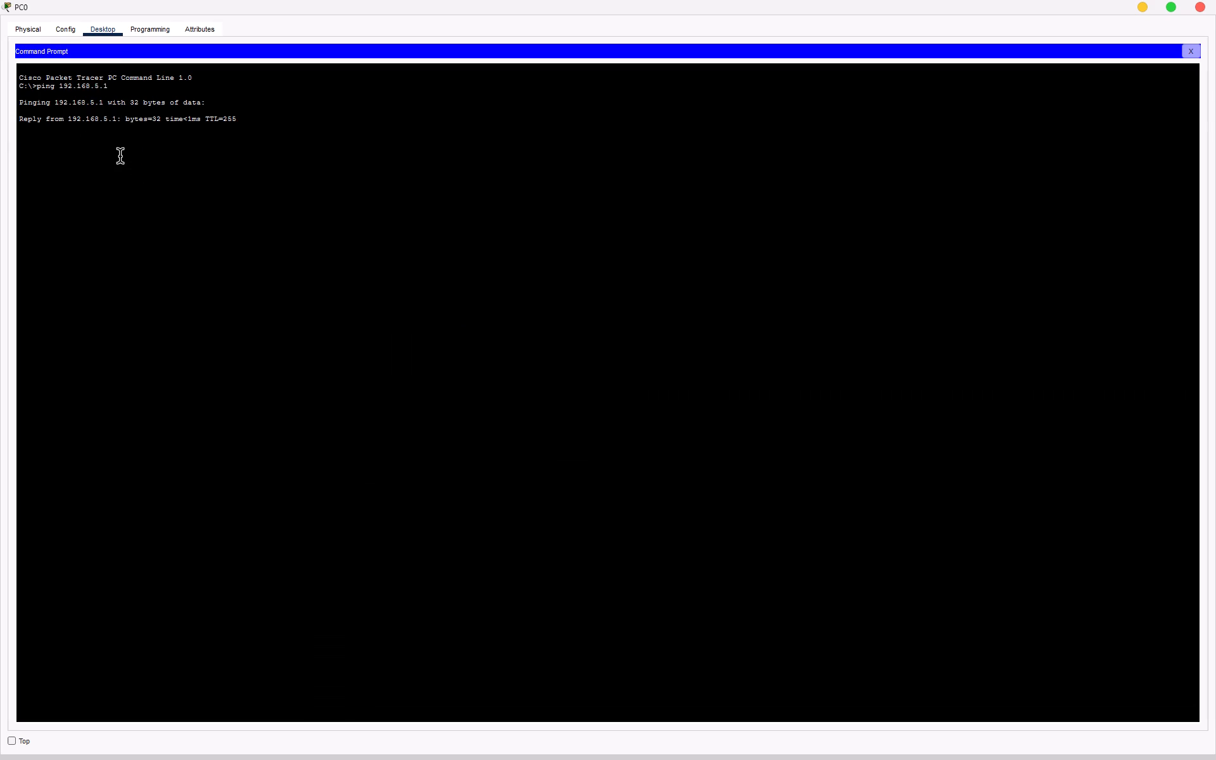
From PC0's Command Prompt, ping the three other PCs at 192.168.5.11, 192.168.5.12 and 192.168.5.13, one after another.
key(alt+Tab)
key(alt+Tab)
key(alt+Tab)
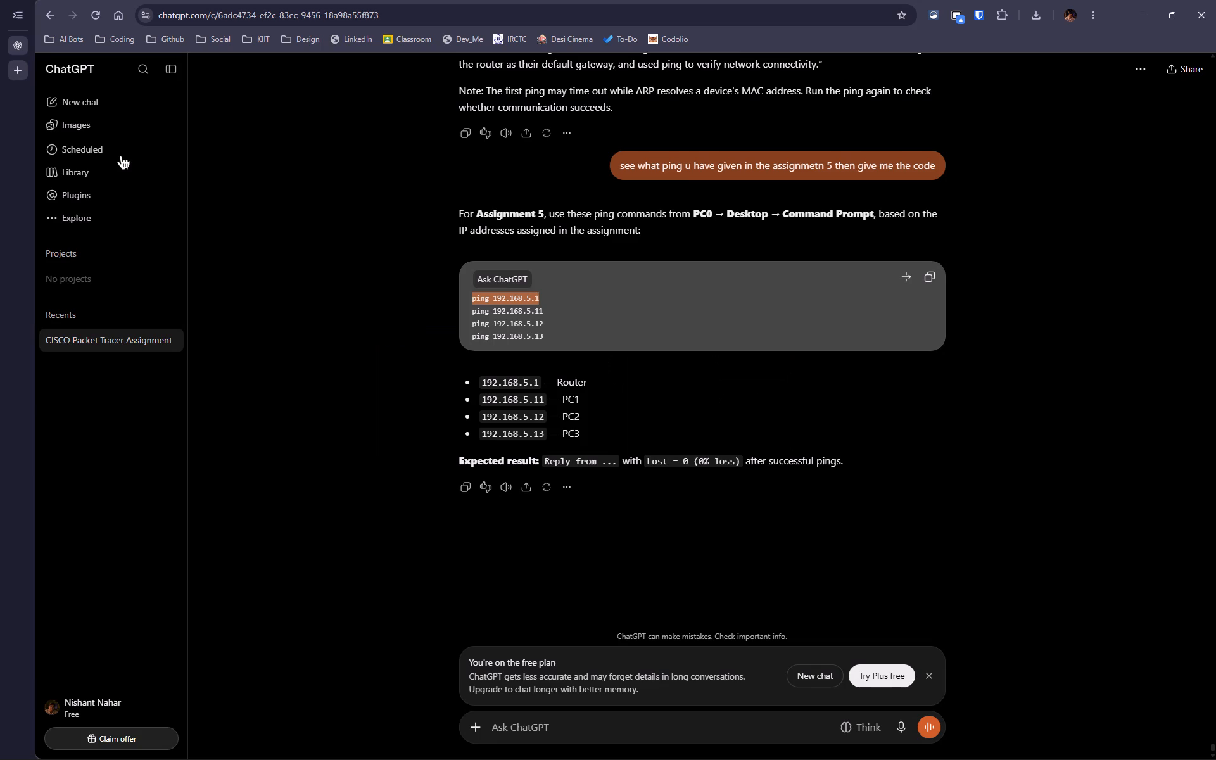
key(alt+Tab)
key(alt+Tab)
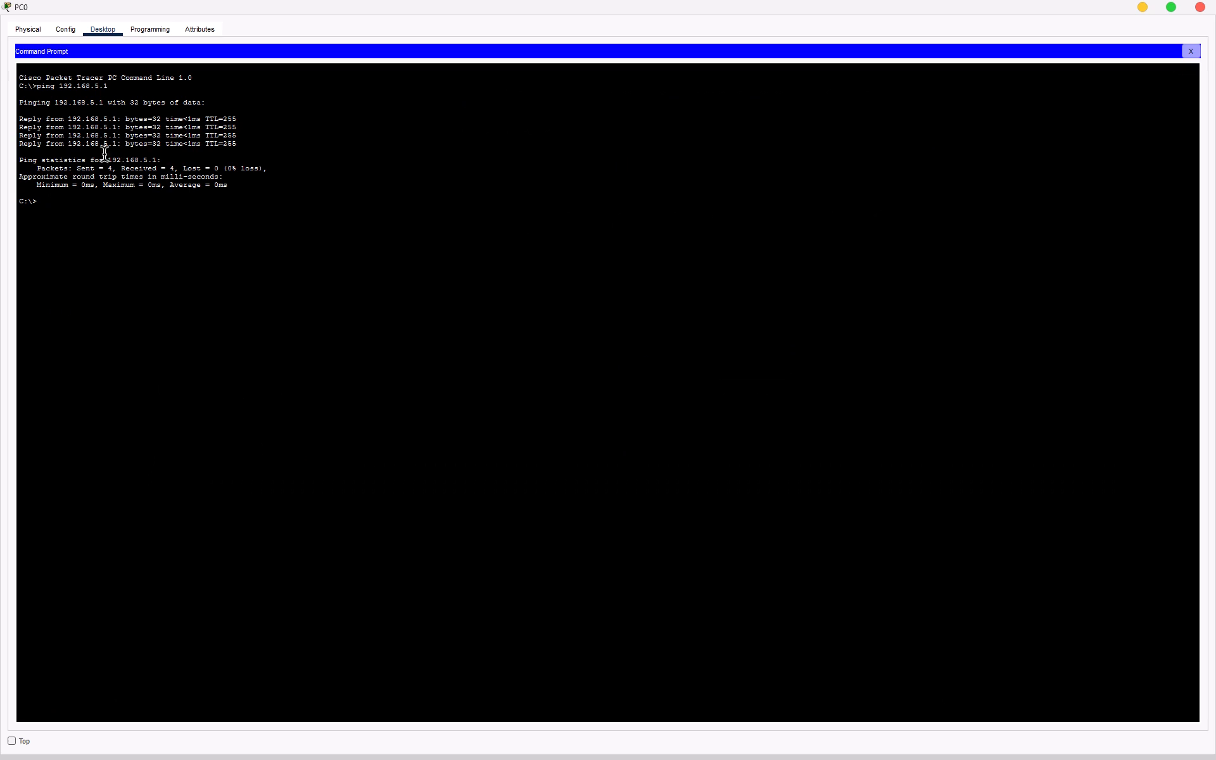
key(Up)
key(1)
key(Return)
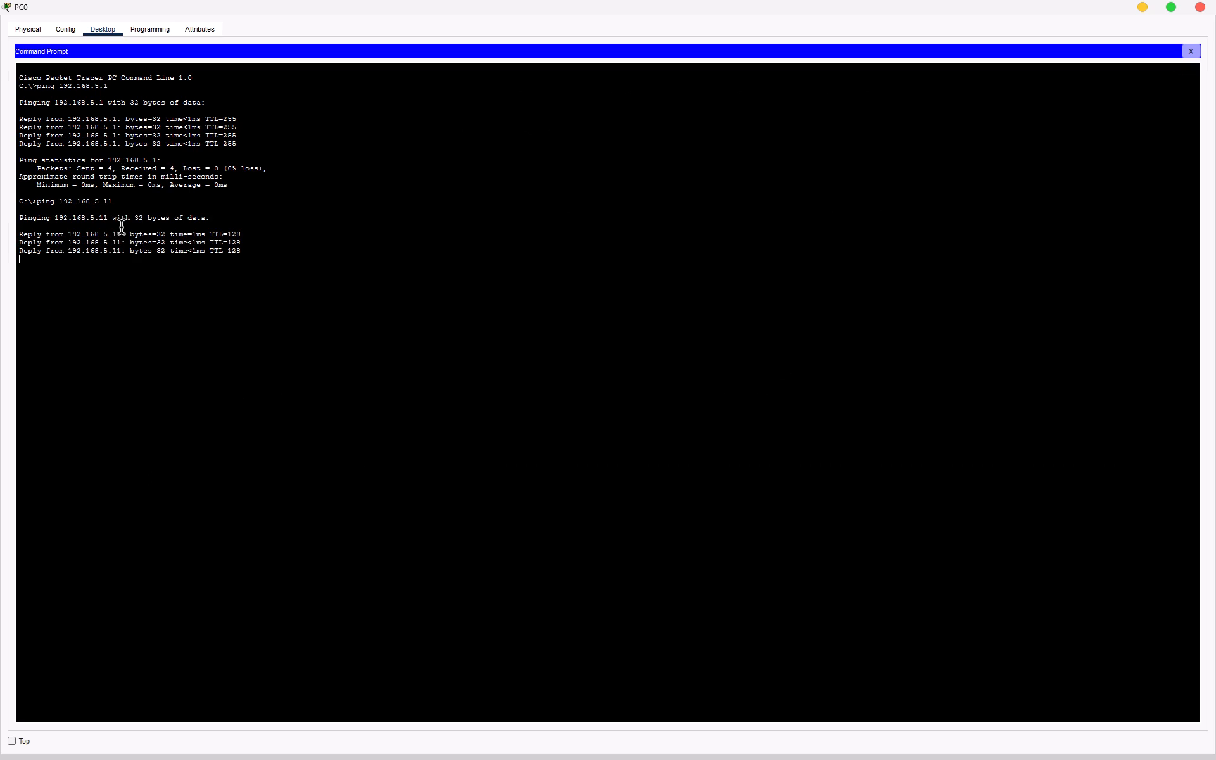
key(Up)
key(BackSpace)
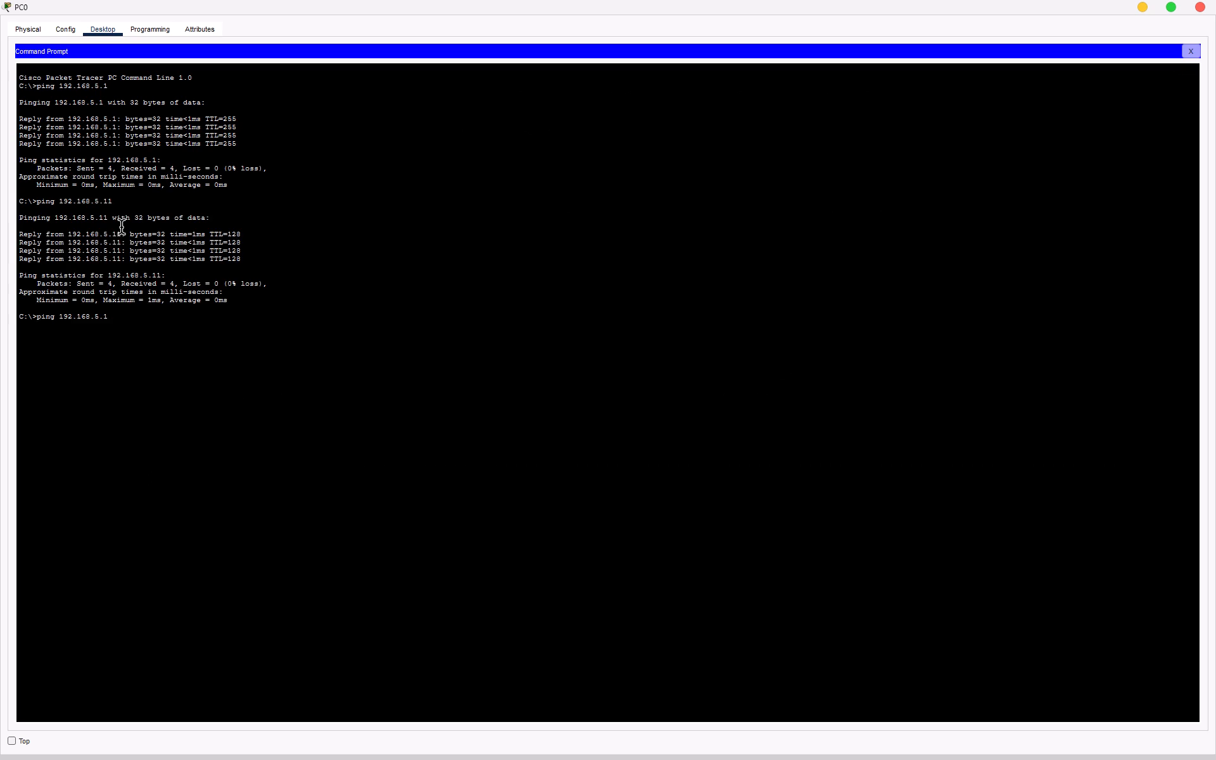
key(2)
key(Return)
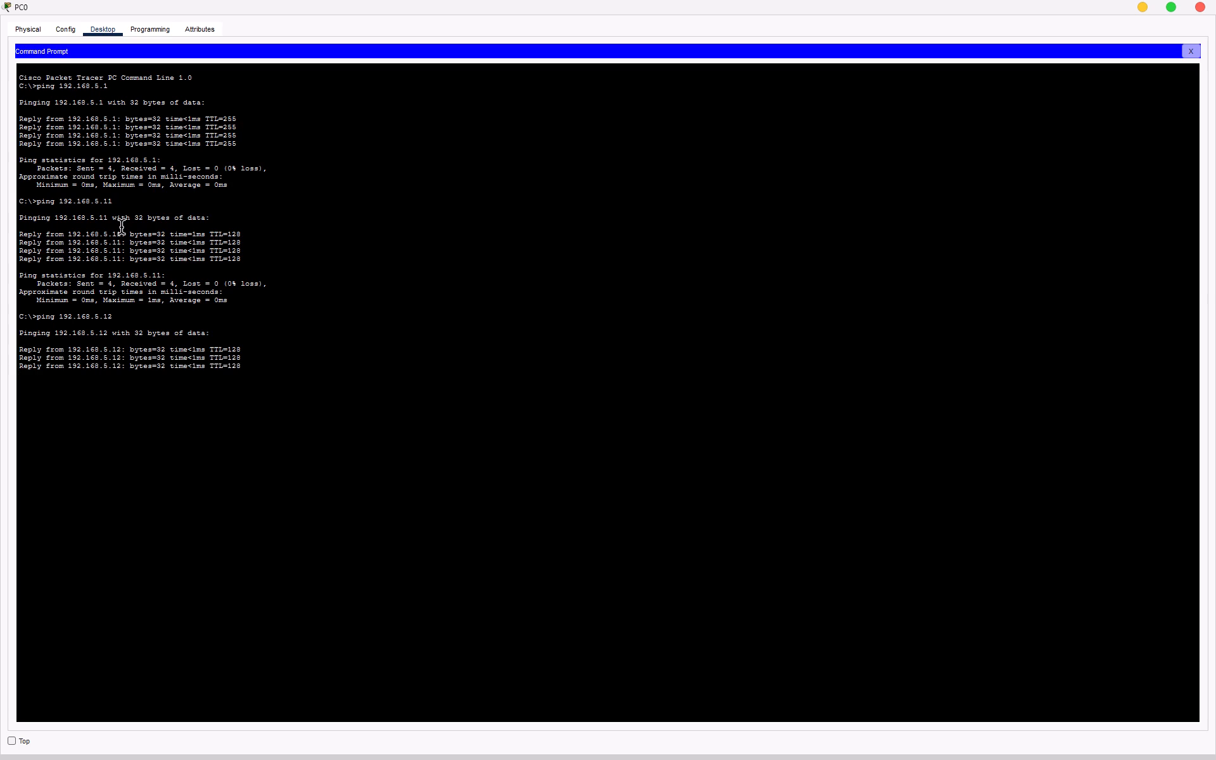
key(Up)
key(BackSpace)
key(3)
key(Return)
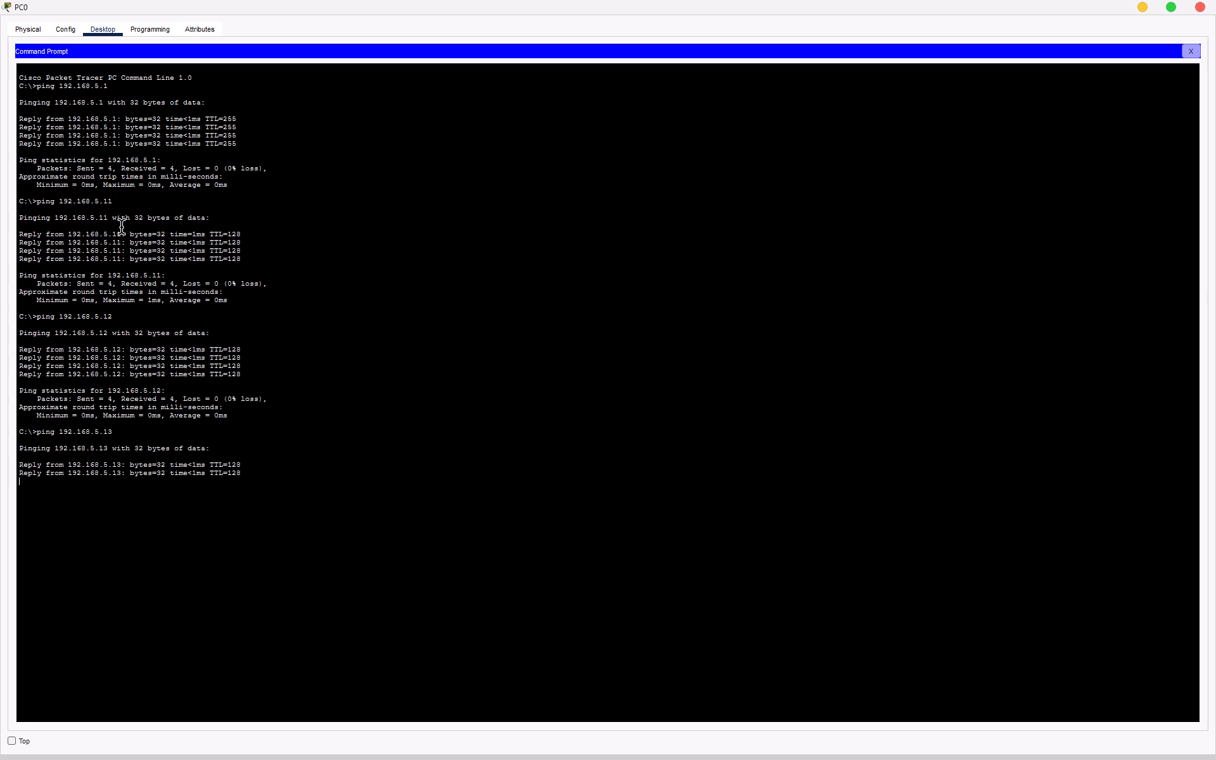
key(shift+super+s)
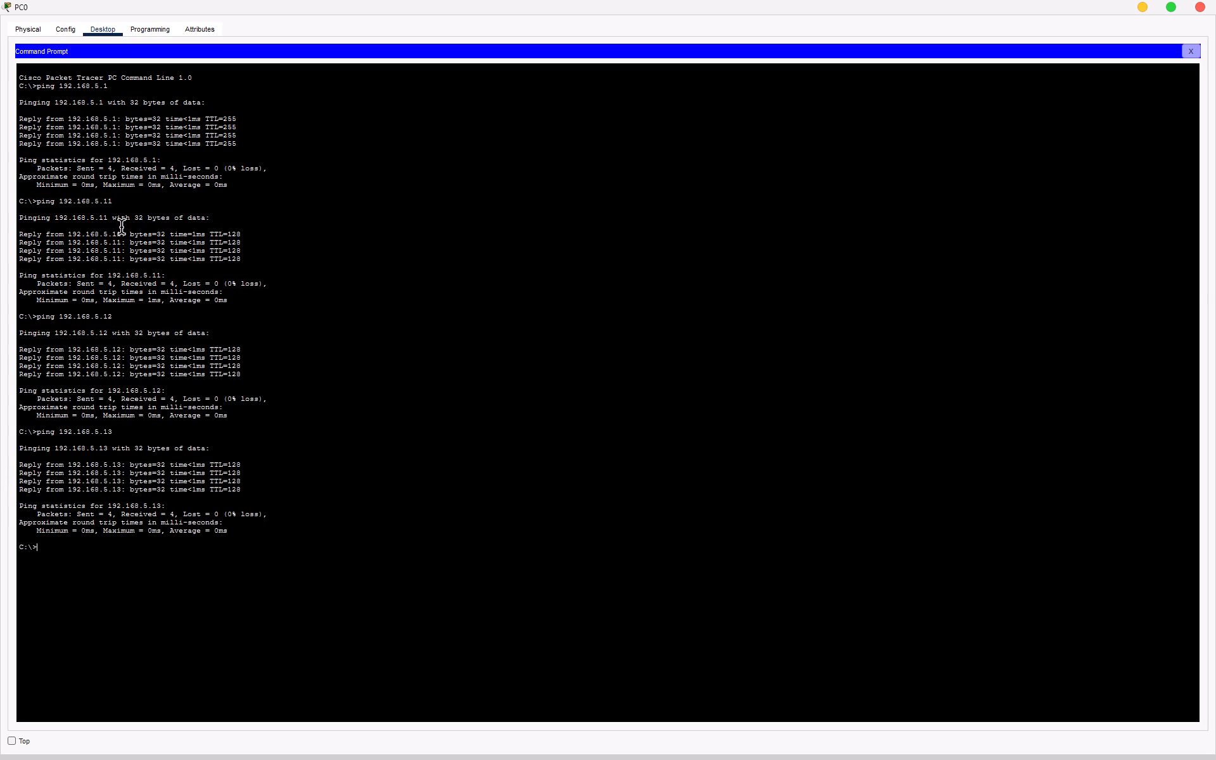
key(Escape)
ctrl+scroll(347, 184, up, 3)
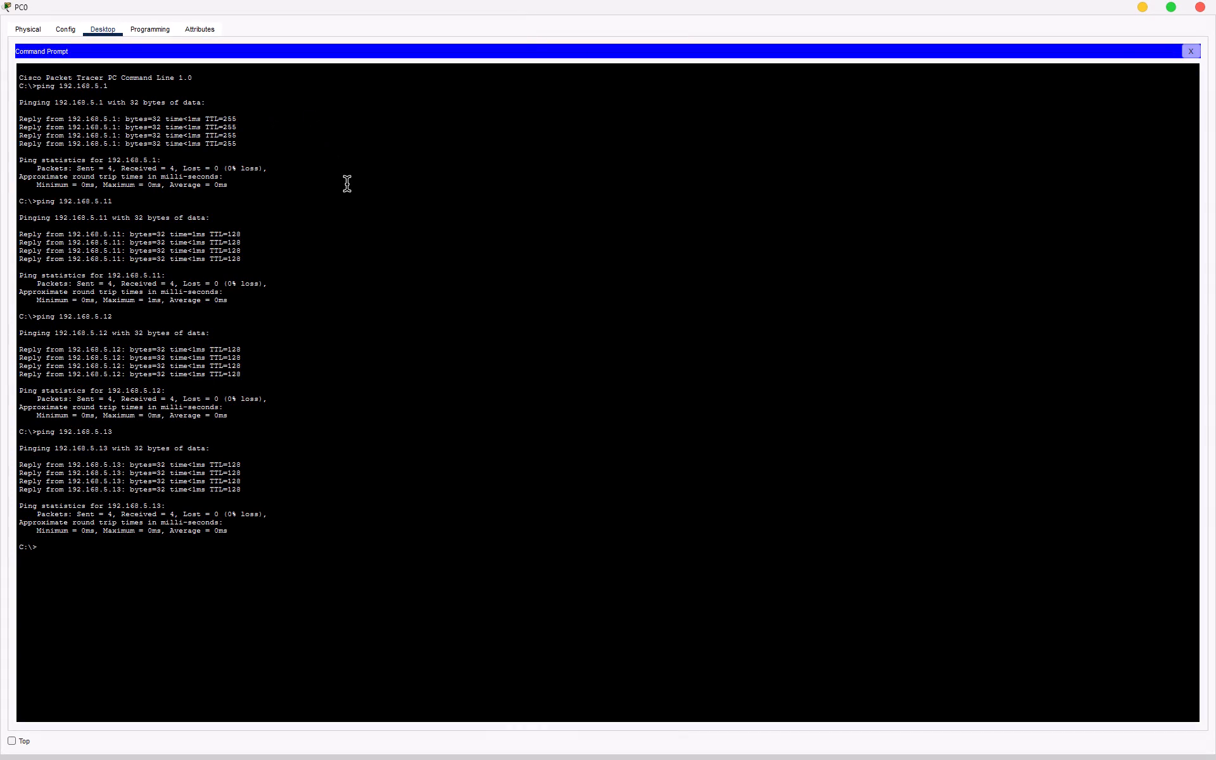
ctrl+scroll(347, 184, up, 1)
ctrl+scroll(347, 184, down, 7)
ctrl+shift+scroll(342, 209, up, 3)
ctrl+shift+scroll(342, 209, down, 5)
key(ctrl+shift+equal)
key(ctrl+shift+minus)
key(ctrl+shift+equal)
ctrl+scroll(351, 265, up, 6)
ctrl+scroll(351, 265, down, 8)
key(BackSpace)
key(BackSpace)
Capture a screenshot of the Command Prompt area containing all four ping outputs, from 192.168.5.1 to 192.168.5.13.
key(shift+super+s)
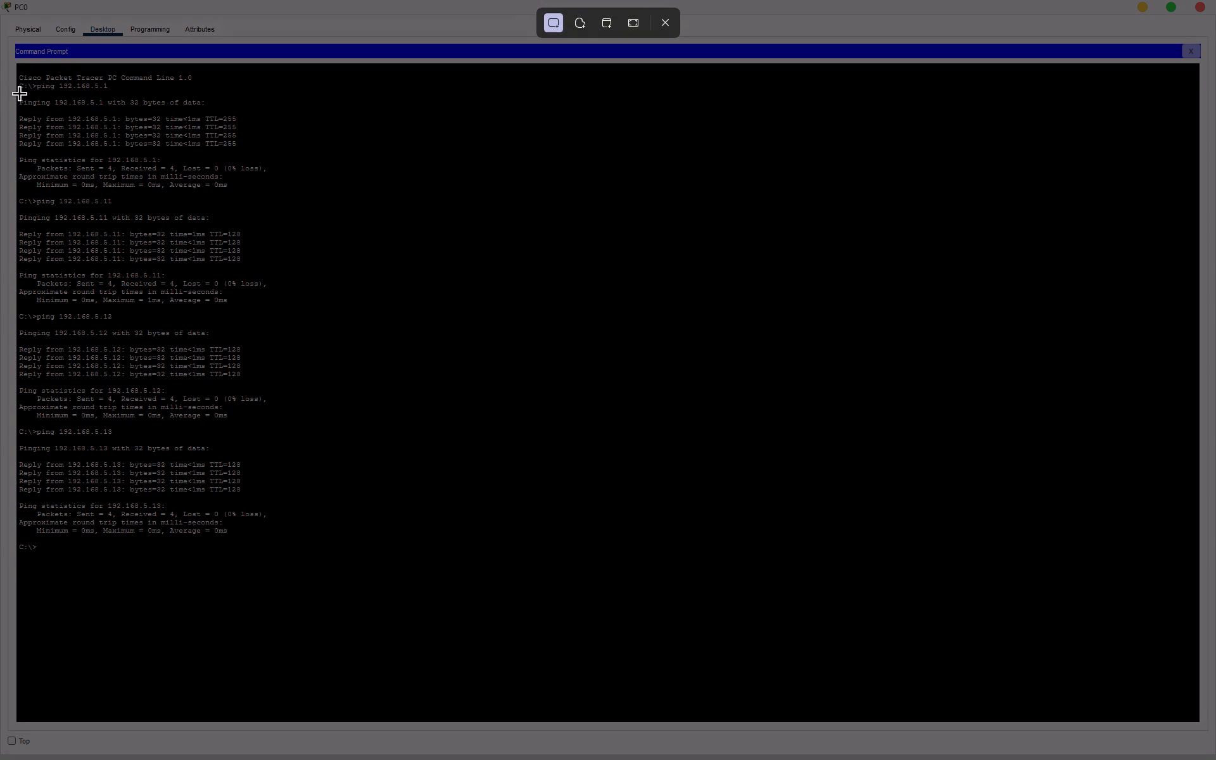
drag(17, 67, 216, 491)
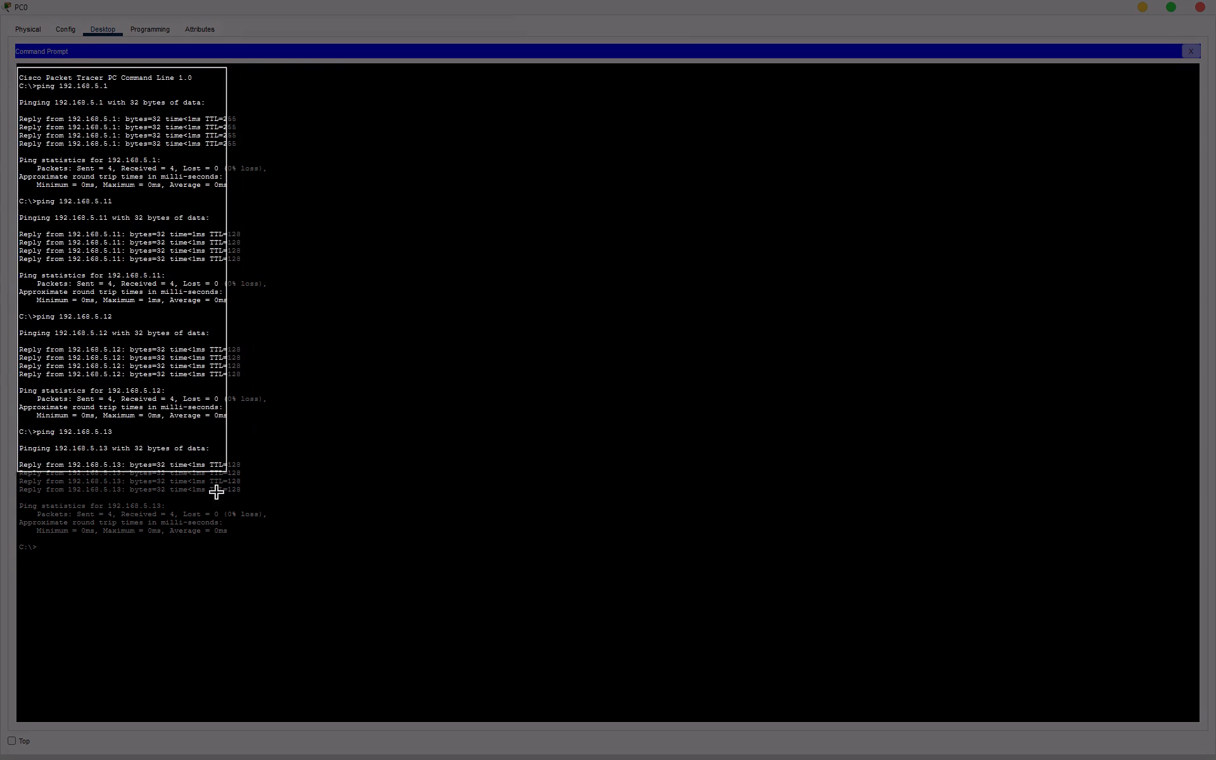
drag(216, 491, 332, 543)
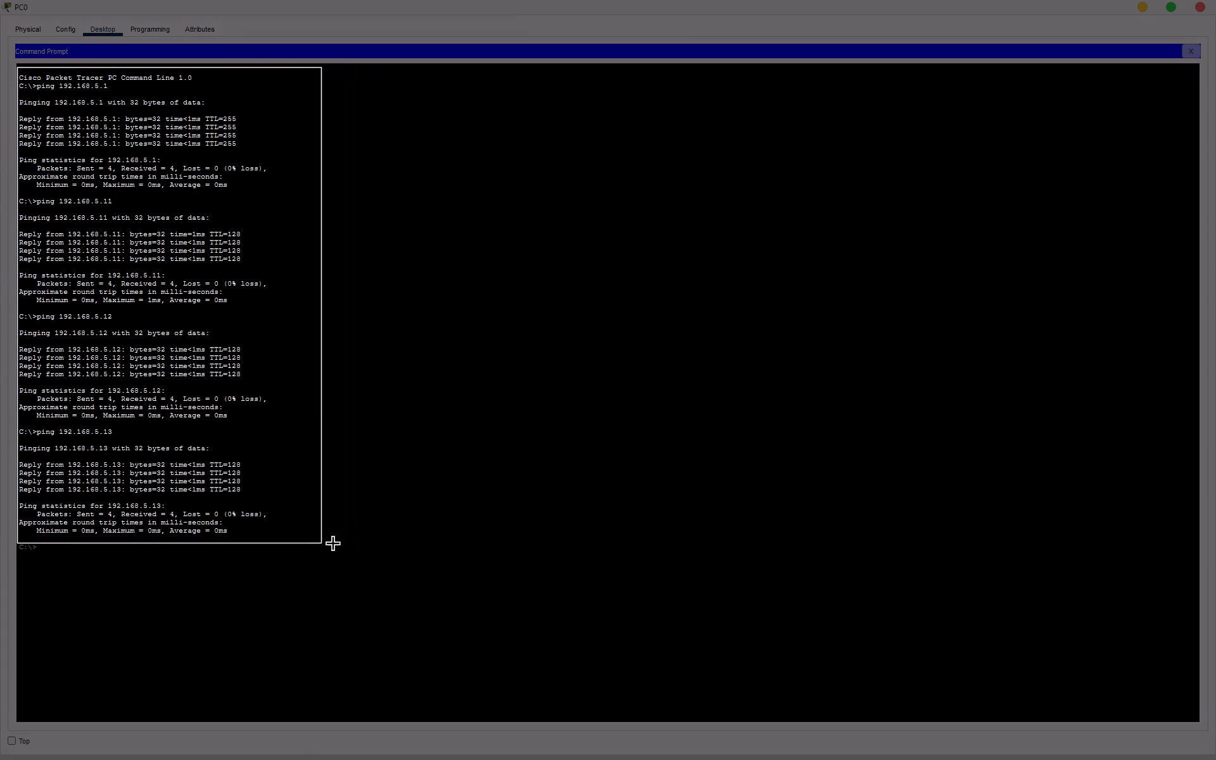
drag(332, 543, 464, 543)
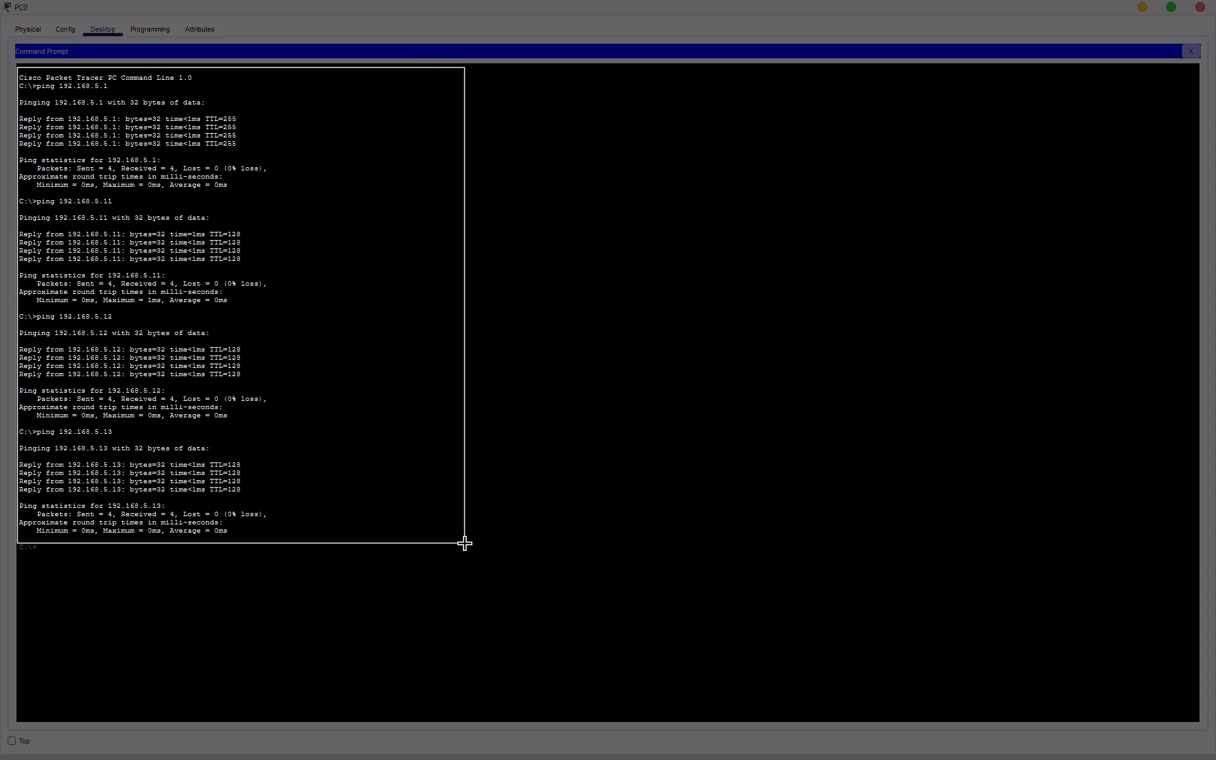
drag(464, 543, 471, 541)
key(alt+Tab)
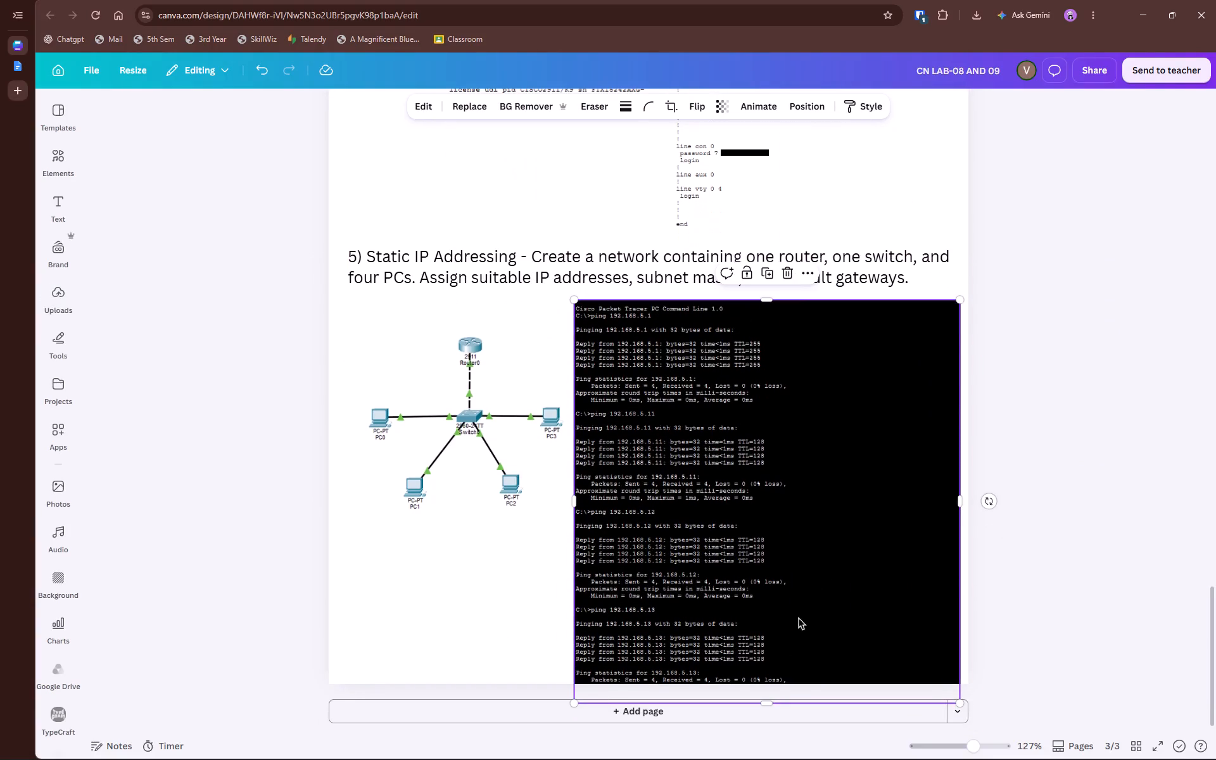
scroll(771, 488, down, 4)
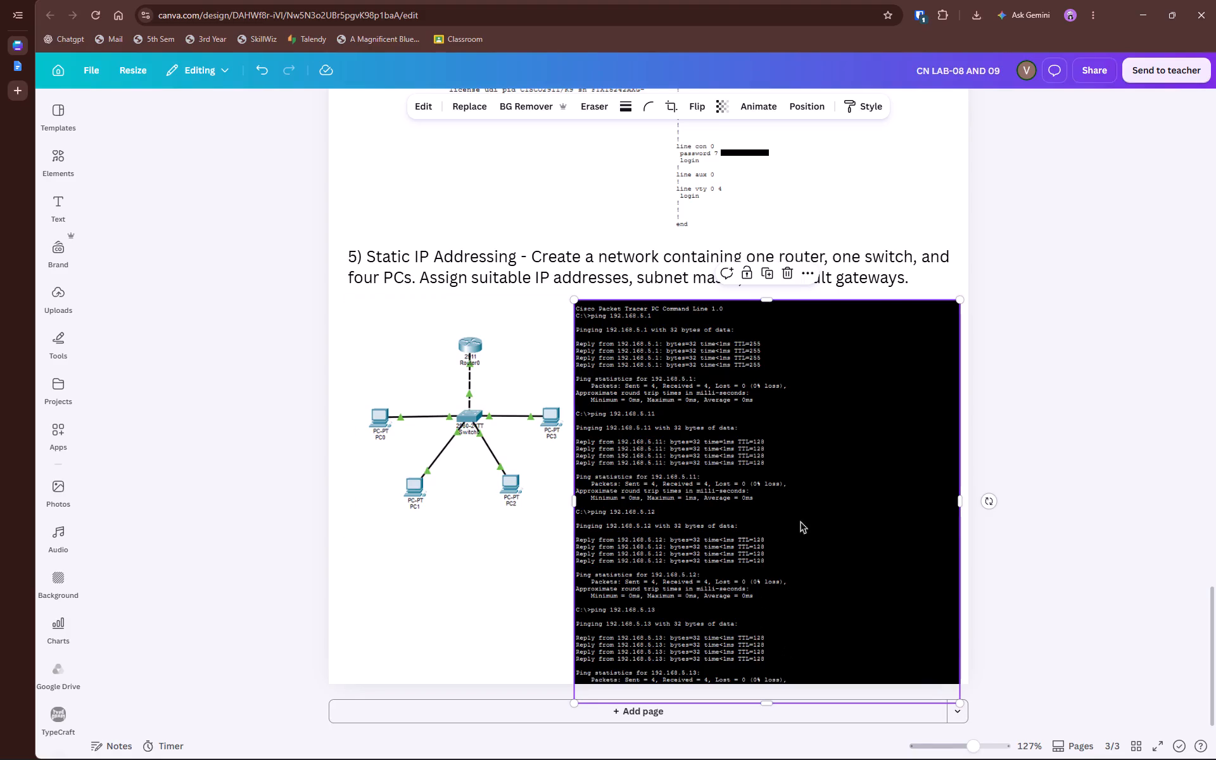
scroll(796, 621, down, 1)
Shrink the ping screenshot to fit the page, crop its empty black side, and balance it against the topology diagram under question 5.
drag(964, 693, 935, 670)
drag(930, 486, 1017, 484)
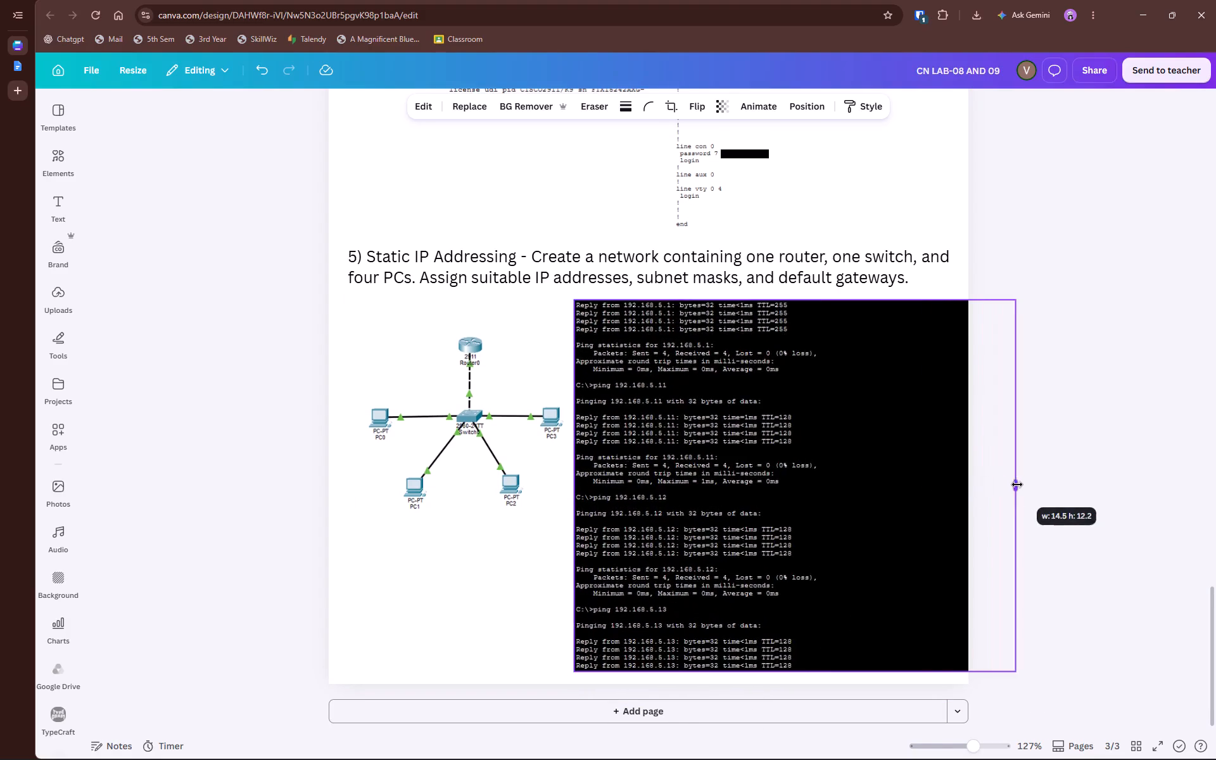
drag(1017, 484, 798, 478)
drag(672, 464, 730, 462)
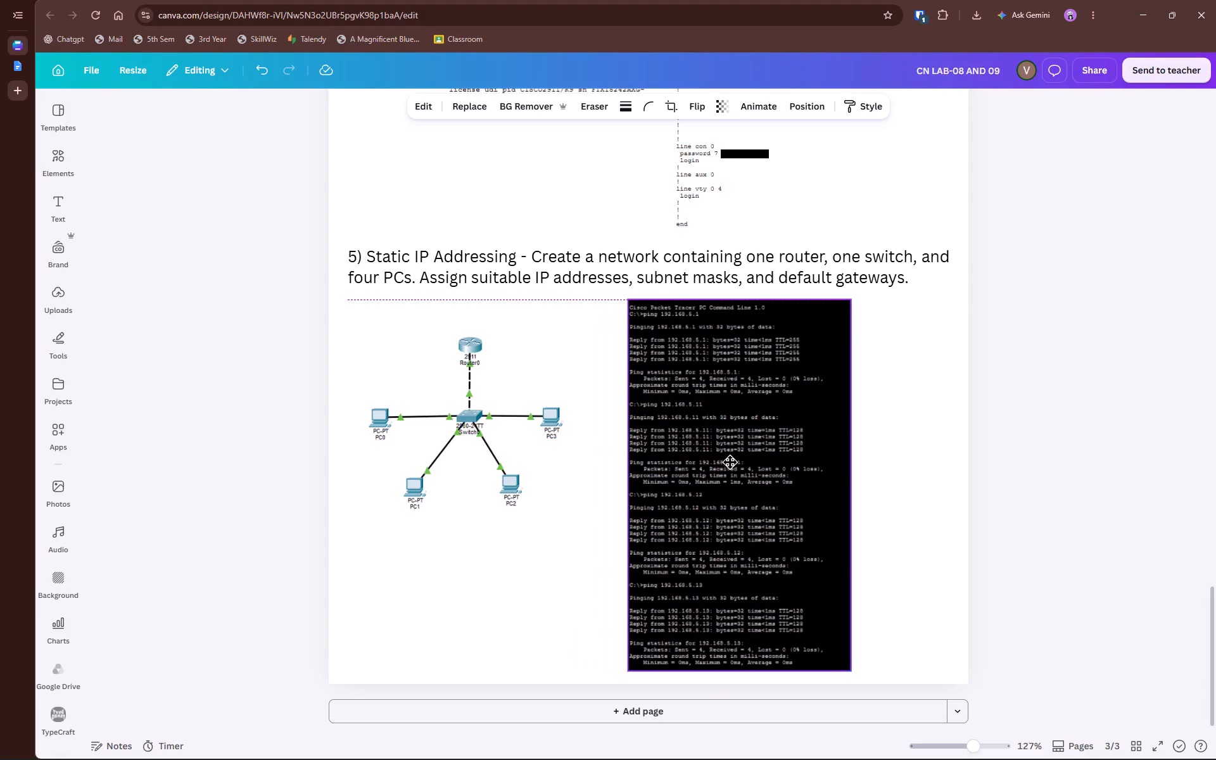
drag(730, 462, 710, 462)
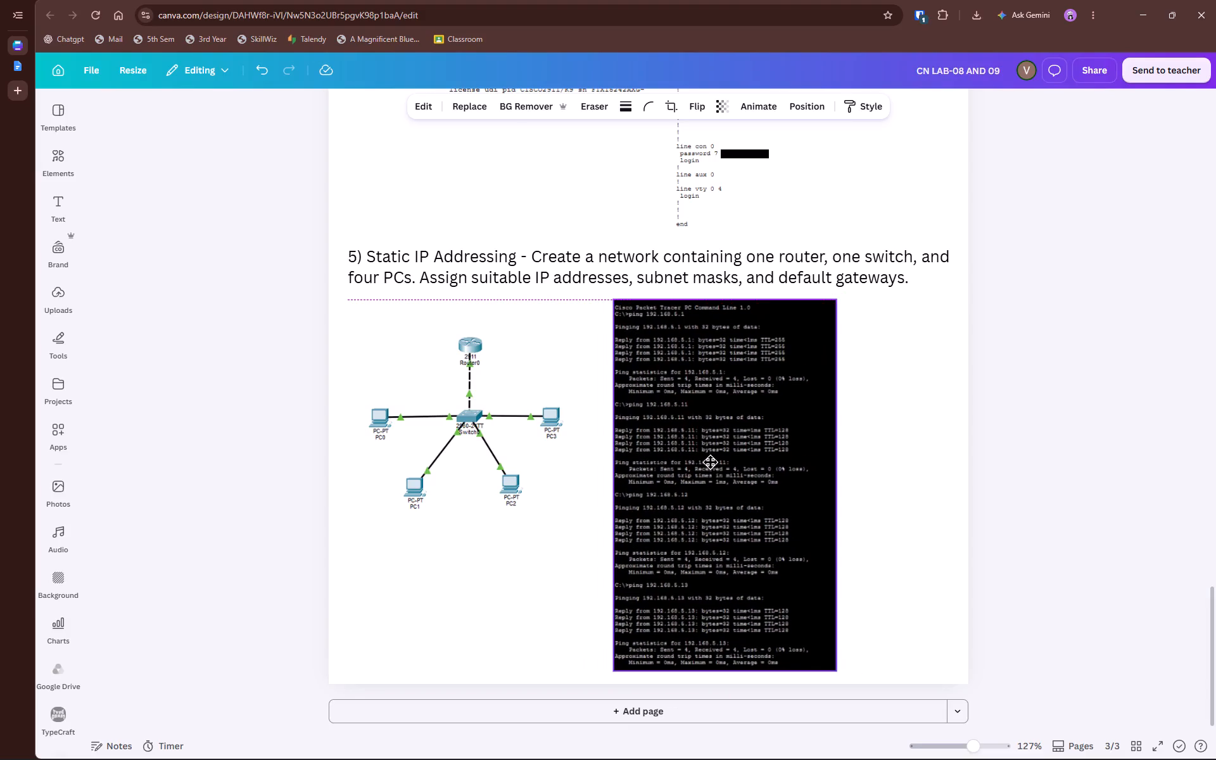
drag(710, 462, 733, 464)
drag(472, 436, 501, 488)
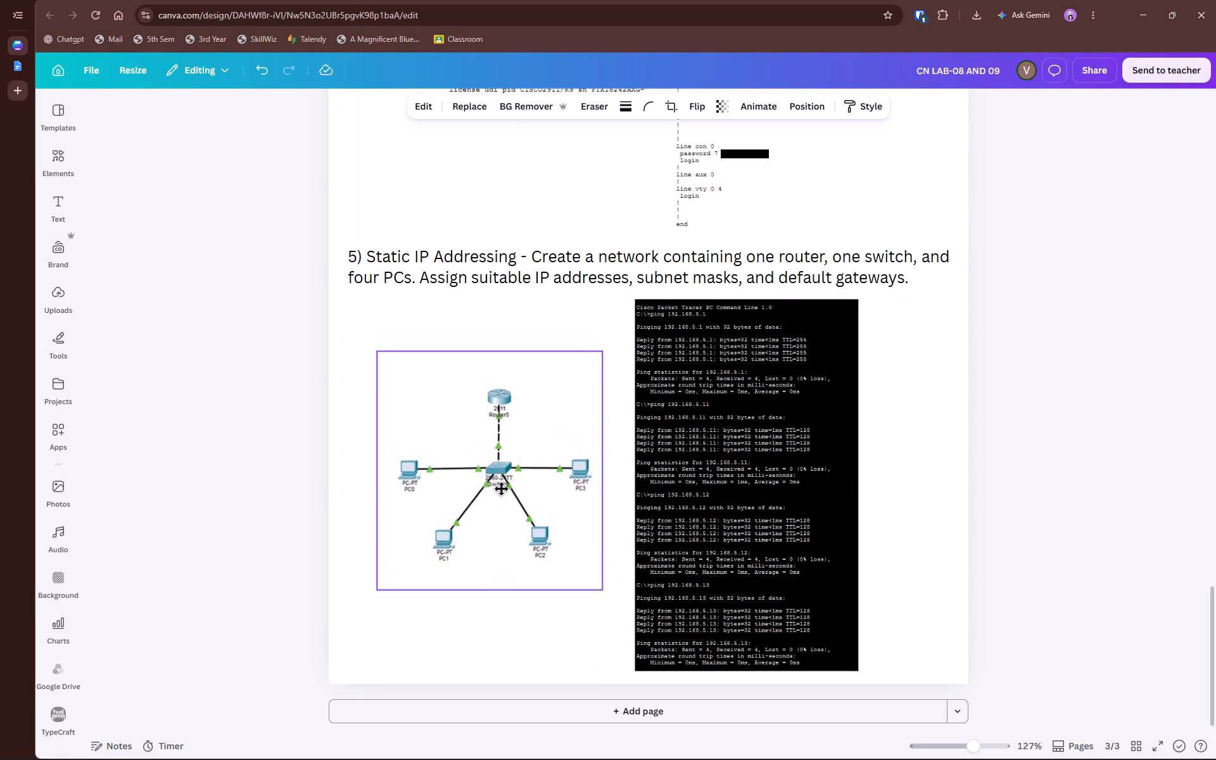
drag(501, 488, 488, 504)
click(585, 322)
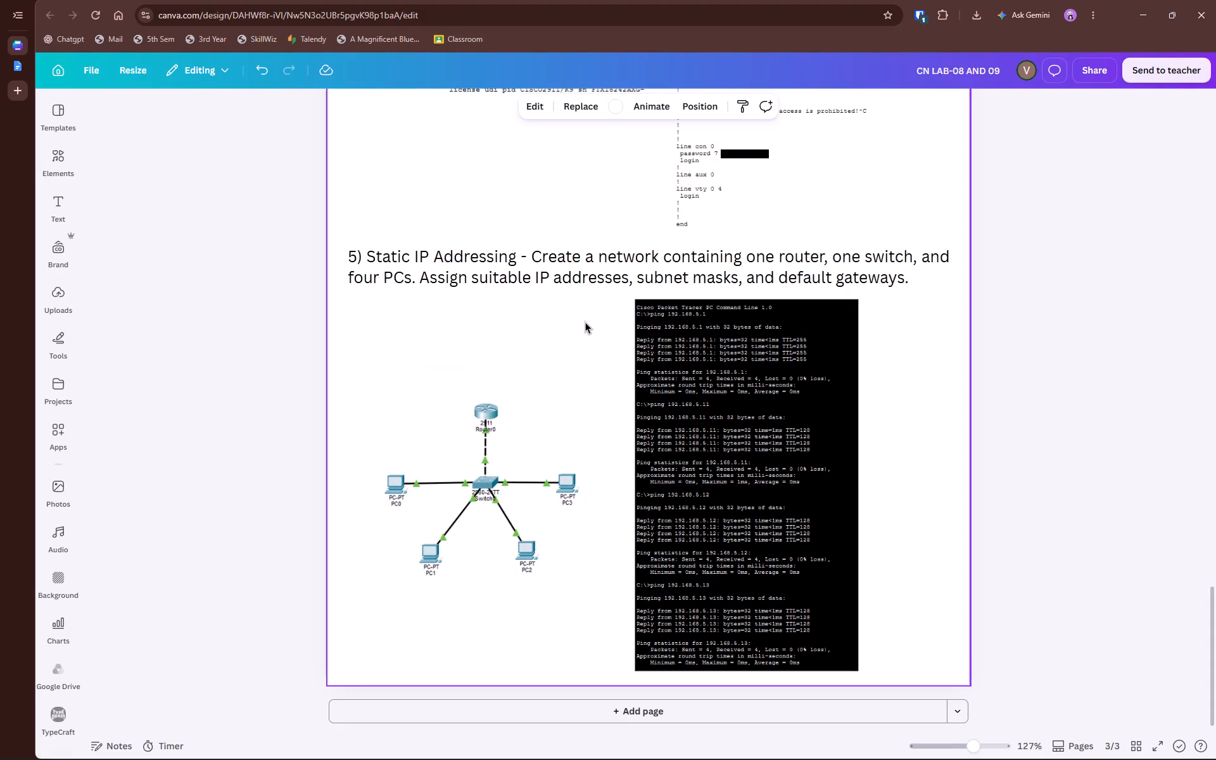
Crop question 4's second router configuration screenshot to start at interface GigabitEthernet0/0, and move it up level with the first one.
scroll(585, 322, down, 5)
scroll(585, 327, up, 9)
scroll(585, 327, down, 8)
scroll(585, 327, up, 7)
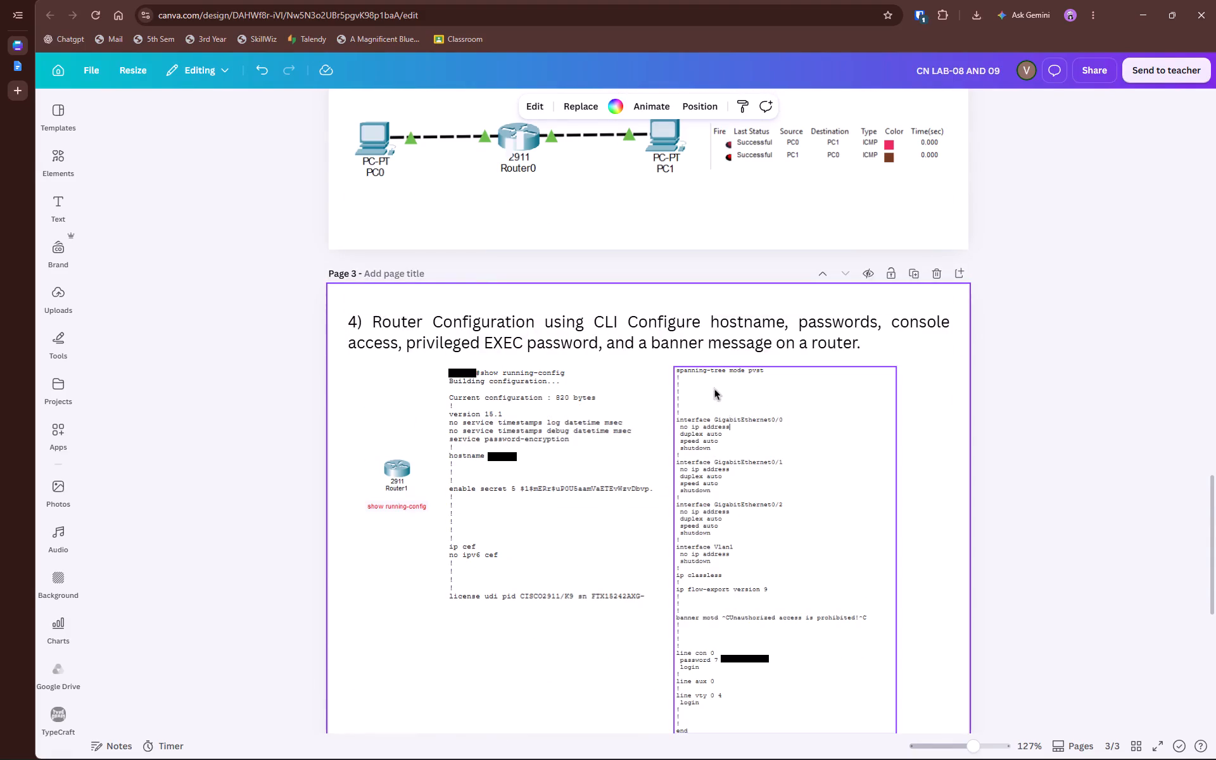
click(763, 402)
drag(783, 367, 780, 411)
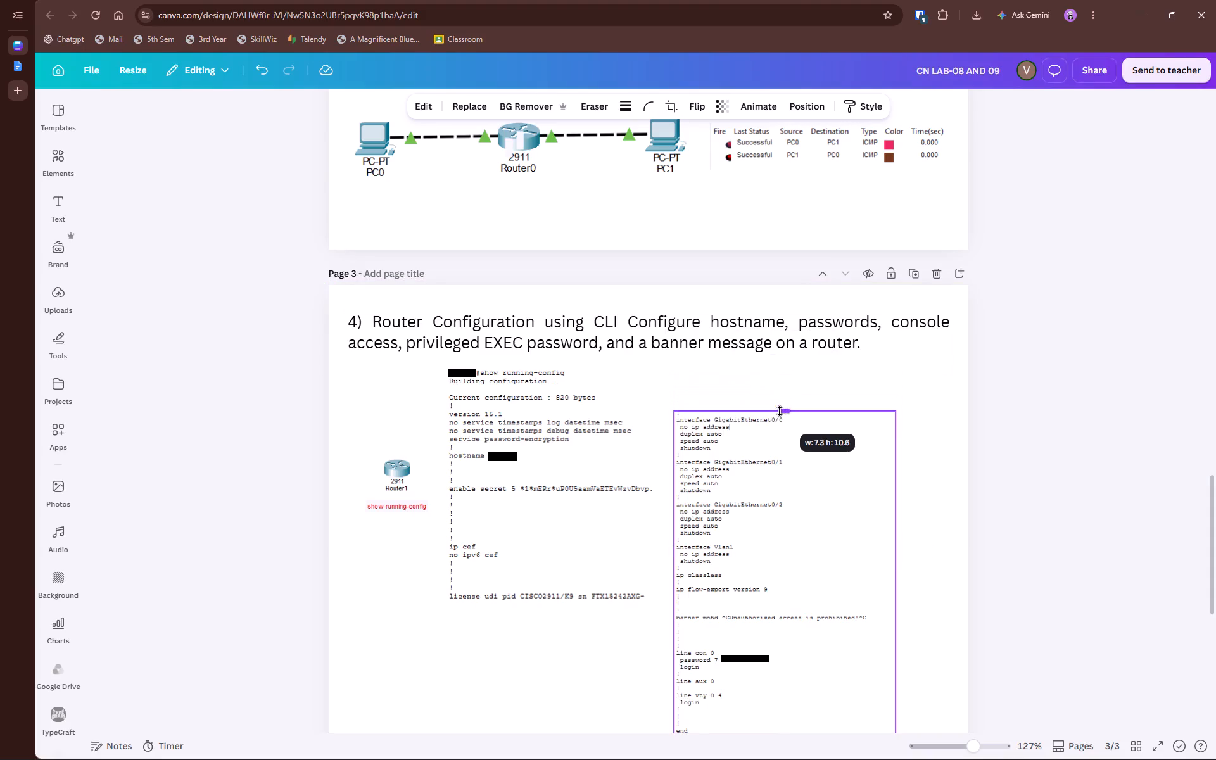
drag(780, 411, 778, 414)
drag(757, 453, 750, 415)
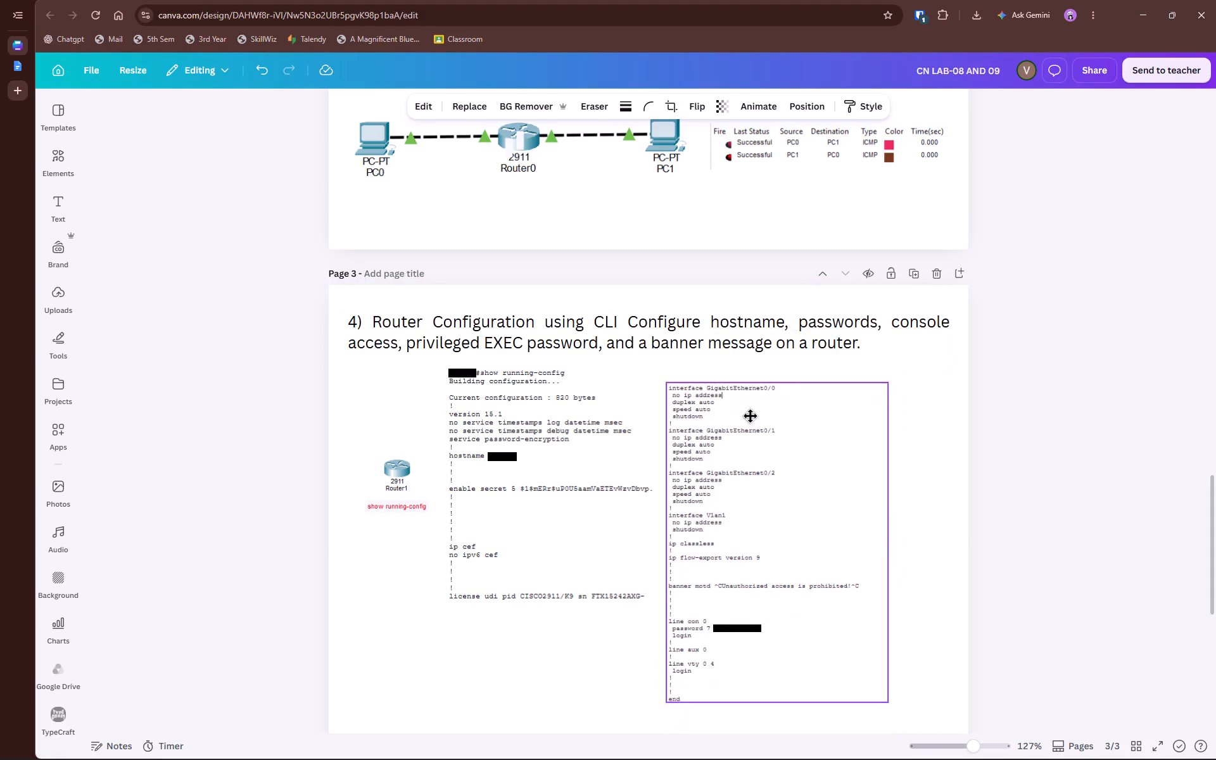
drag(750, 415, 757, 403)
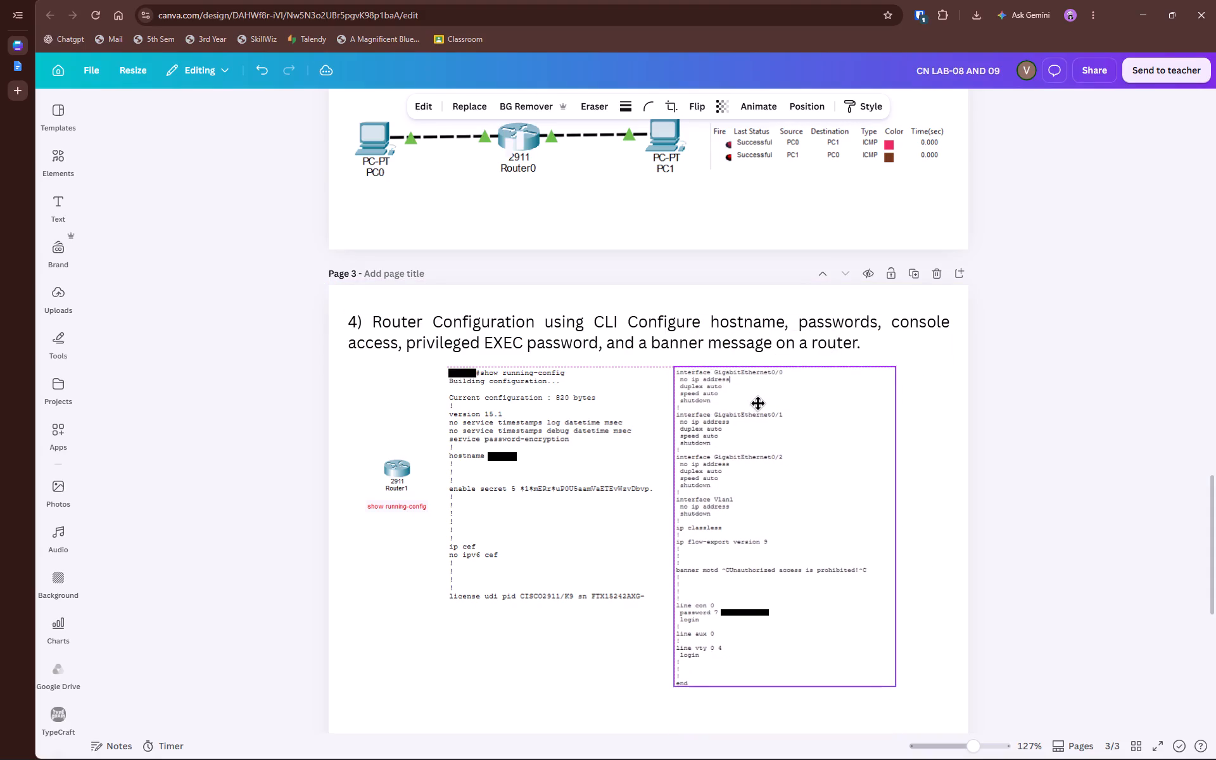
drag(757, 403, 764, 403)
Move question 5's heading, topology diagram and ping screenshot up into the space freed below question 4.
scroll(763, 403, down, 6)
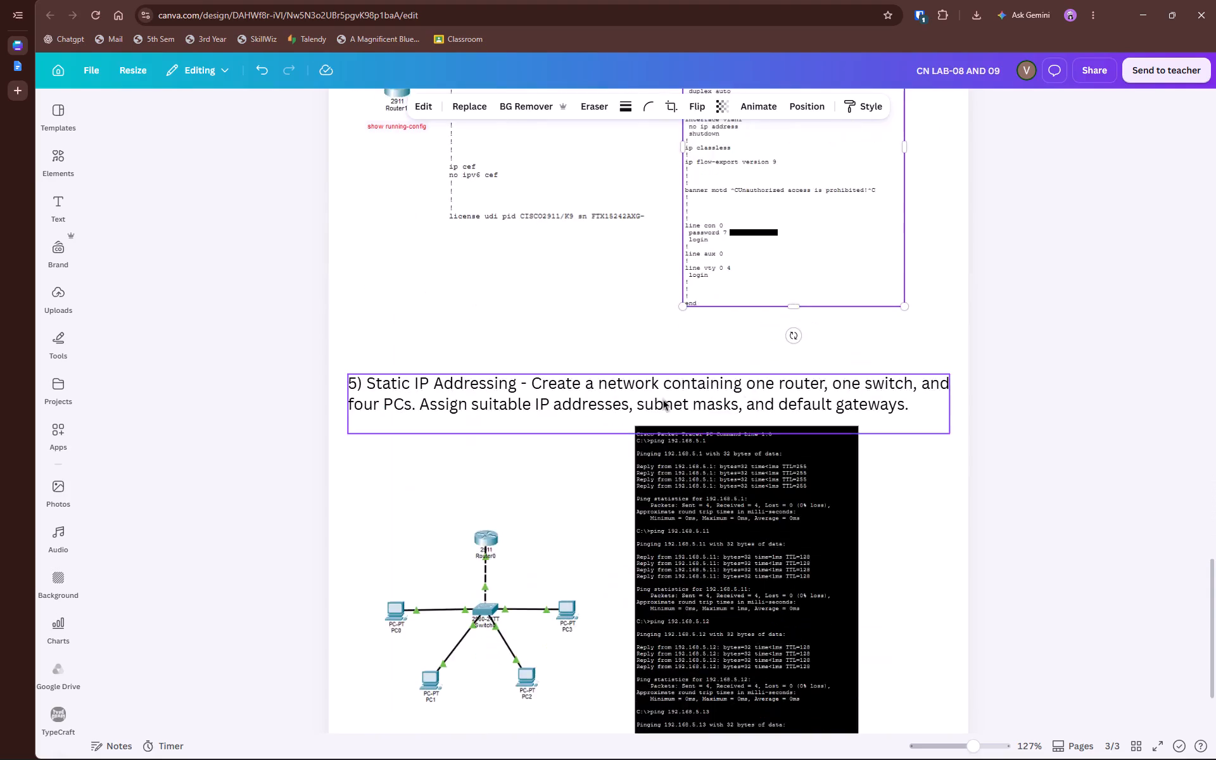
drag(531, 385, 531, 340)
drag(482, 588, 472, 554)
drag(670, 544, 687, 509)
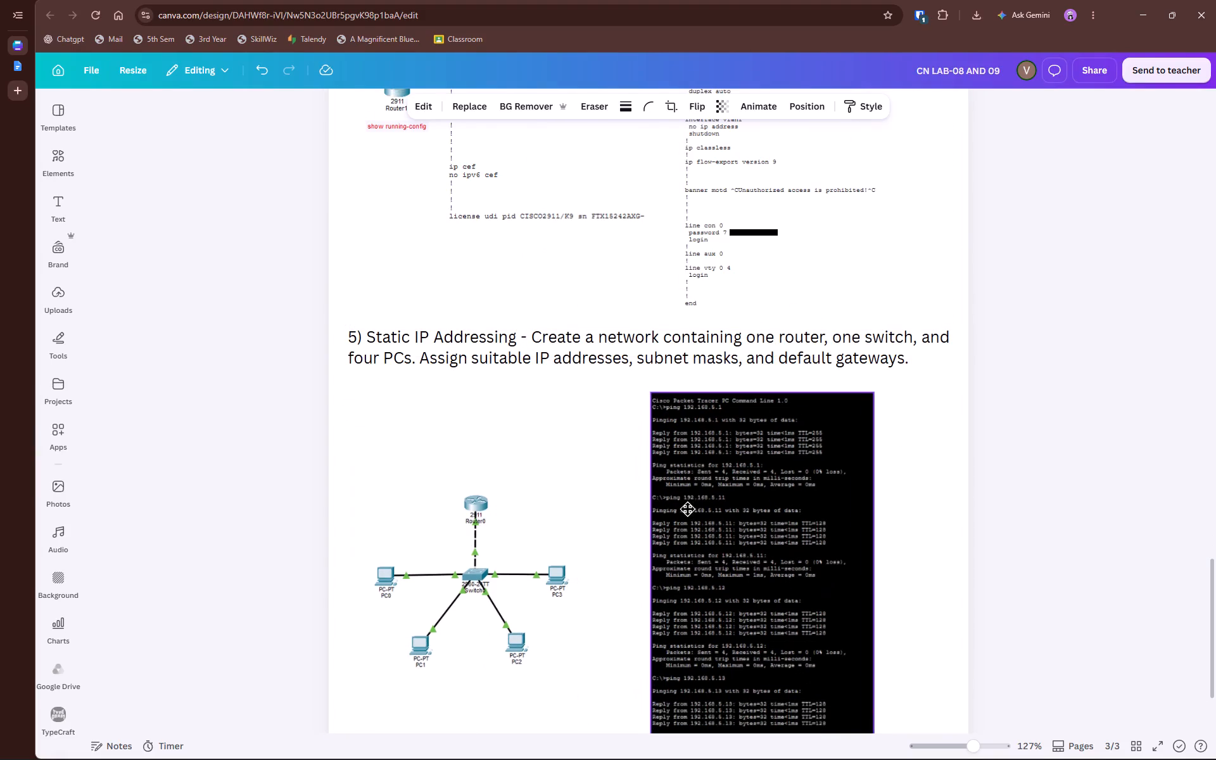
drag(687, 509, 665, 495)
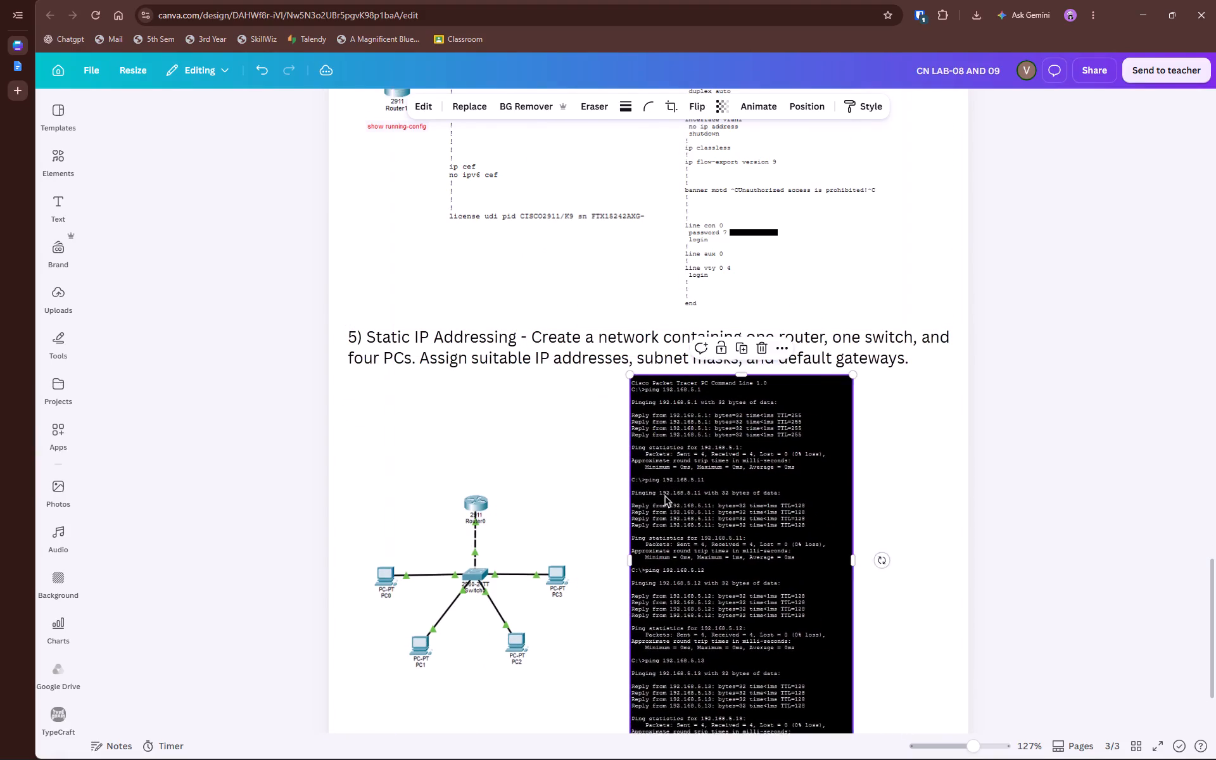
Enlarge question 5's ping screenshot and its topology diagram, shifting the diagram up to sit at the page's left margin.
scroll(665, 495, down, 3)
drag(852, 624, 872, 637)
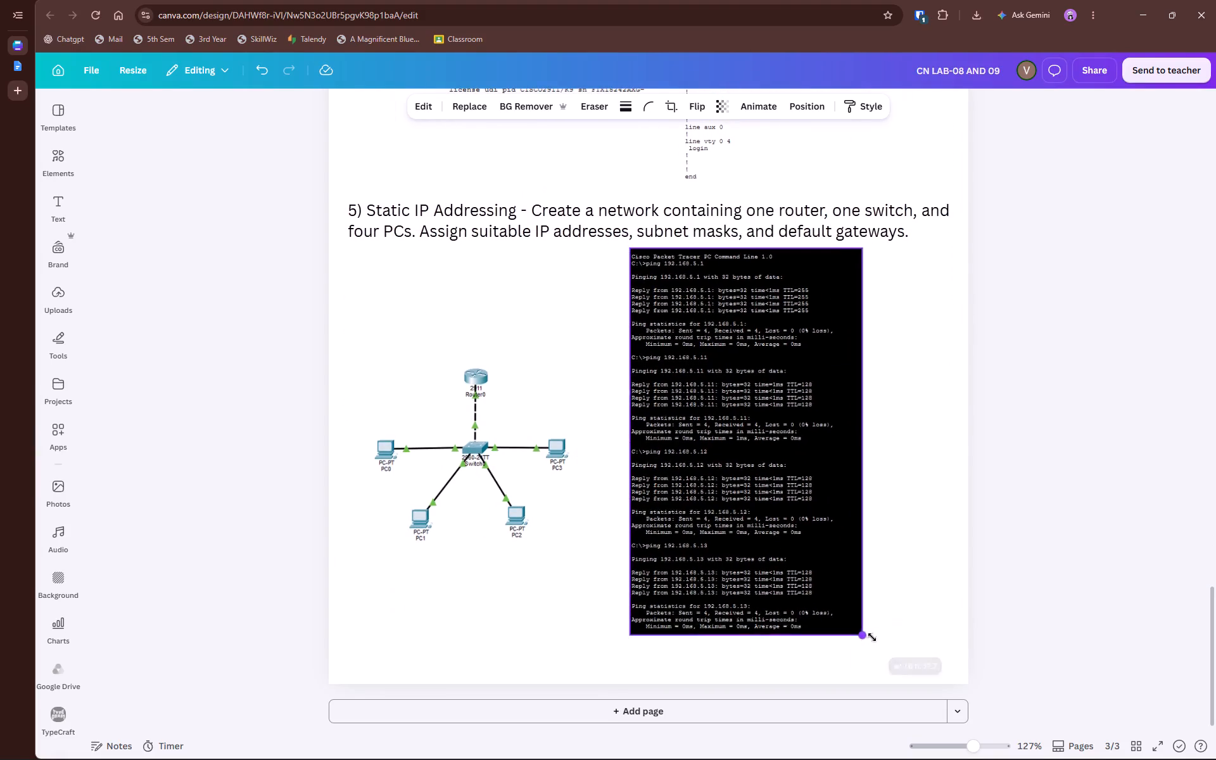
drag(872, 637, 897, 651)
drag(488, 486, 483, 457)
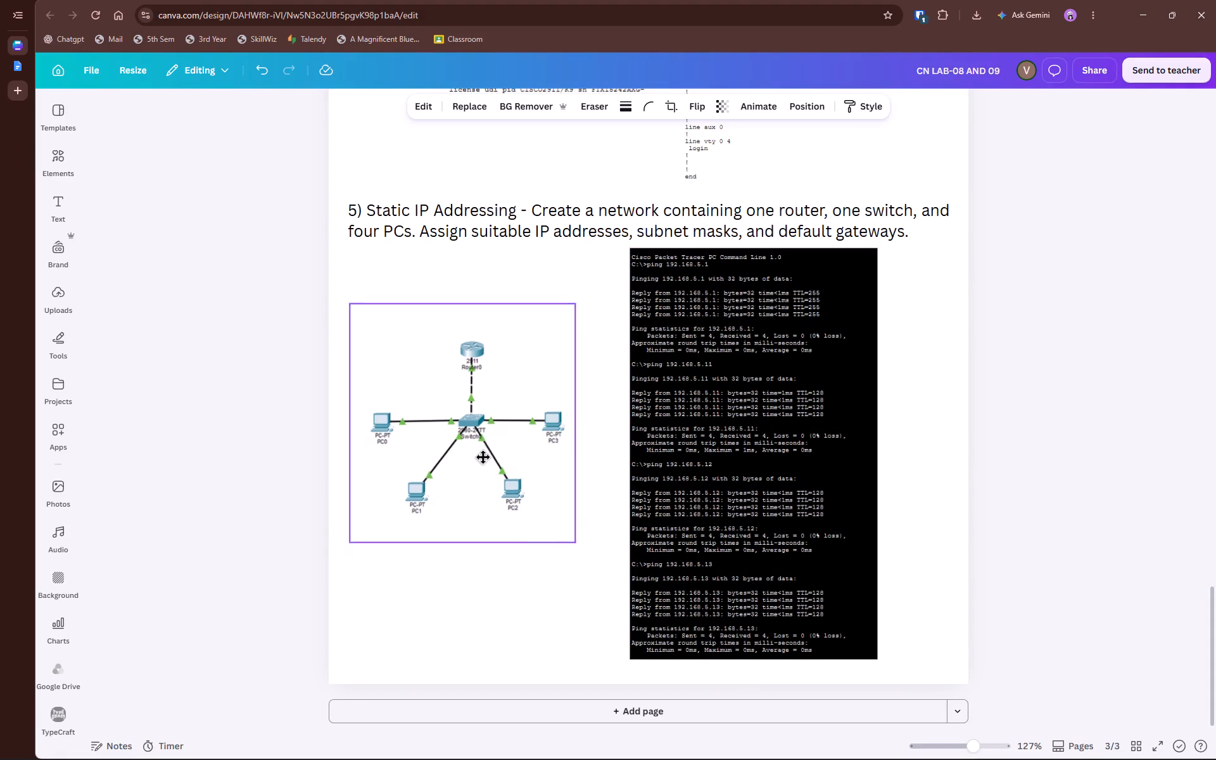
drag(483, 457, 481, 454)
drag(573, 536, 602, 572)
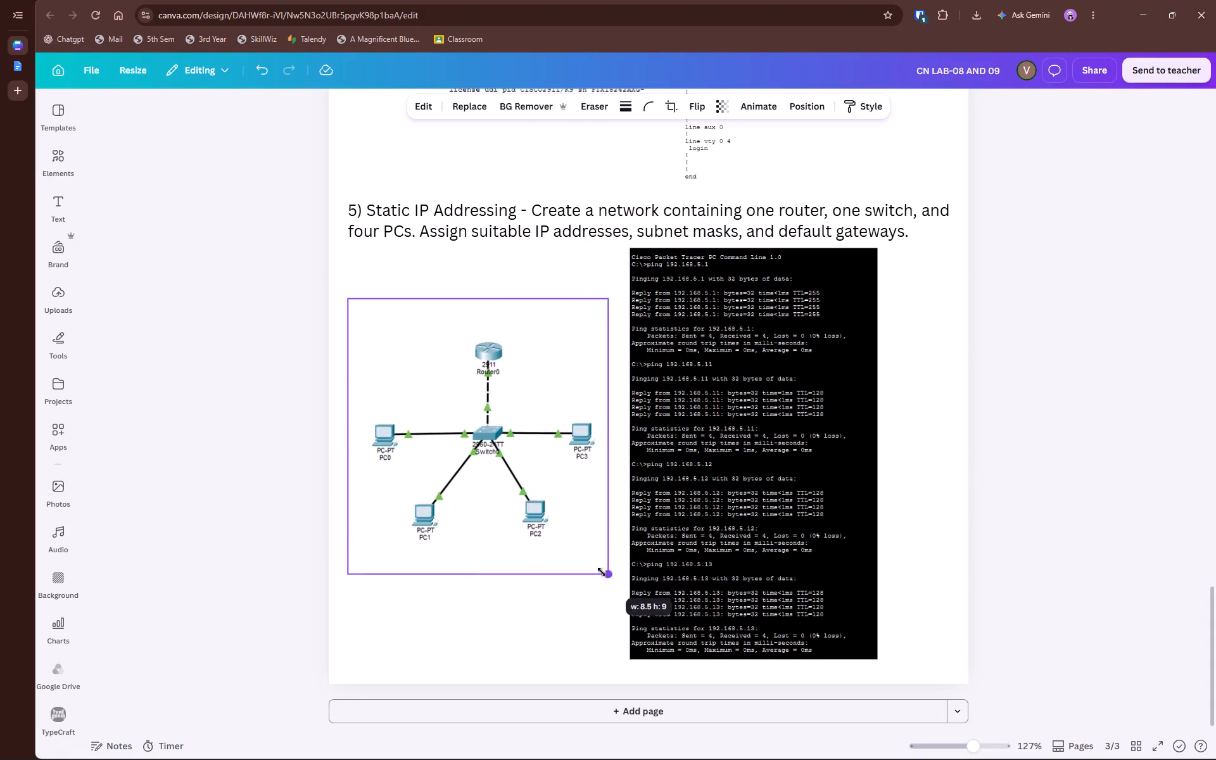
drag(602, 572, 600, 569)
click(529, 500)
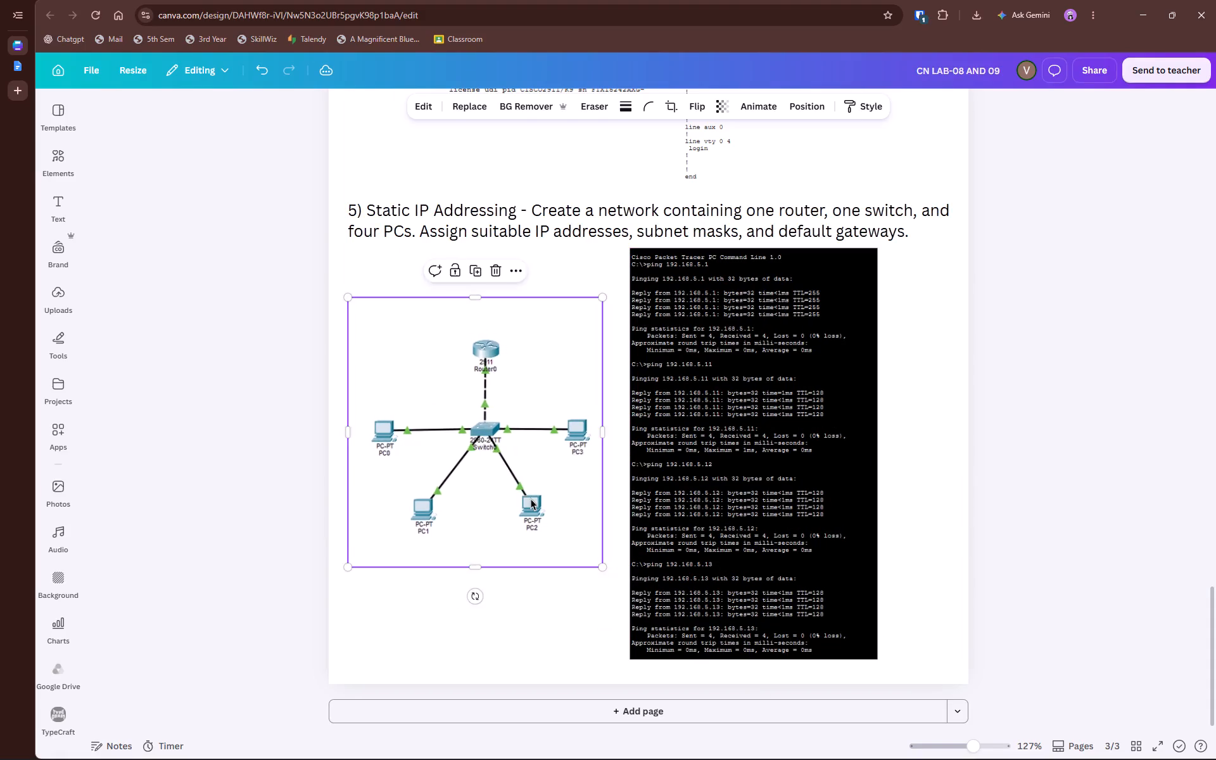
Move the ping screenshot slightly down and to the right, leaving space below question 5's heading and beside the topology diagram.
scroll(531, 498, up, 3)
drag(737, 616, 739, 626)
scroll(742, 625, down, 3)
drag(747, 551, 754, 550)
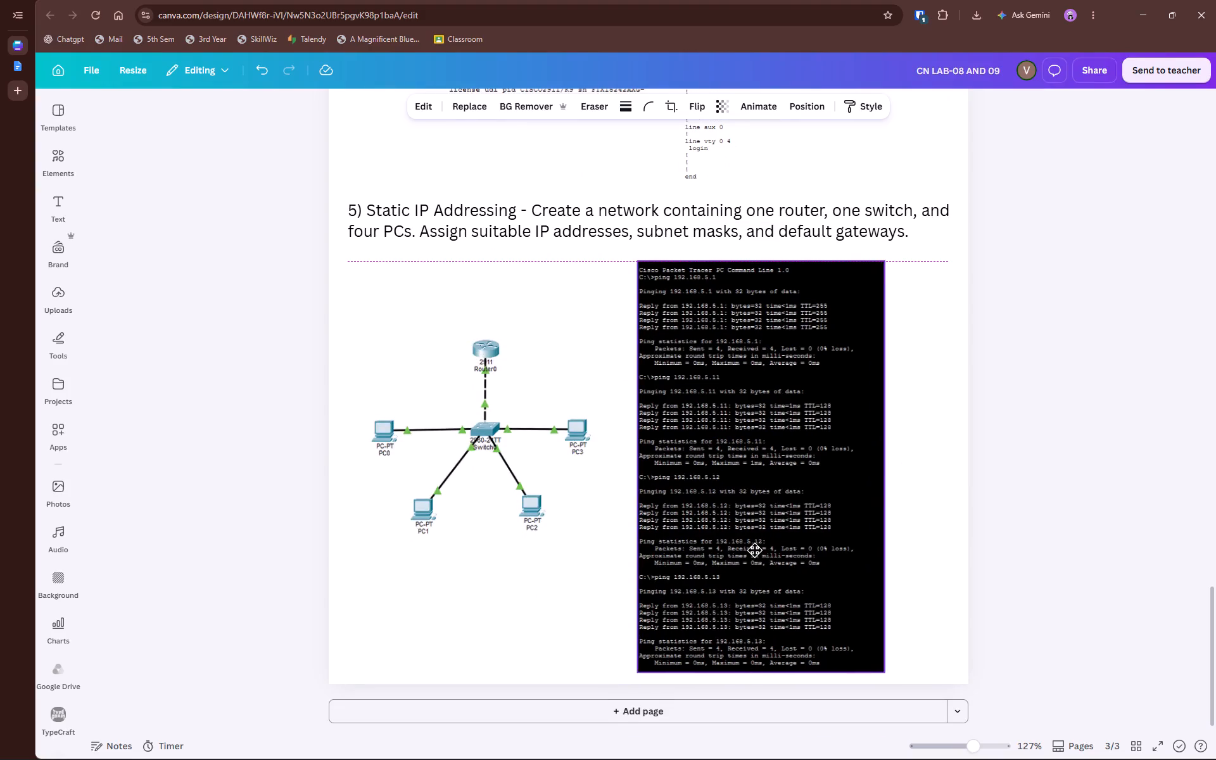
drag(754, 550, 764, 549)
click(600, 537)
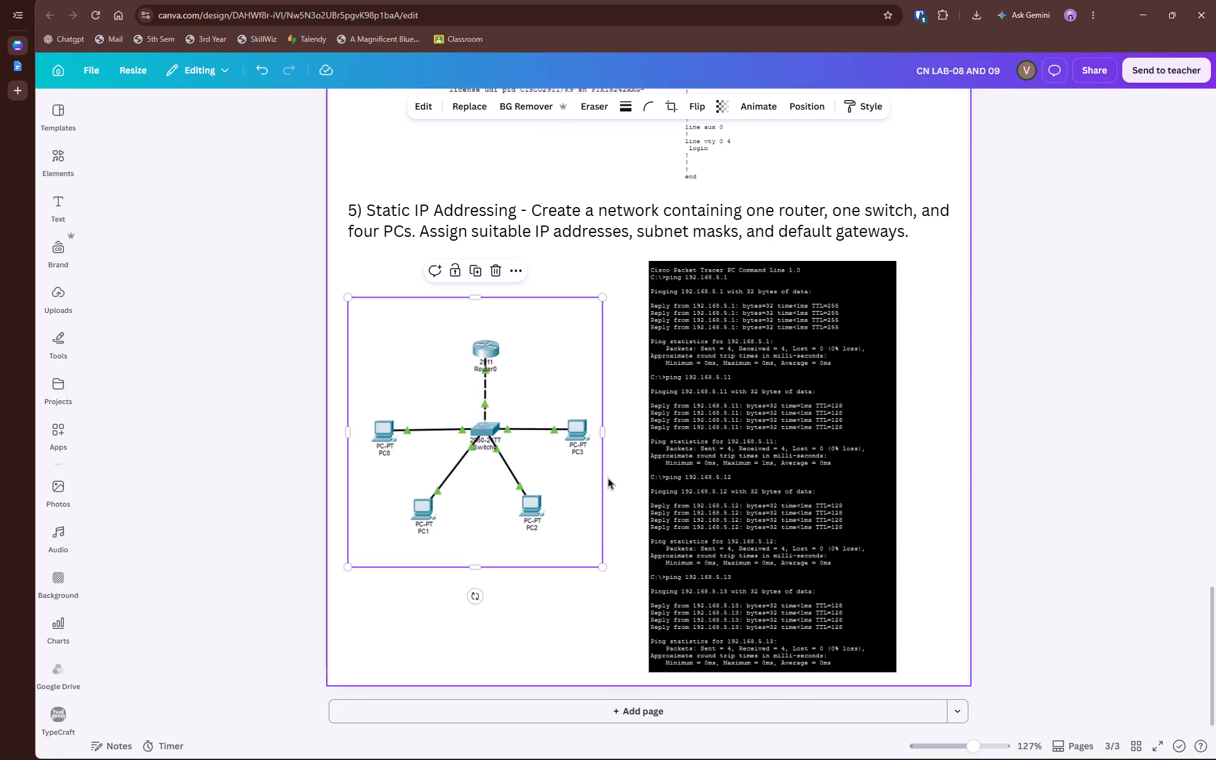
click(608, 478)
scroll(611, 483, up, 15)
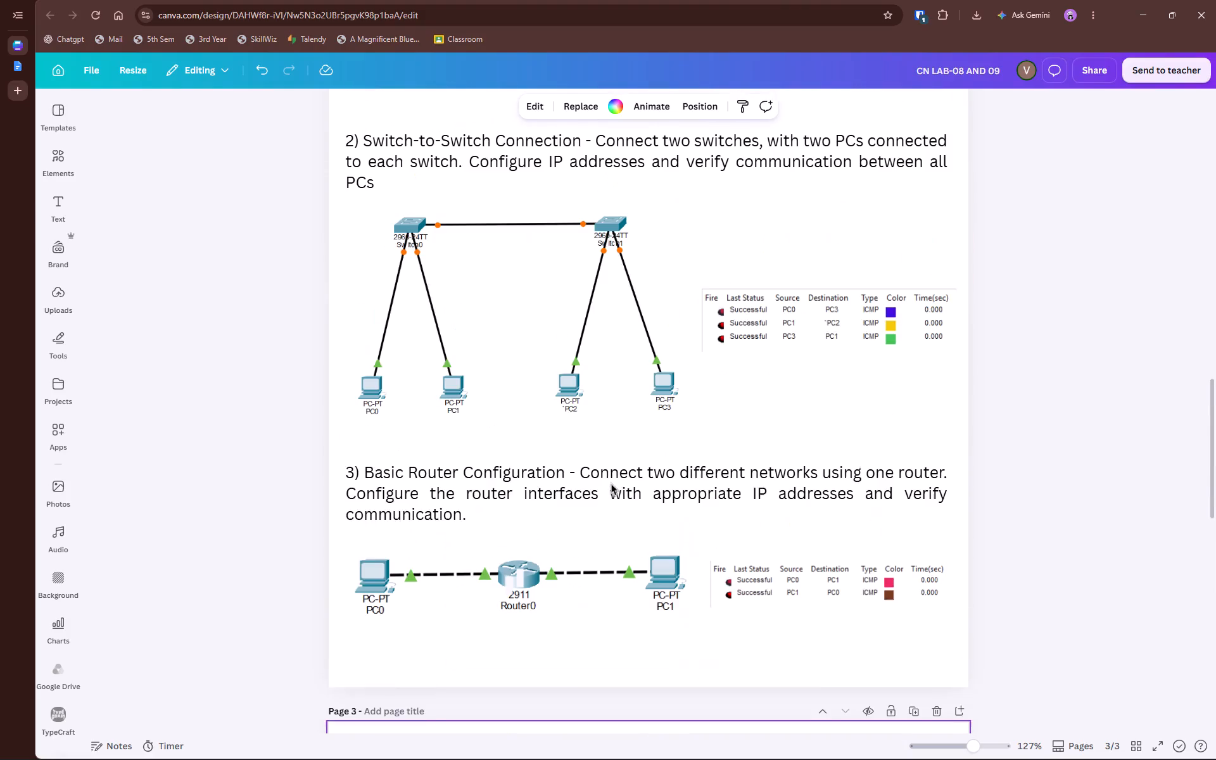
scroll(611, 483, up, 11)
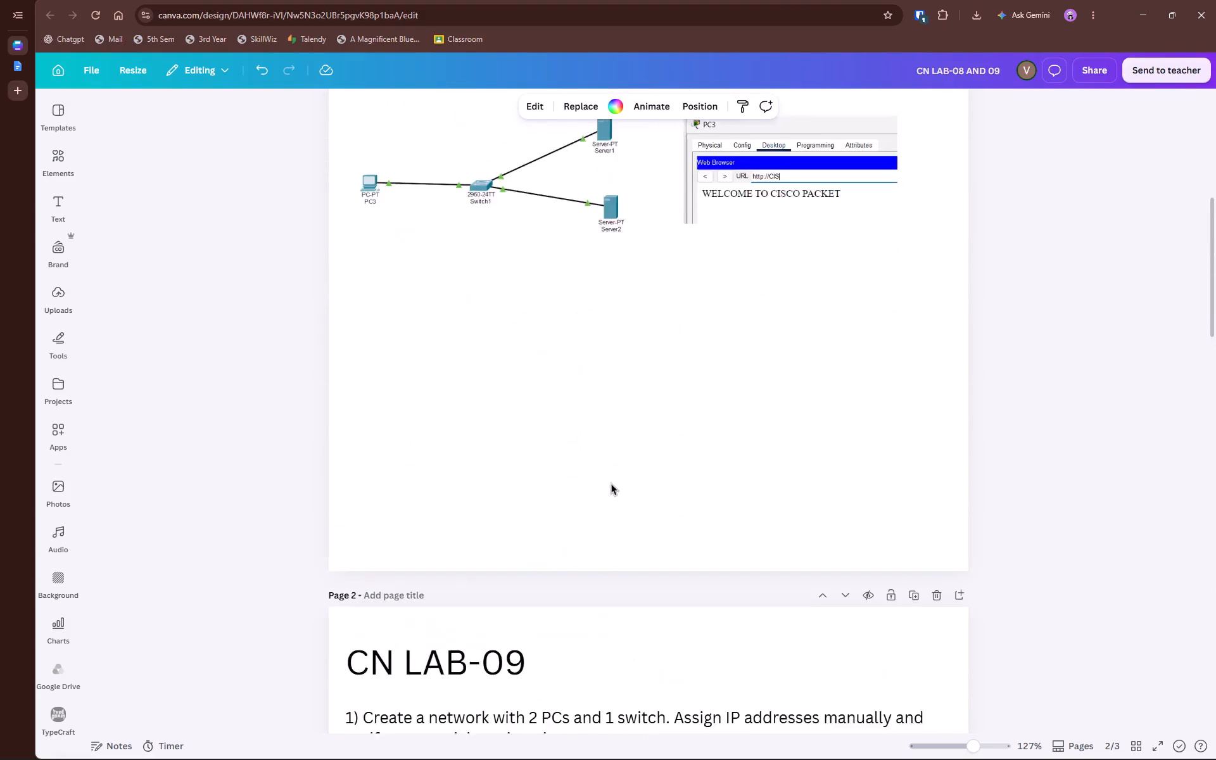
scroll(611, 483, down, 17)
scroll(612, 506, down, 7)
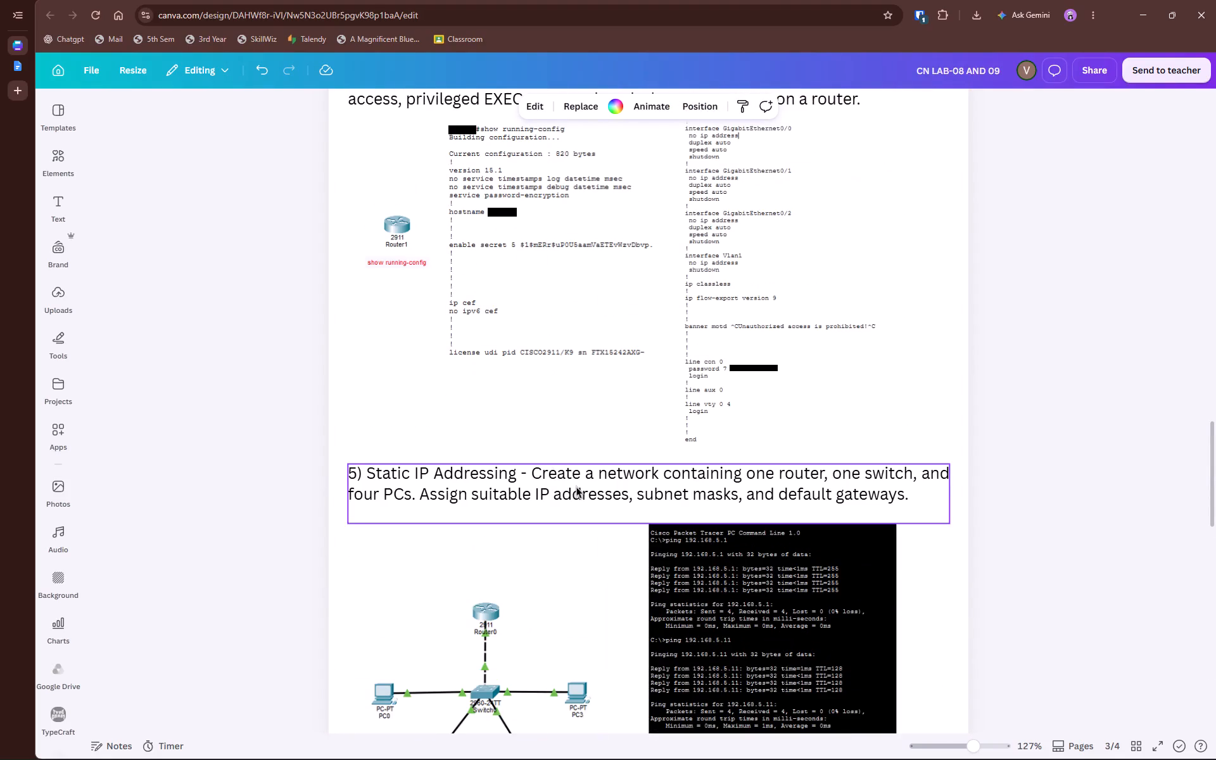
key(ctrl+c)
scroll(576, 486, down, 7)
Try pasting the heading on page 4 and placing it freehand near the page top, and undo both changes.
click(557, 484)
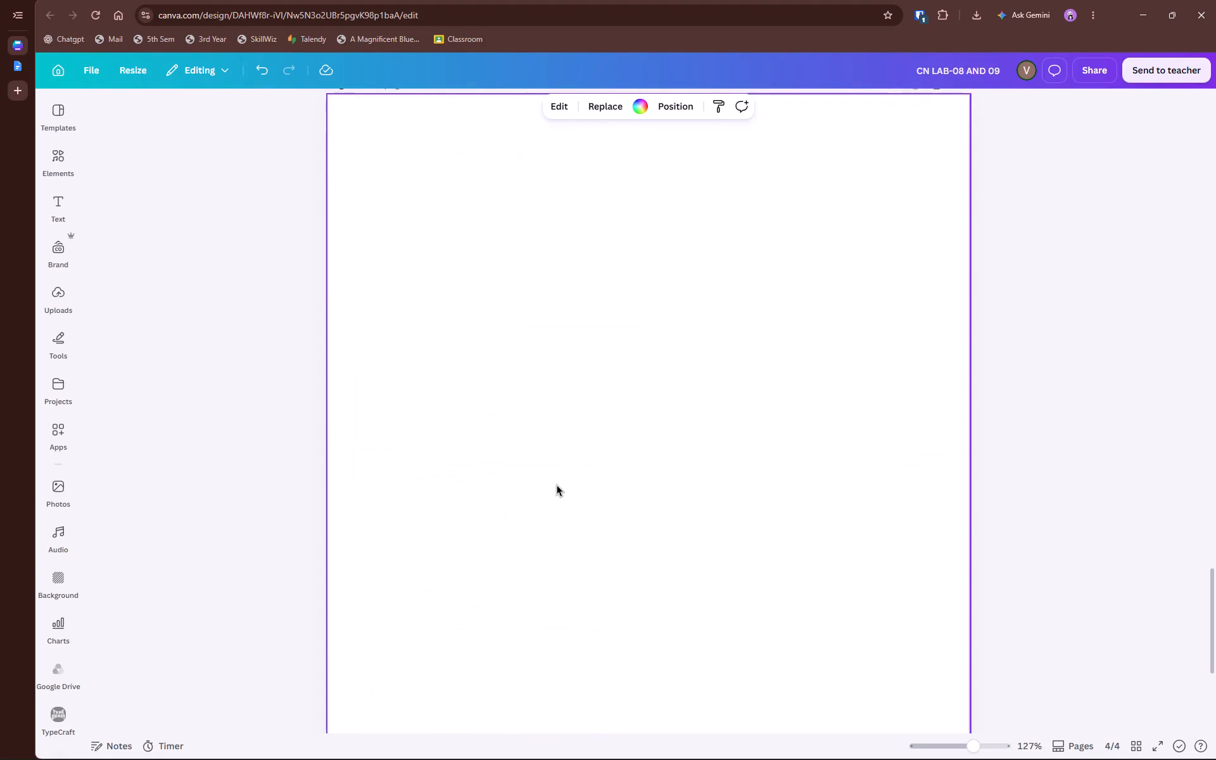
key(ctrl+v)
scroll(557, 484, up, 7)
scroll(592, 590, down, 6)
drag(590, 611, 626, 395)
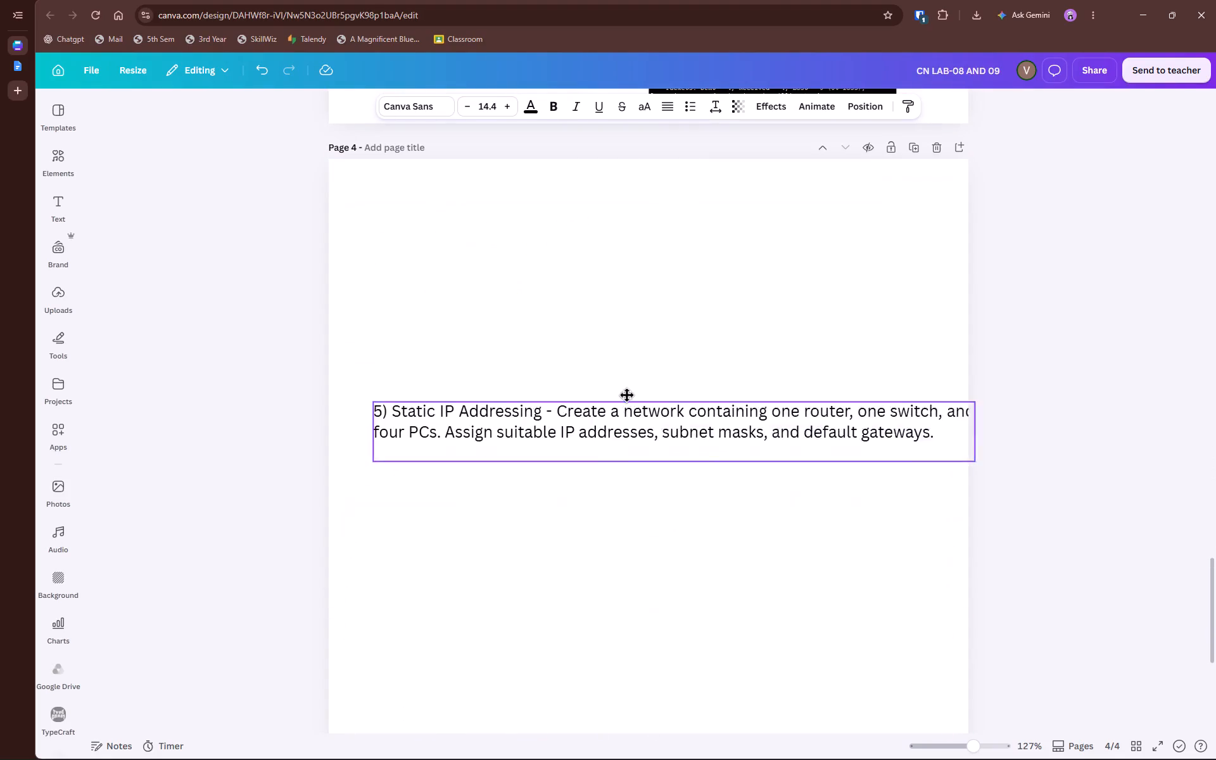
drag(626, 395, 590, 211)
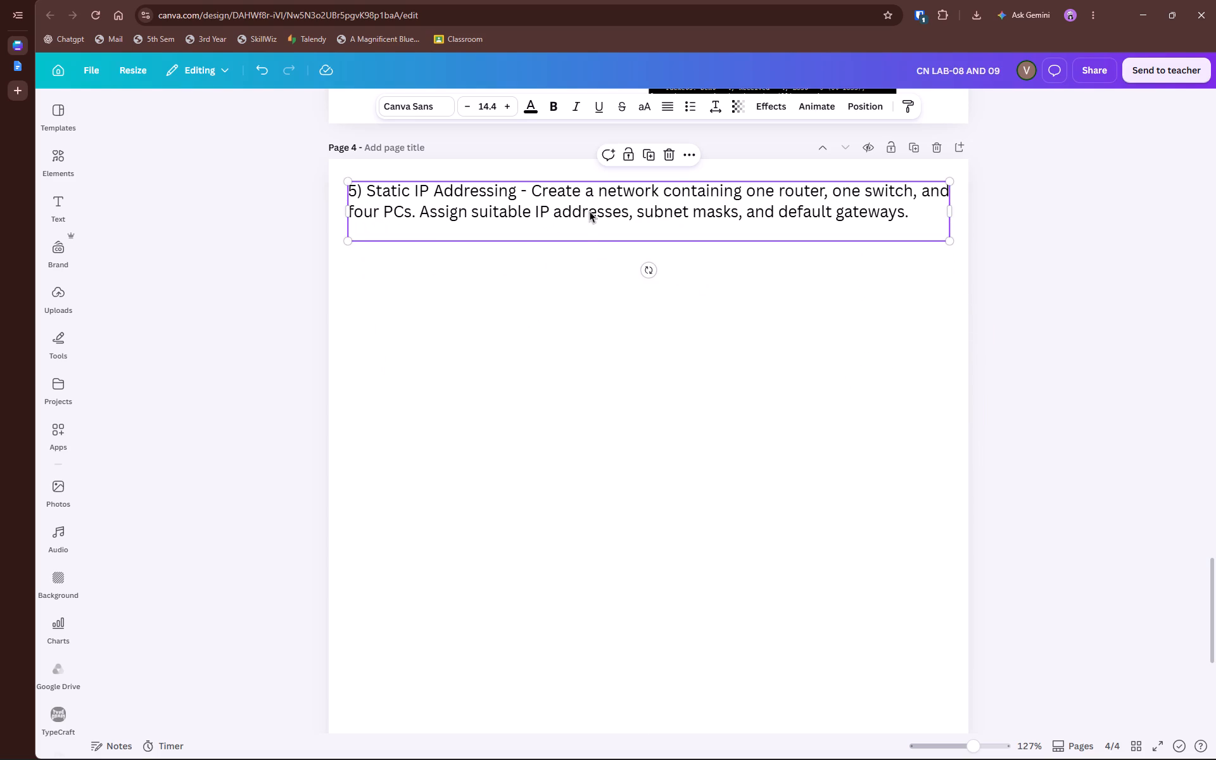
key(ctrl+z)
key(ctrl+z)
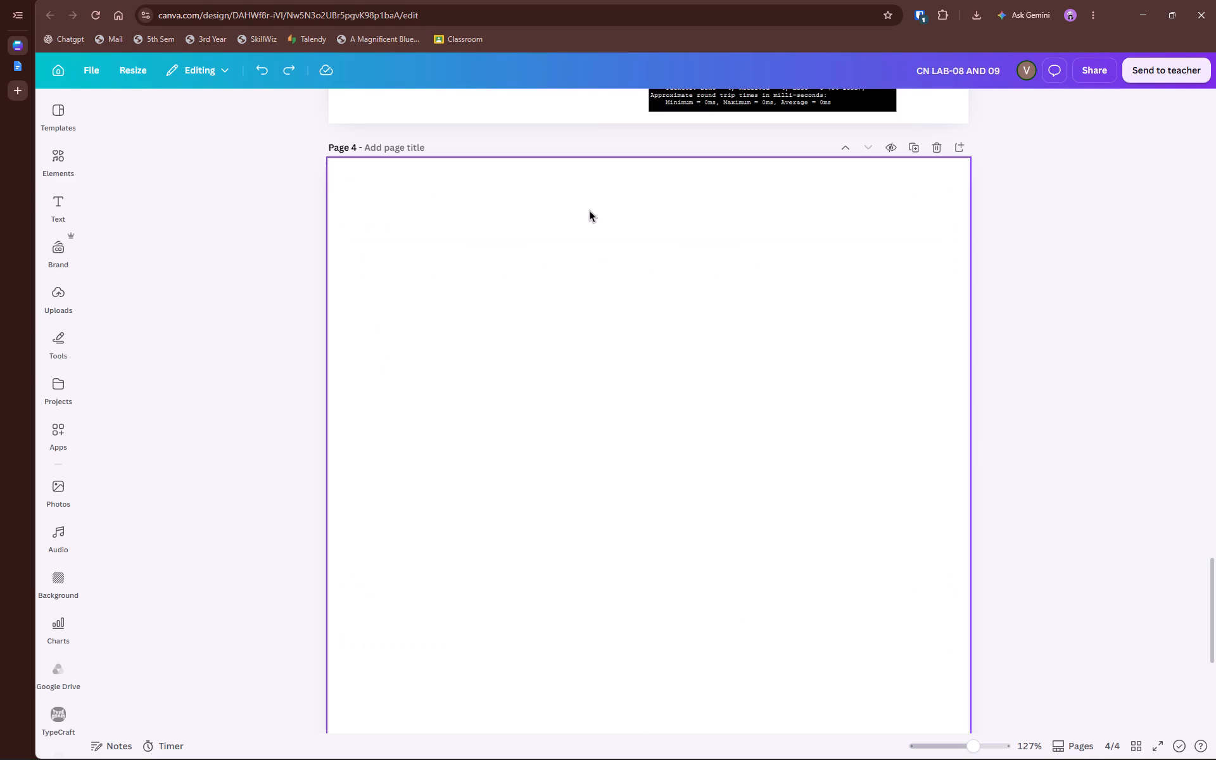
Paste question 5's heading on page 4 and nudge it straight up to the top, keeping its left alignment.
click(577, 198)
key(ctrl+v)
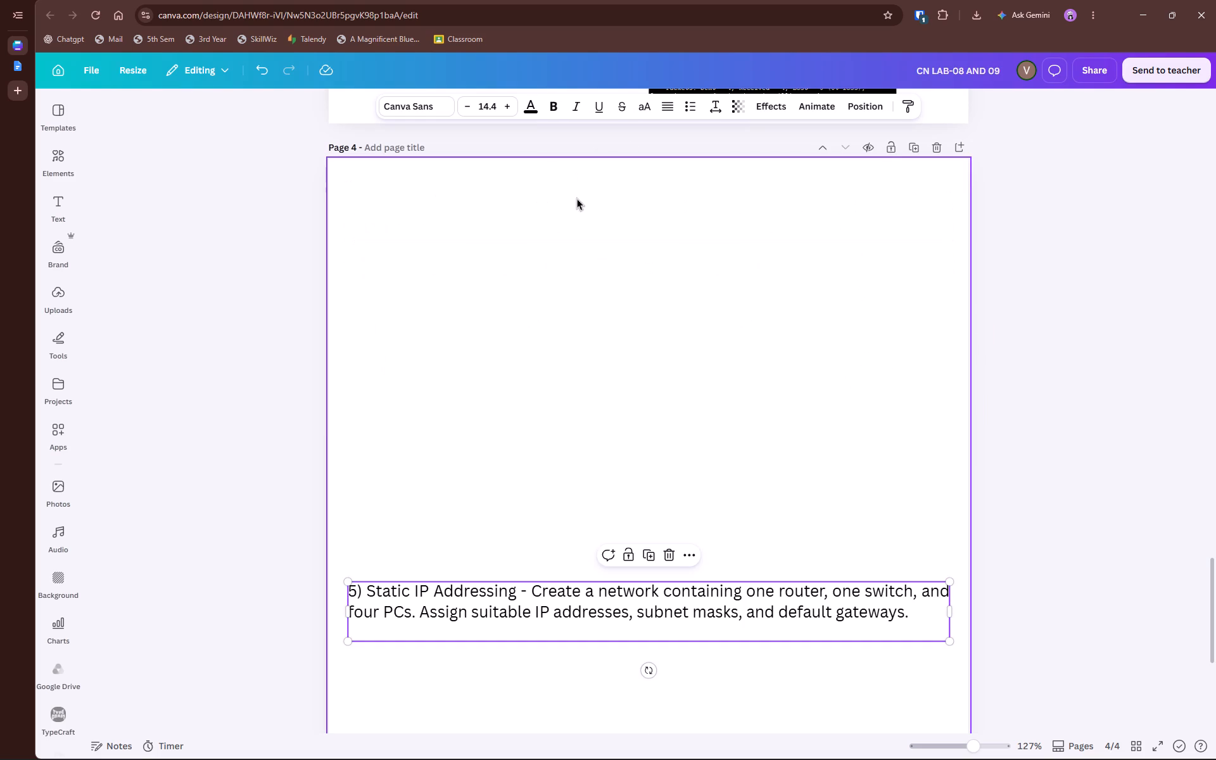
key(Up)
key(Up)
key(Up)
key(Up)
key(Up)
key(Up)
key(Up)
key(Up)
key(Up)
key(Up)
key(Up)
key(Up)
key(Up)
key(Up)
key(Up)
key(Up)
key(Up)
key(Up)
key(Up)
key(Up)
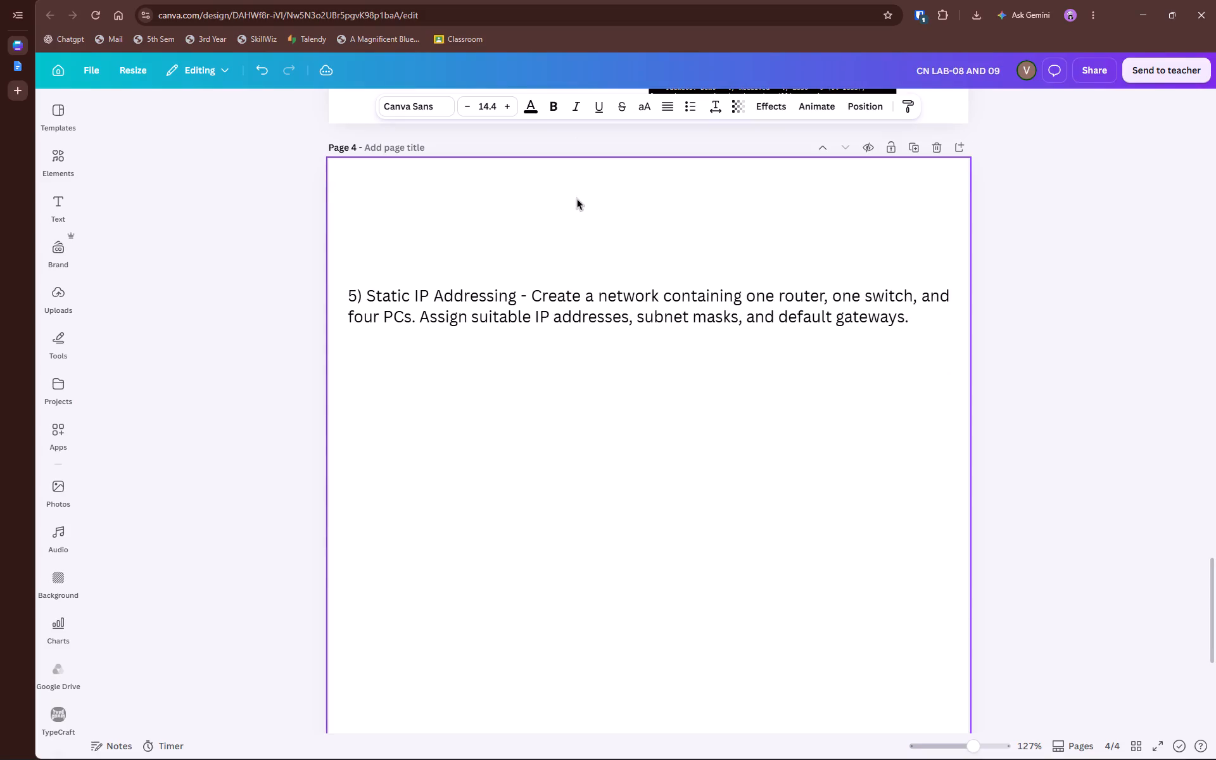
key(Up)
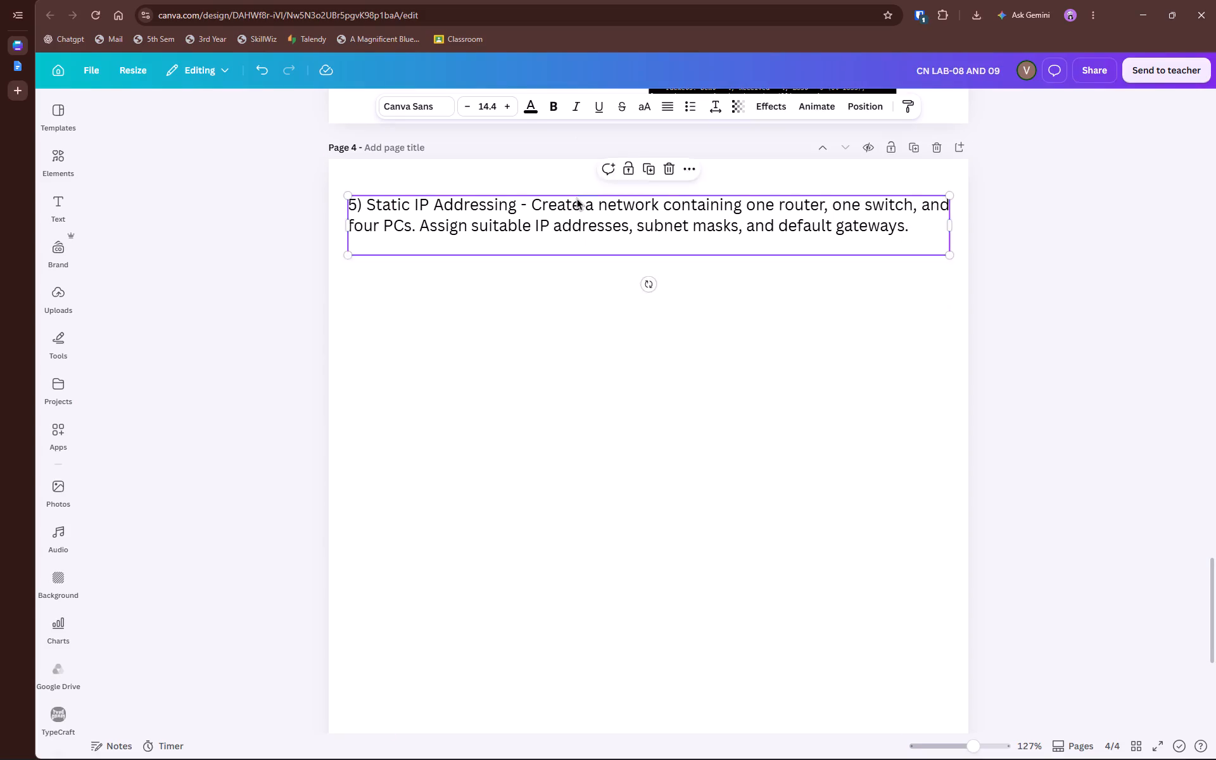
key(Up)
key(Up)
scroll(577, 198, up, 10)
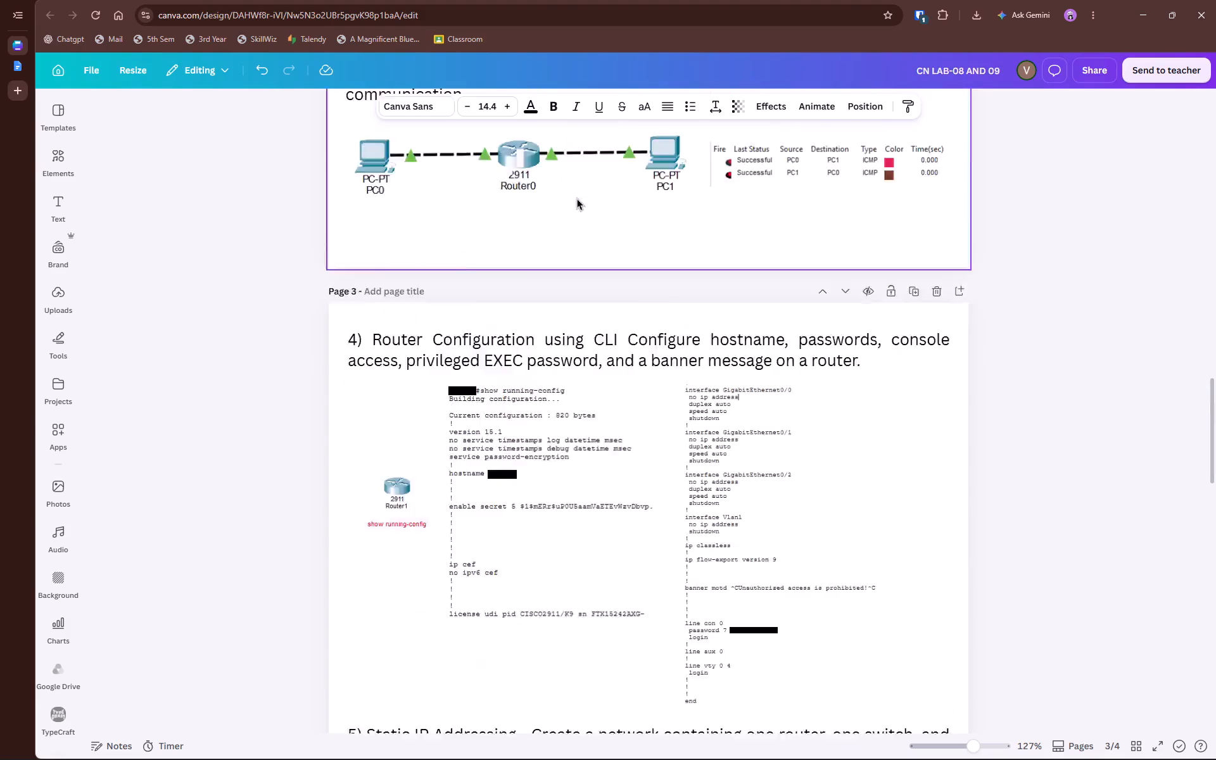
scroll(577, 198, down, 13)
scroll(441, 187, up, 4)
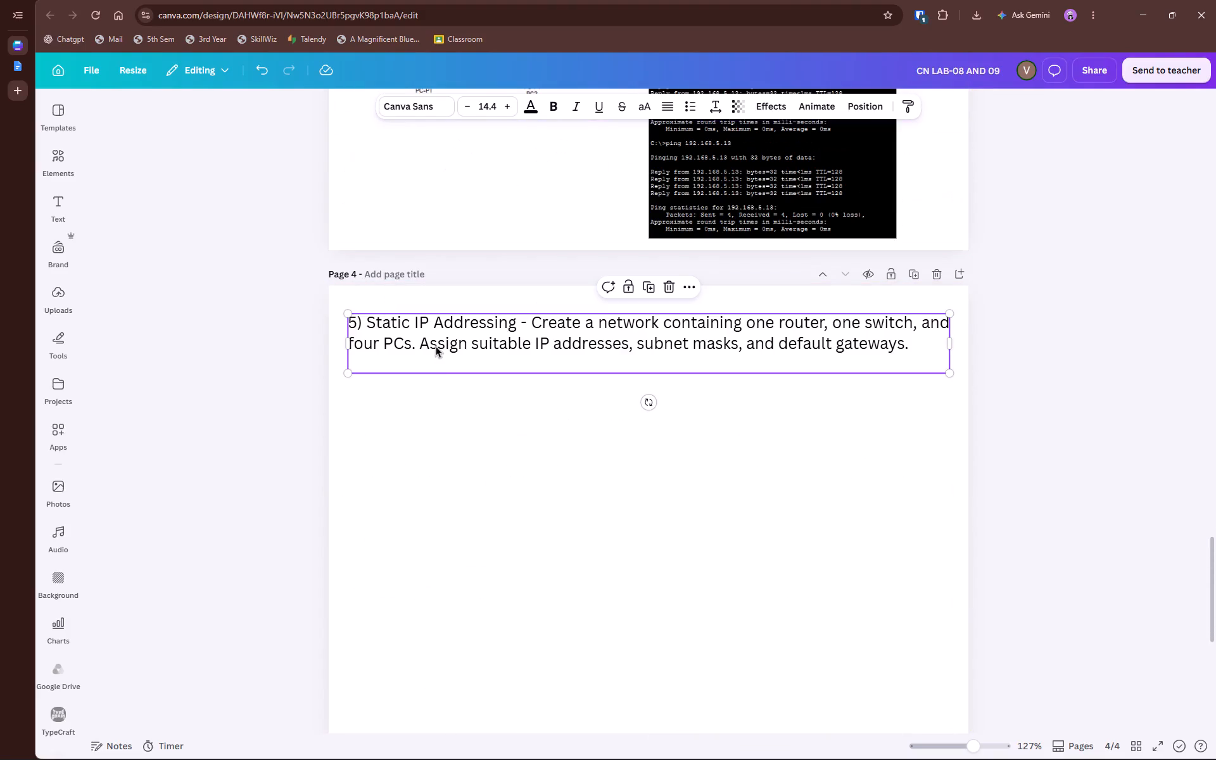
key(ctrl+Tab)
drag(558, 426, 445, 417)
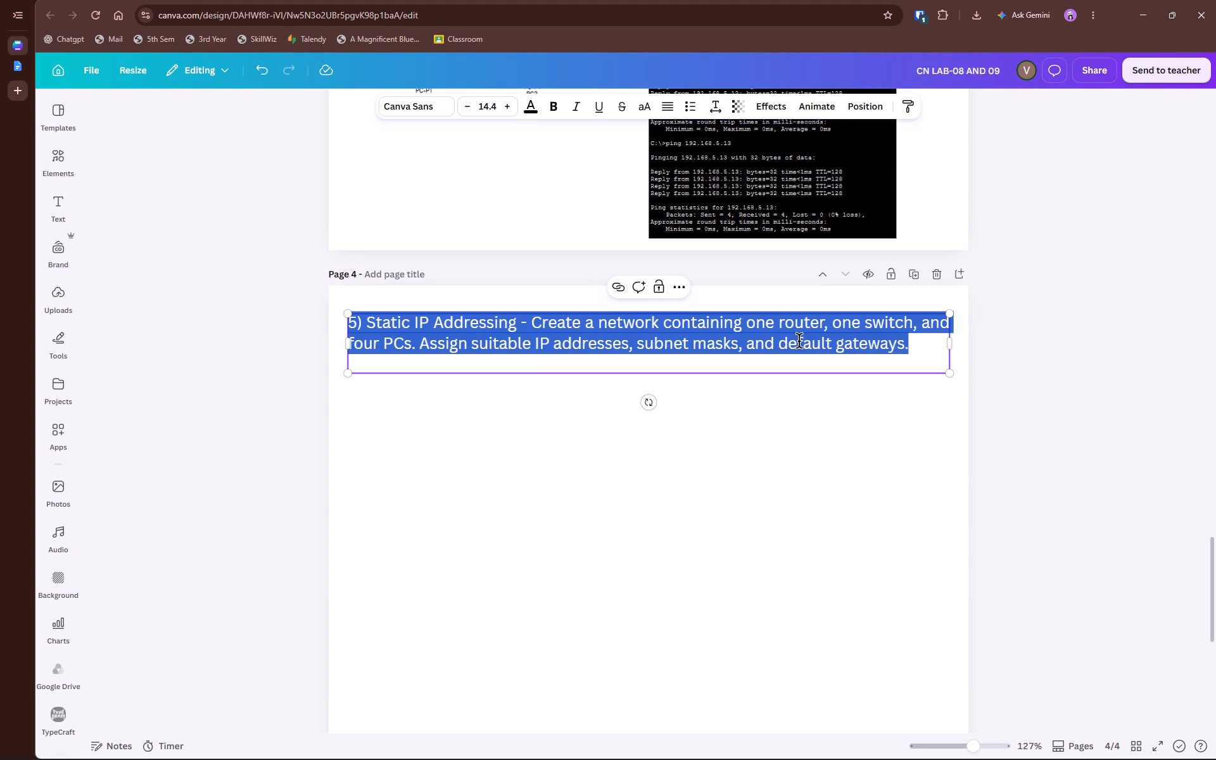
key(ctrl+v)
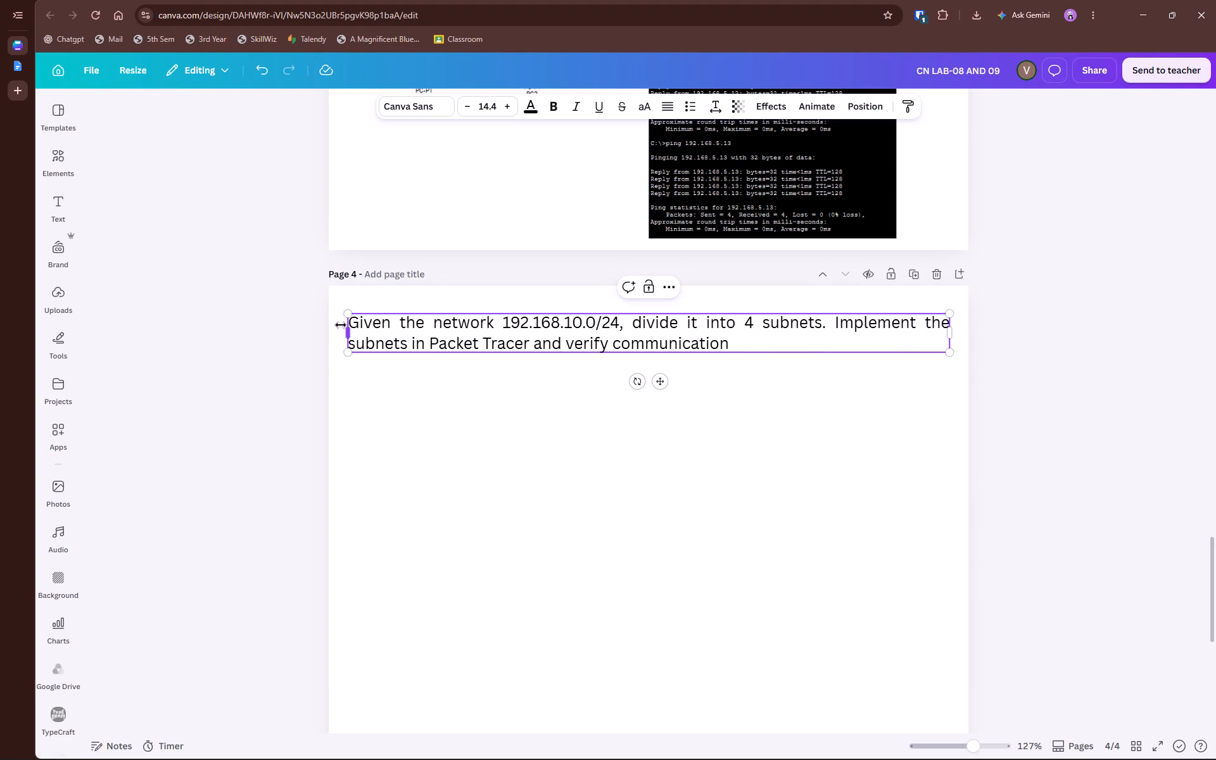
click(352, 324)
text(6))
key(space)
click(837, 406)
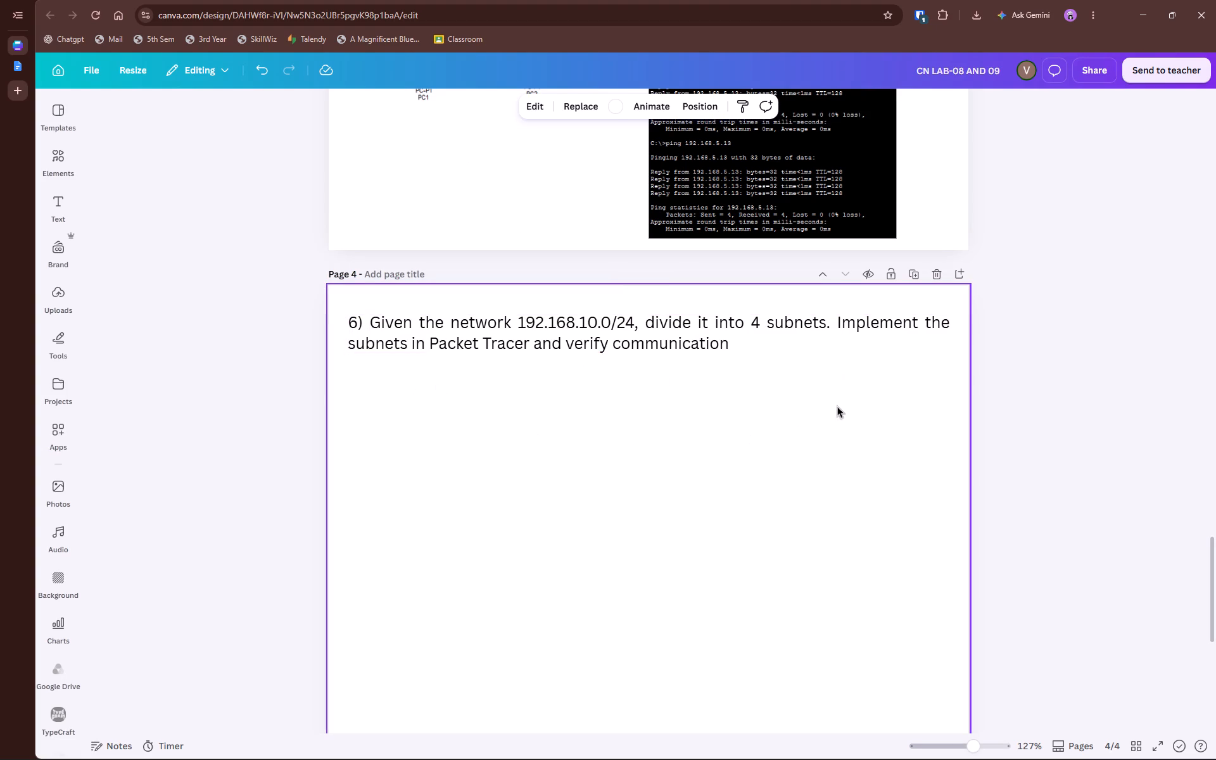
Switch to Packet Tracer, save the question 5 network, and open ques_6.pkt from the assignment_1 folder.
key(alt+Tab)
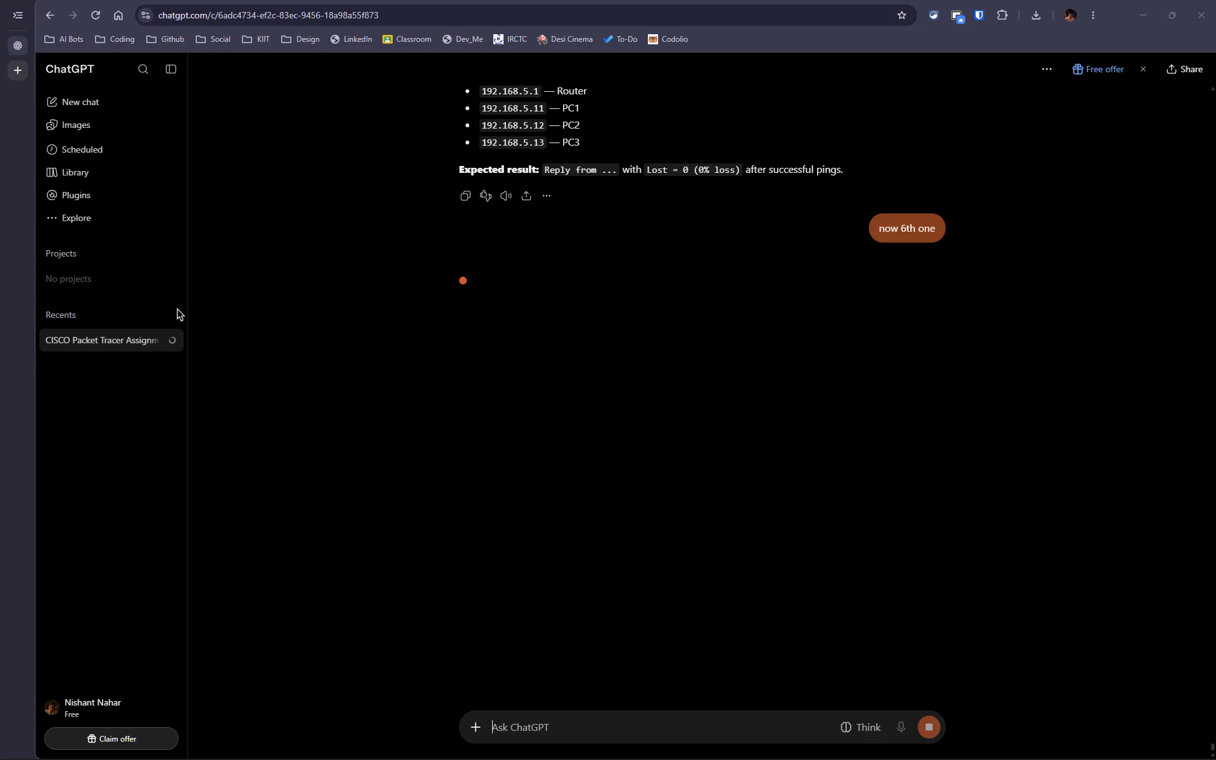
key(alt+Tab)
key(alt+Tab)
click(354, 364)
key(ctrl+s)
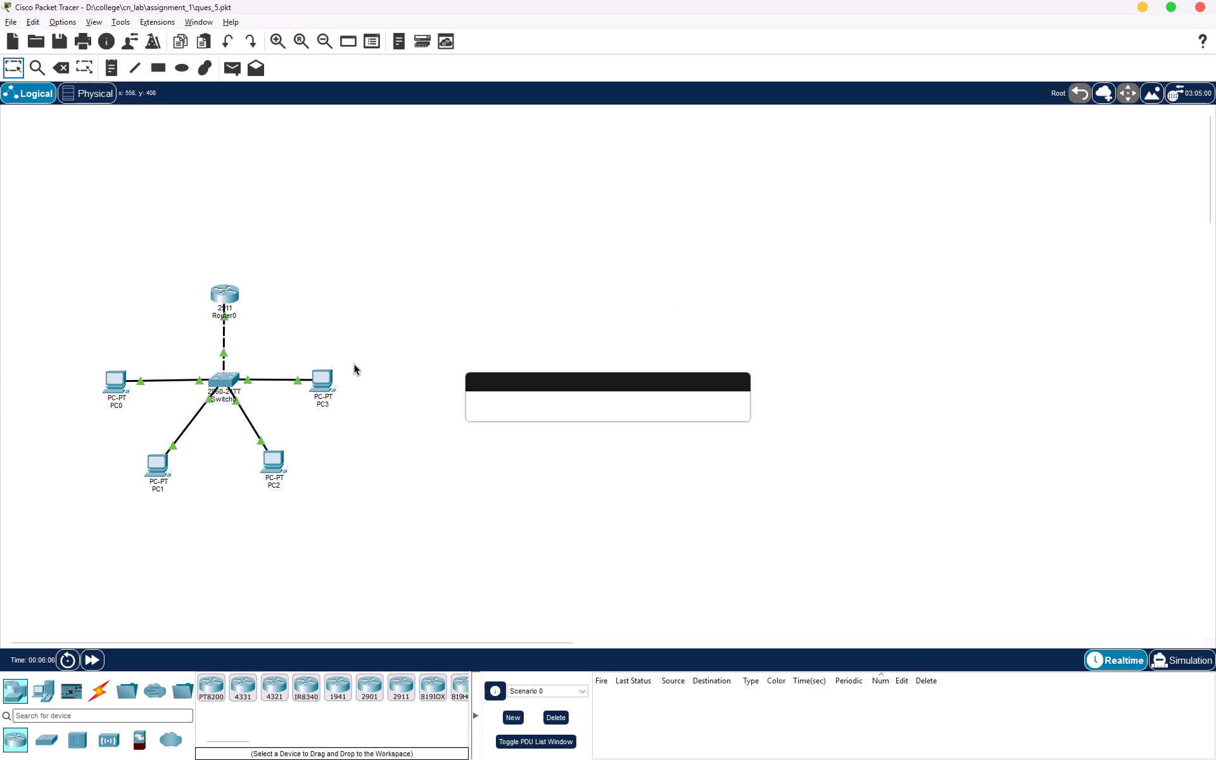
click(39, 46)
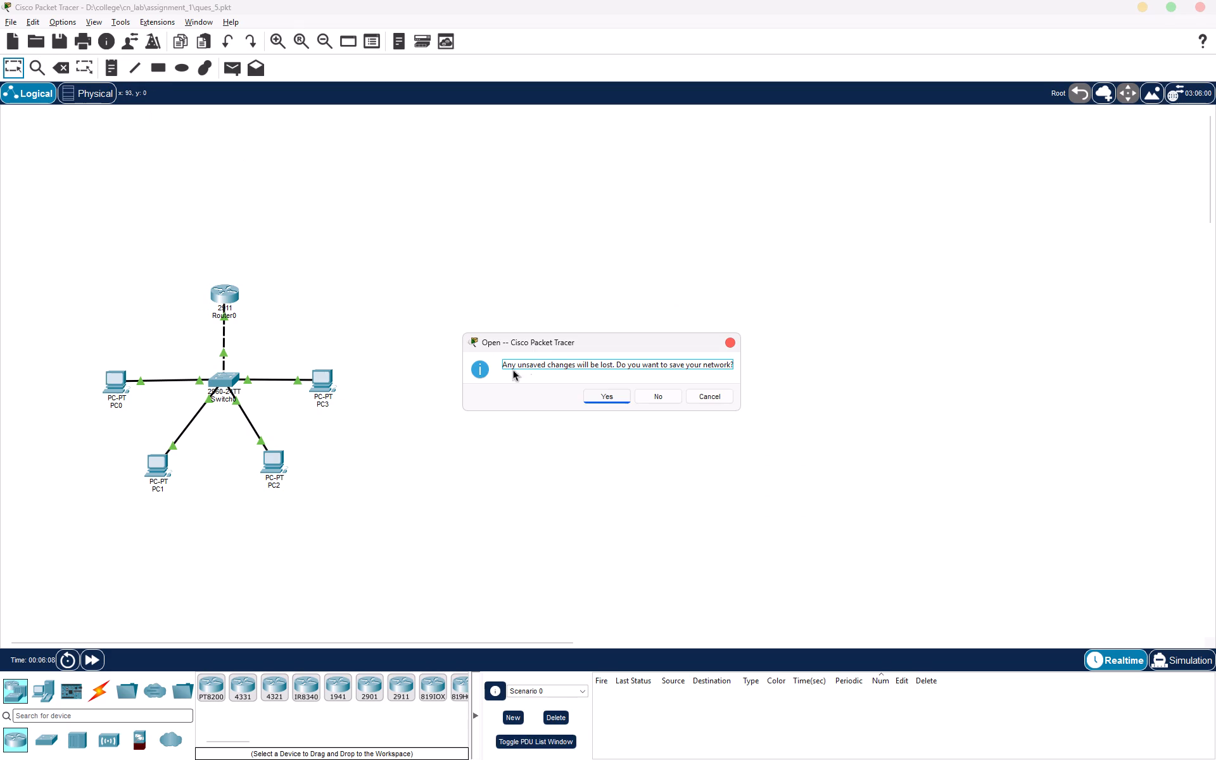
click(603, 396)
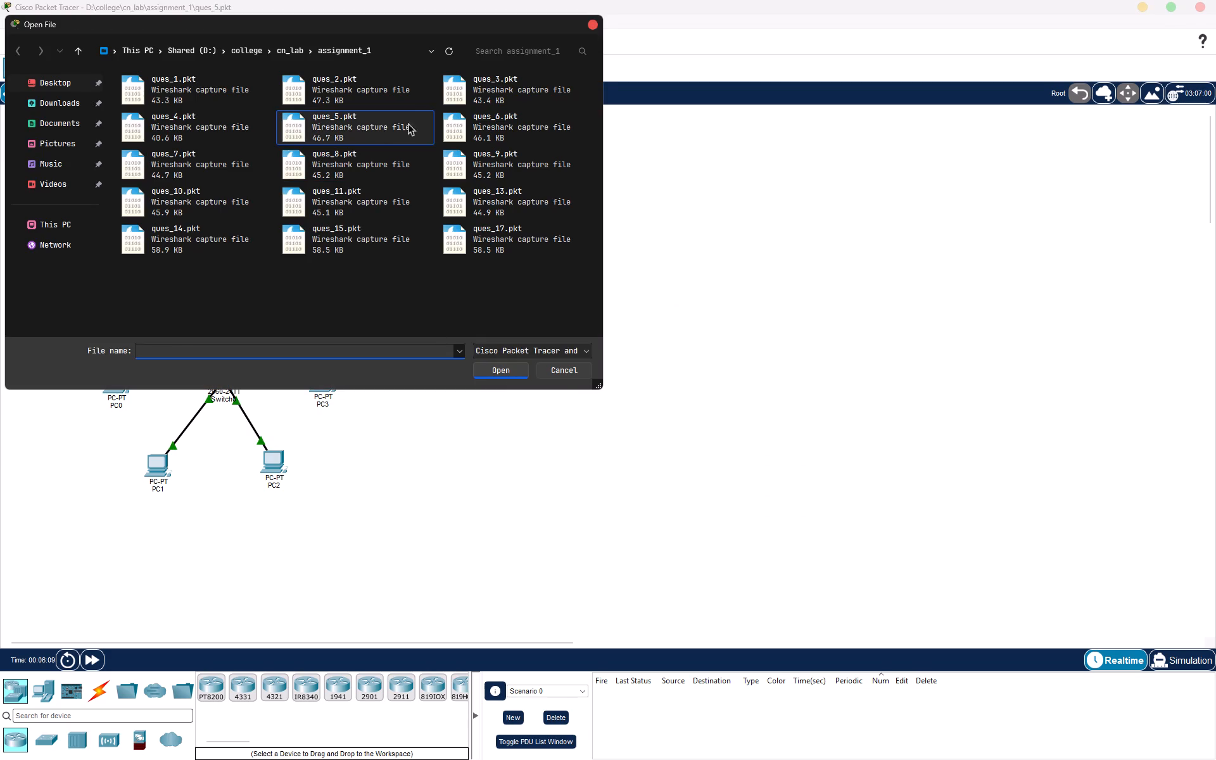
double_click(503, 123)
scroll(236, 345, up, 1)
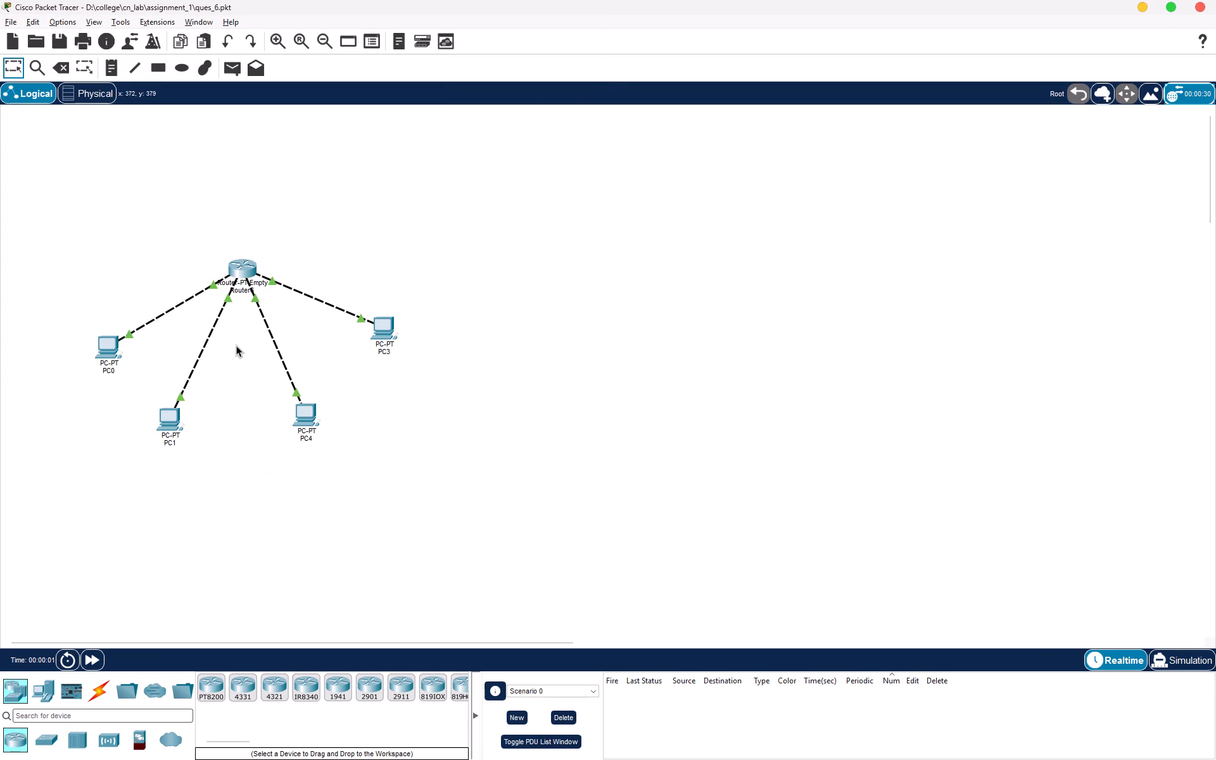
Arrange PC0, PC1, PC3 and PC4 in a compact X shape around Router6, and move the whole network lower in the workspace.
scroll(236, 345, up, 1)
drag(104, 346, 169, 221)
drag(167, 417, 176, 332)
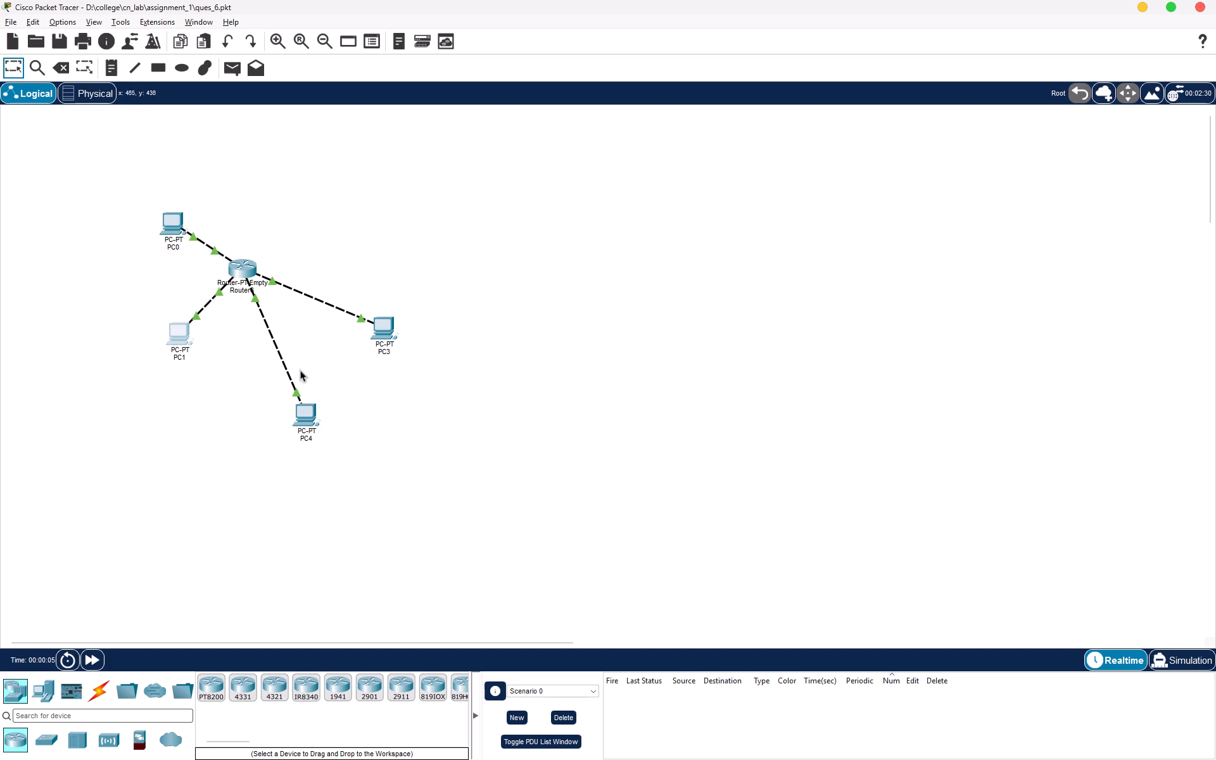
drag(386, 326, 310, 219)
drag(299, 423, 303, 336)
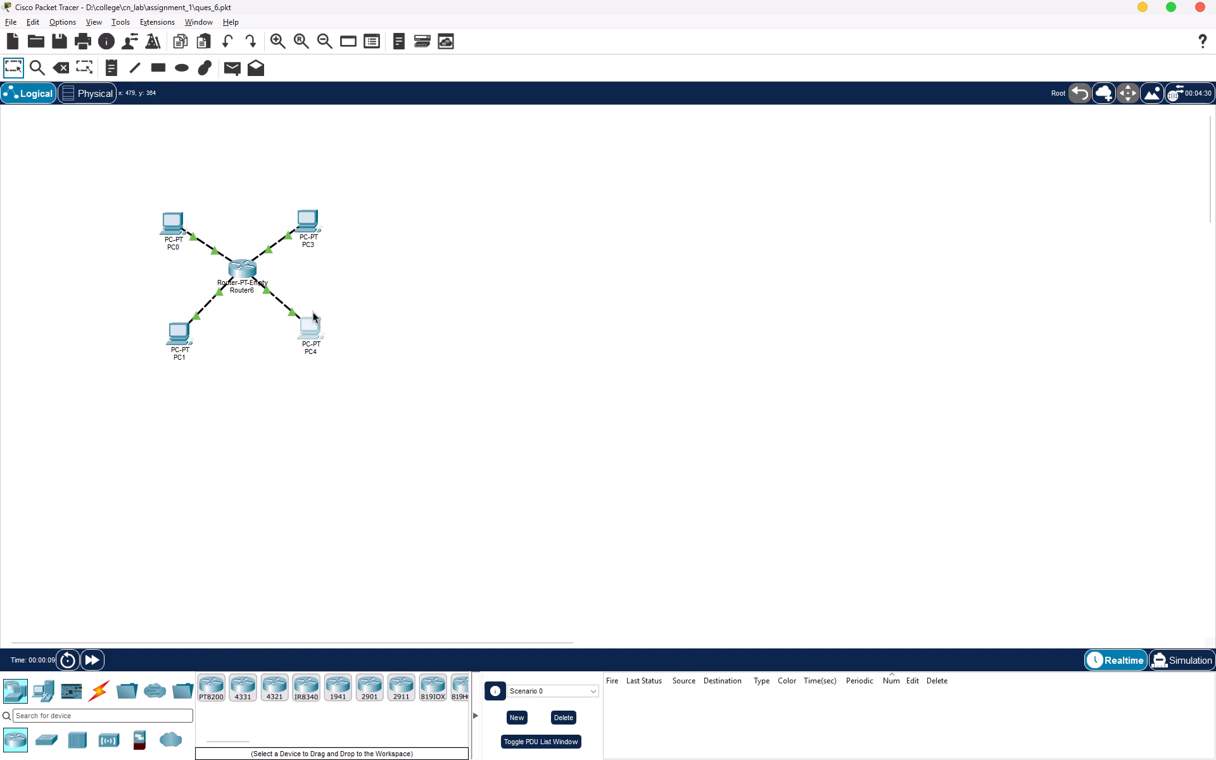
drag(350, 265, 343, 330)
click(416, 266)
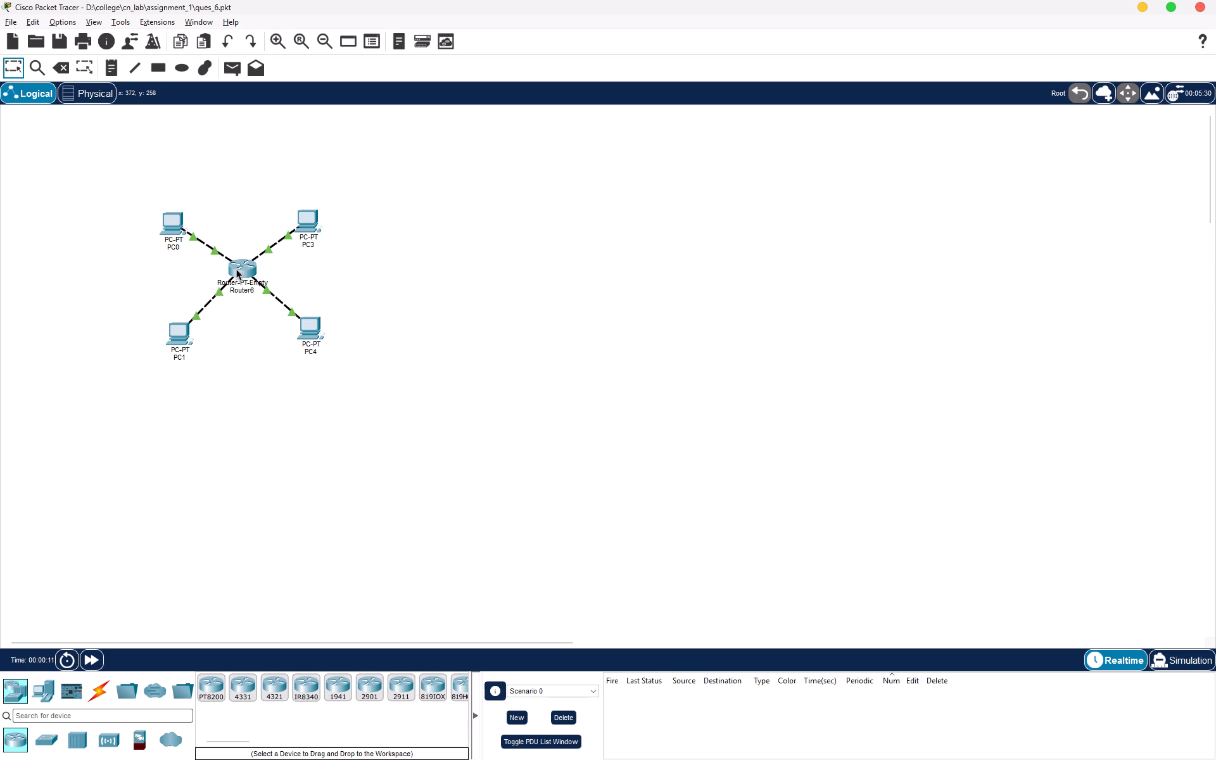
drag(111, 185, 388, 379)
drag(231, 272, 171, 375)
click(327, 372)
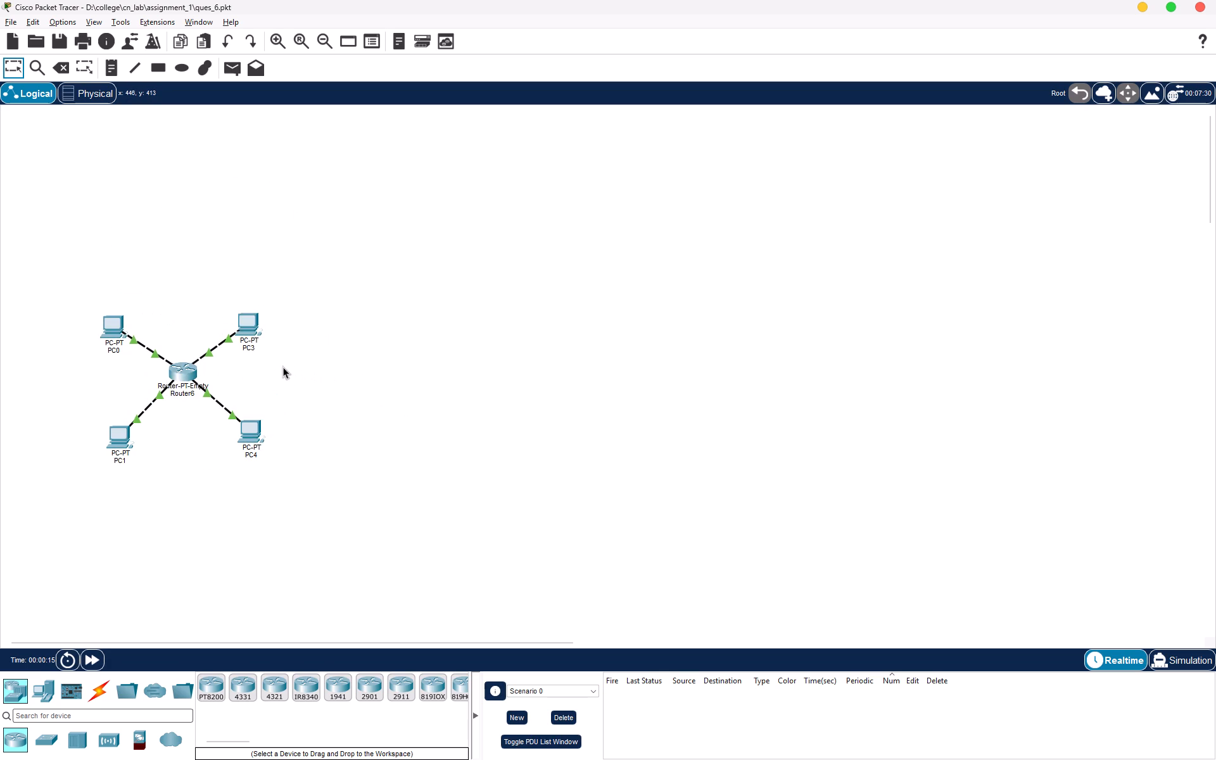
Capture a screen snip of the four-PC router topology, switch to the Canva design and paste it onto page 4.
key(shift+super+s)
drag(72, 272, 168, 456)
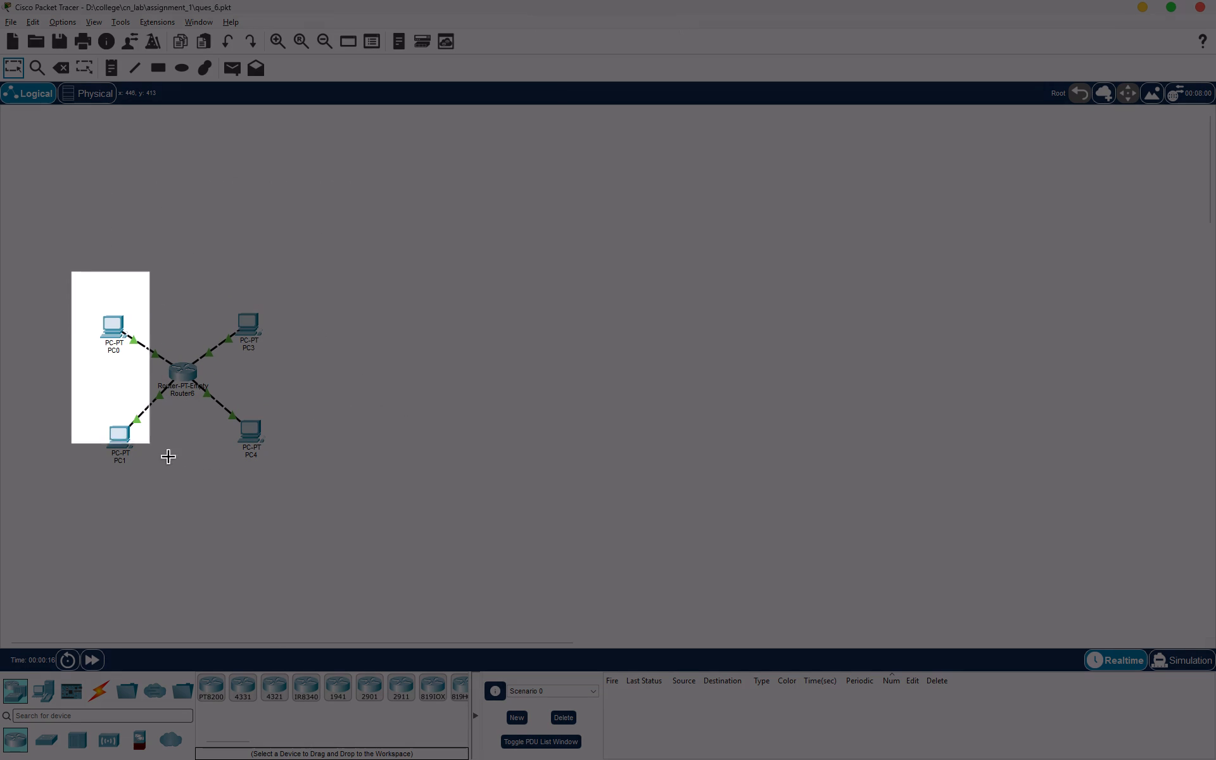
drag(168, 456, 300, 484)
key(alt+Tab)
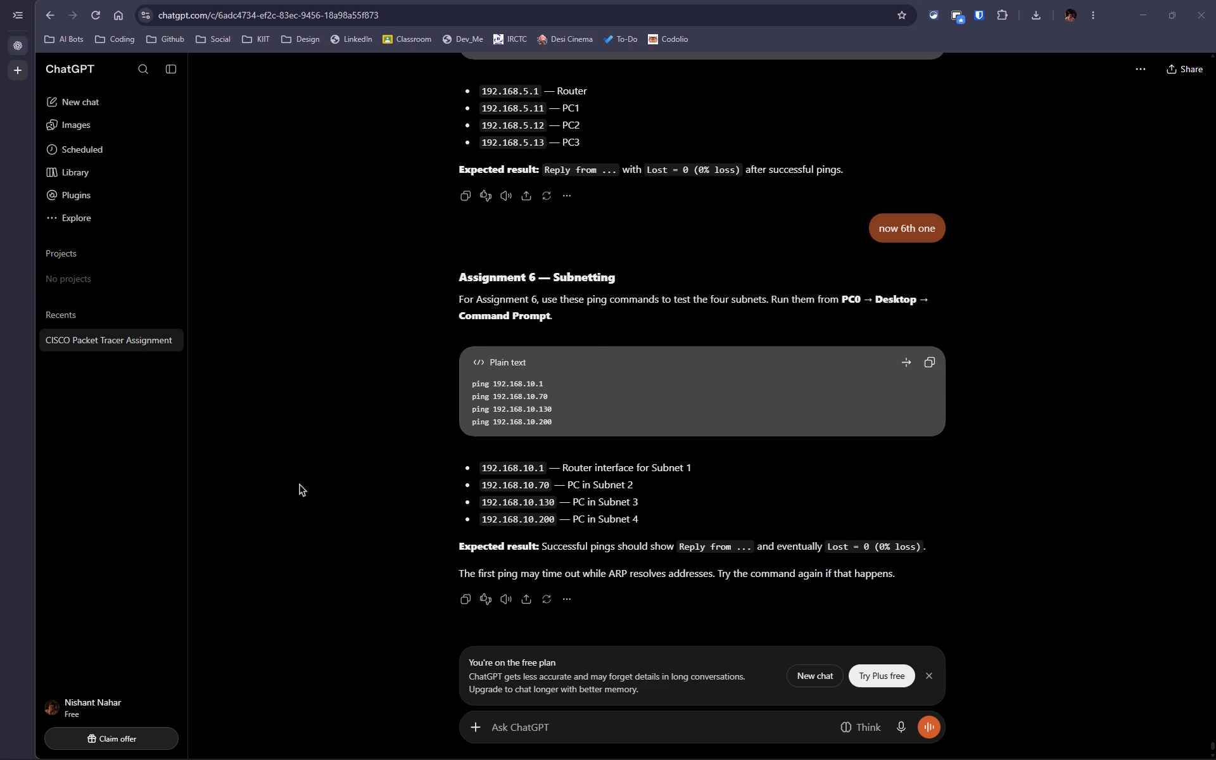
key(alt+Tab)
key(alt+Tab)
click(474, 480)
key(ctrl+v)
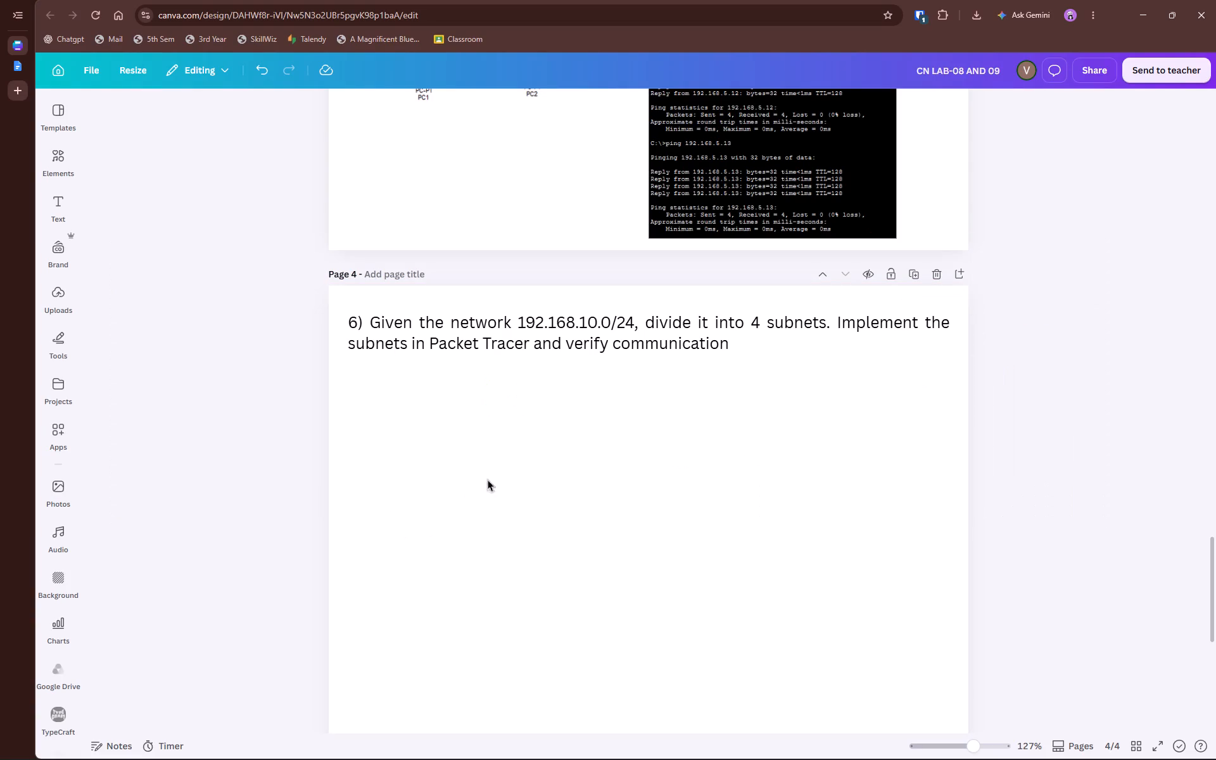
Shrink the pasted topology image and place it beneath the question 6 text, aligned with the text's left edge.
scroll(605, 497, down, 4)
click(691, 529)
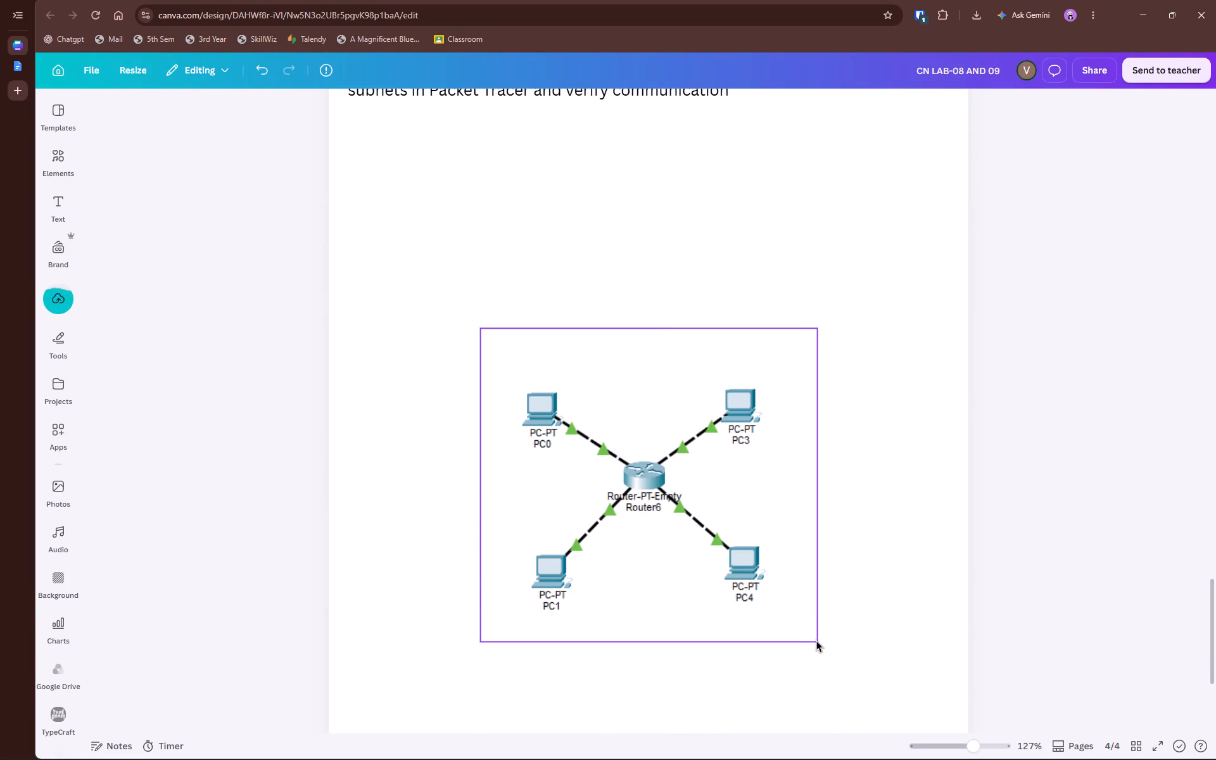
click(816, 640)
drag(817, 645, 669, 542)
drag(611, 440, 521, 311)
scroll(521, 311, up, 3)
scroll(516, 423, down, 1)
drag(521, 435, 485, 364)
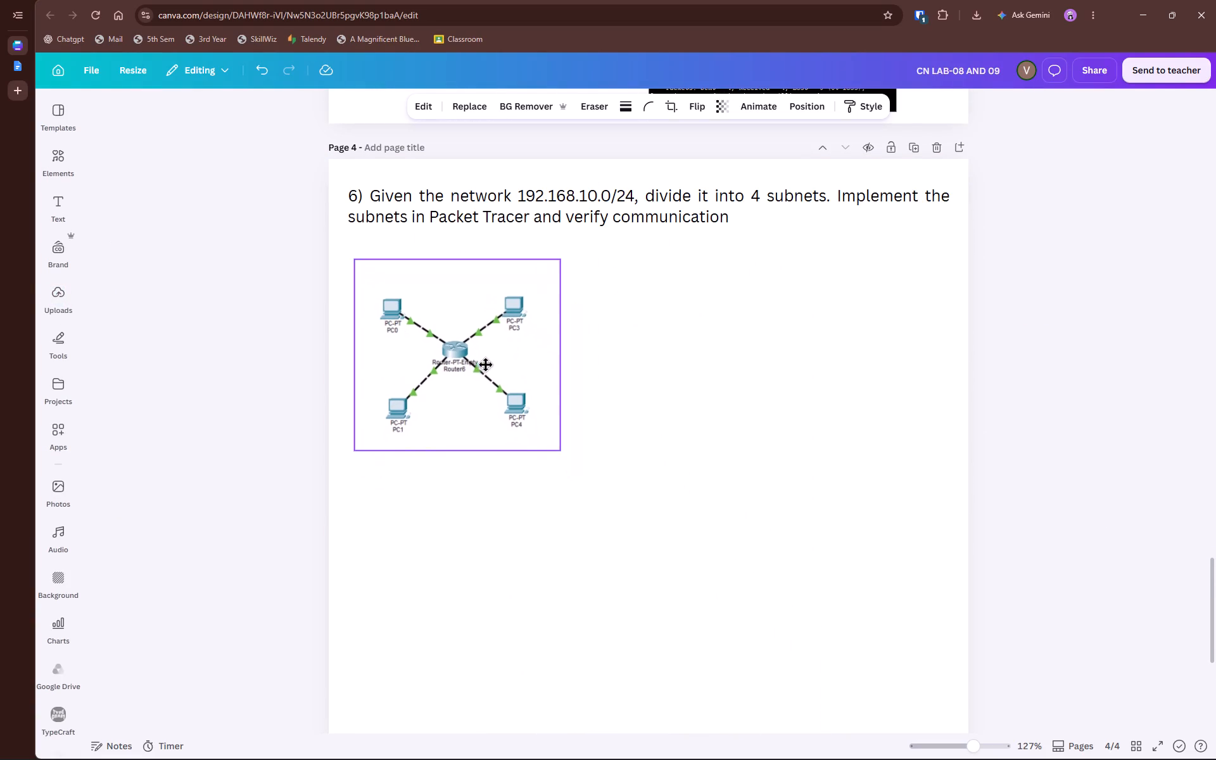
drag(485, 364, 479, 356)
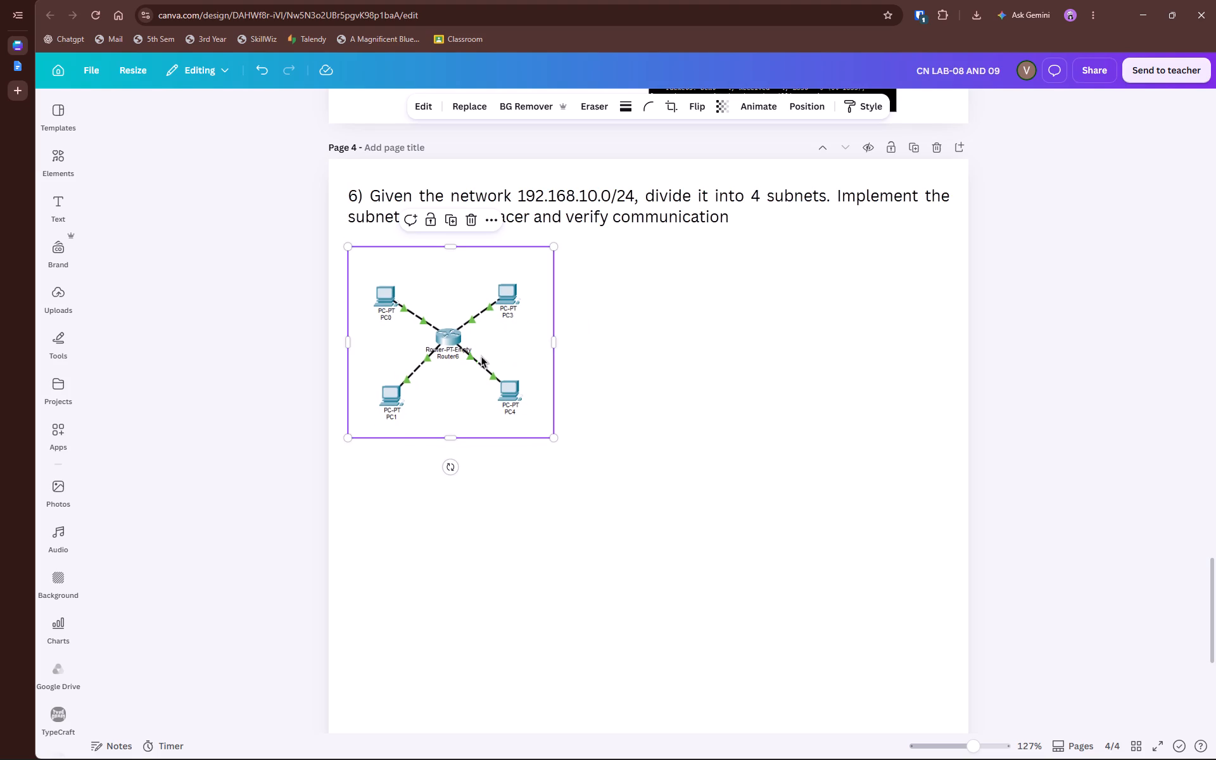
click(670, 362)
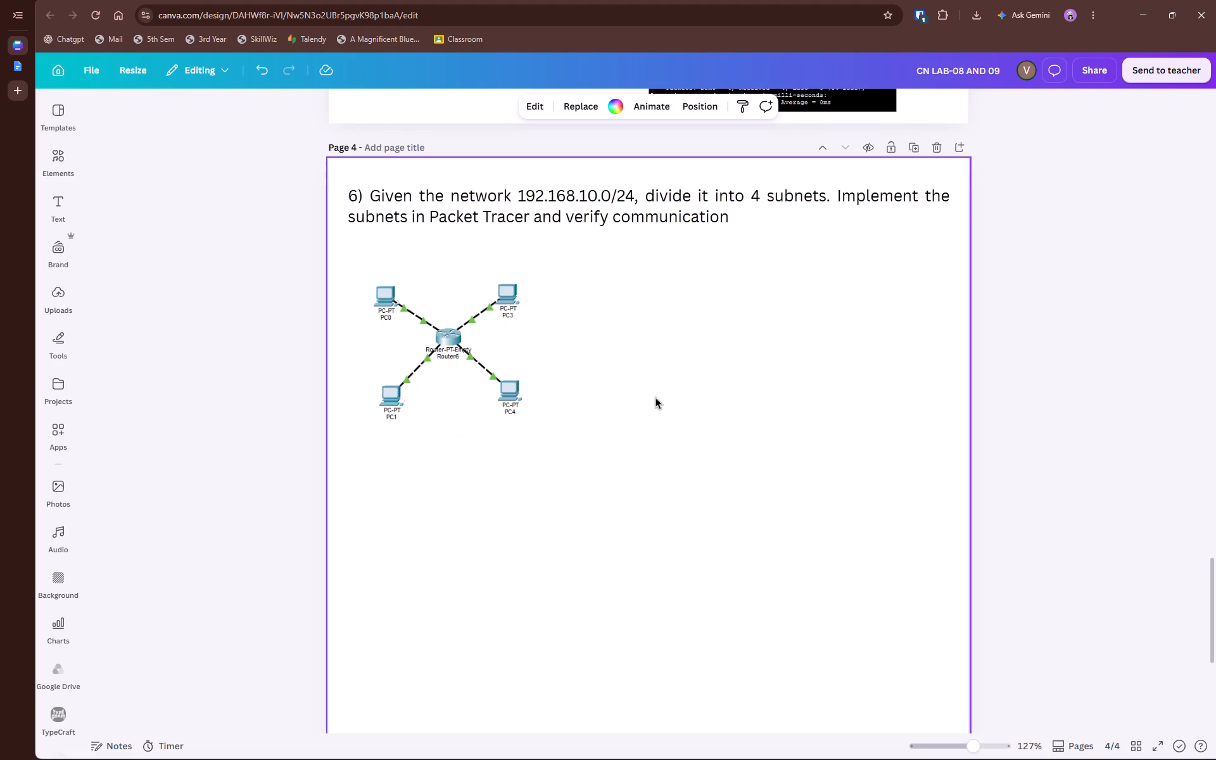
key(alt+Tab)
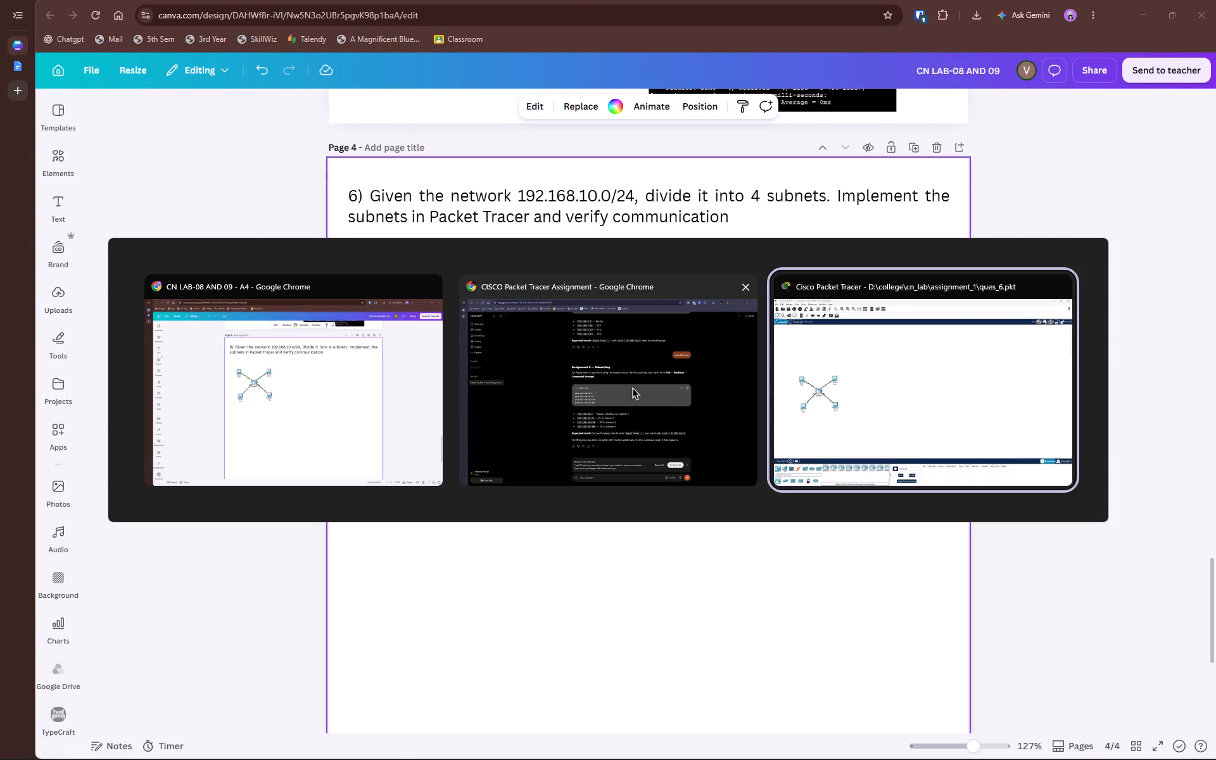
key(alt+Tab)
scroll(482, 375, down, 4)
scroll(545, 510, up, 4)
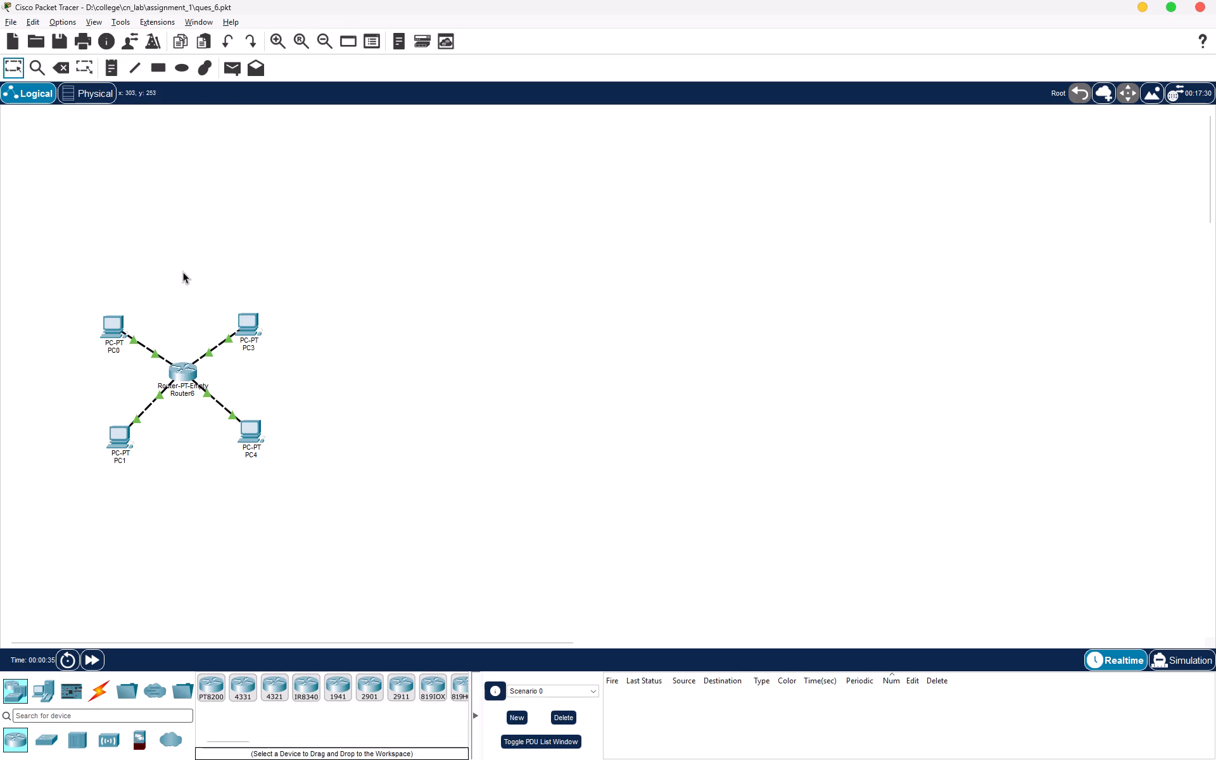
In the Canva design, enlarge the topology image beneath the question 6 text, keeping its top-left corner in place.
key(alt+Tab)
click(395, 316)
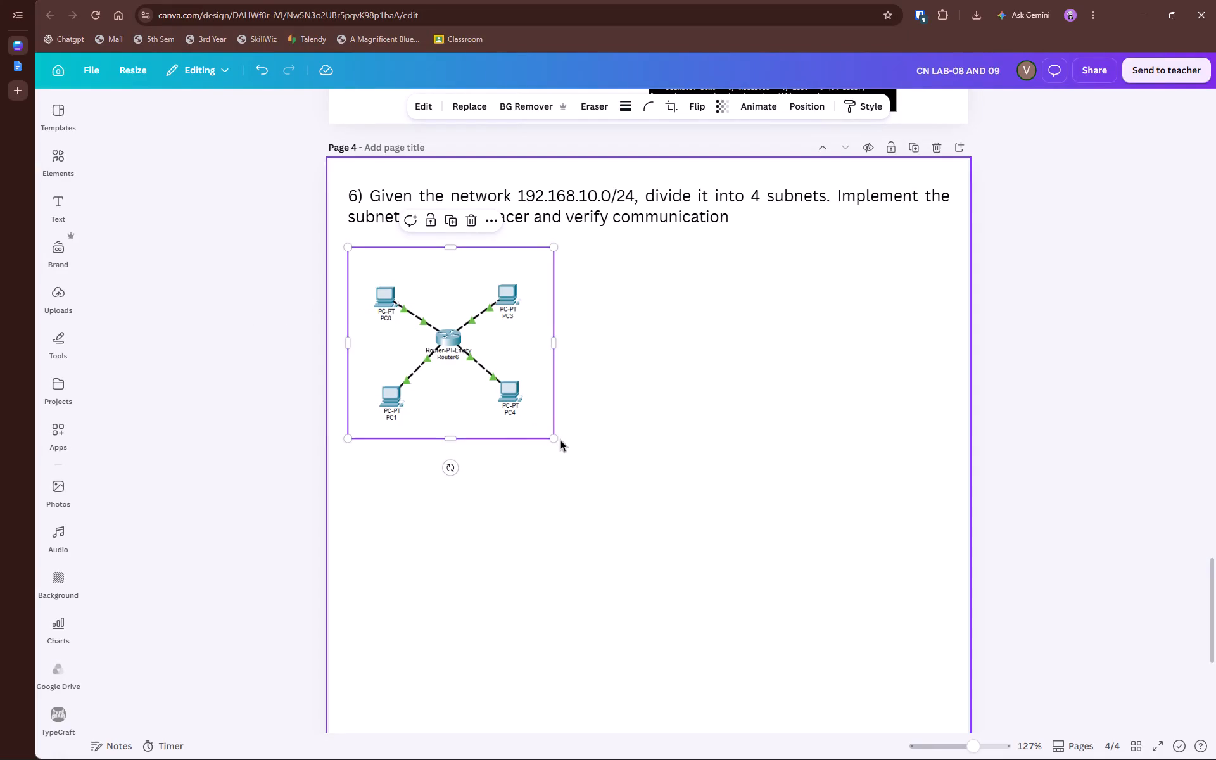
drag(555, 439, 613, 479)
alt+click(737, 369)
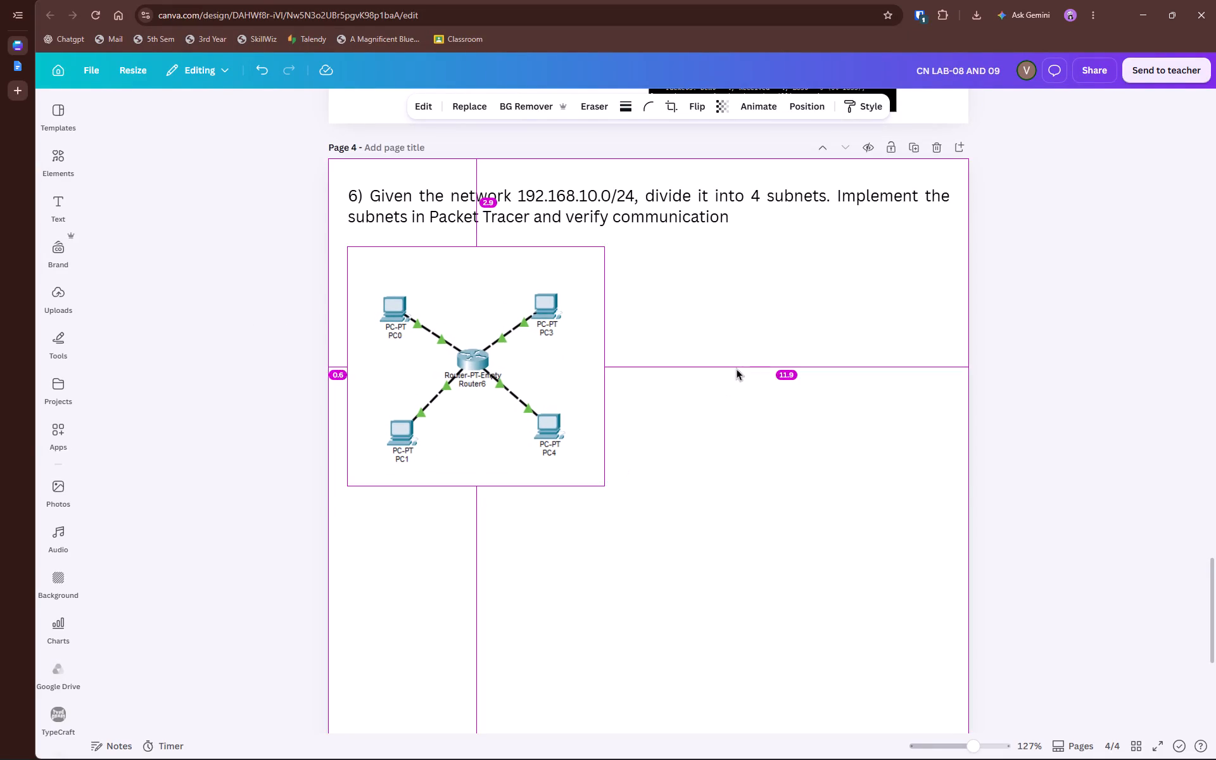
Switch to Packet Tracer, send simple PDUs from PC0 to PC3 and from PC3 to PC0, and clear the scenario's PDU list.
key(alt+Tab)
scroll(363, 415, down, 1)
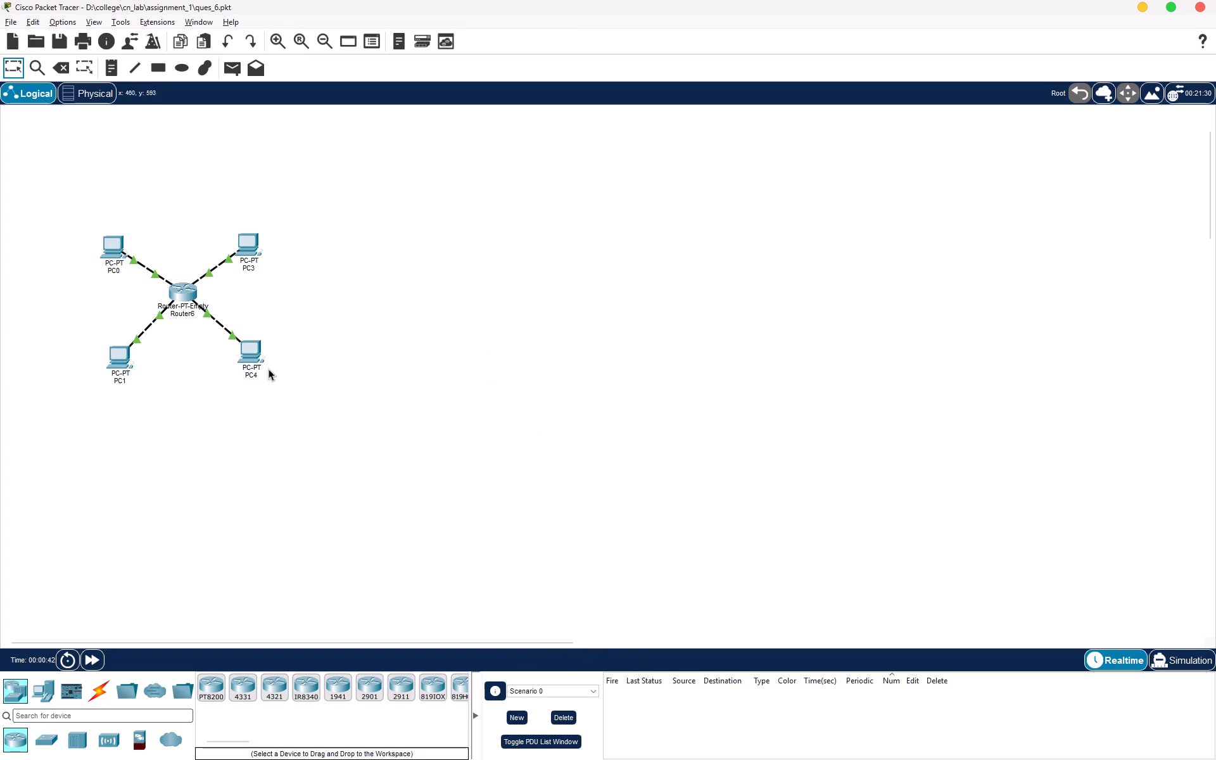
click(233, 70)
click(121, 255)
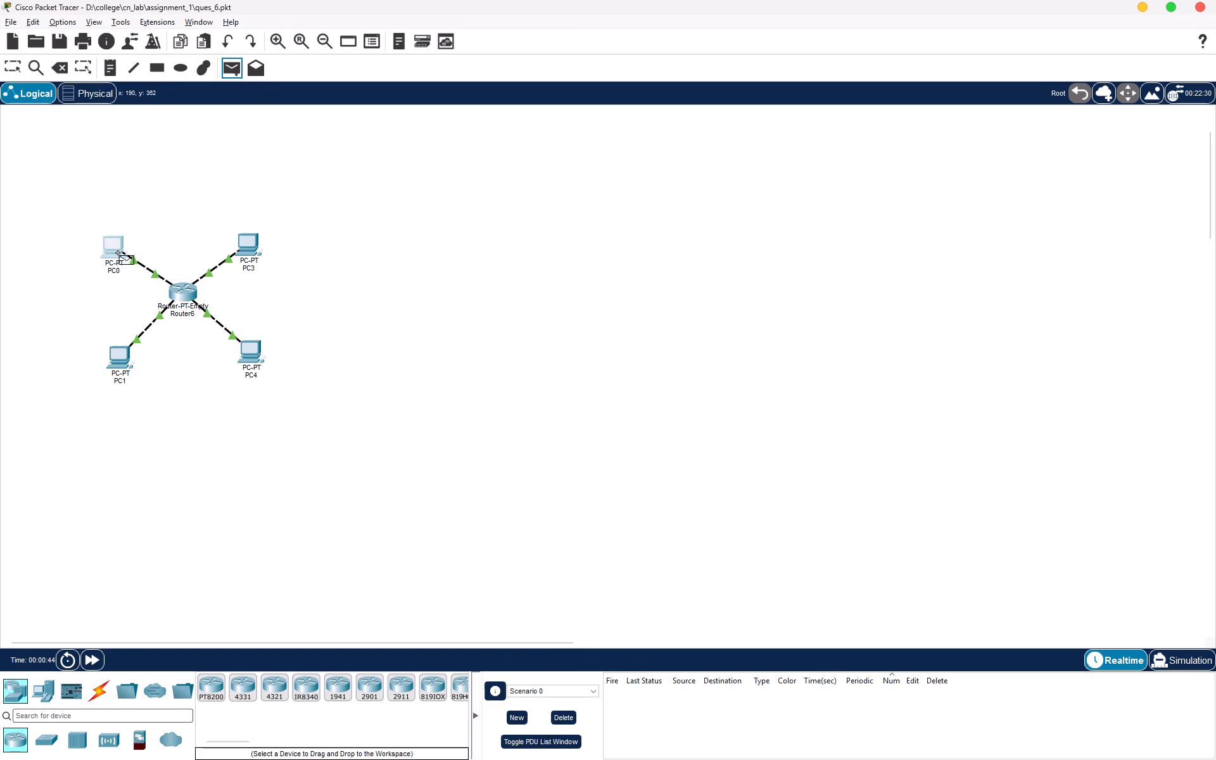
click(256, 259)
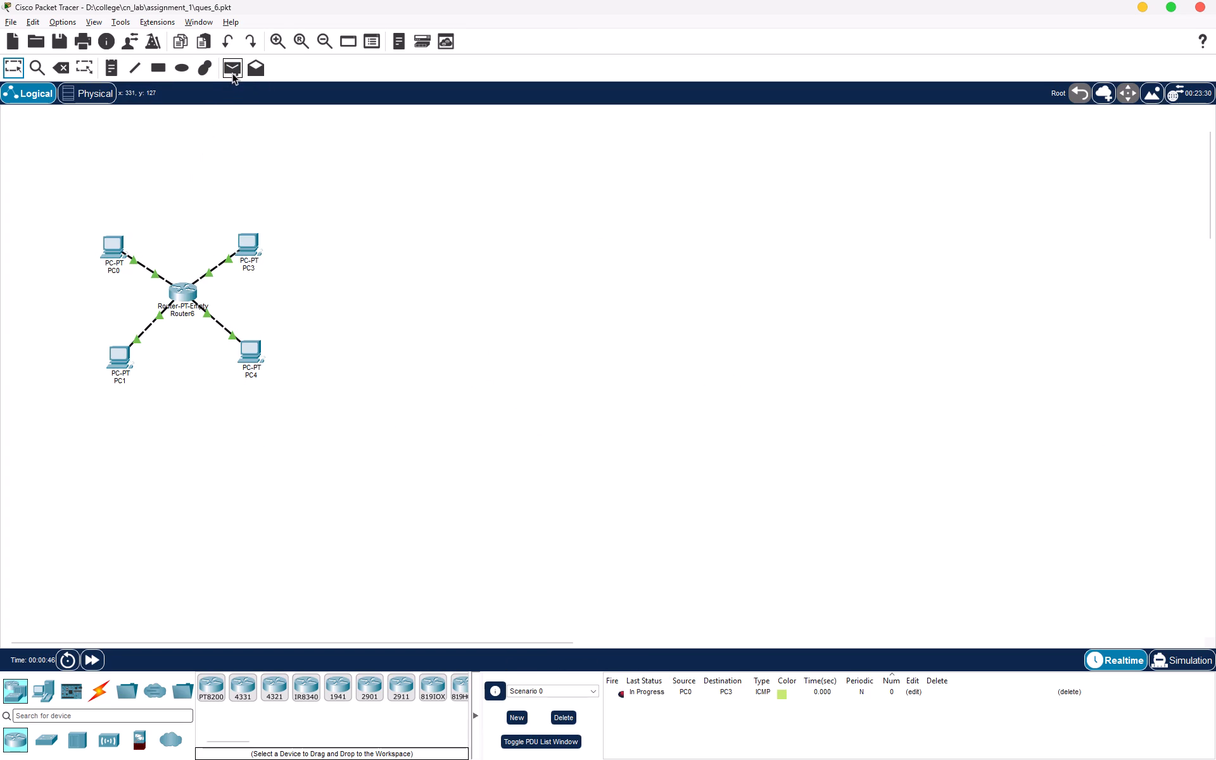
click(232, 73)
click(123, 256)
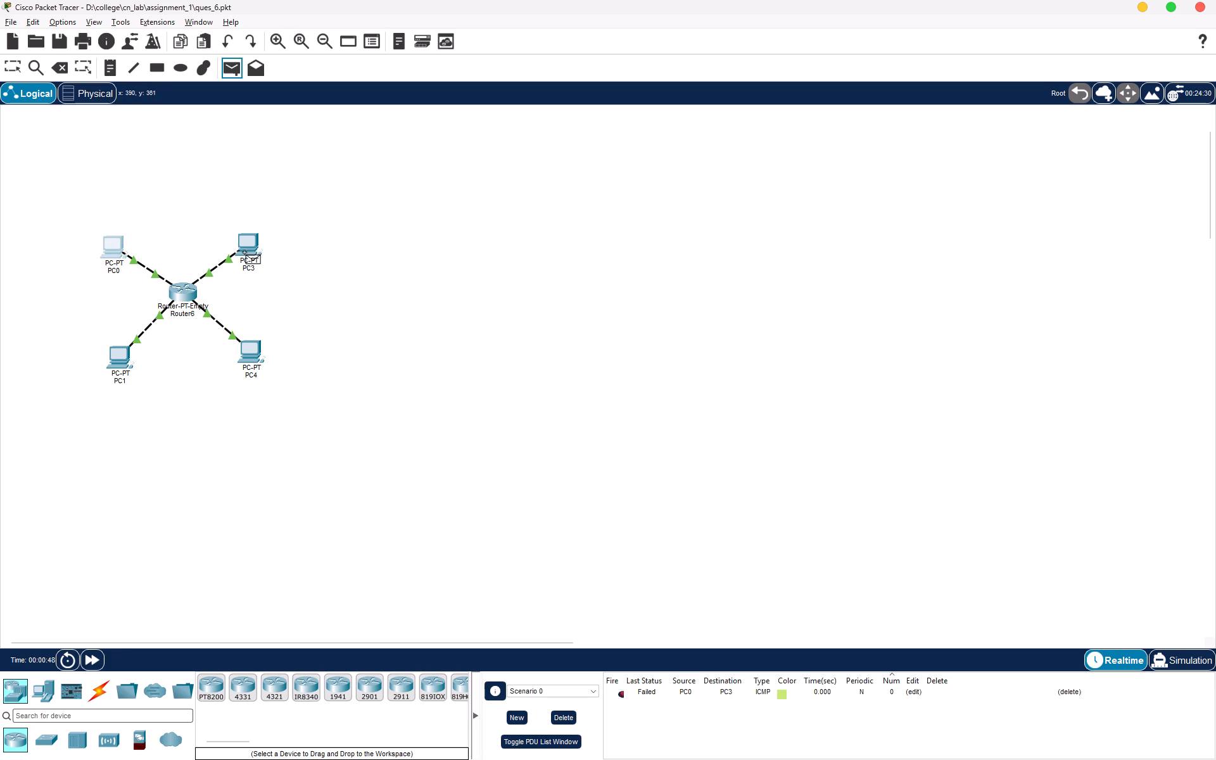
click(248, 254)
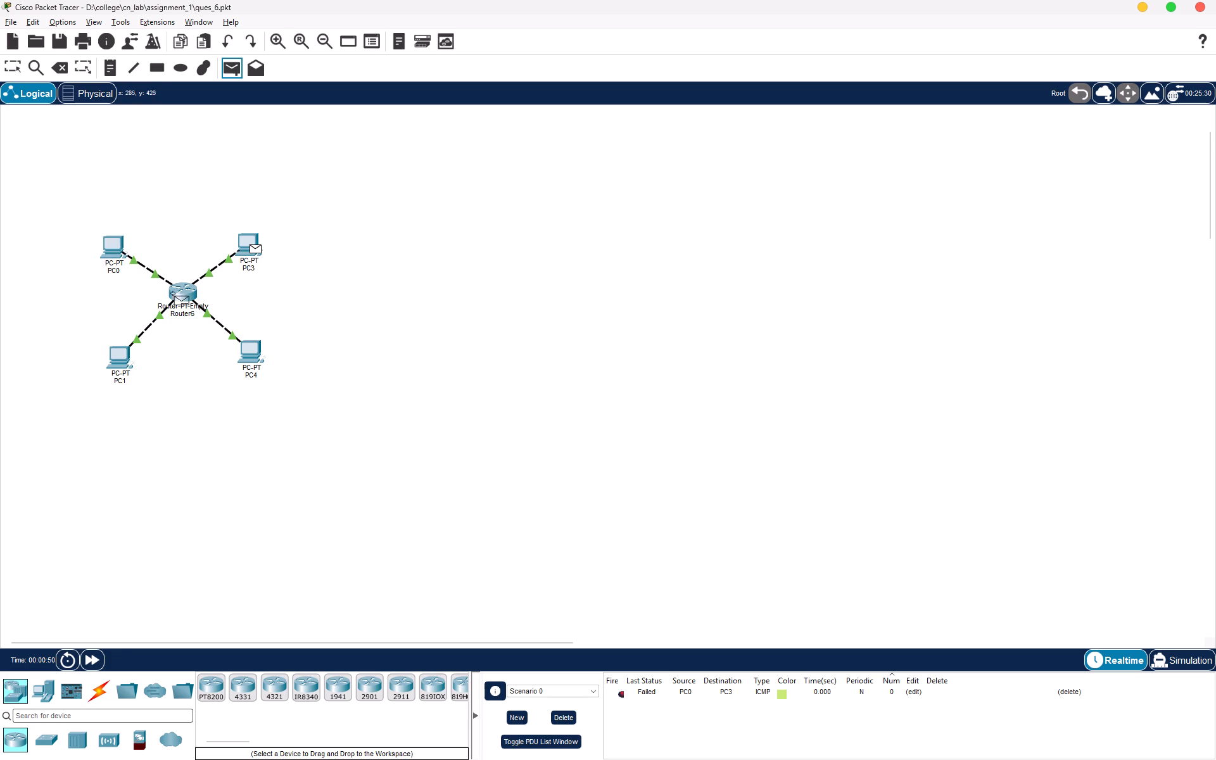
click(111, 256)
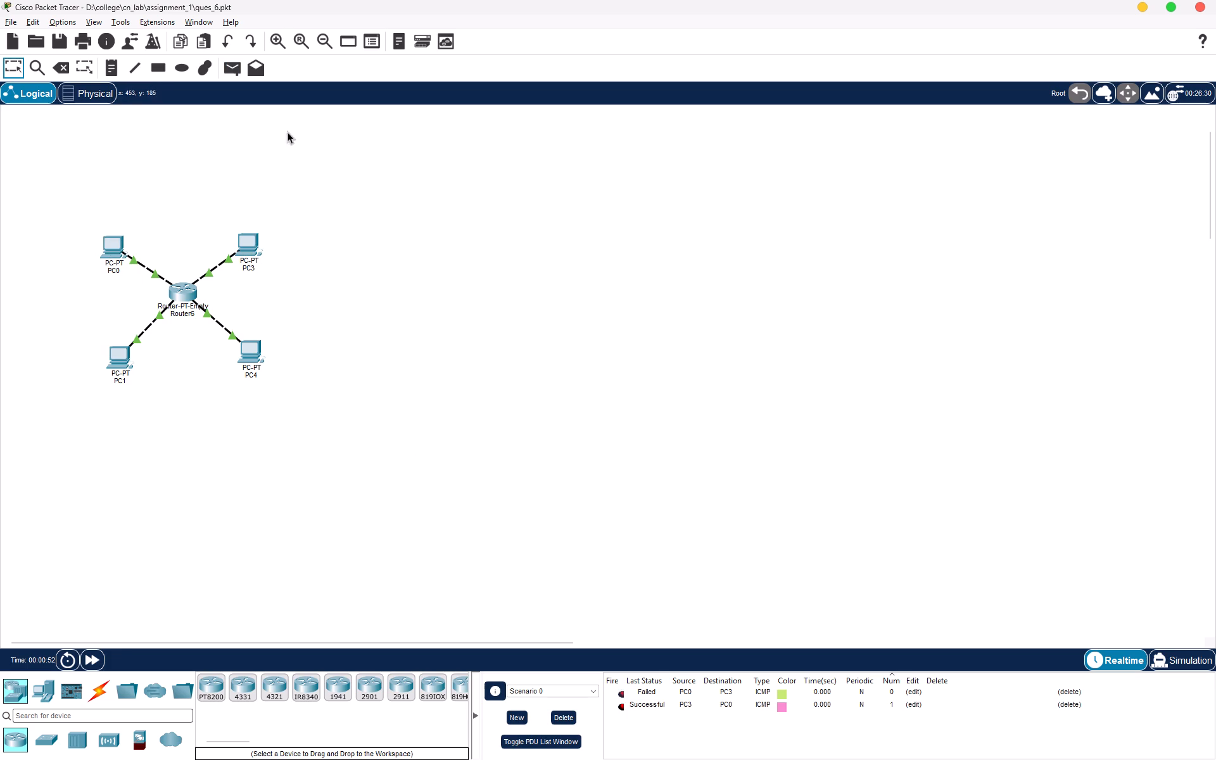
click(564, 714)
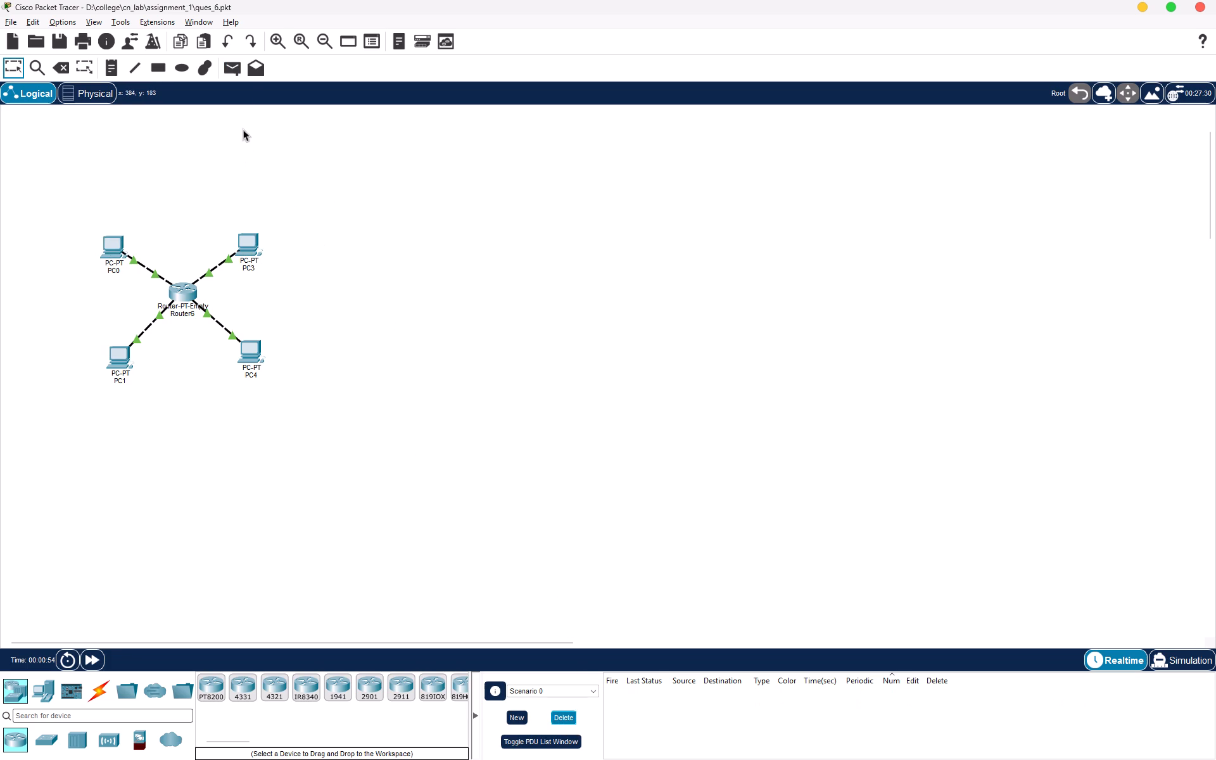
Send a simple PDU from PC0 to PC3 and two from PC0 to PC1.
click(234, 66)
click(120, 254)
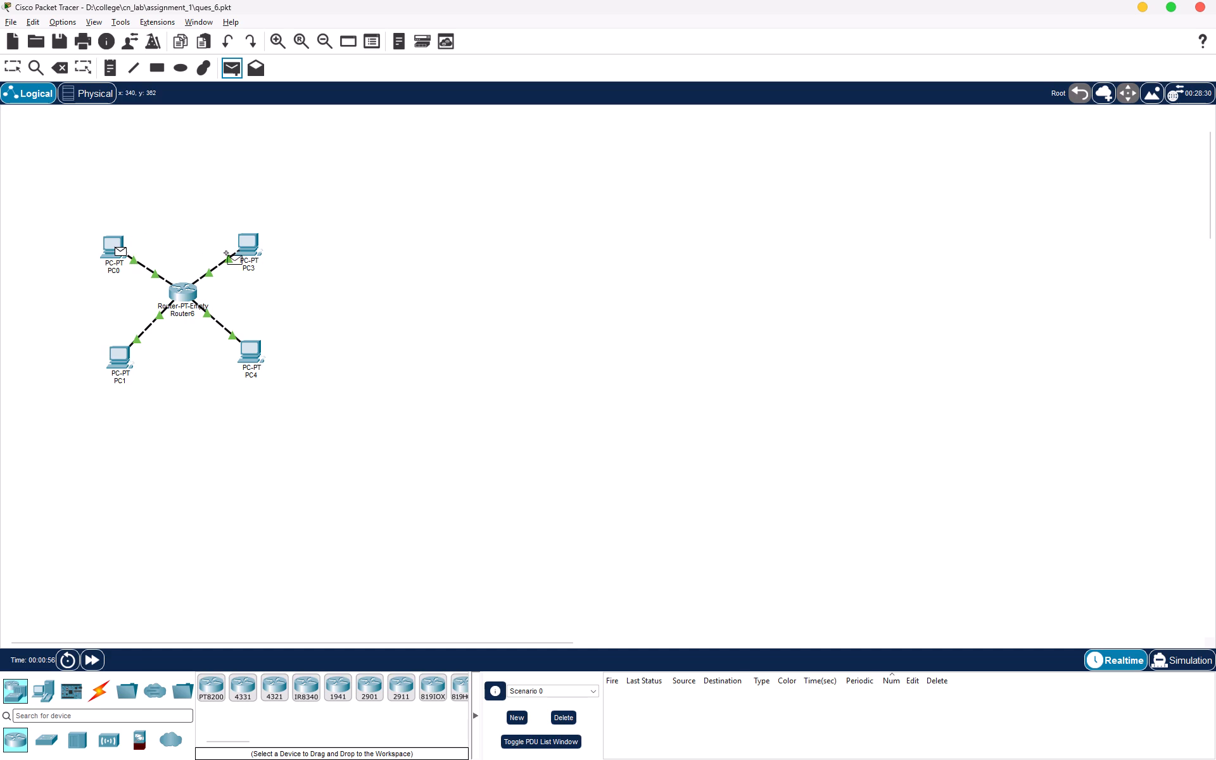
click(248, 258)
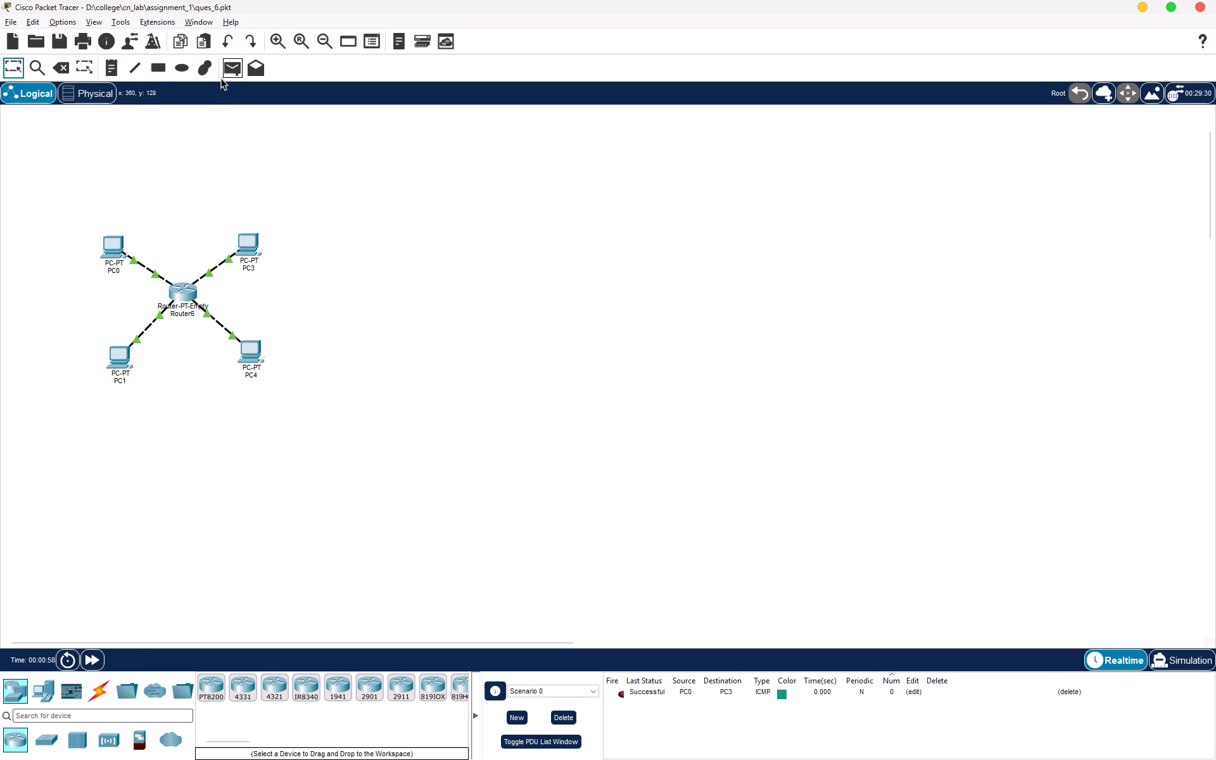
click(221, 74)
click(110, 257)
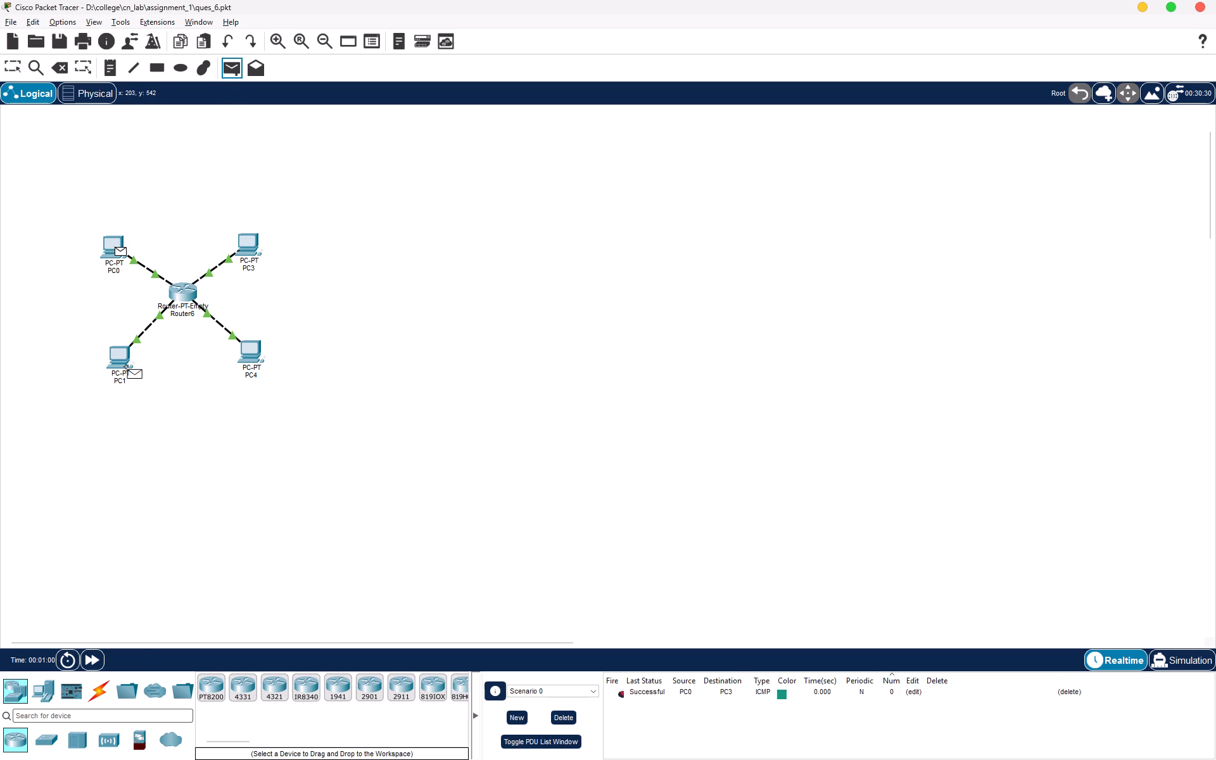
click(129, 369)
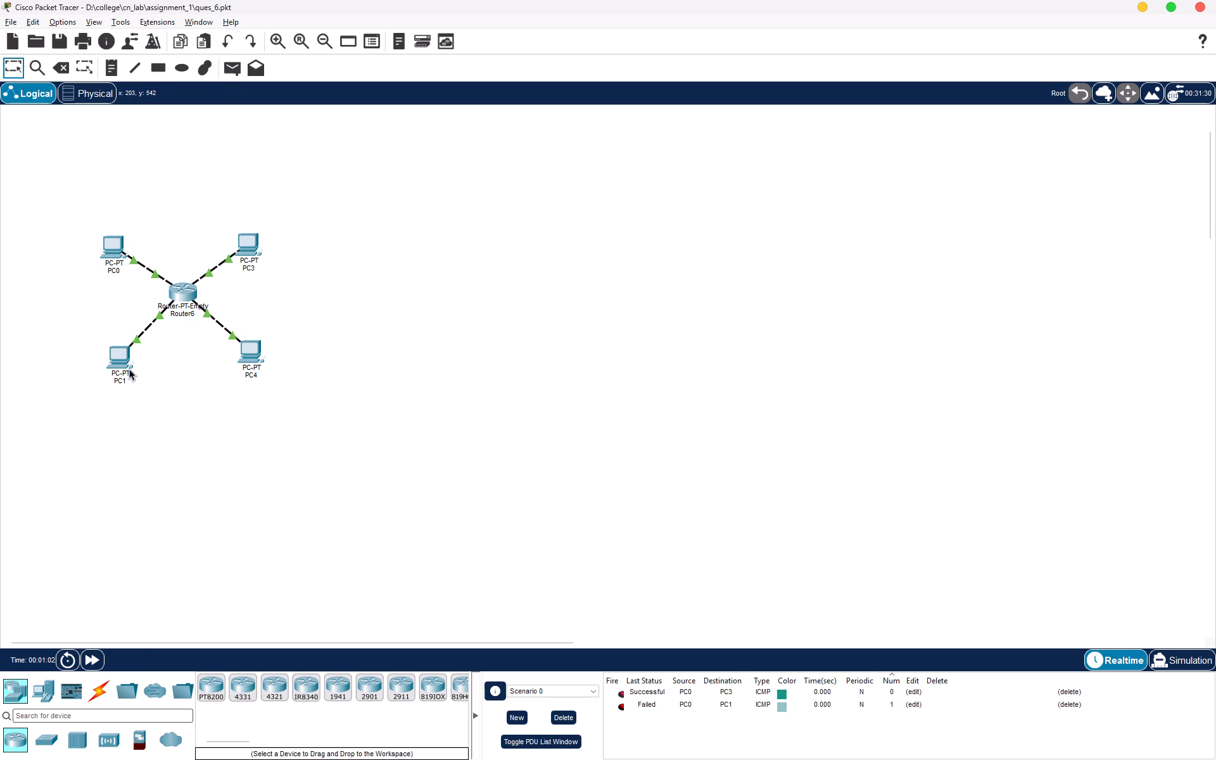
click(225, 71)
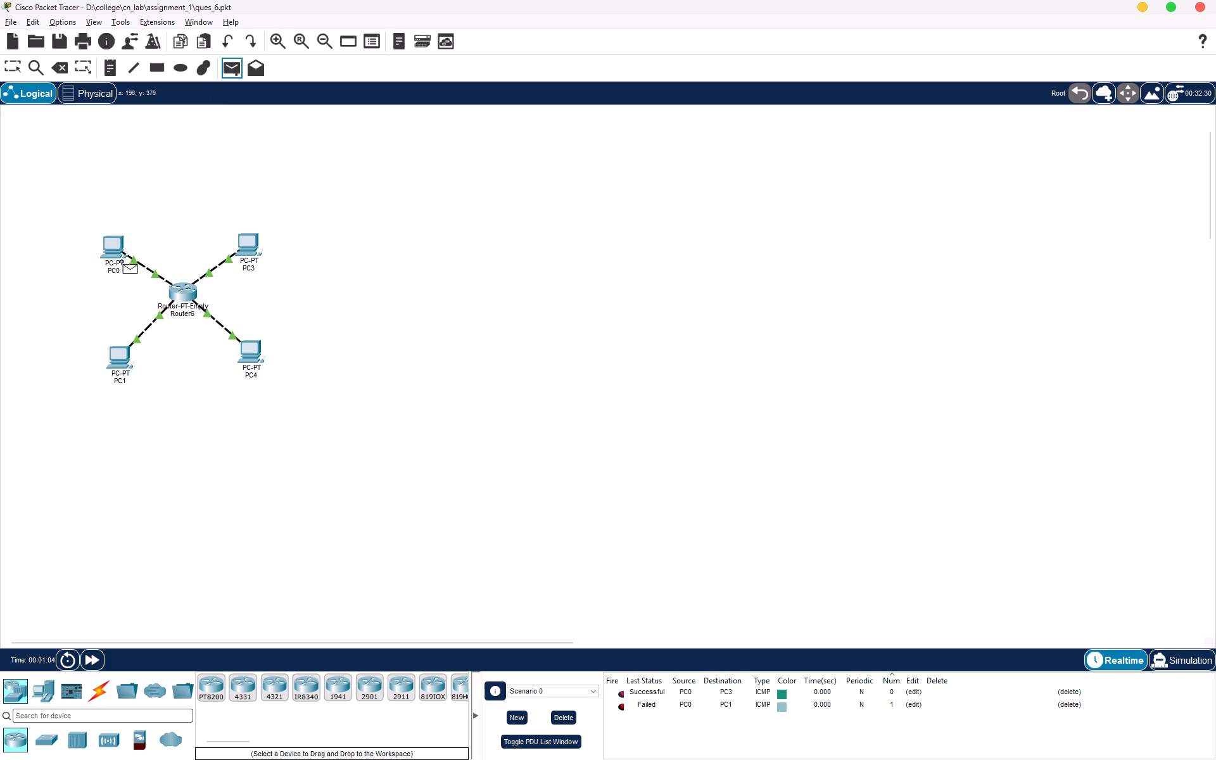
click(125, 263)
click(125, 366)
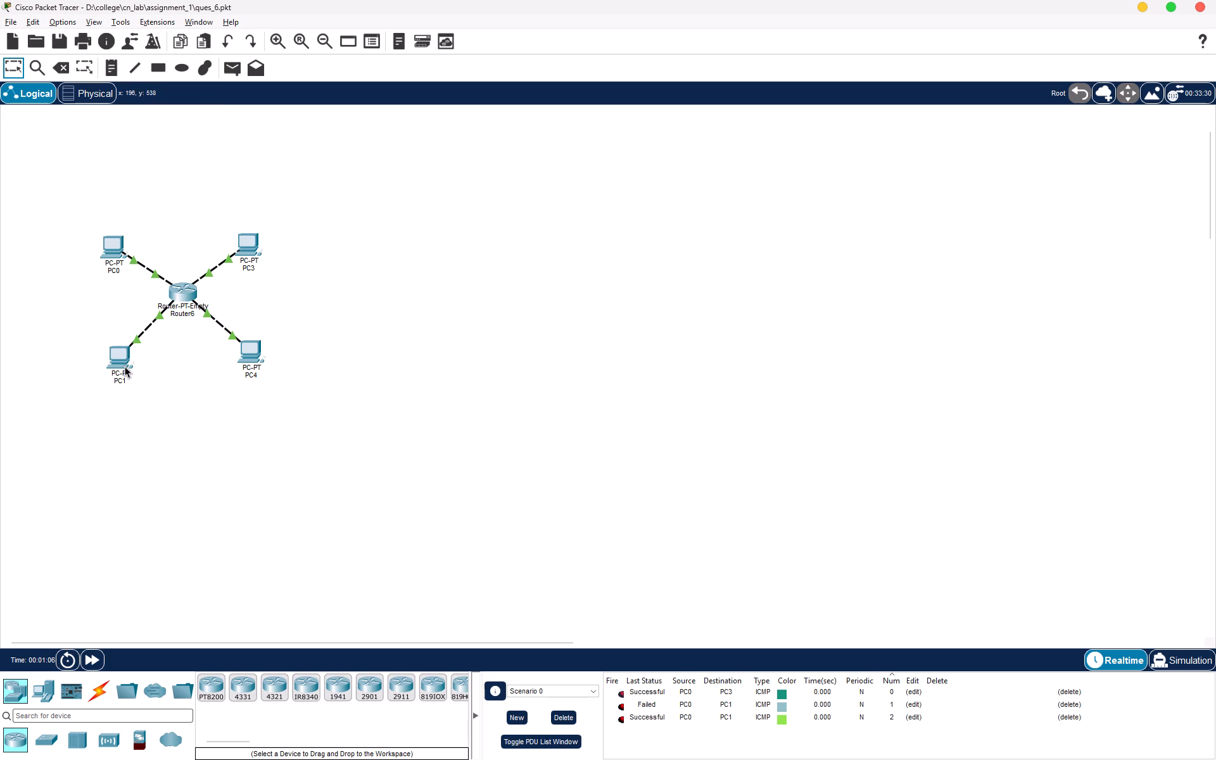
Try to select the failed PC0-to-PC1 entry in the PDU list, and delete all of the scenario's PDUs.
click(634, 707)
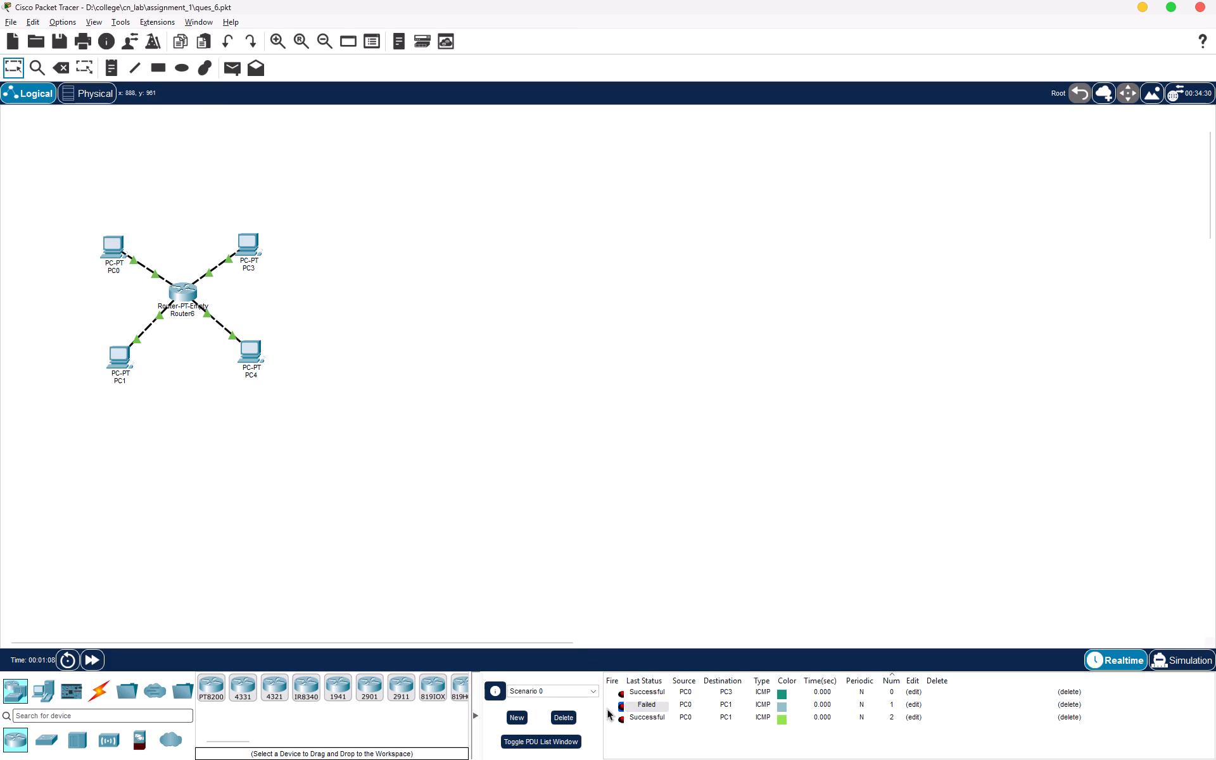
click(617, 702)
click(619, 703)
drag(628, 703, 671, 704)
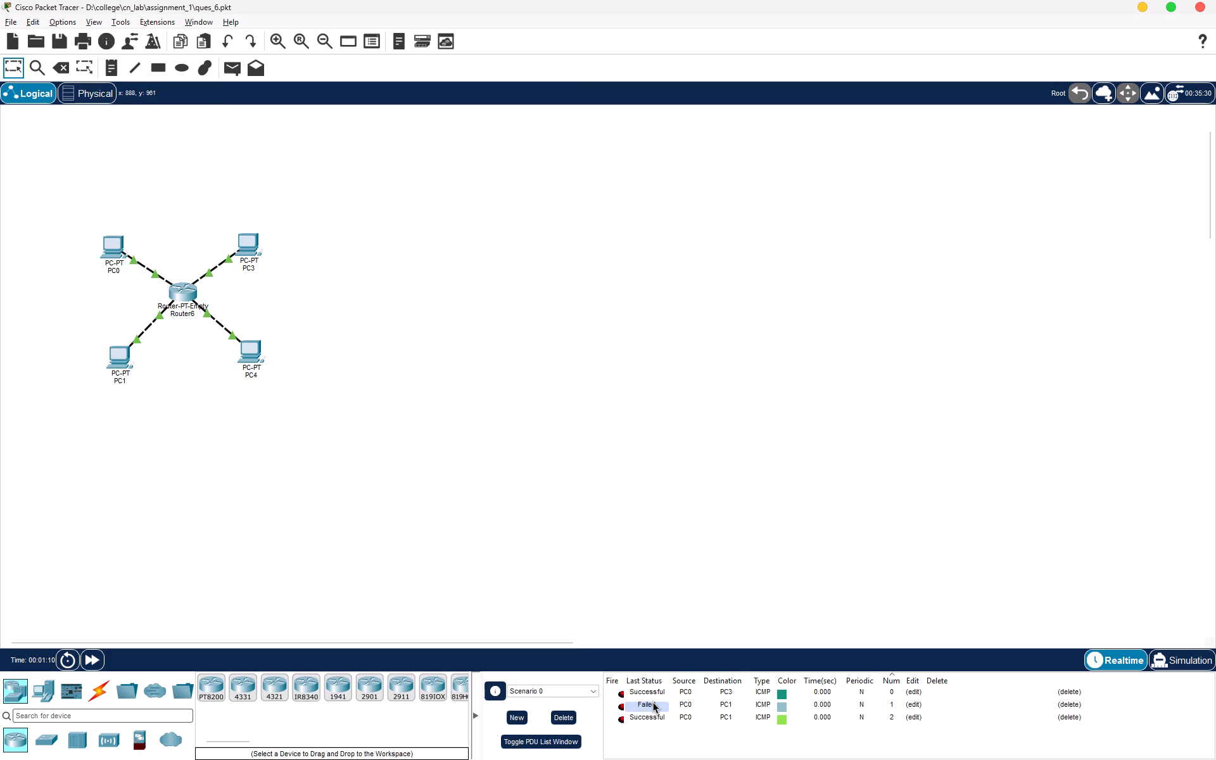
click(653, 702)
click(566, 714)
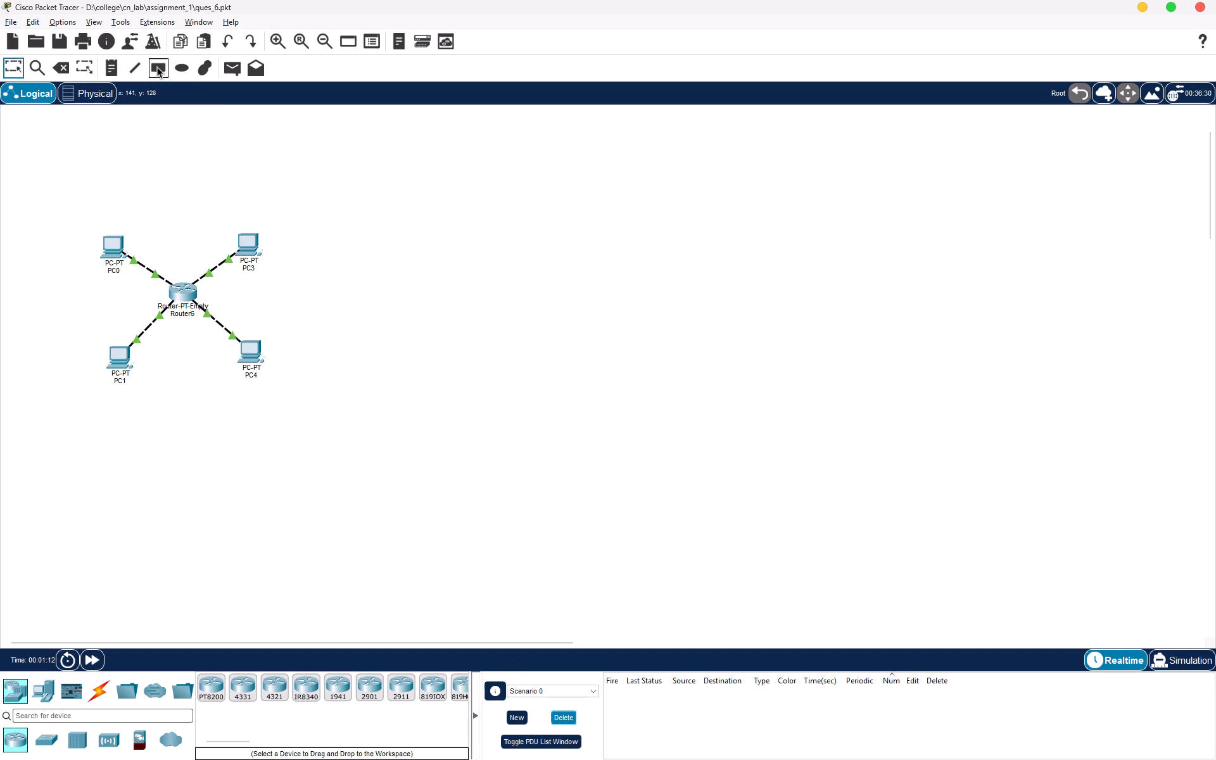
Send simple PDUs from PC0 to PC1 and from PC4 to PC3.
click(236, 65)
click(127, 256)
click(118, 249)
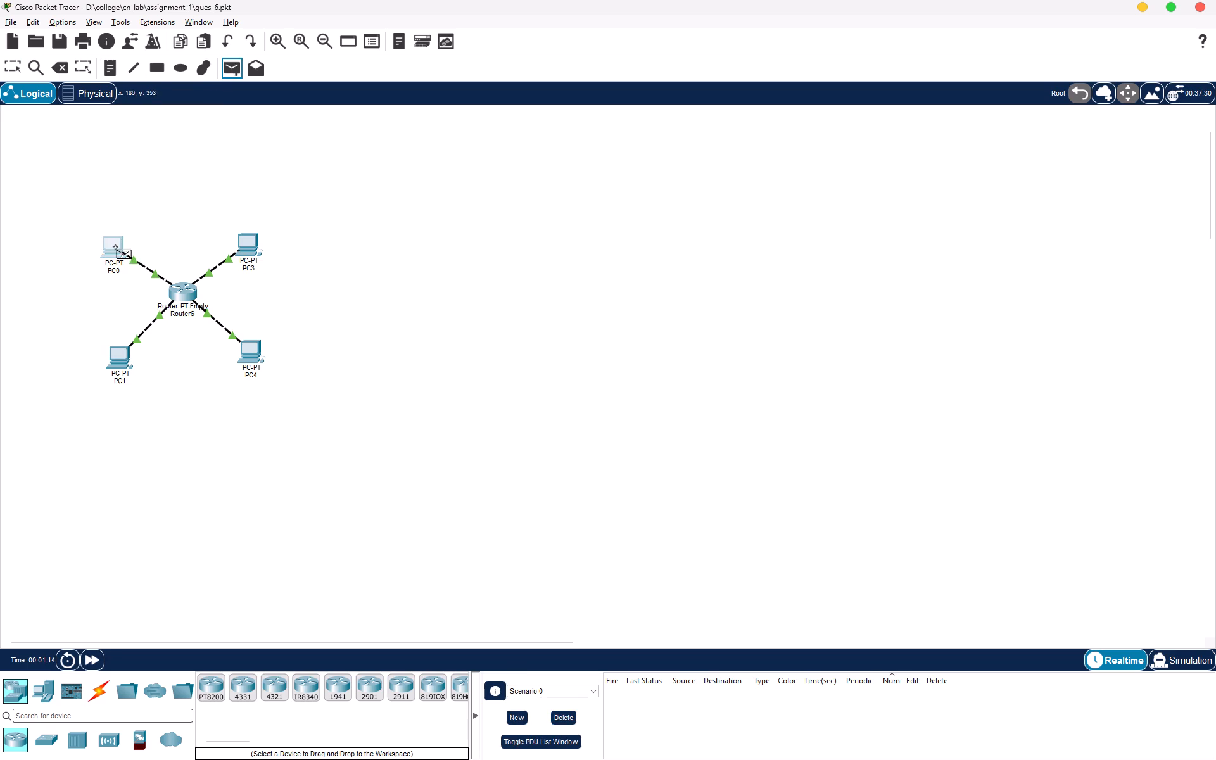
click(120, 367)
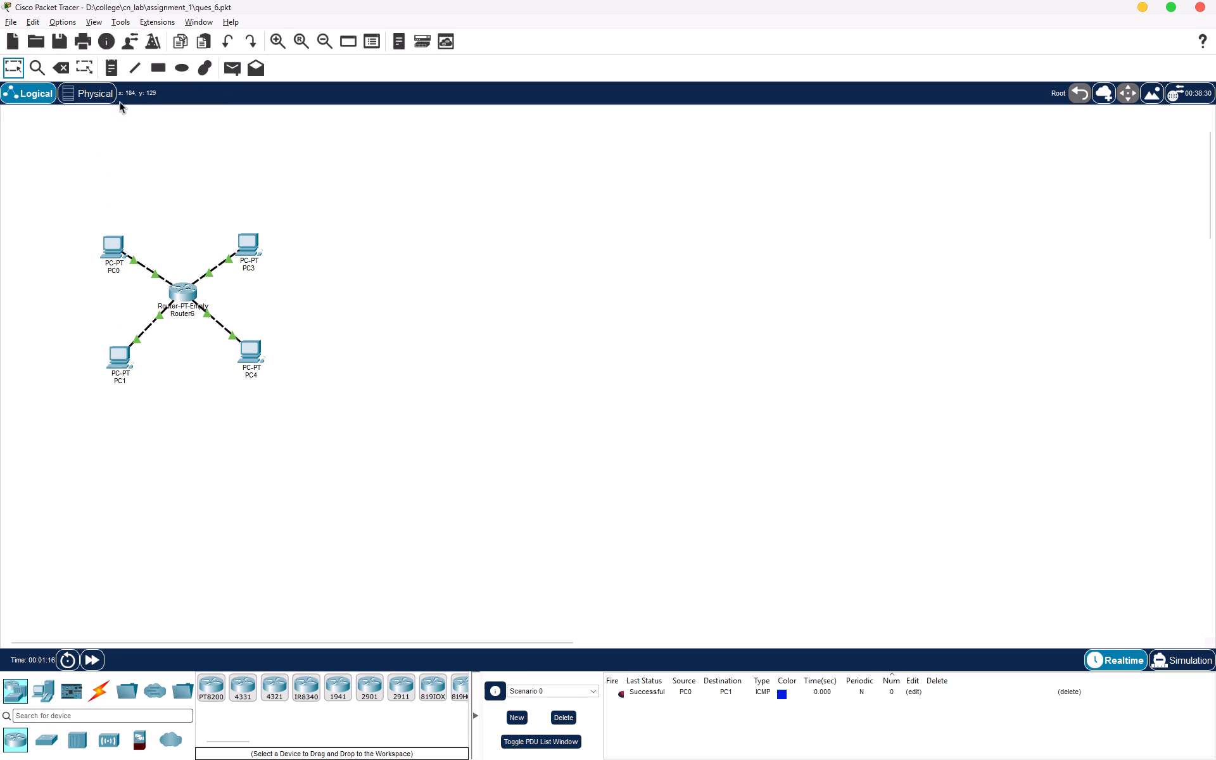
click(230, 73)
click(252, 359)
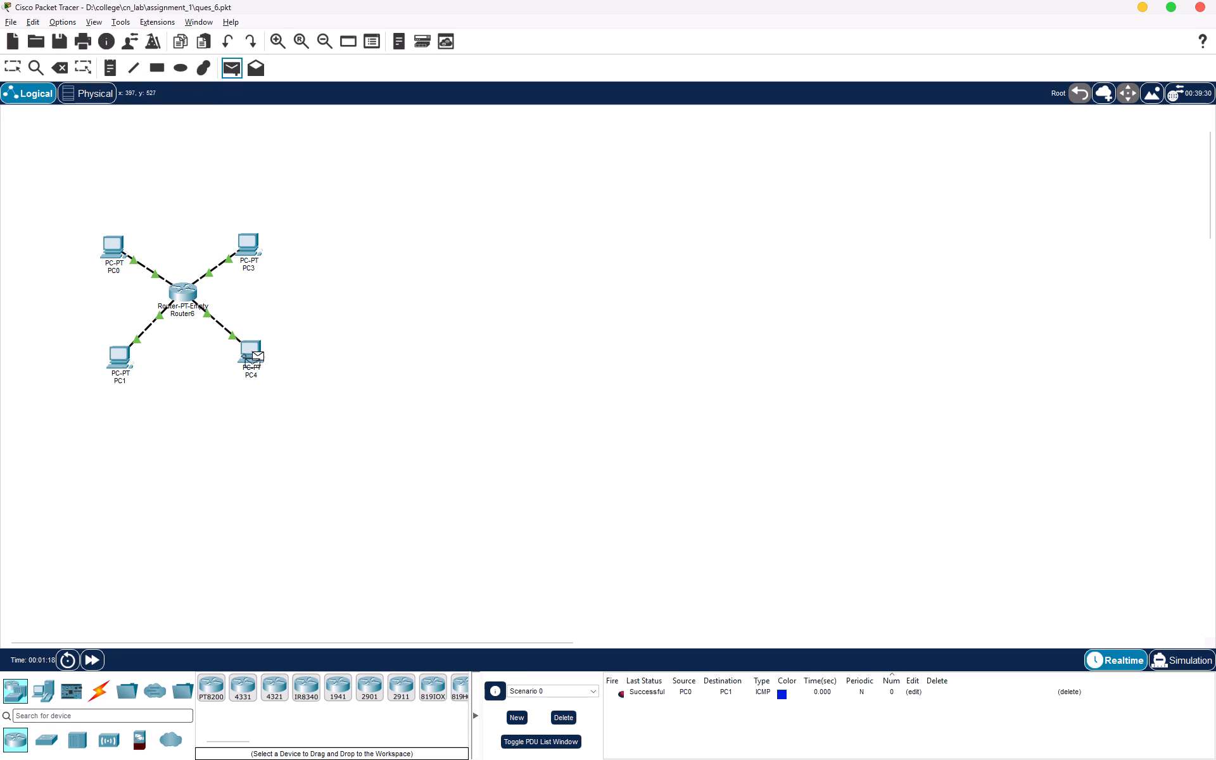
click(257, 253)
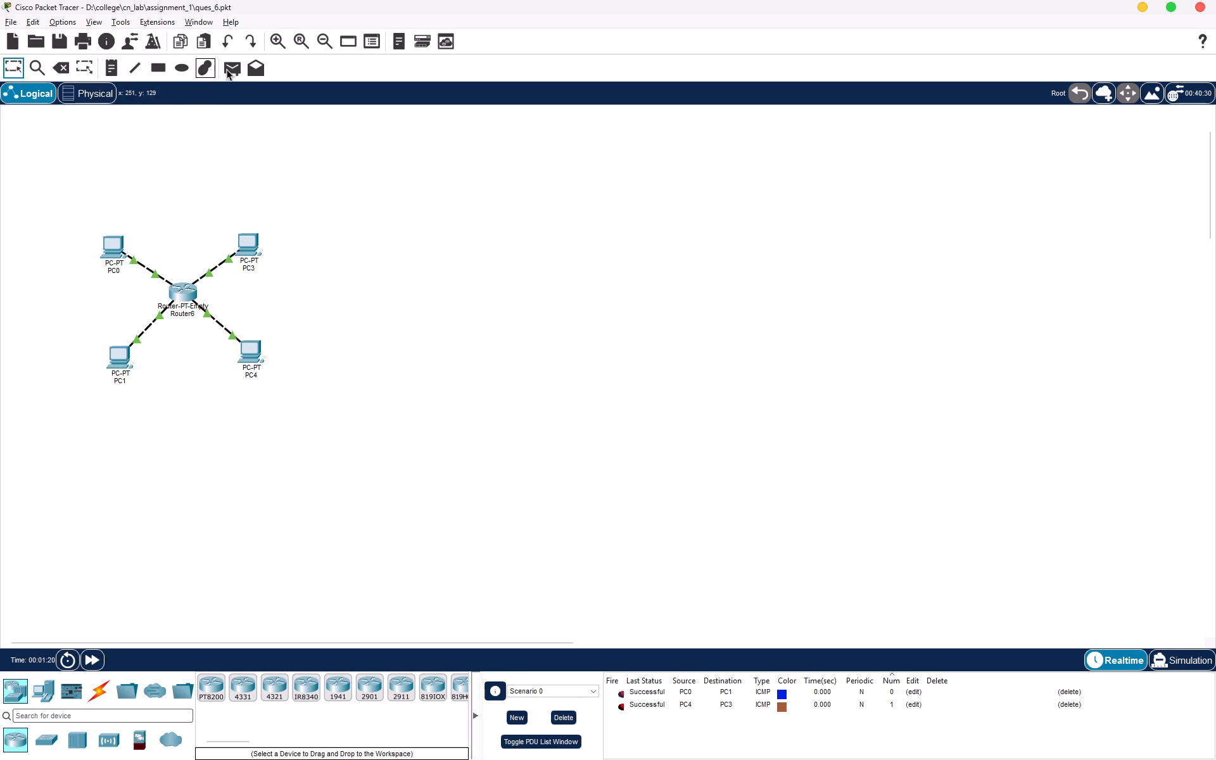
Send simple PDUs from PC3 to PC1 and from PC0 to PC4.
click(236, 65)
click(249, 258)
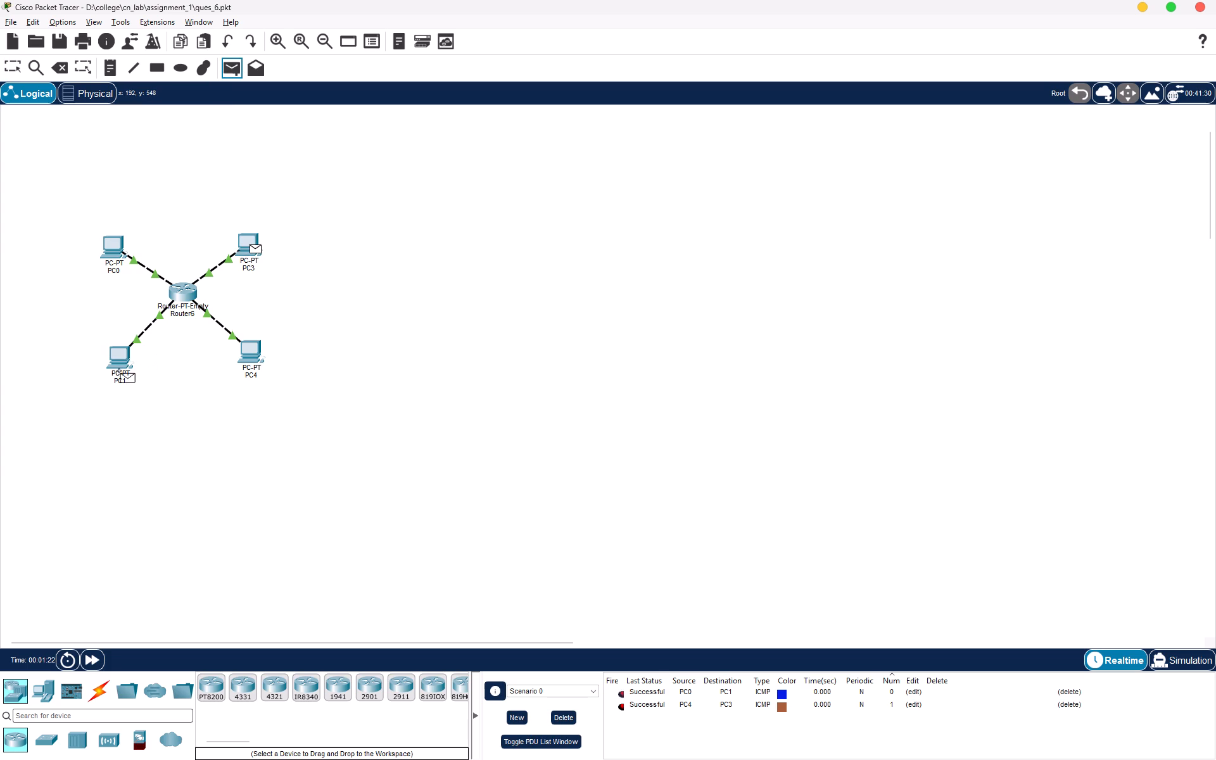
click(122, 372)
click(239, 77)
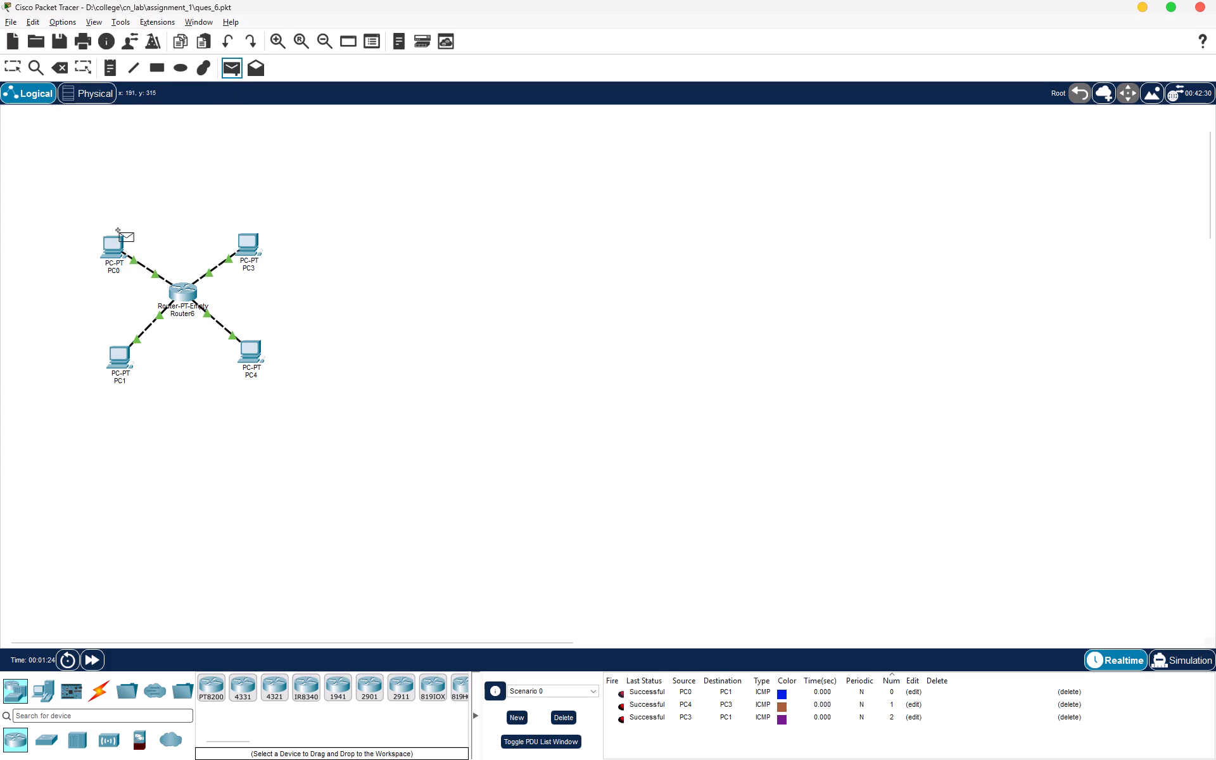
click(124, 260)
click(255, 355)
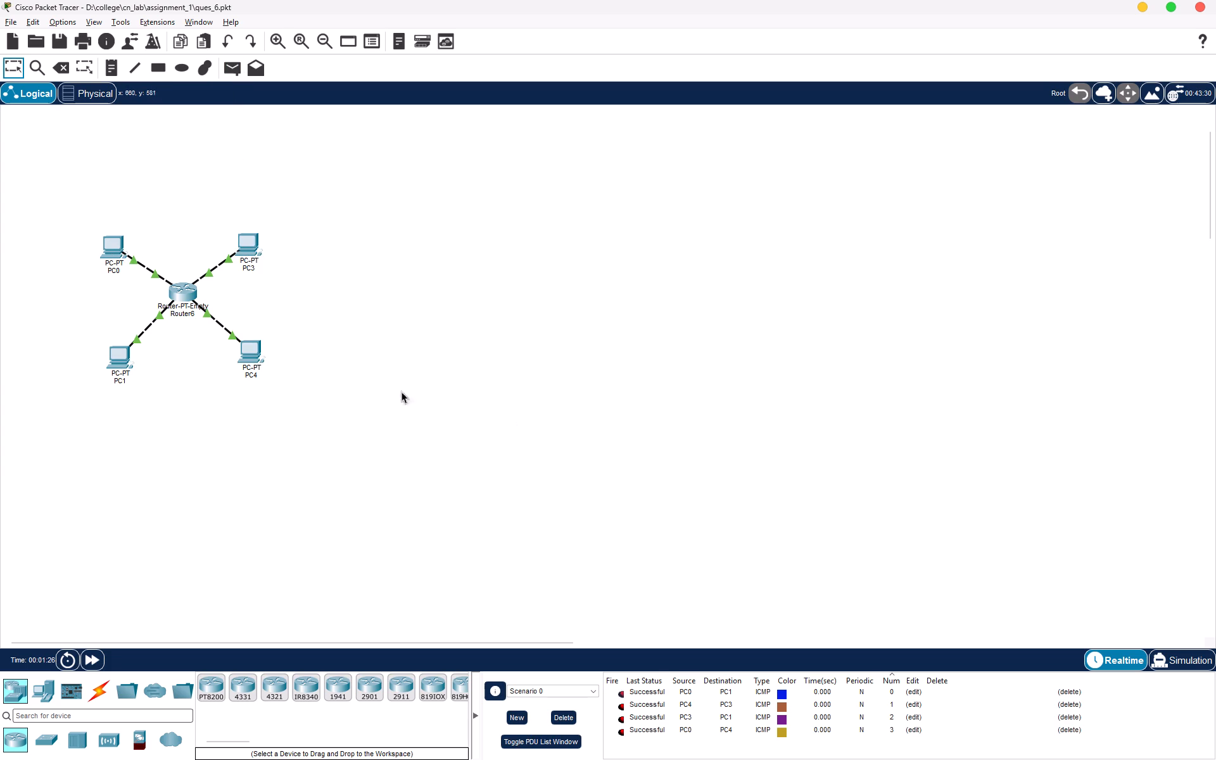
Capture the PDU results list as a screenshot and place it beside question 6's topology image in the Canva design.
key(shift+super+s)
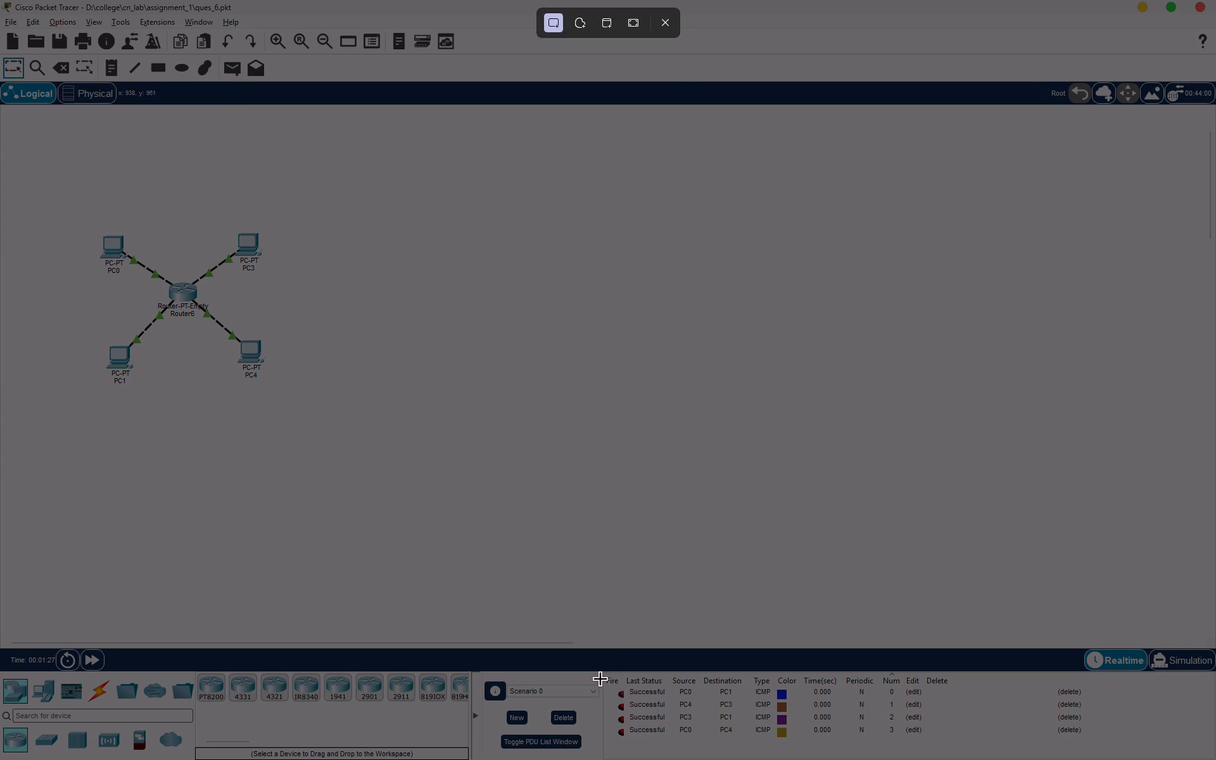
drag(599, 675, 851, 748)
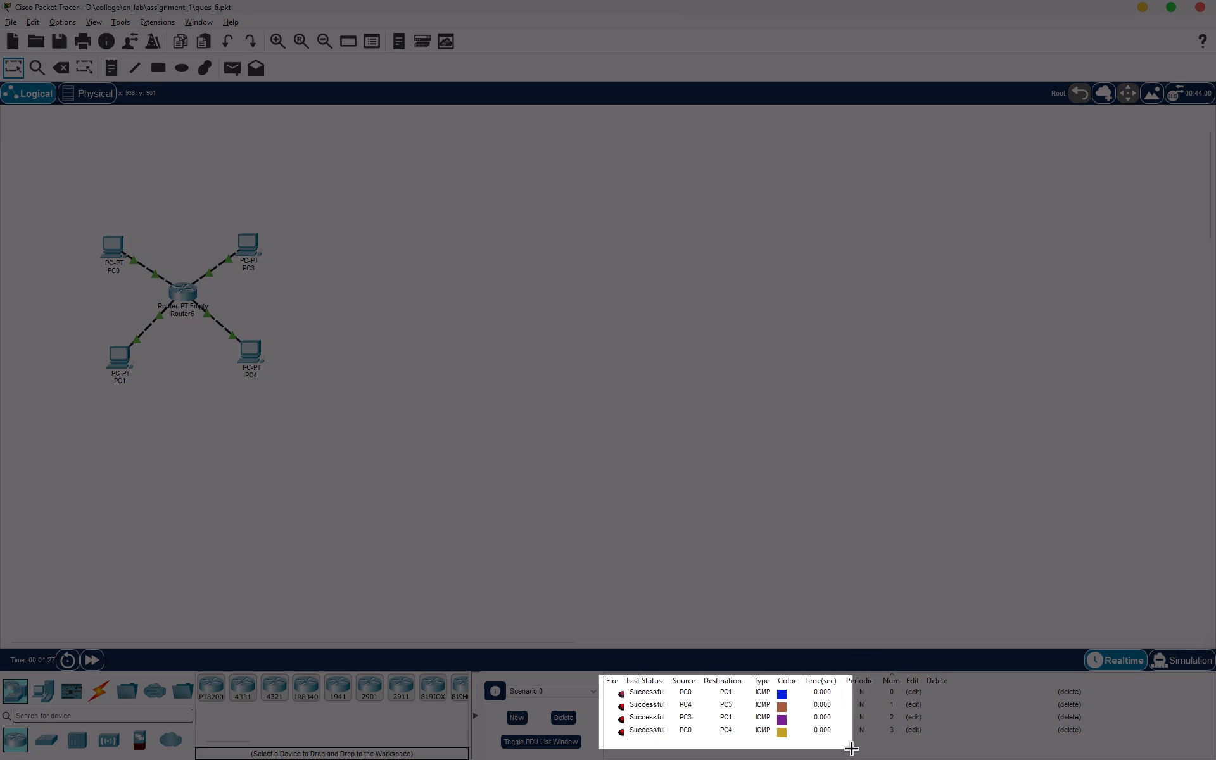
drag(851, 748, 864, 747)
key(alt+Tab)
key(alt+Tab)
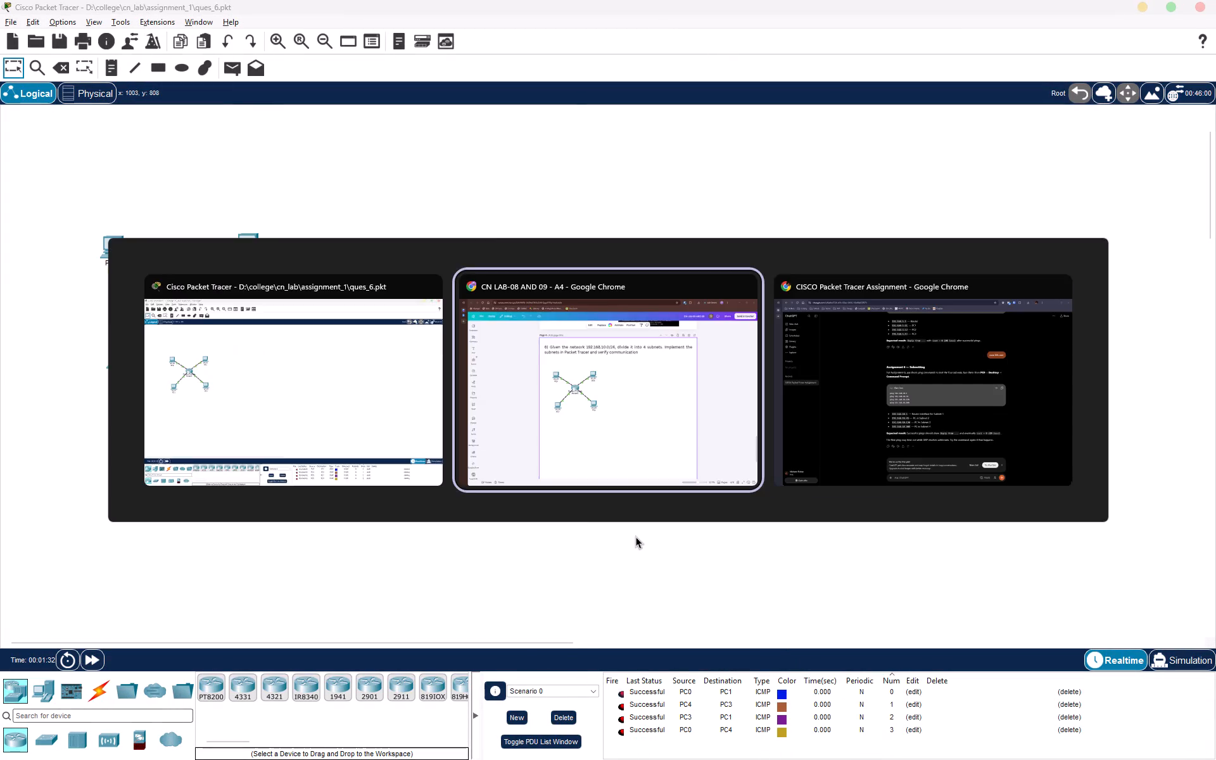
key(alt+Tab)
key(alt+Tab)
key(alt+Tab)
key(ctrl+v)
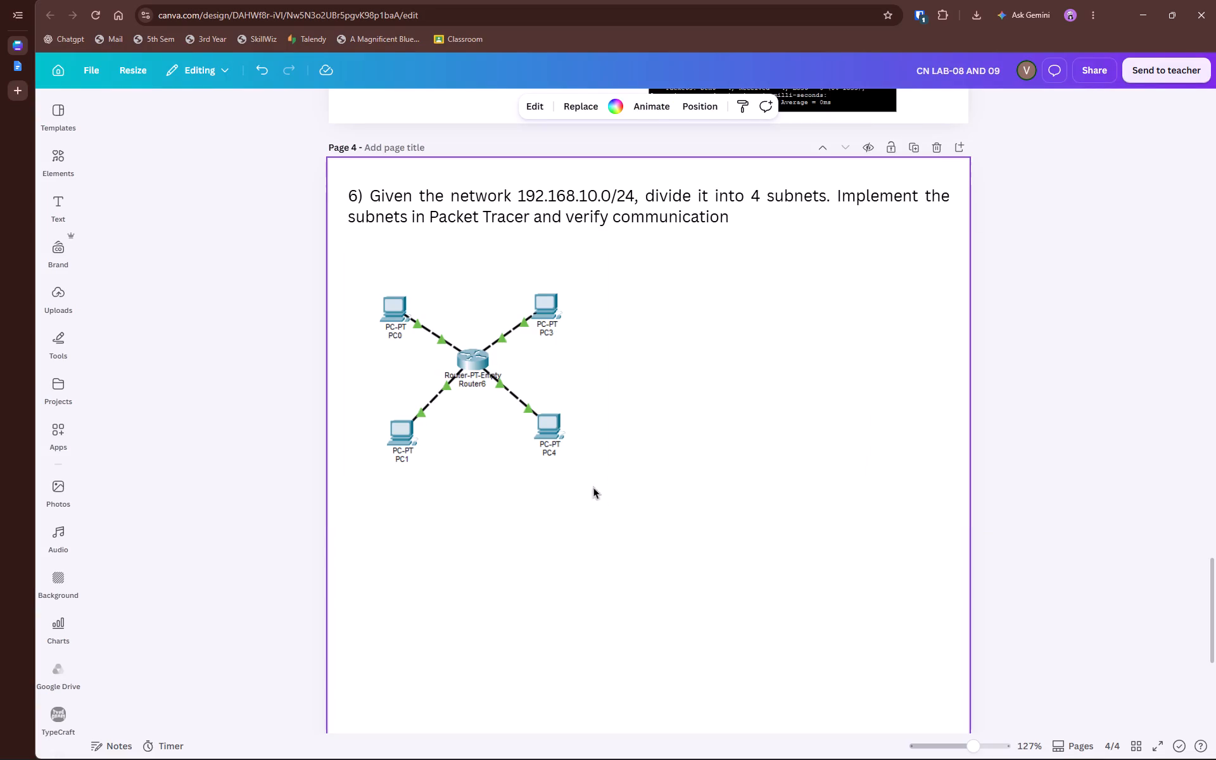
drag(646, 607, 768, 366)
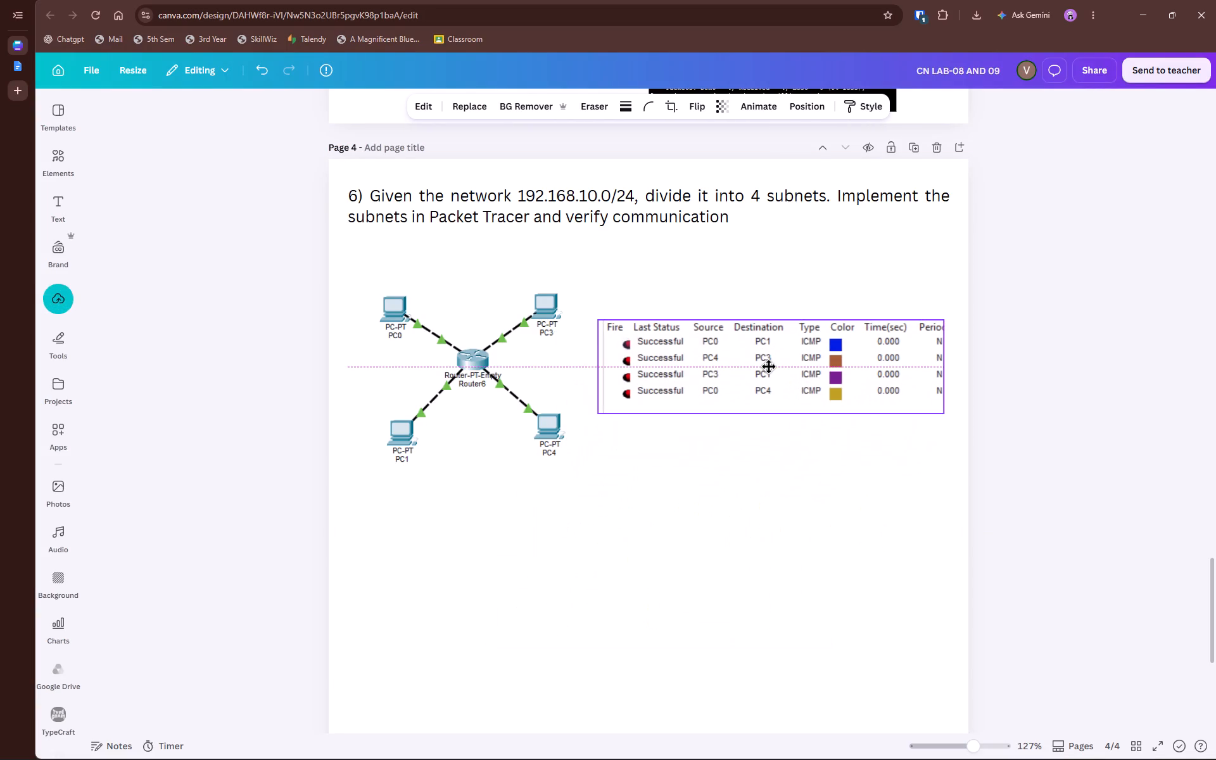
drag(768, 366, 773, 365)
click(857, 249)
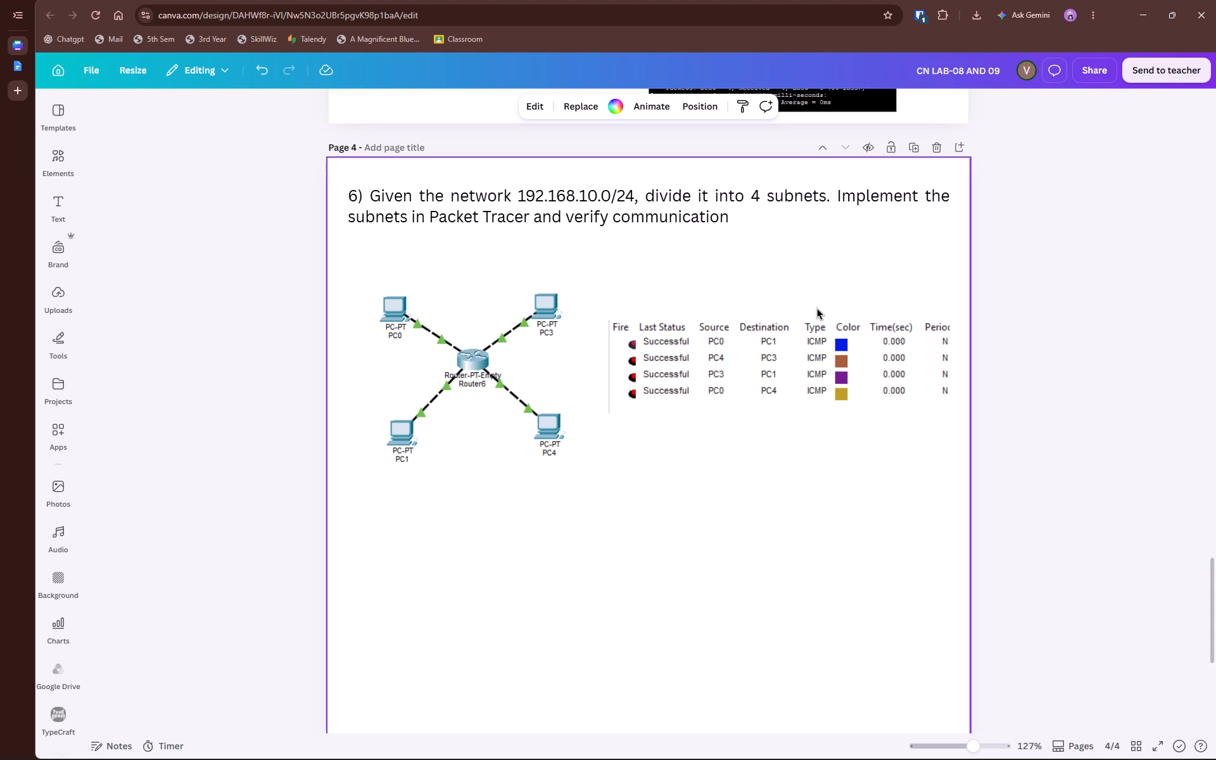
Duplicate the question 6 text and place the copy just below the topology image, aligned with the original.
click(501, 213)
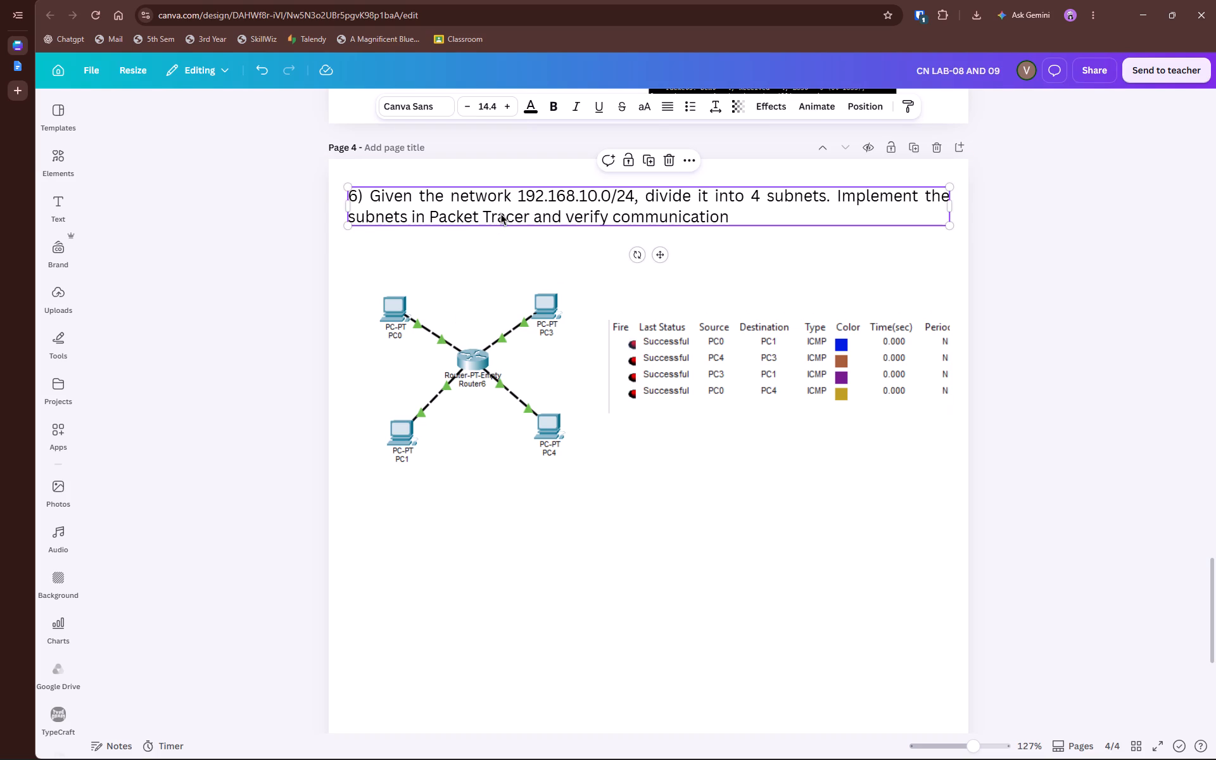
key(ctrl+c)
key(ctrl+v)
key(Left)
key(Left)
key(Left)
key(Left)
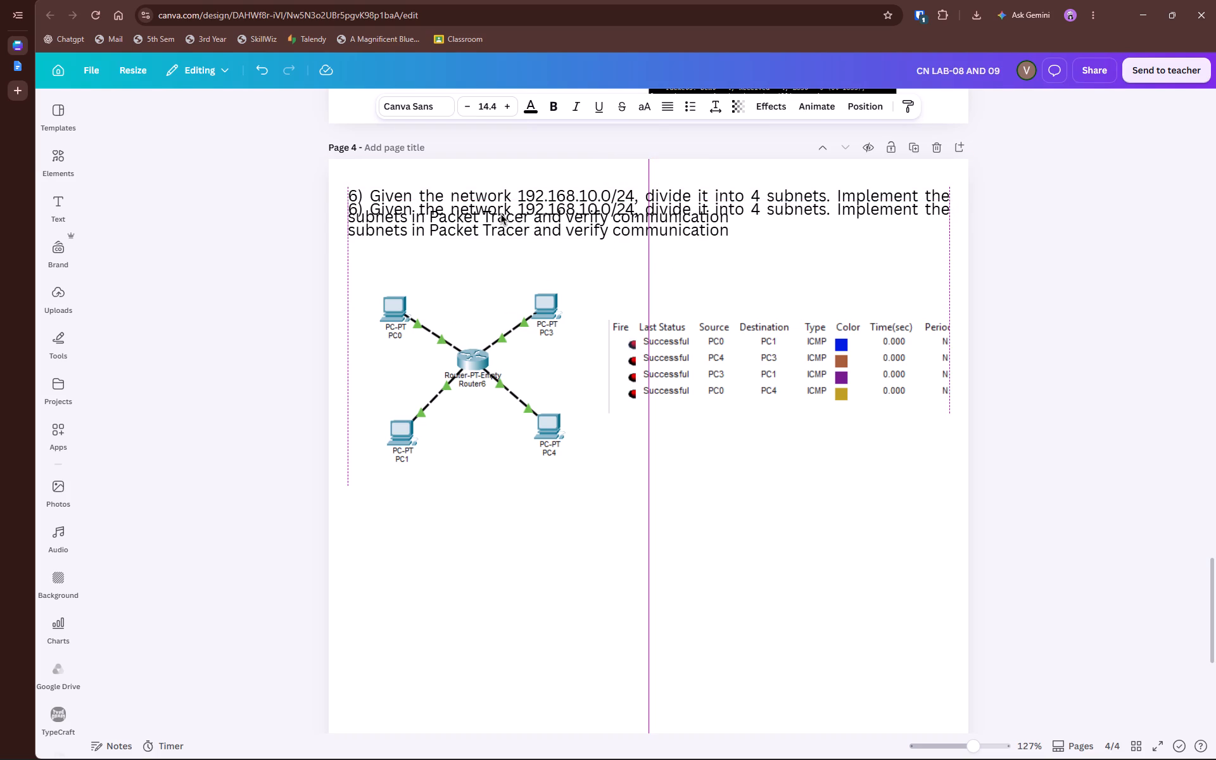
key(Down)
key(Down)
key(Down)
key(Down)
key(Down)
key(Down)
key(Down)
key(Down)
key(Down)
key(Down)
key(Down)
key(Down)
key(Down)
key(Down)
key(Down)
key(Down)
key(Down)
key(Down)
key(Down)
key(Down)
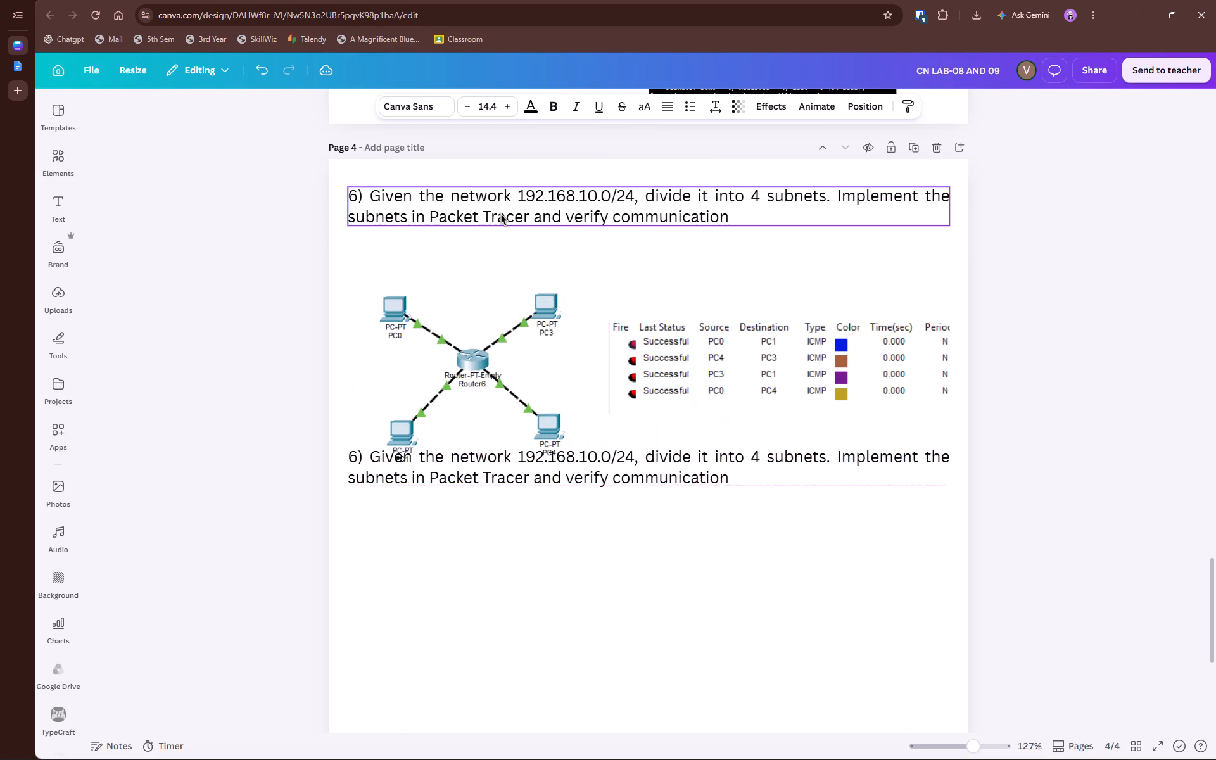
key(Up)
key(Up)
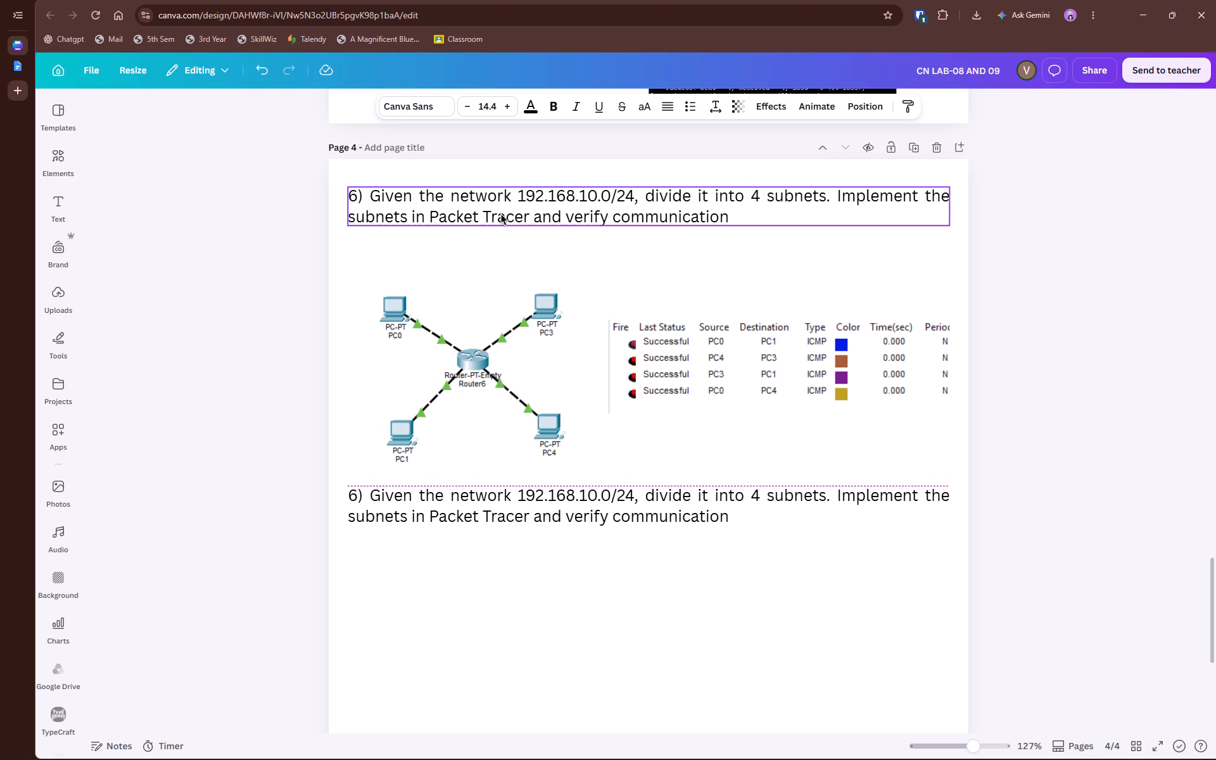
key(Down)
Copy the Two-Router Static Routing question from the assignment questions and paste it over the duplicated text following its "6)" number.
key(alt+Tab)
key(alt+Tab)
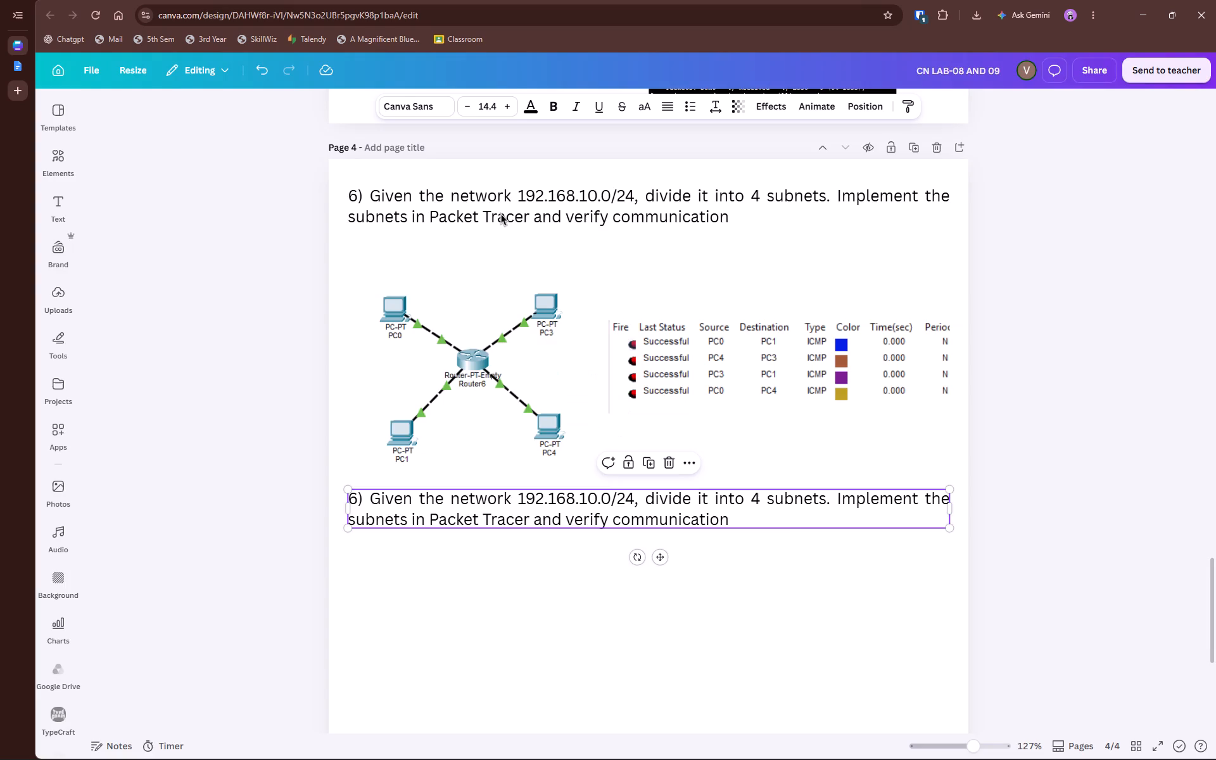
key(ctrl+Tab)
drag(481, 479, 434, 450)
key(ctrl+c)
key(alt+Tab)
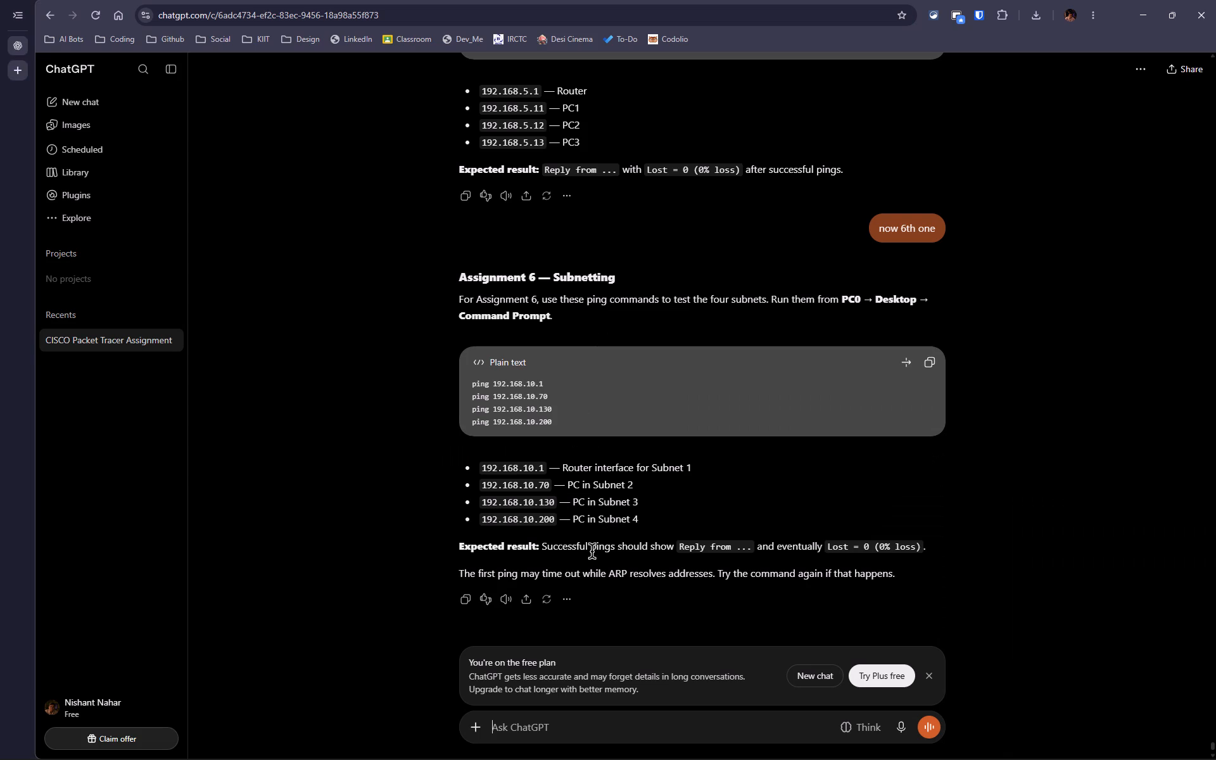
key(alt+Tab)
key(ctrl+Tab)
click(731, 504)
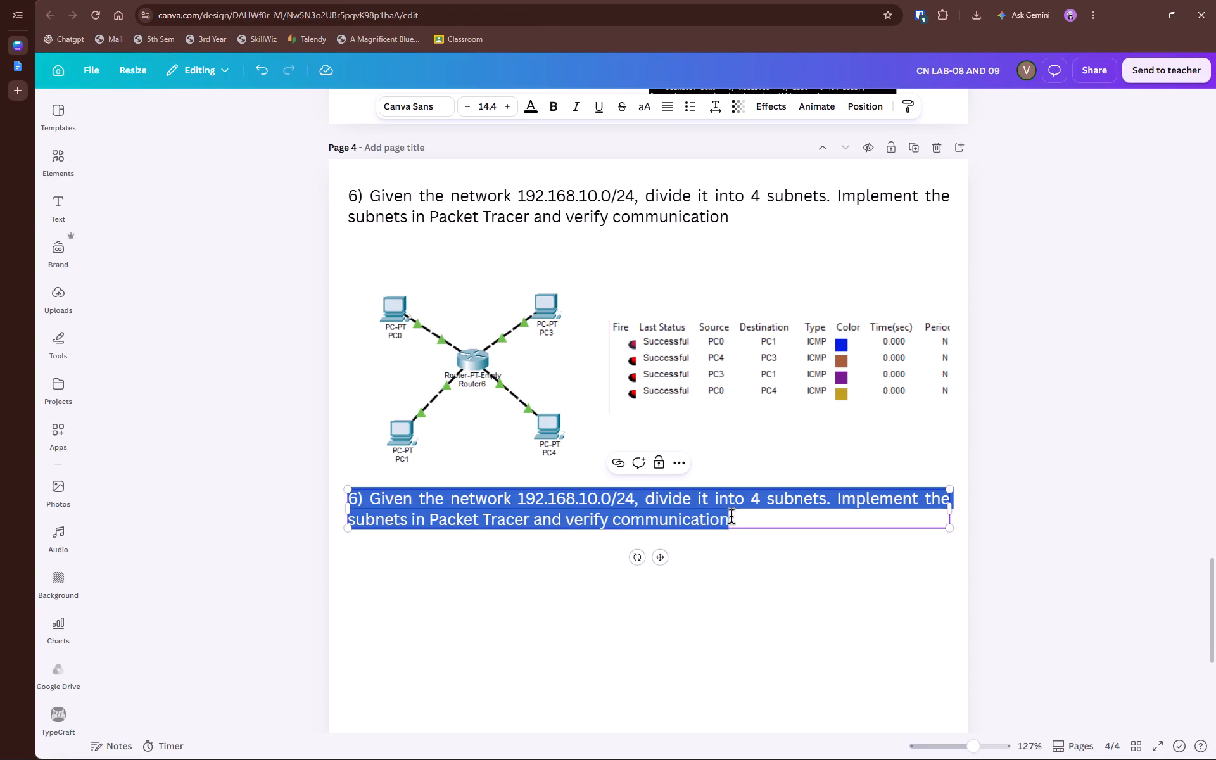
click(731, 517)
drag(735, 517, 375, 497)
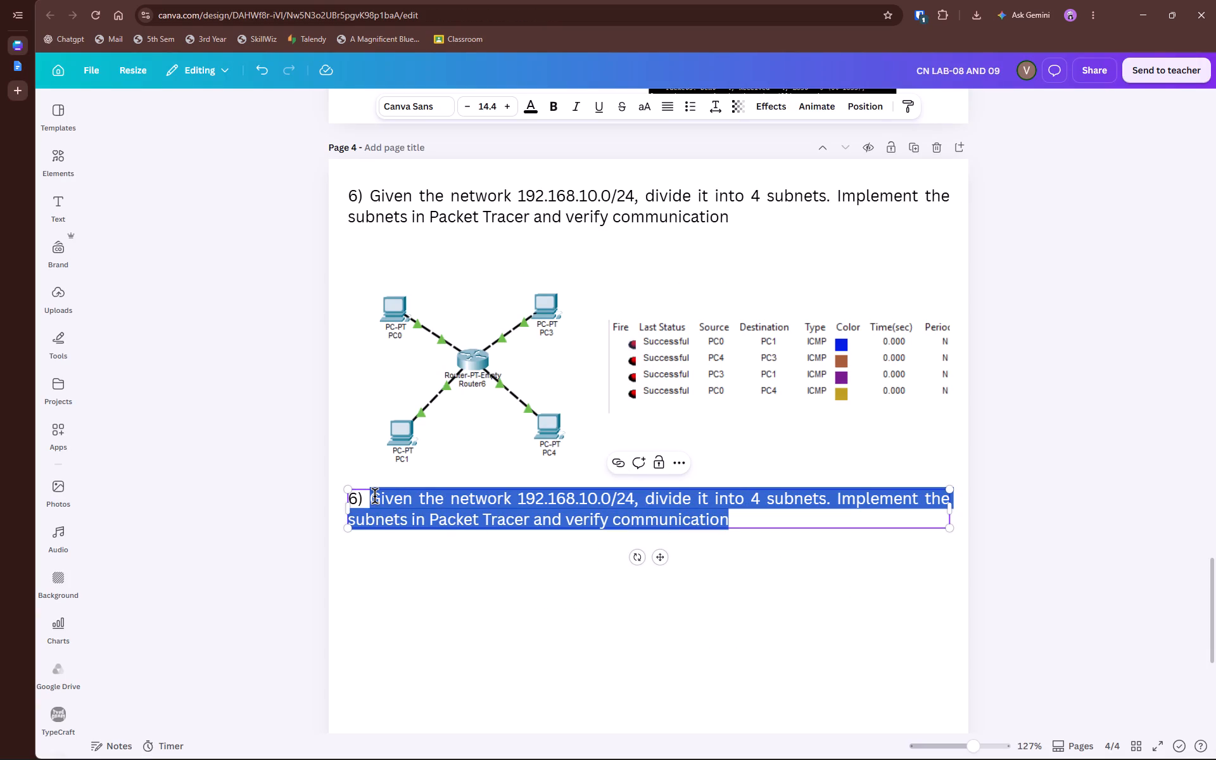
key(ctrl+v)
Join the pasted question's title and description on one line with " - " and renumber it as 7.
click(354, 524)
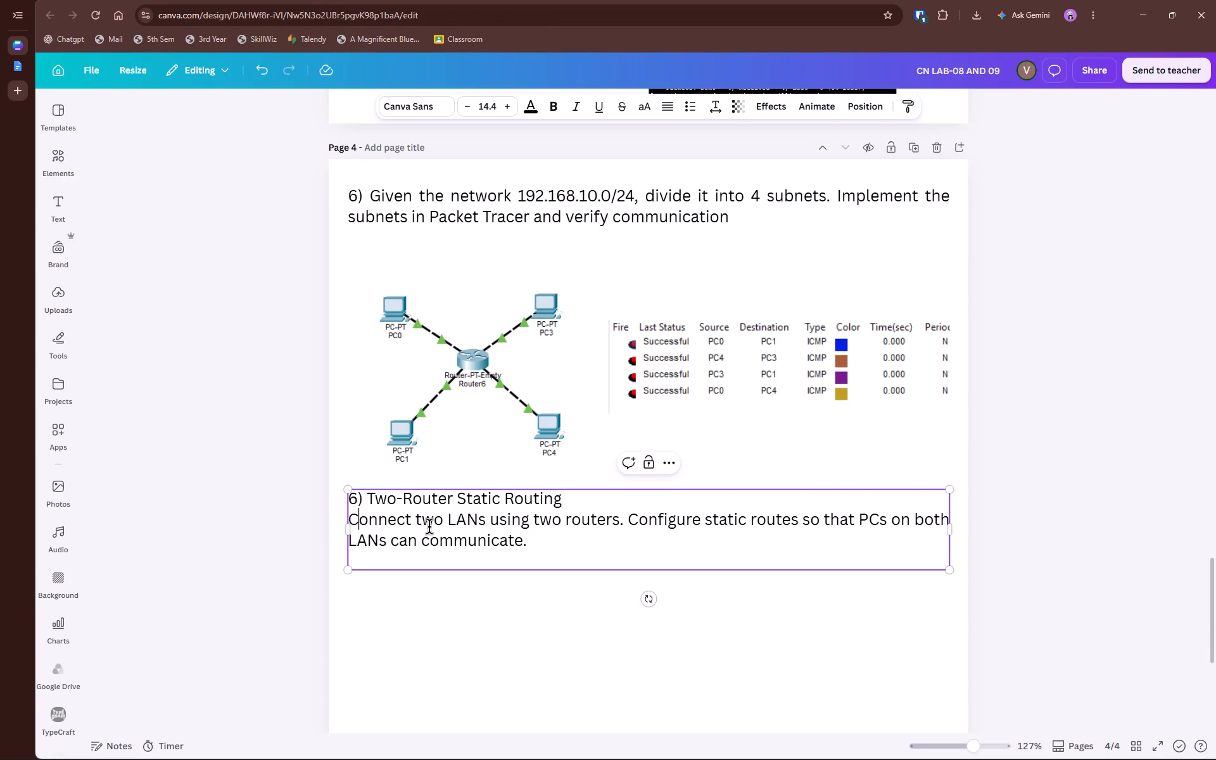
key(Left)
key(BackSpace)
key(space)
text(-)
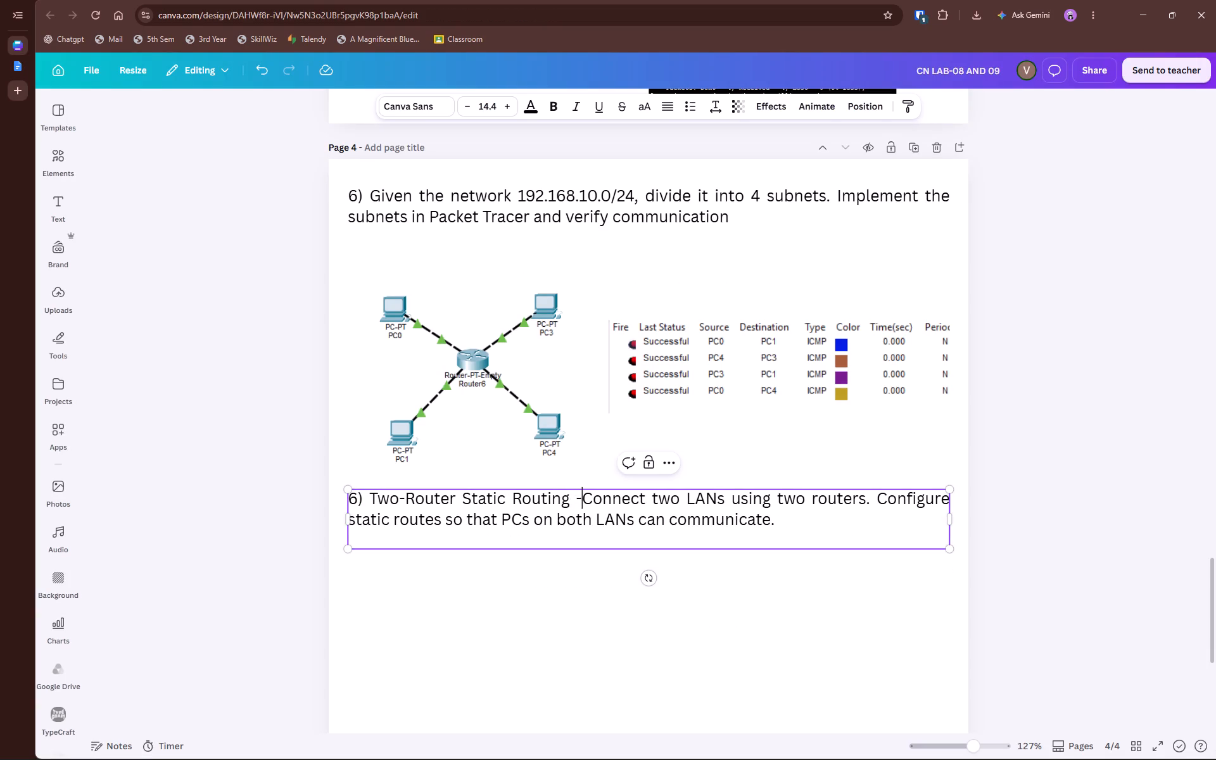
key(space)
click(357, 493)
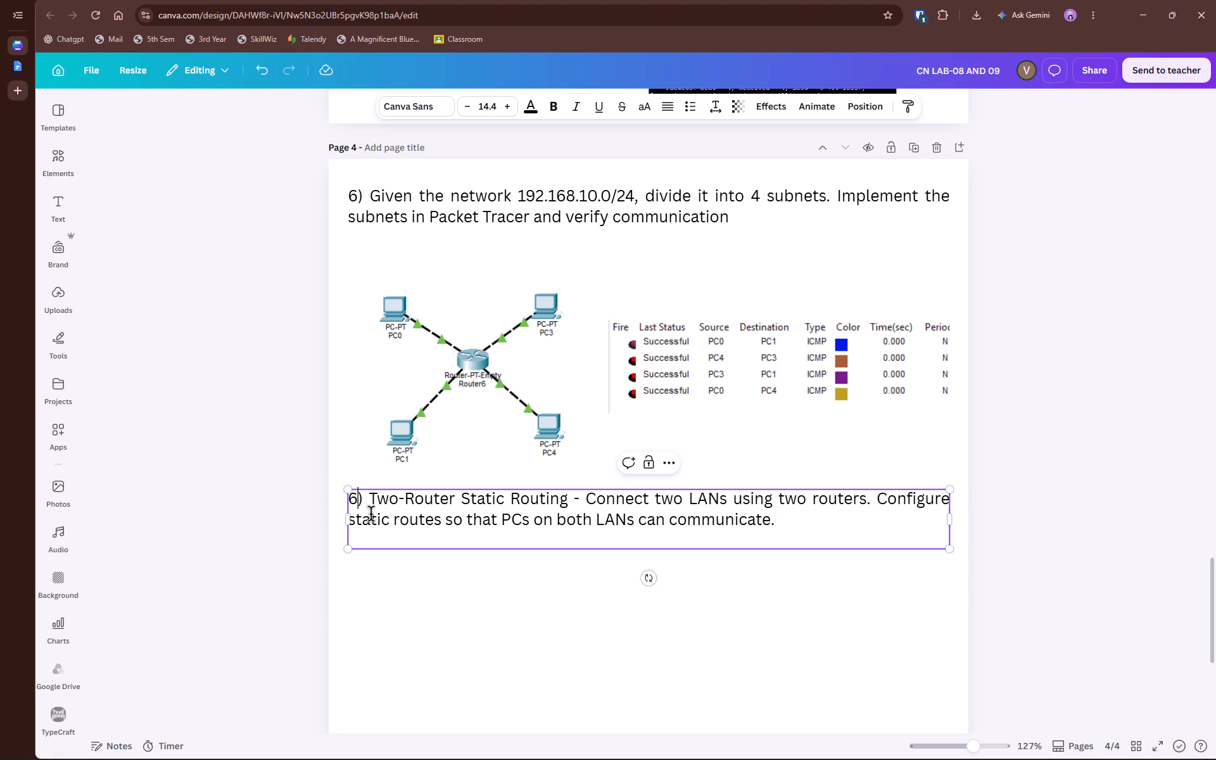
key(BackSpace)
key(7)
click(816, 524)
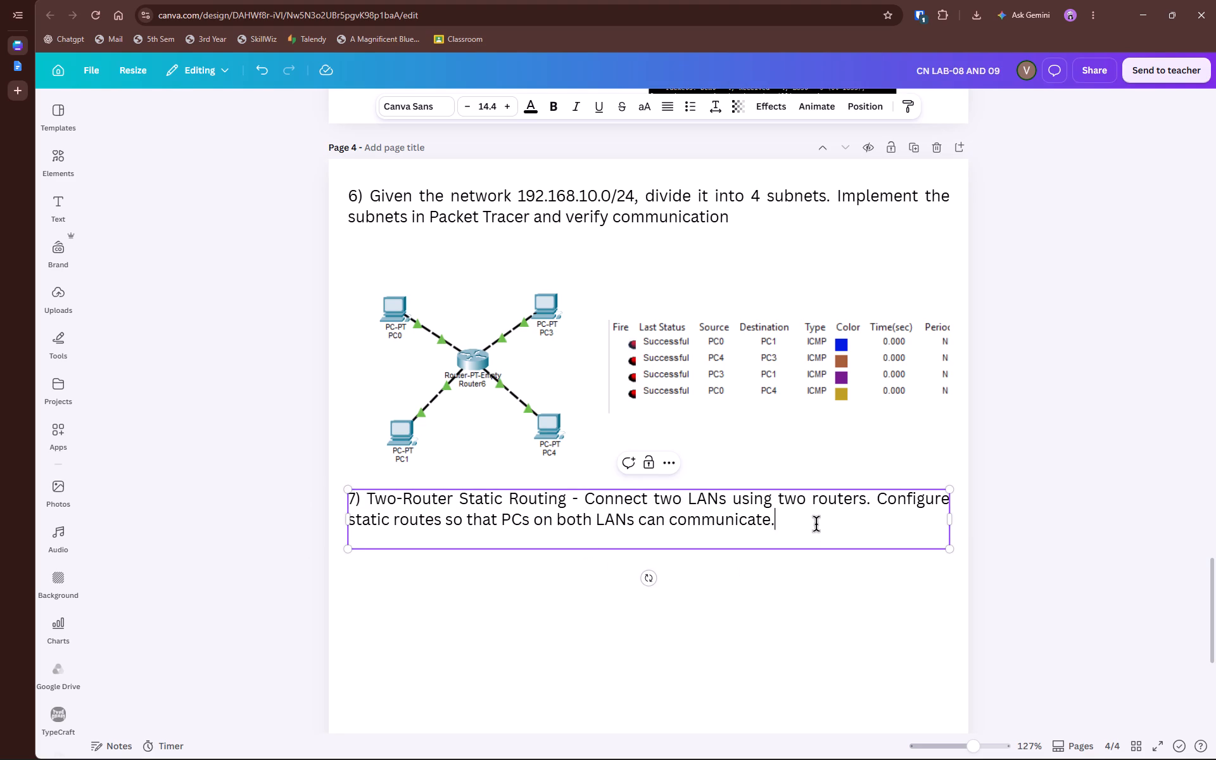
click(784, 557)
Switch to Packet Tracer, save the question 6 network, and open ques_7.pkt.
key(alt+Tab)
key(alt+Tab)
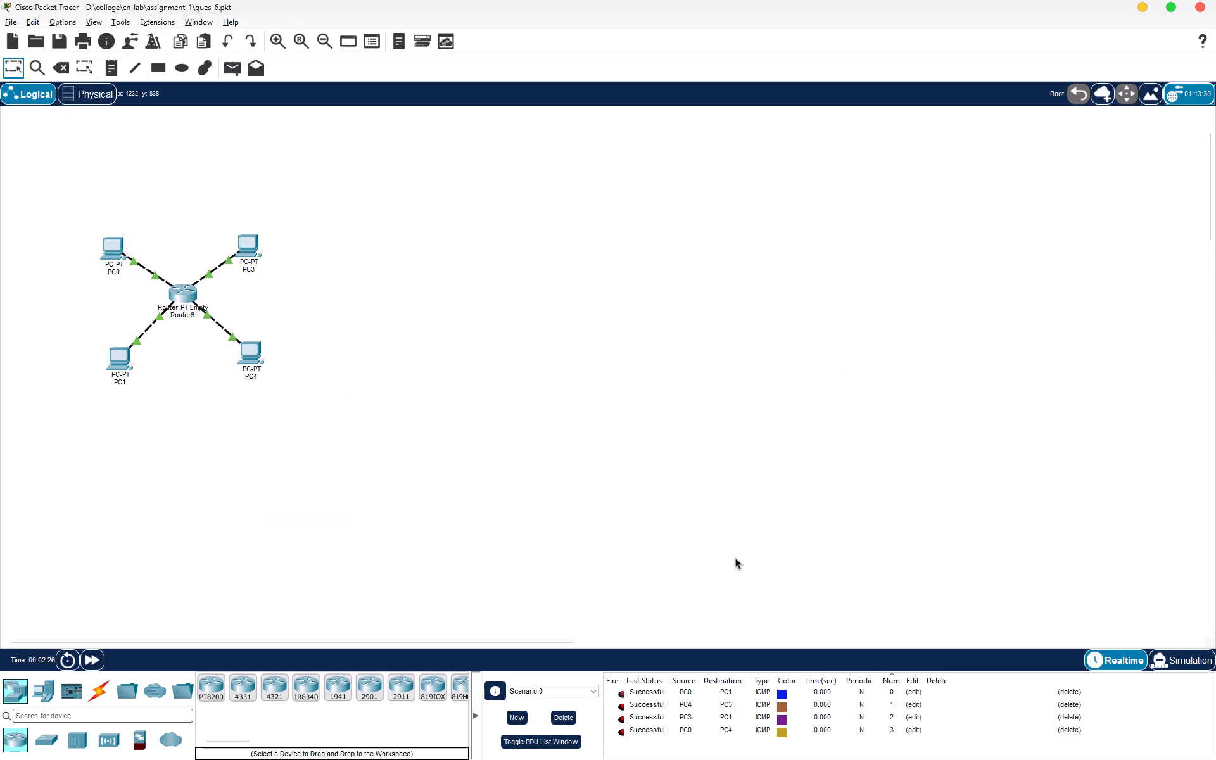
click(41, 36)
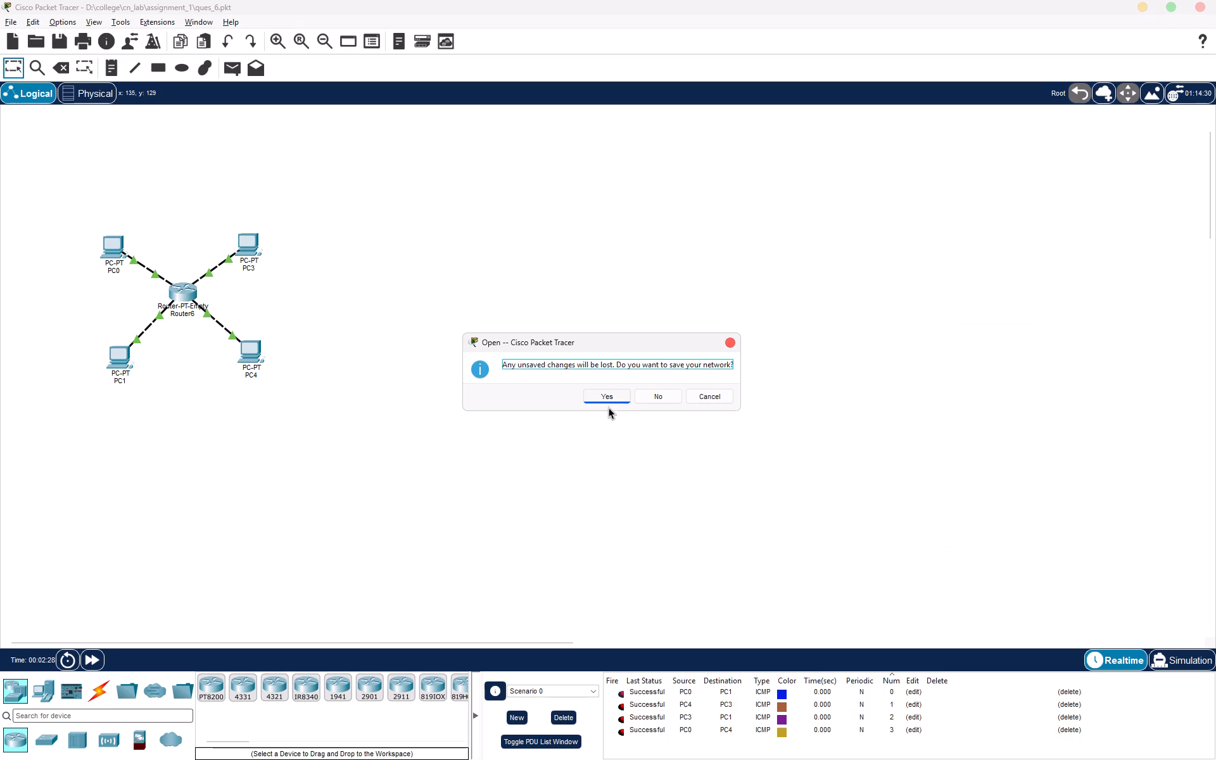
click(614, 396)
double_click(233, 163)
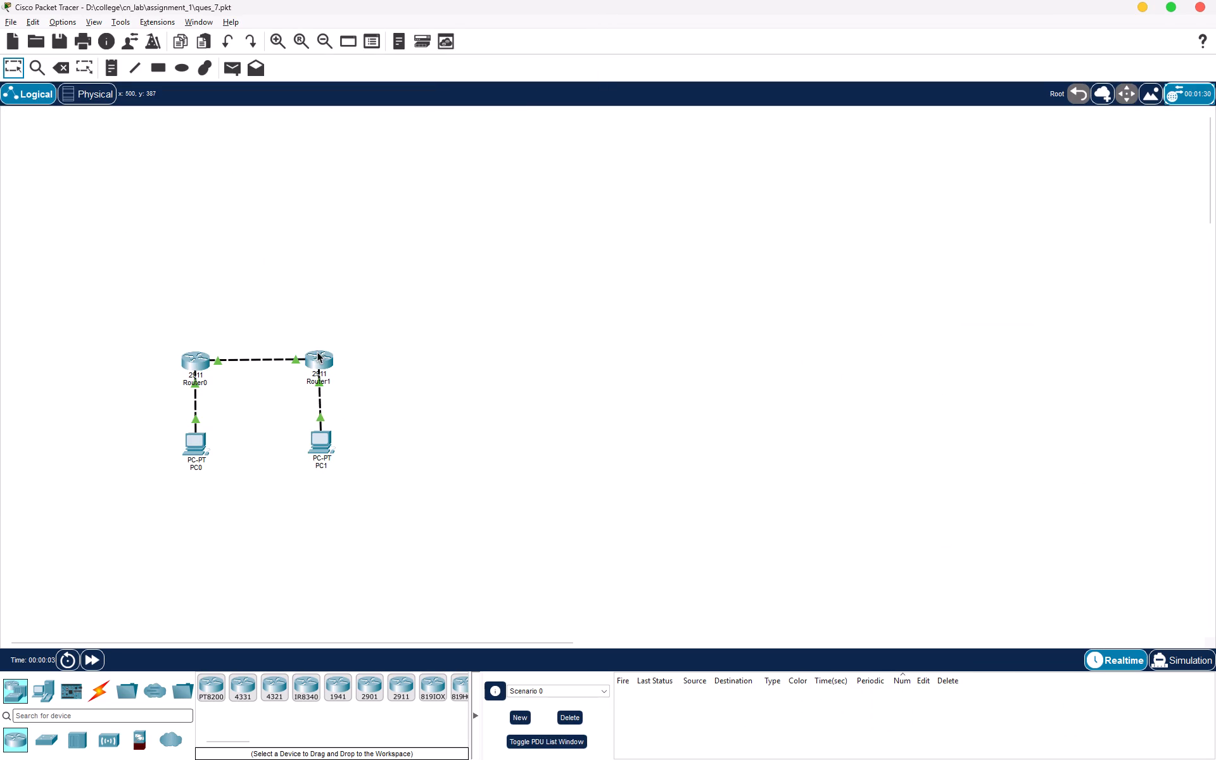
Move Router1 and PC1 closer to Router0 and PC0, keeping them vertically aligned.
drag(317, 362, 296, 362)
drag(320, 436, 298, 437)
click(420, 406)
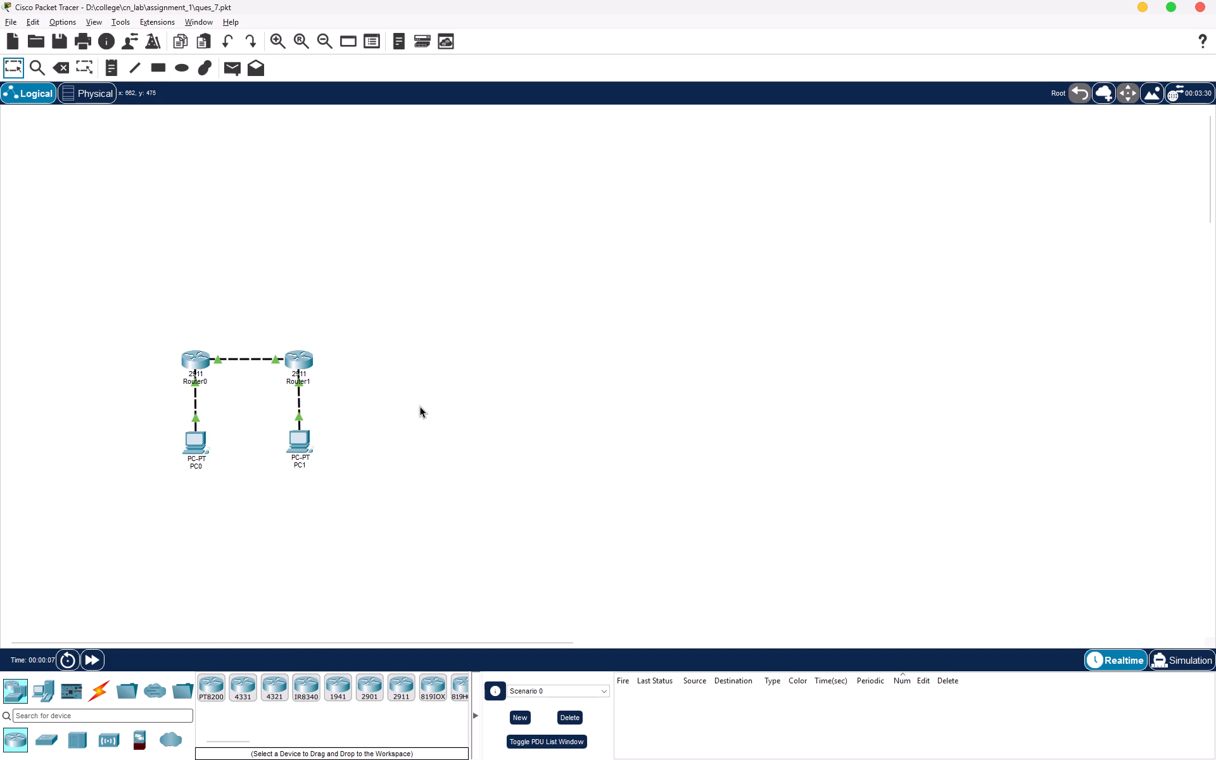
Capture the two-router topology as a screenshot and paste it below question 7 in the Canva design.
key(shift+super+s)
drag(130, 326, 323, 458)
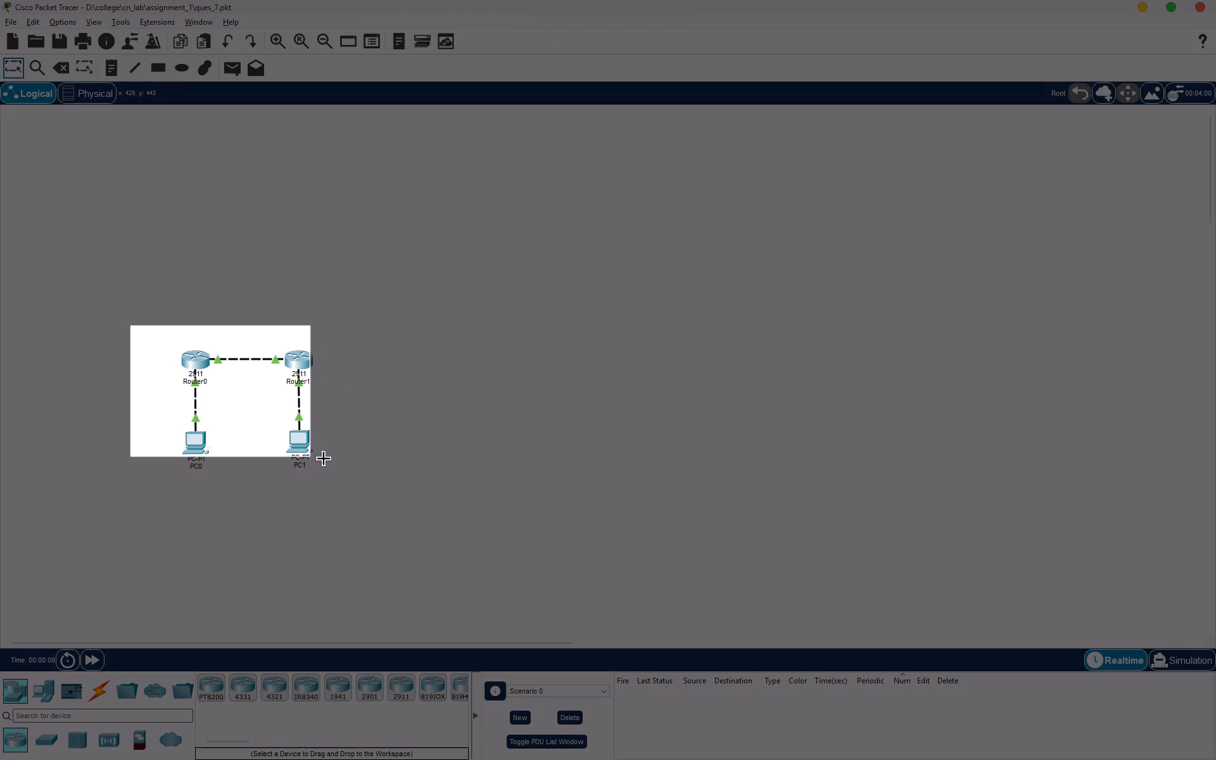
drag(323, 458, 354, 484)
key(alt+Tab)
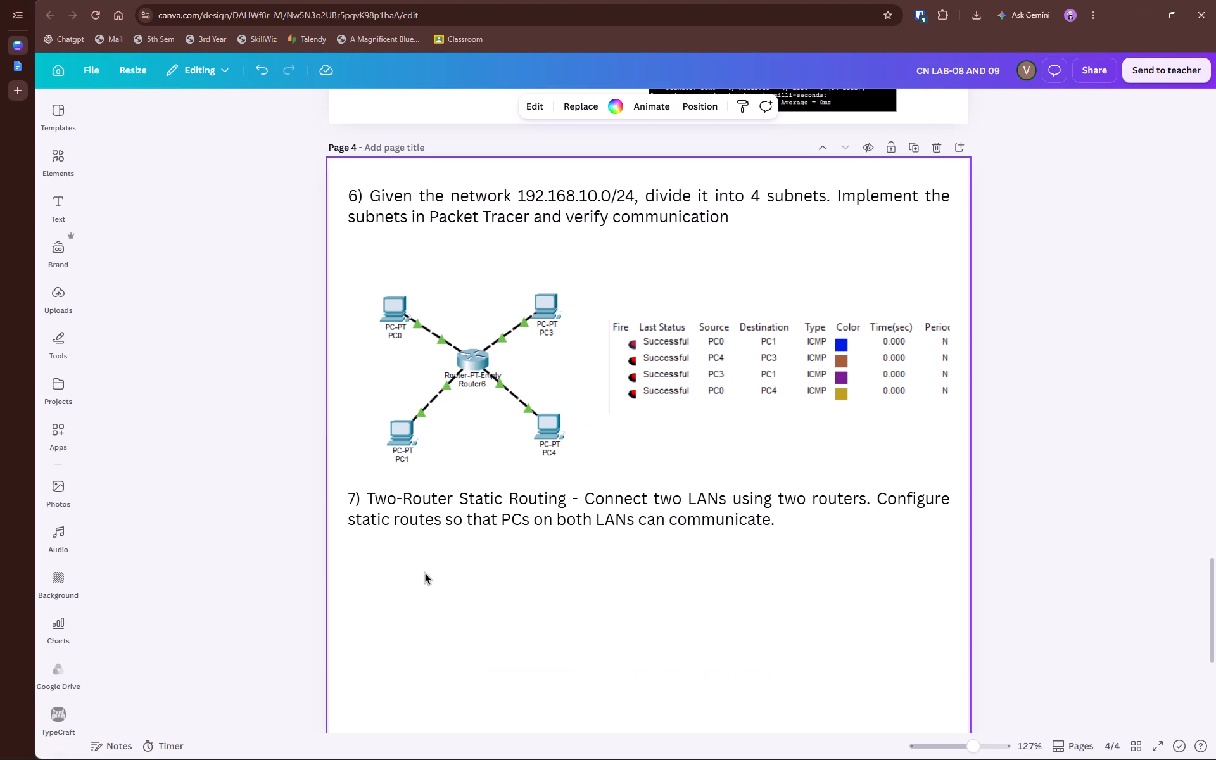
click(425, 573)
key(ctrl+v)
drag(699, 605, 533, 627)
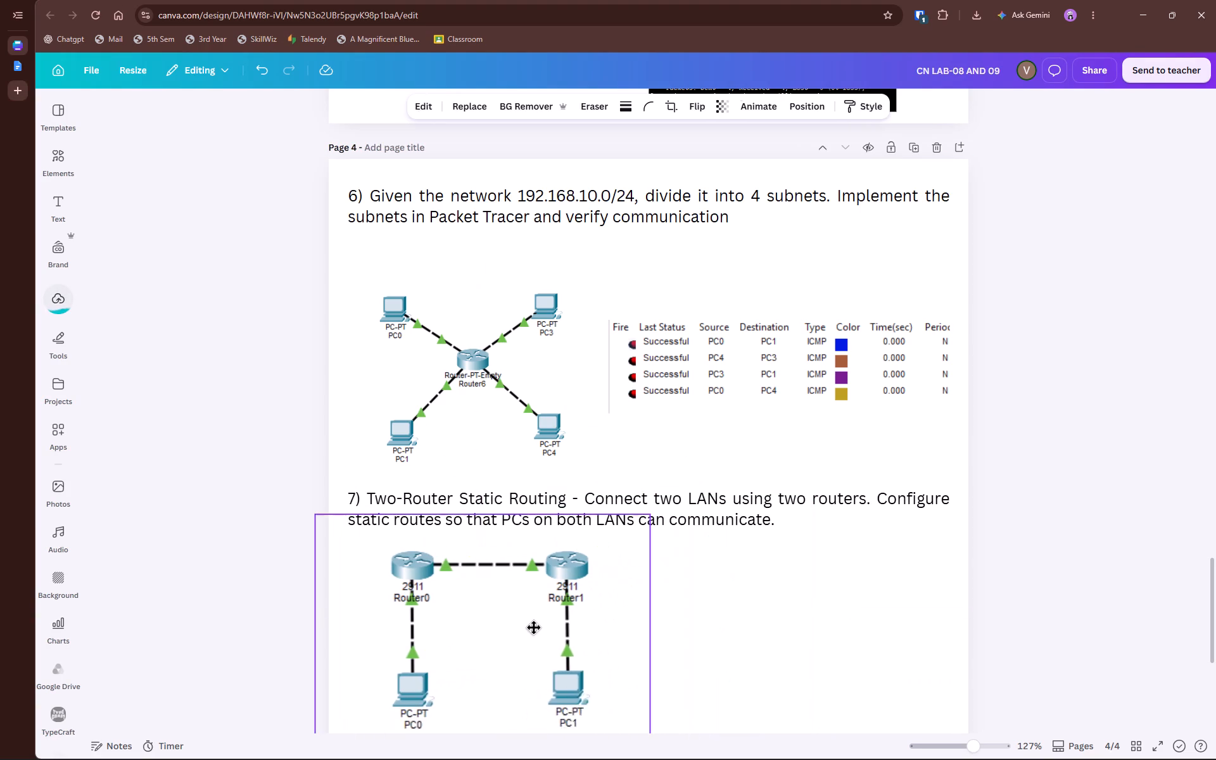
drag(533, 627, 553, 643)
Crop the empty margins from both sides of the two-router image and position it just below the question 7 text.
scroll(628, 571, down, 5)
drag(671, 329, 666, 329)
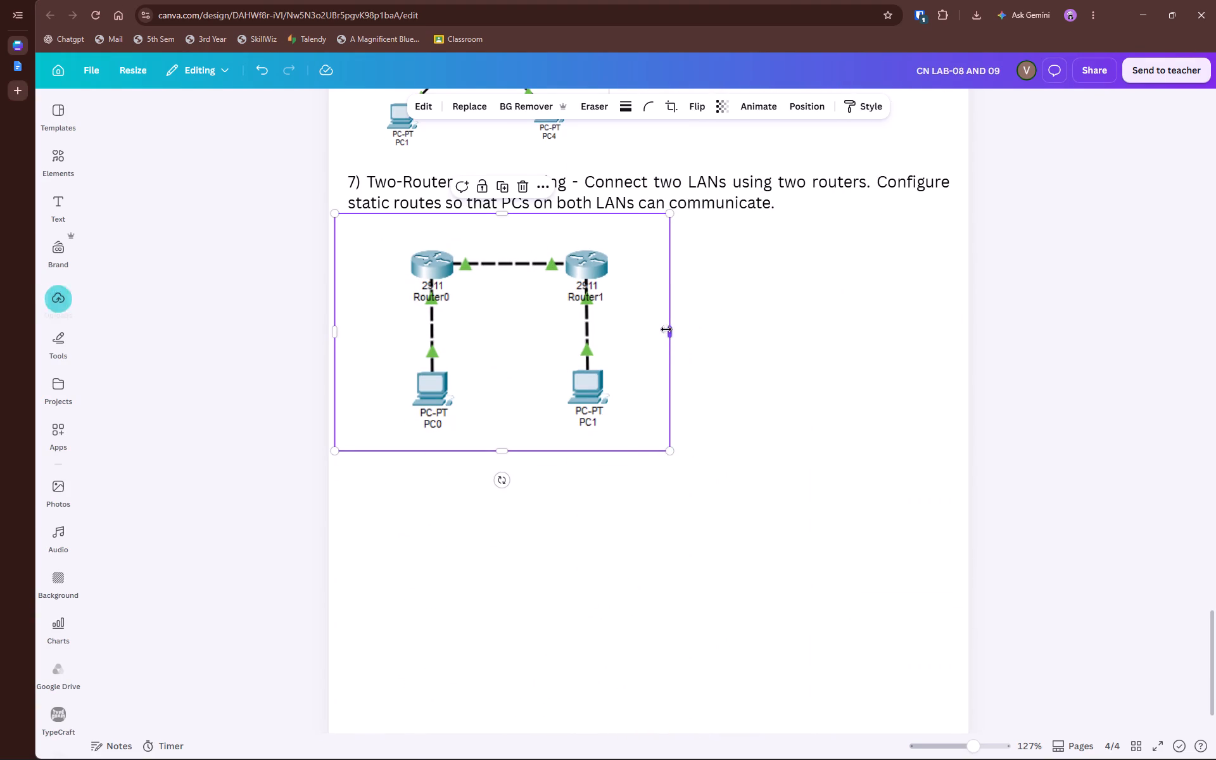
drag(666, 329, 636, 331)
drag(337, 329, 348, 332)
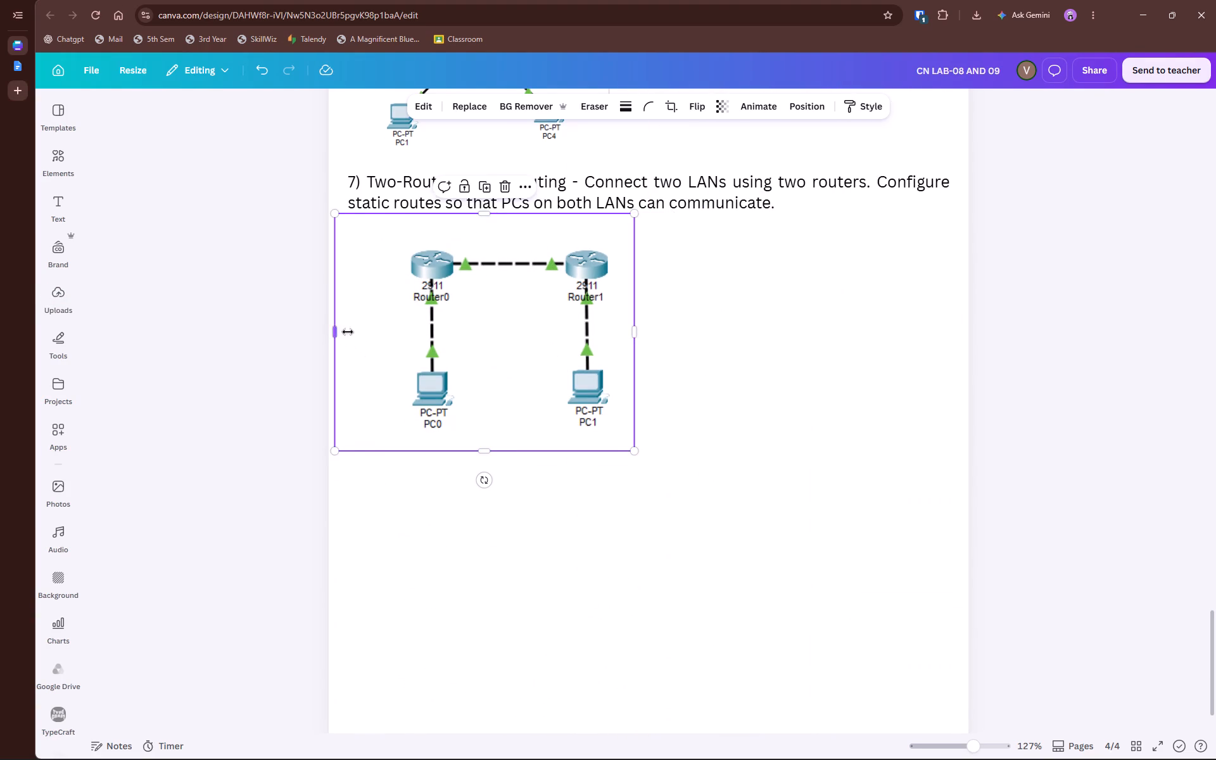
drag(348, 332, 390, 336)
drag(510, 338, 479, 345)
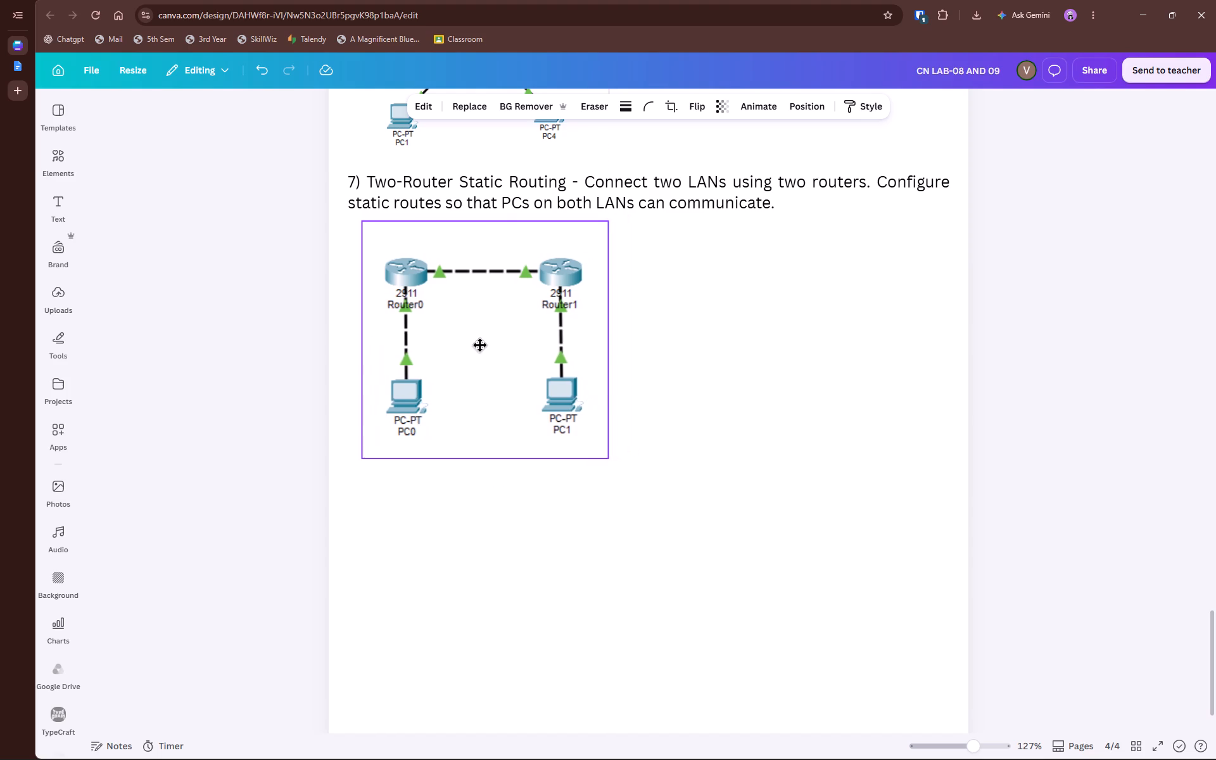
drag(479, 345, 471, 343)
click(641, 426)
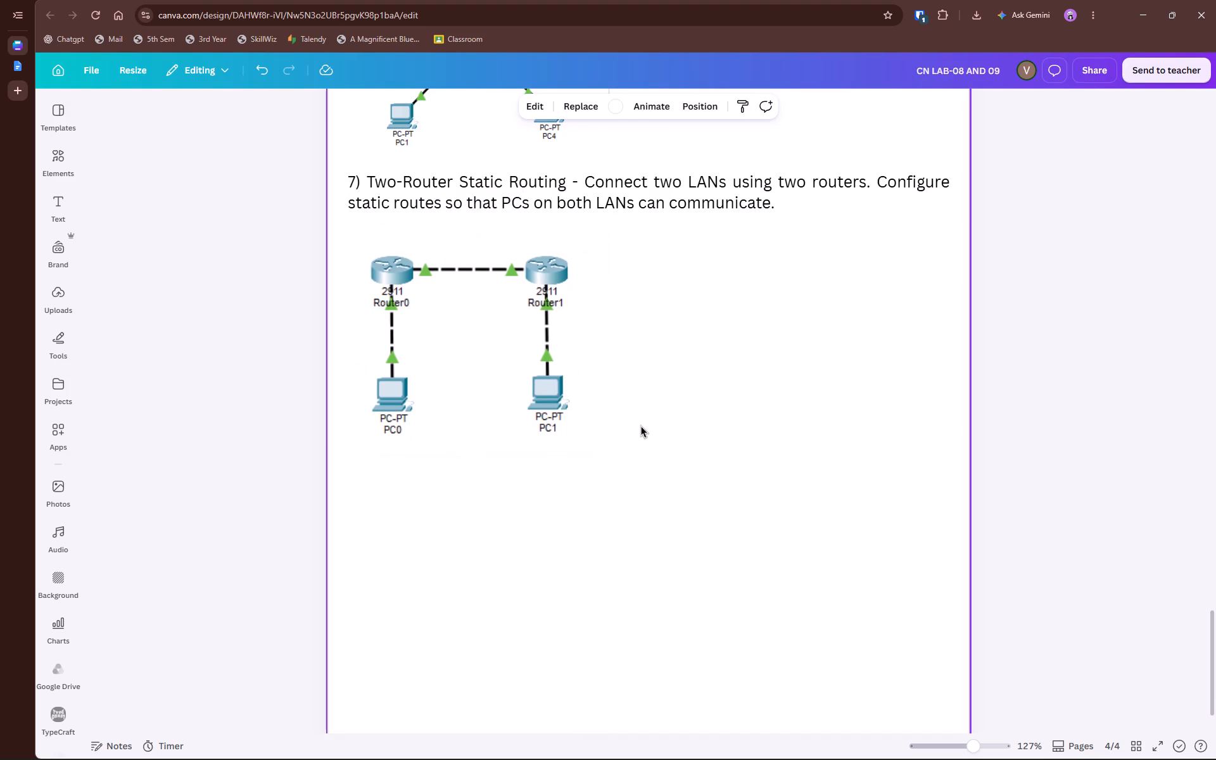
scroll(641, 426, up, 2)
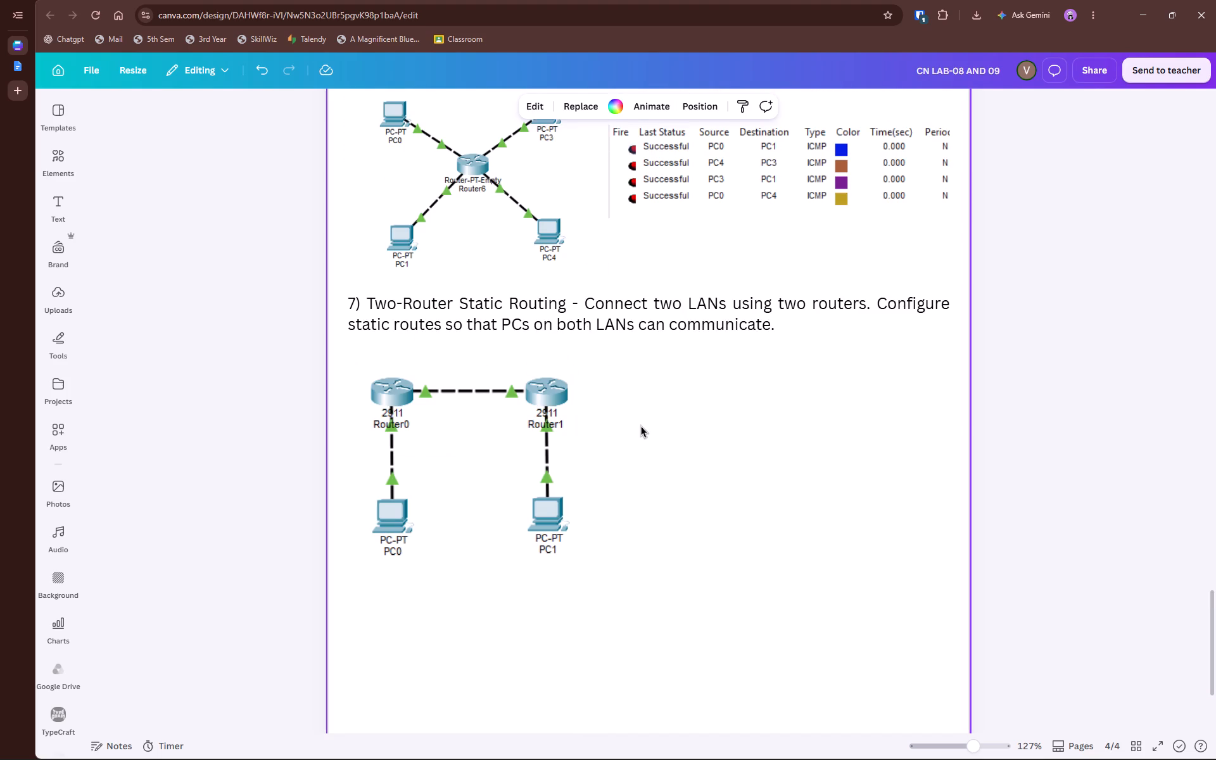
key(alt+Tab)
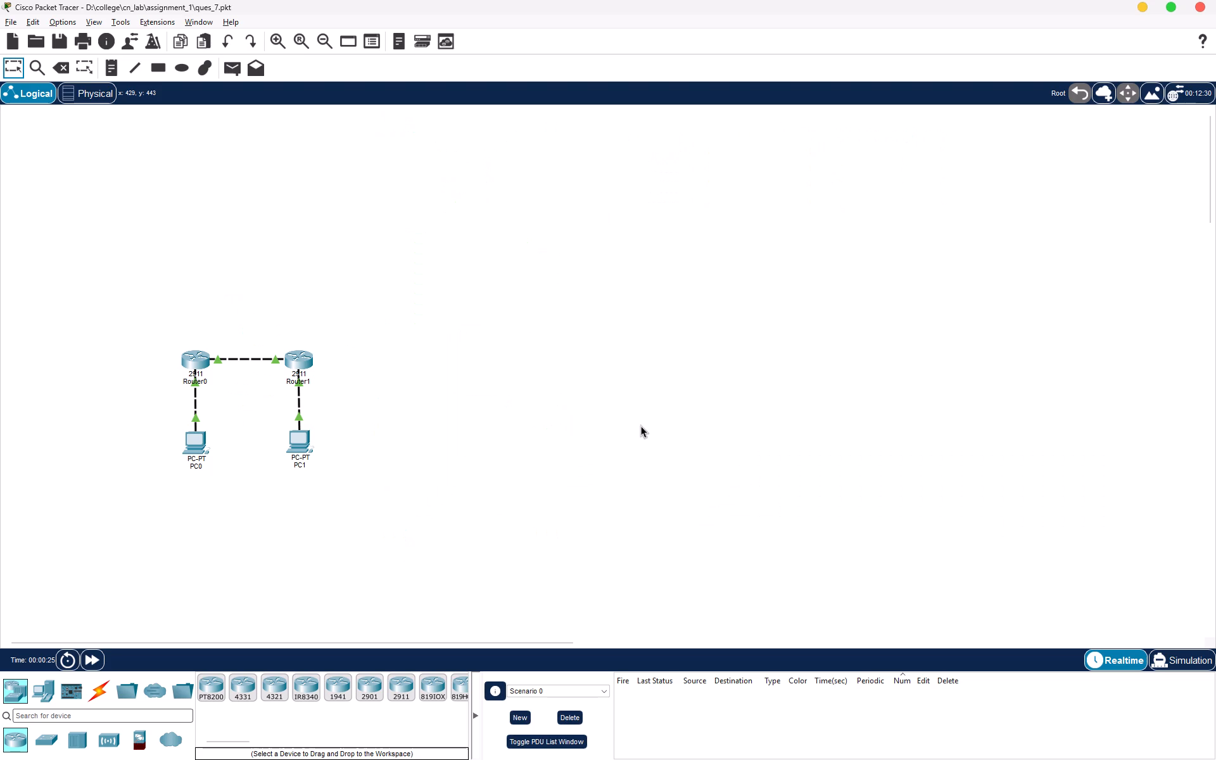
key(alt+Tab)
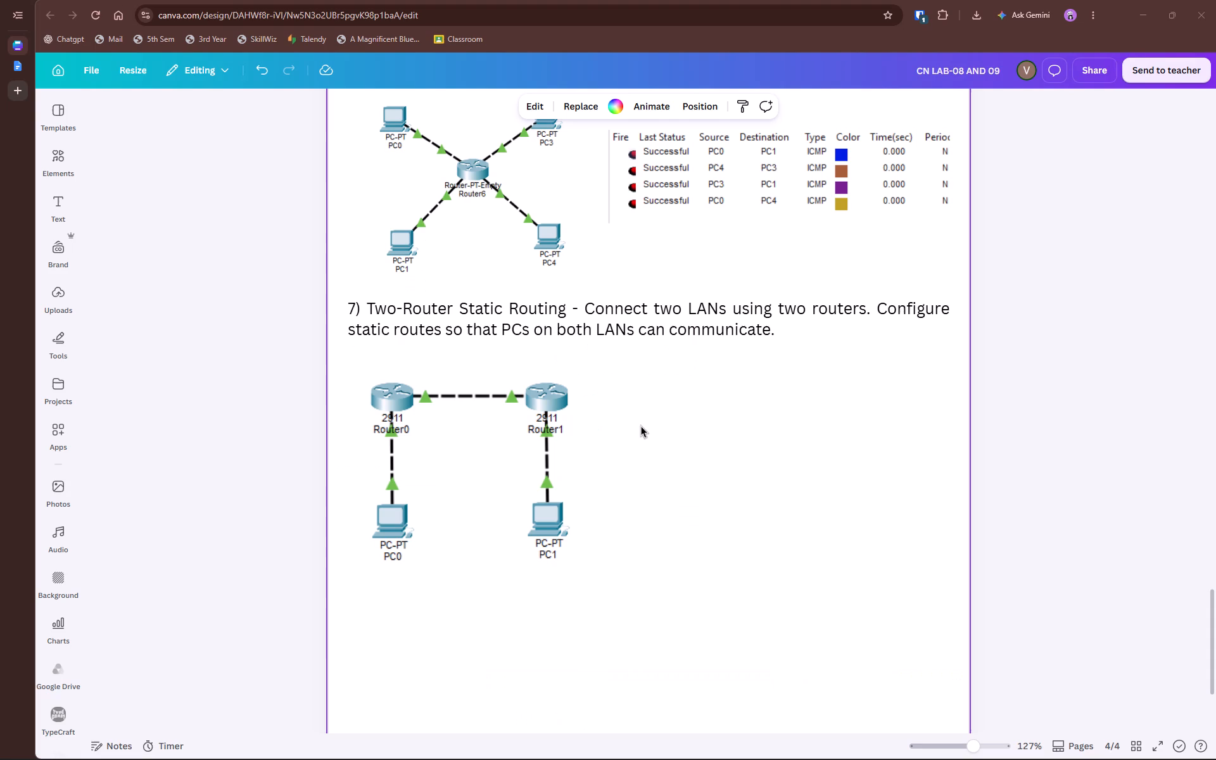
key(alt+Tab)
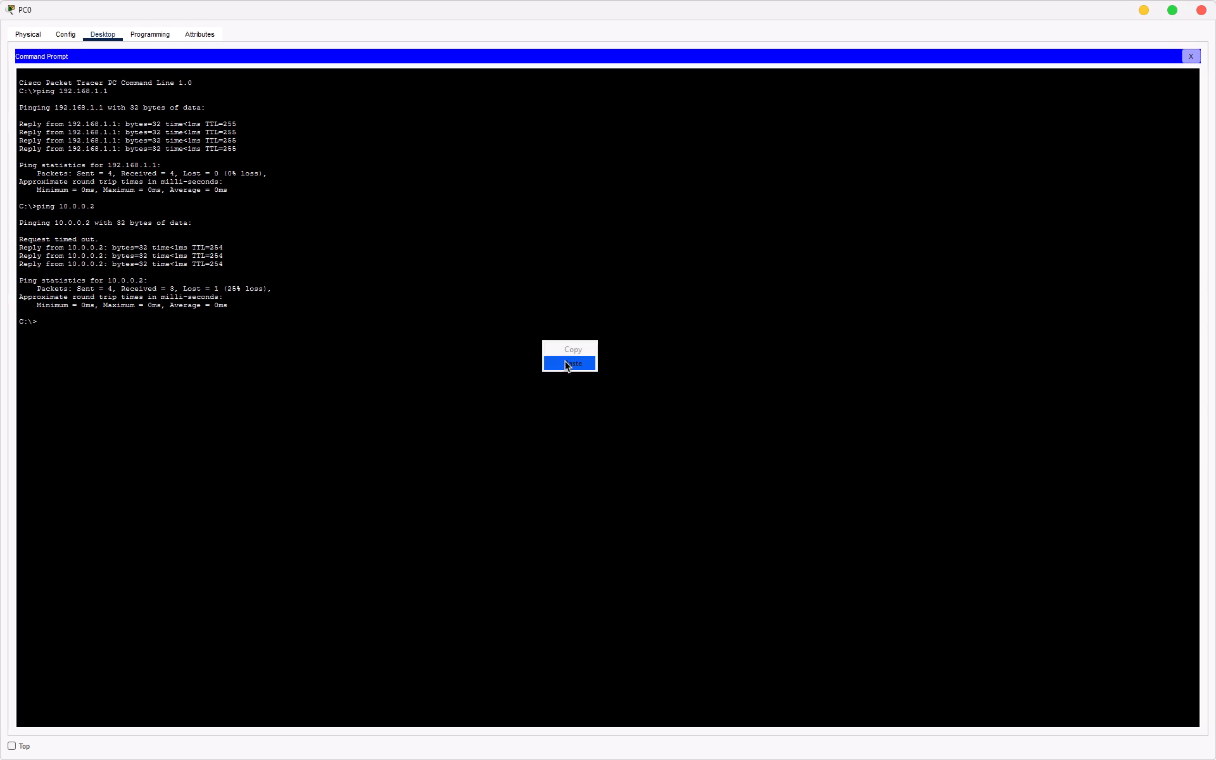
click(565, 360)
key(Return)
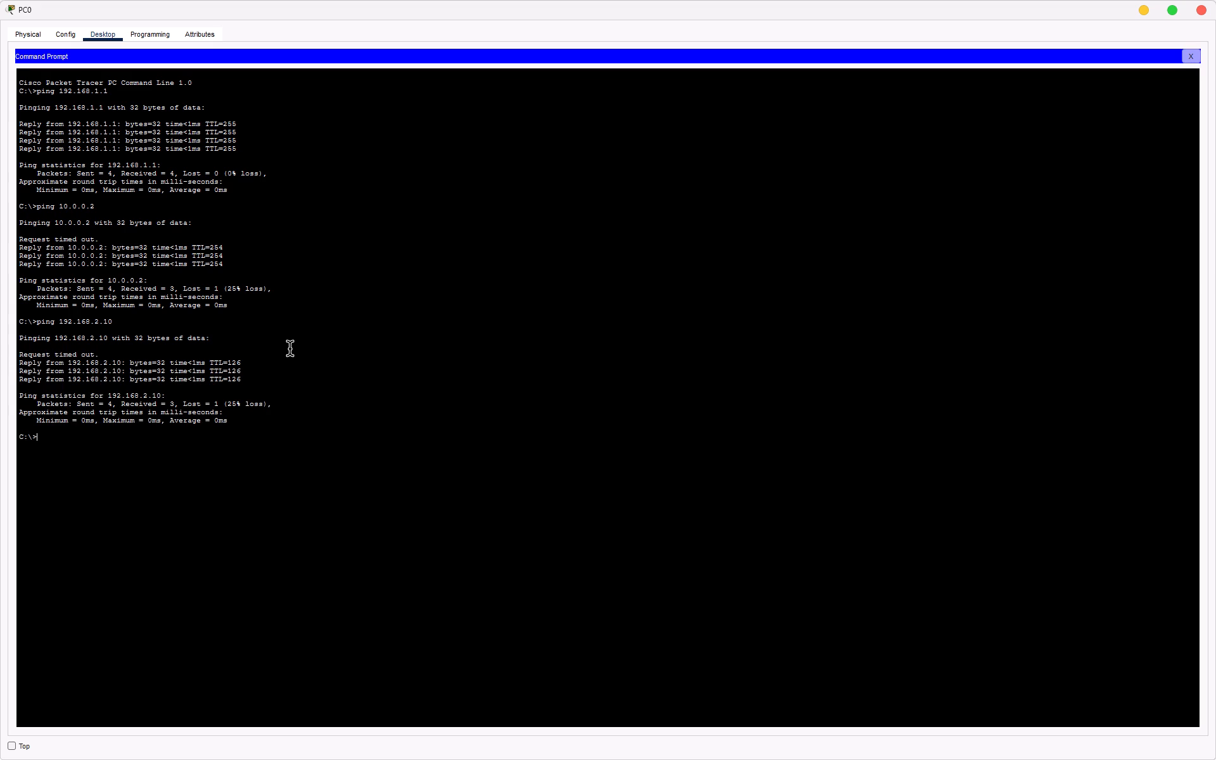
Capture the ping 10.0.0.2 and ping 192.168.2.10 output as a screenshot and paste it into the Canva design.
key(shift+super+s)
drag(14, 201, 118, 372)
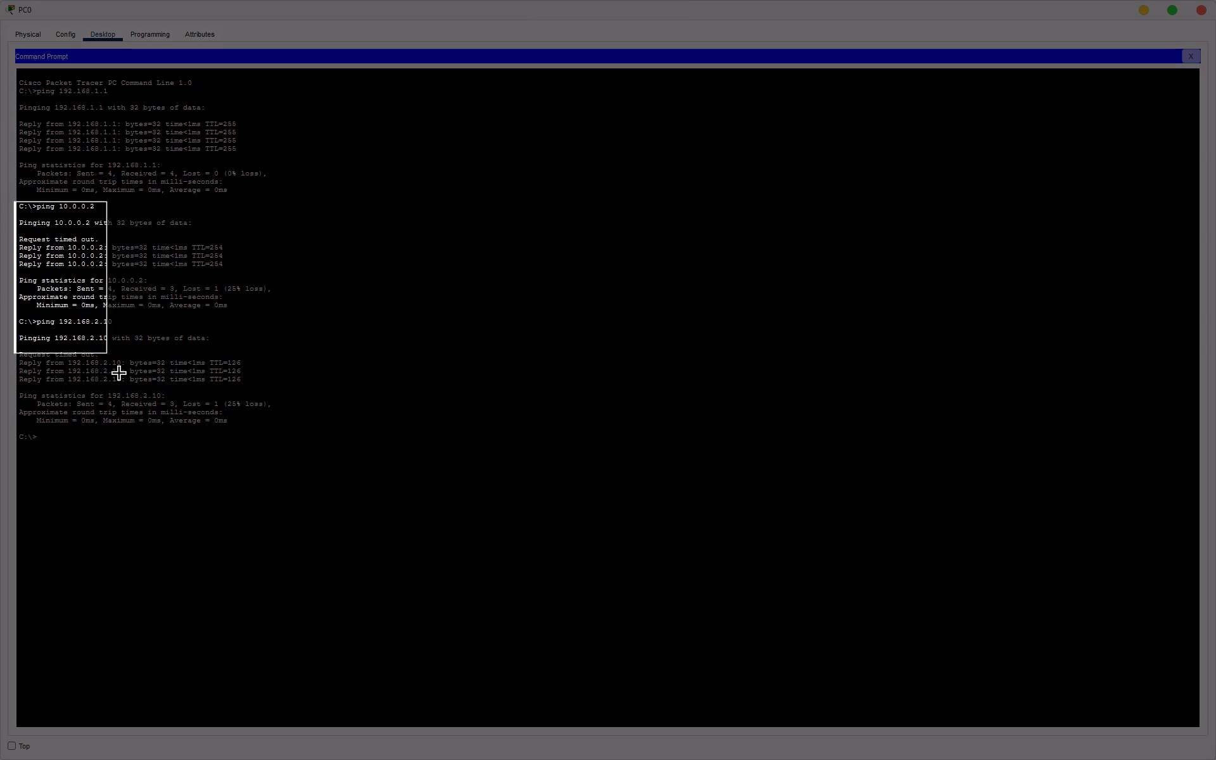
drag(118, 372, 282, 428)
key(alt+Tab)
key(alt+Tab)
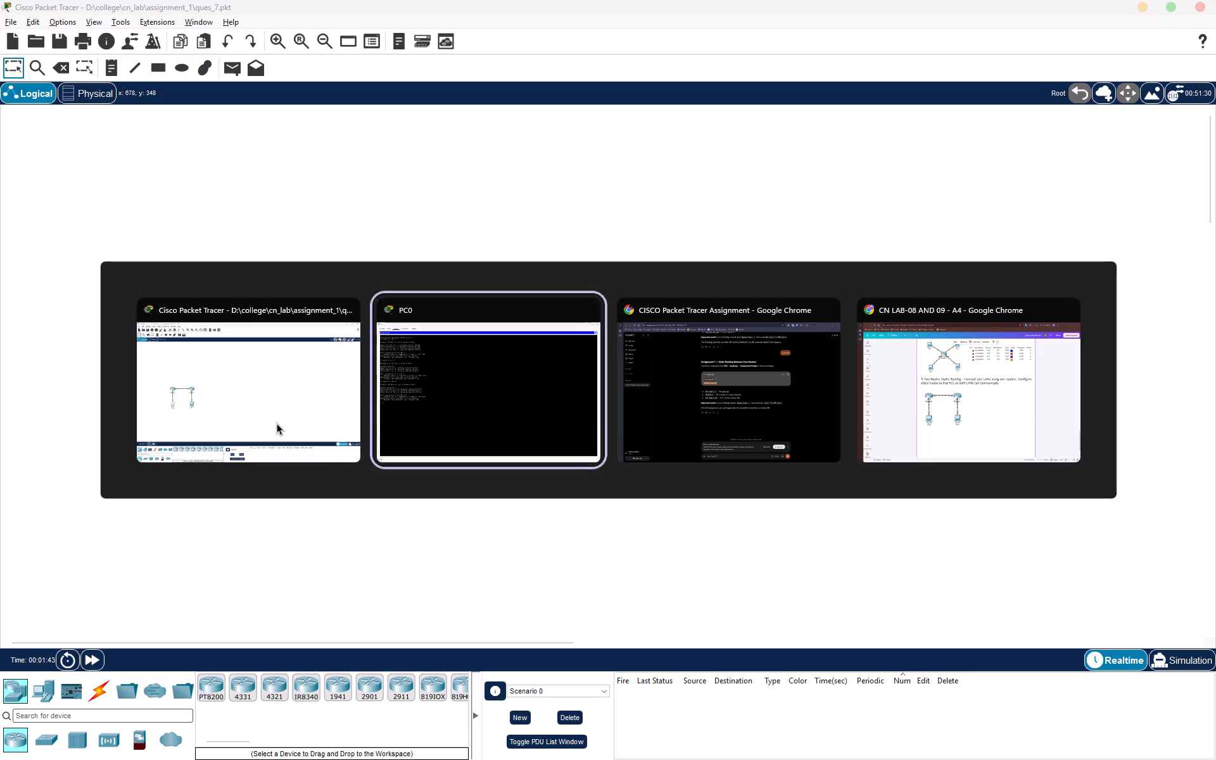
key(alt+Tab)
key(alt+Tab)
key(ctrl+v)
Place the ping output image beside the two-router topology, aligned with the right edge of question 7's text.
scroll(626, 469, down, 2)
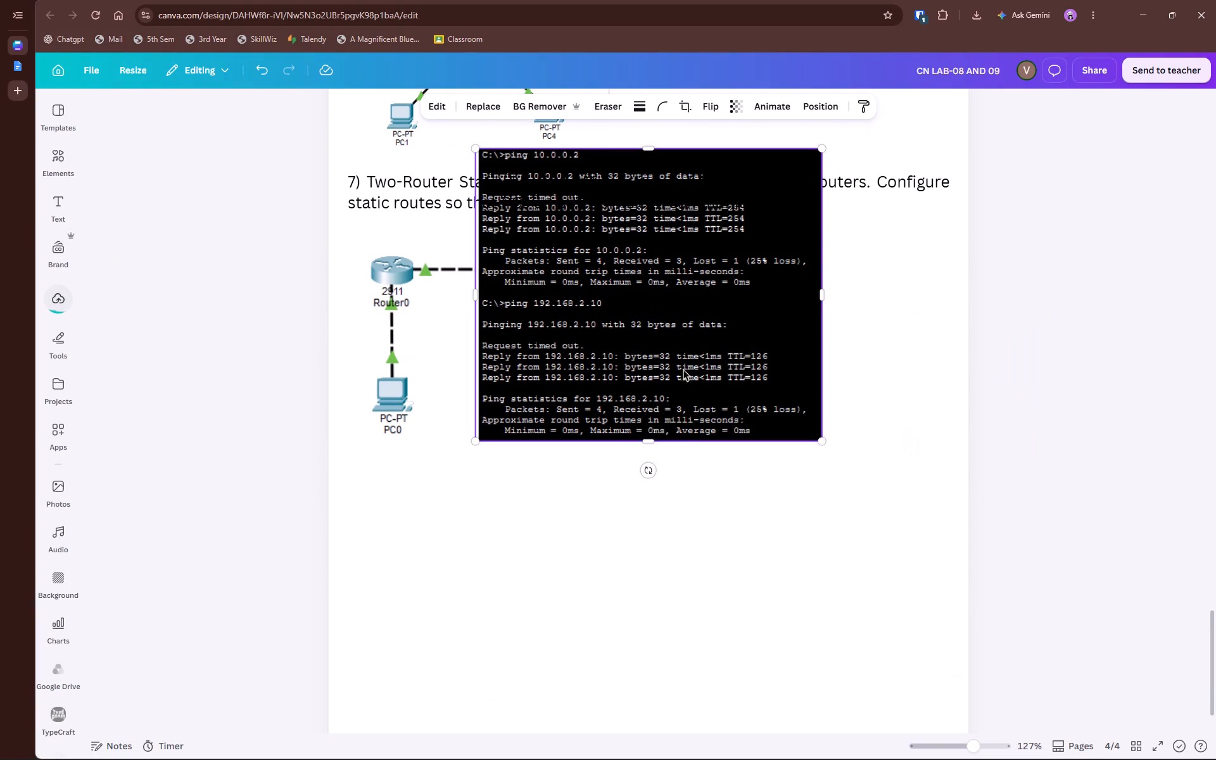
drag(695, 351, 821, 436)
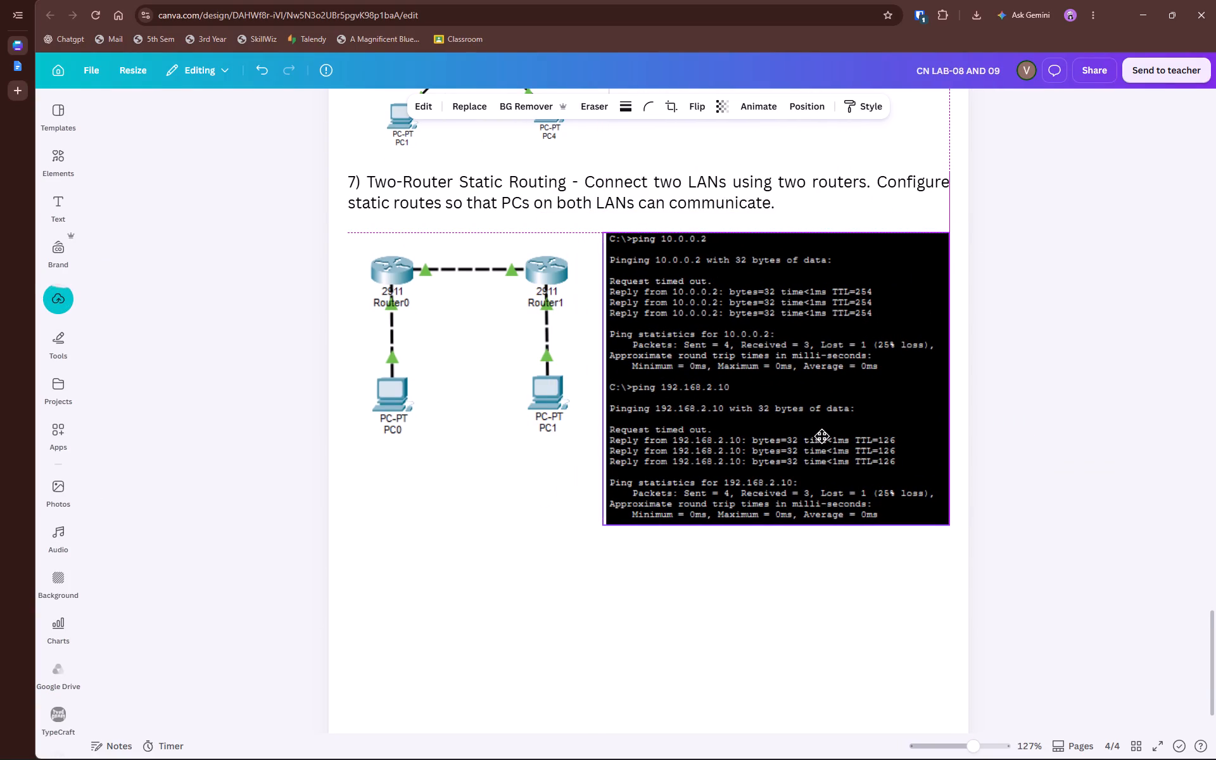
drag(821, 436, 821, 436)
Crop the empty top and bottom margins of question 6's topology image and move it up beneath the question text.
scroll(821, 436, up, 5)
scroll(820, 436, down, 10)
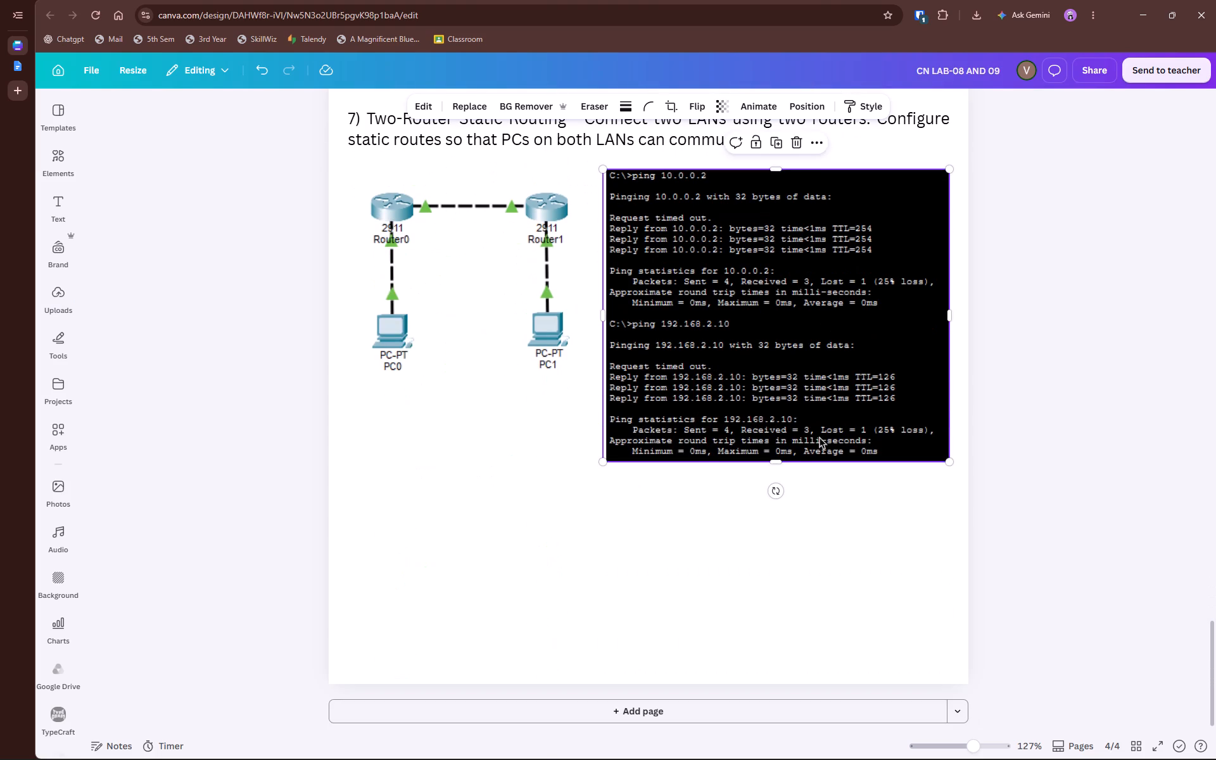
scroll(797, 387, up, 4)
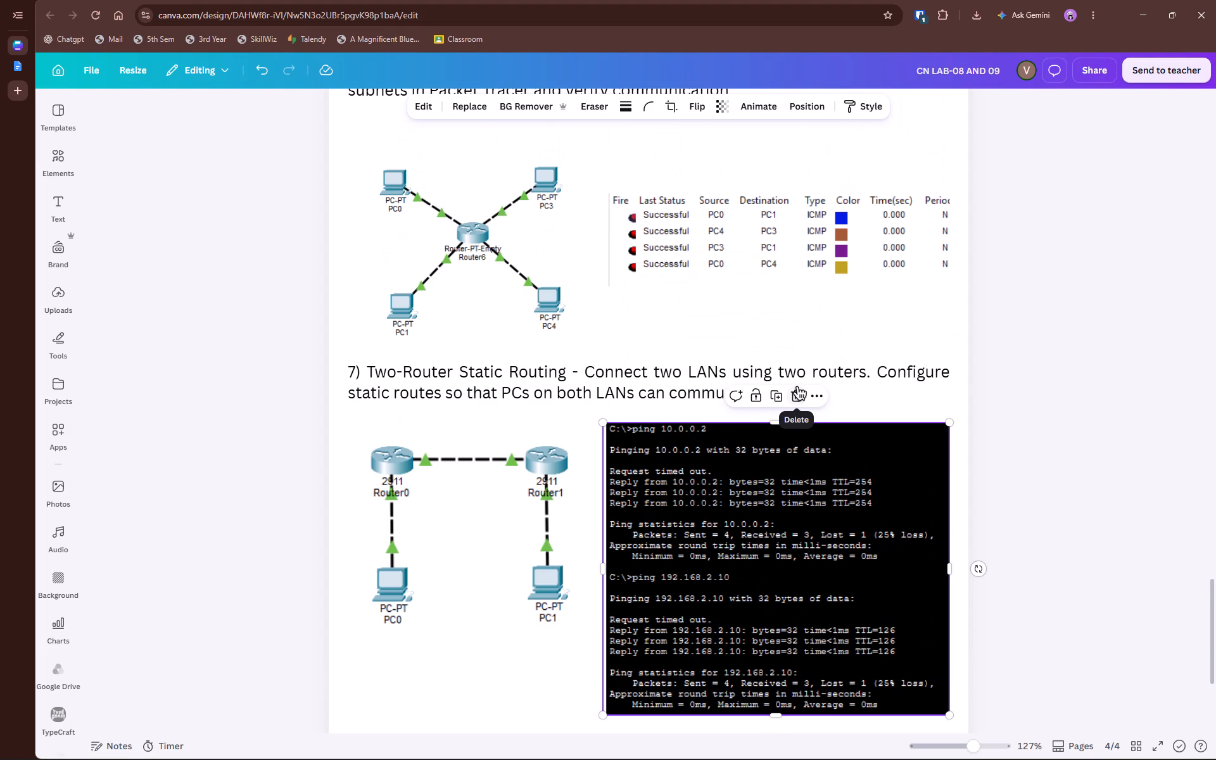
scroll(797, 387, up, 8)
scroll(797, 387, down, 6)
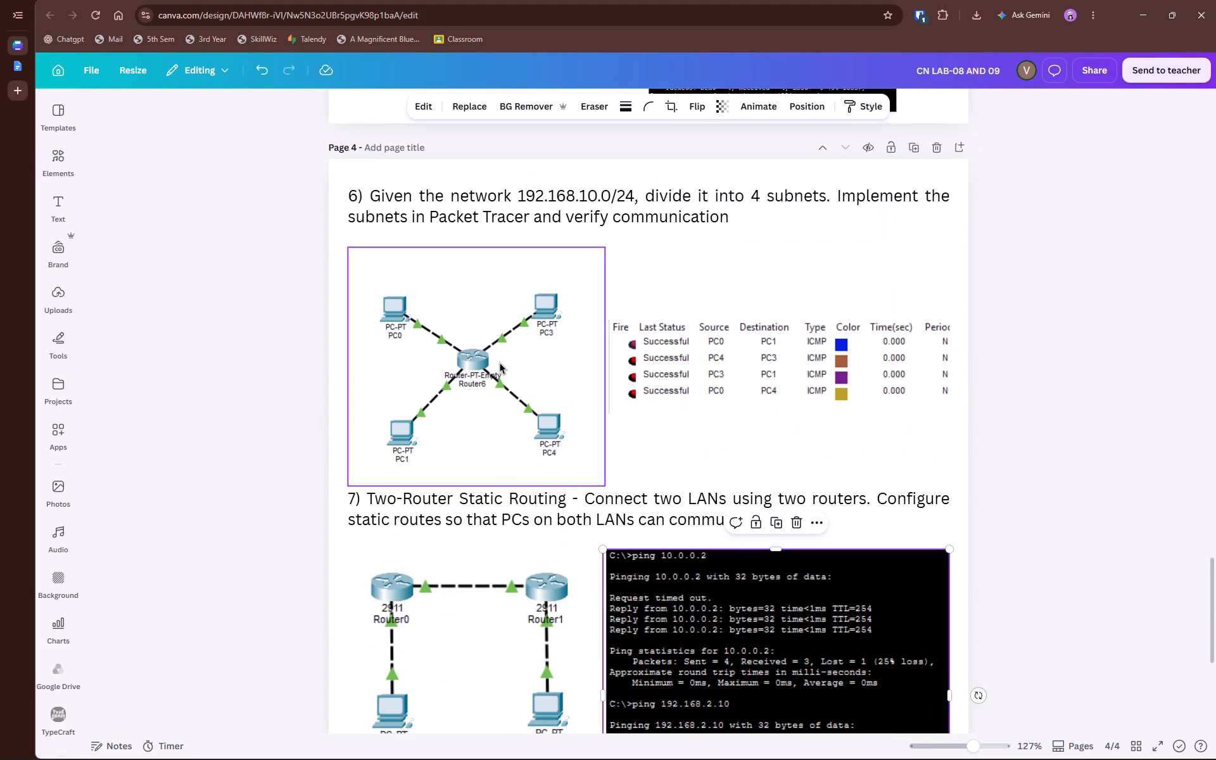
click(500, 362)
drag(478, 246, 474, 267)
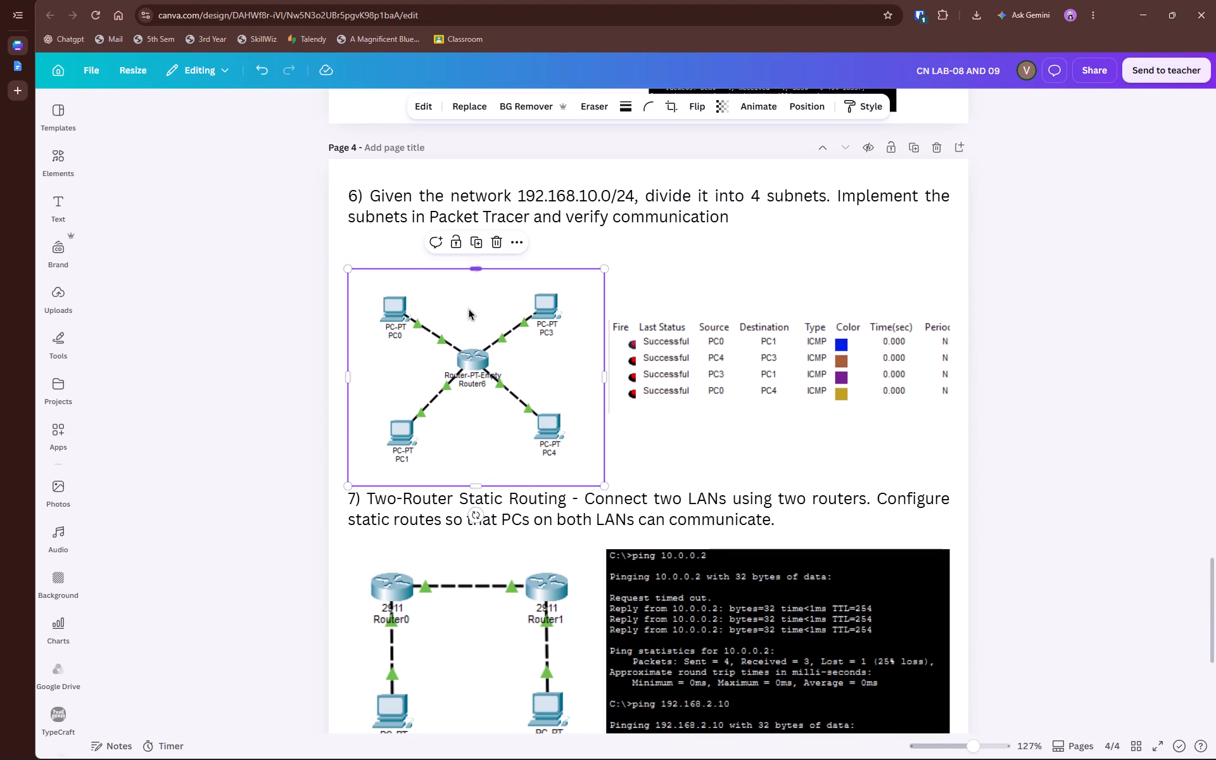
drag(478, 487, 483, 471)
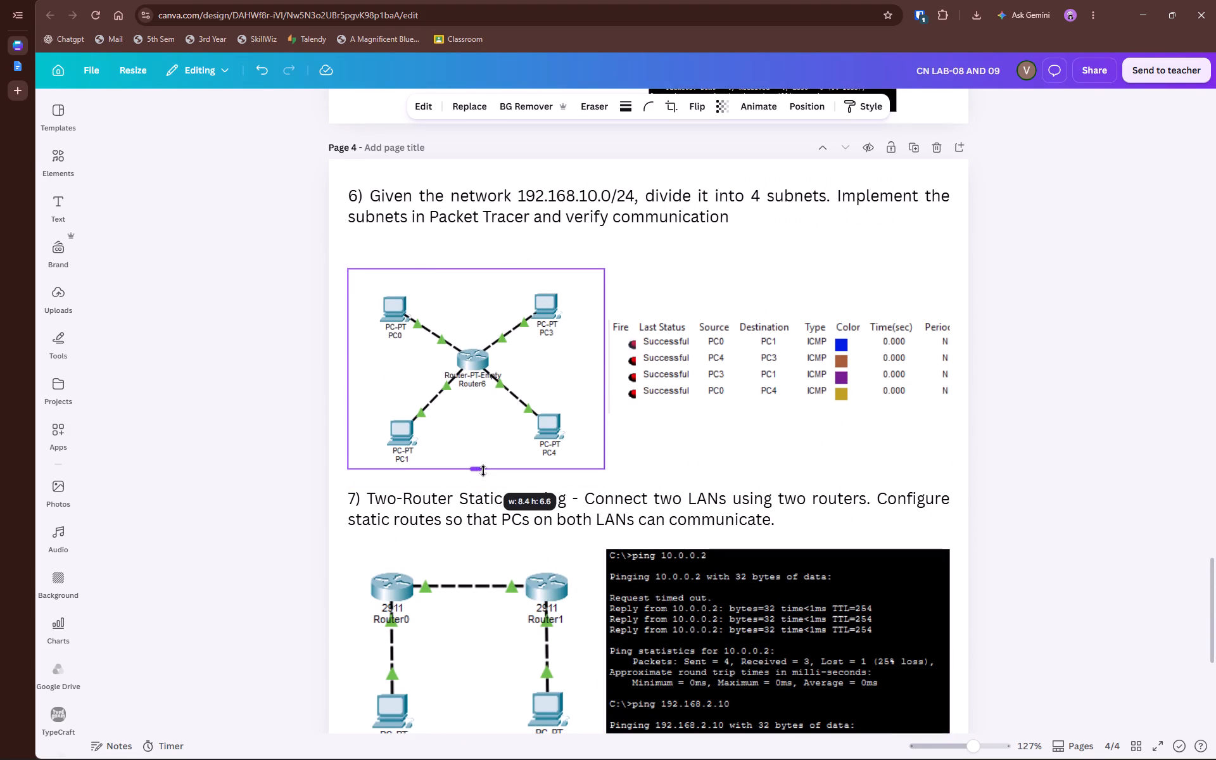
drag(483, 471, 483, 466)
drag(476, 379, 475, 345)
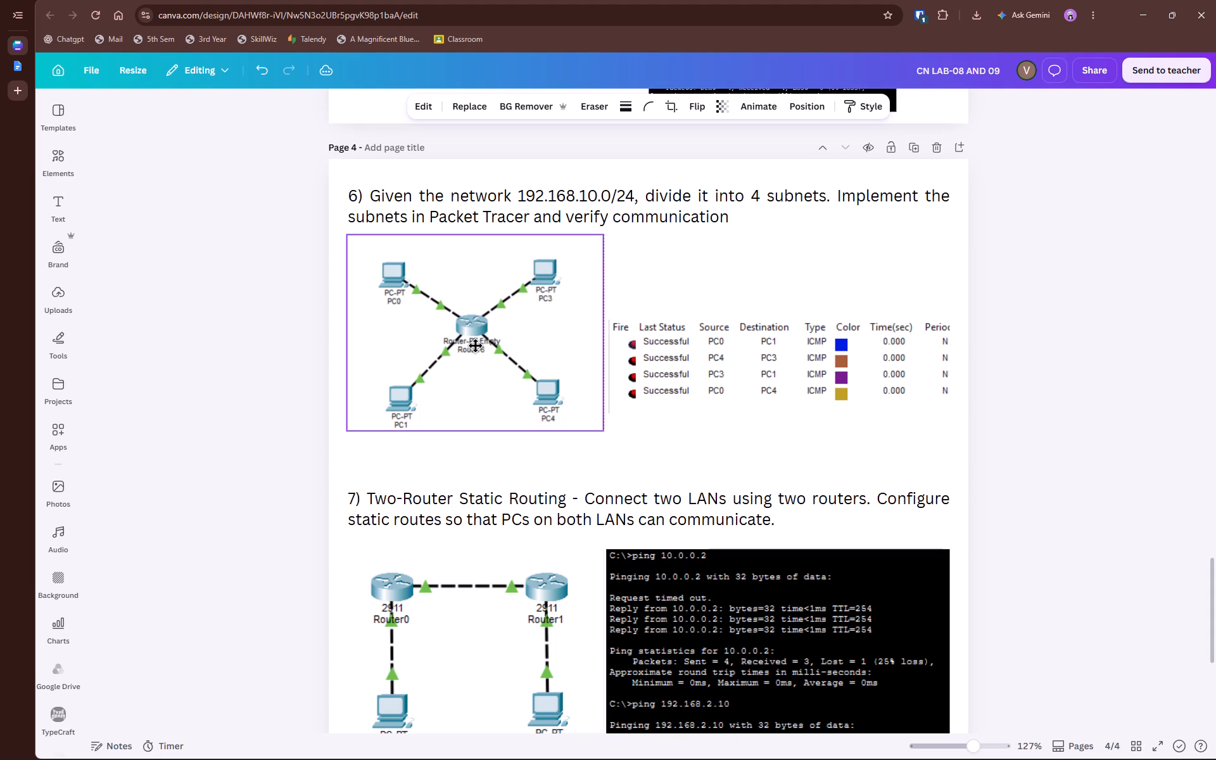
drag(475, 345, 479, 347)
Move question 7's text up beneath question 6's topology, keeping its side edges aligned with question 6's text.
drag(509, 505, 510, 498)
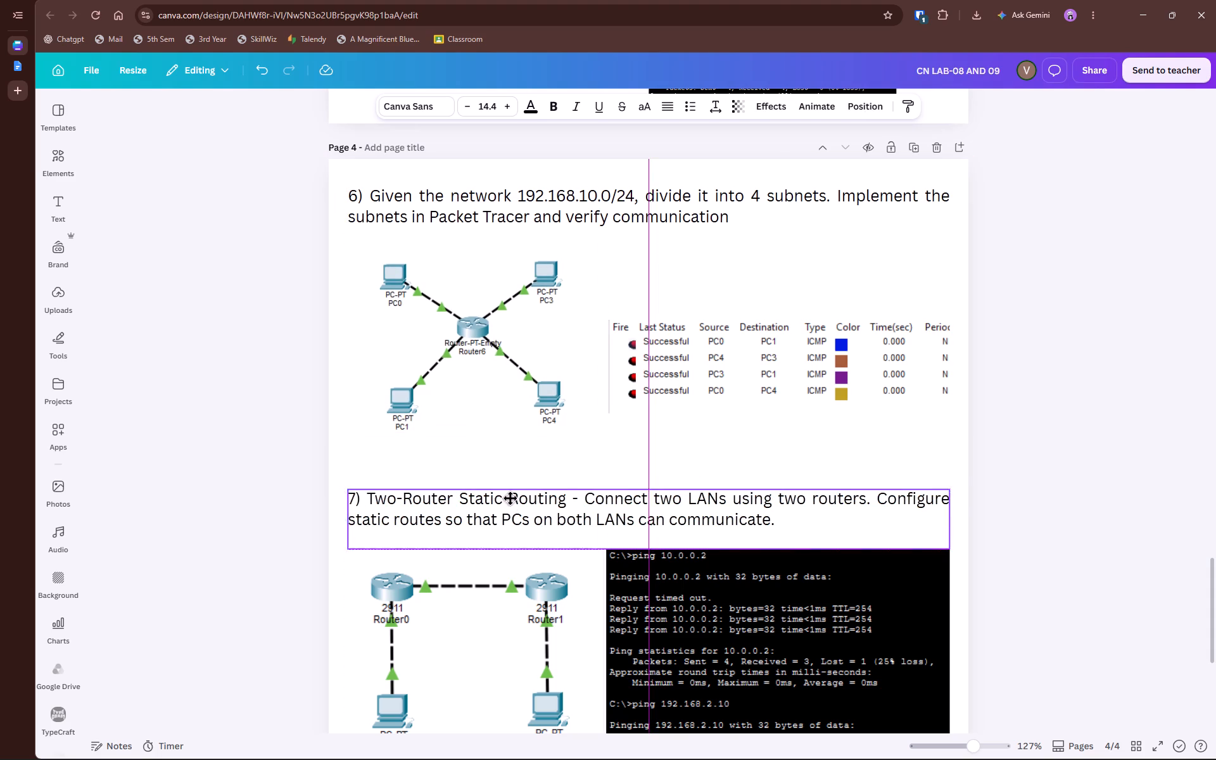
drag(510, 498, 512, 460)
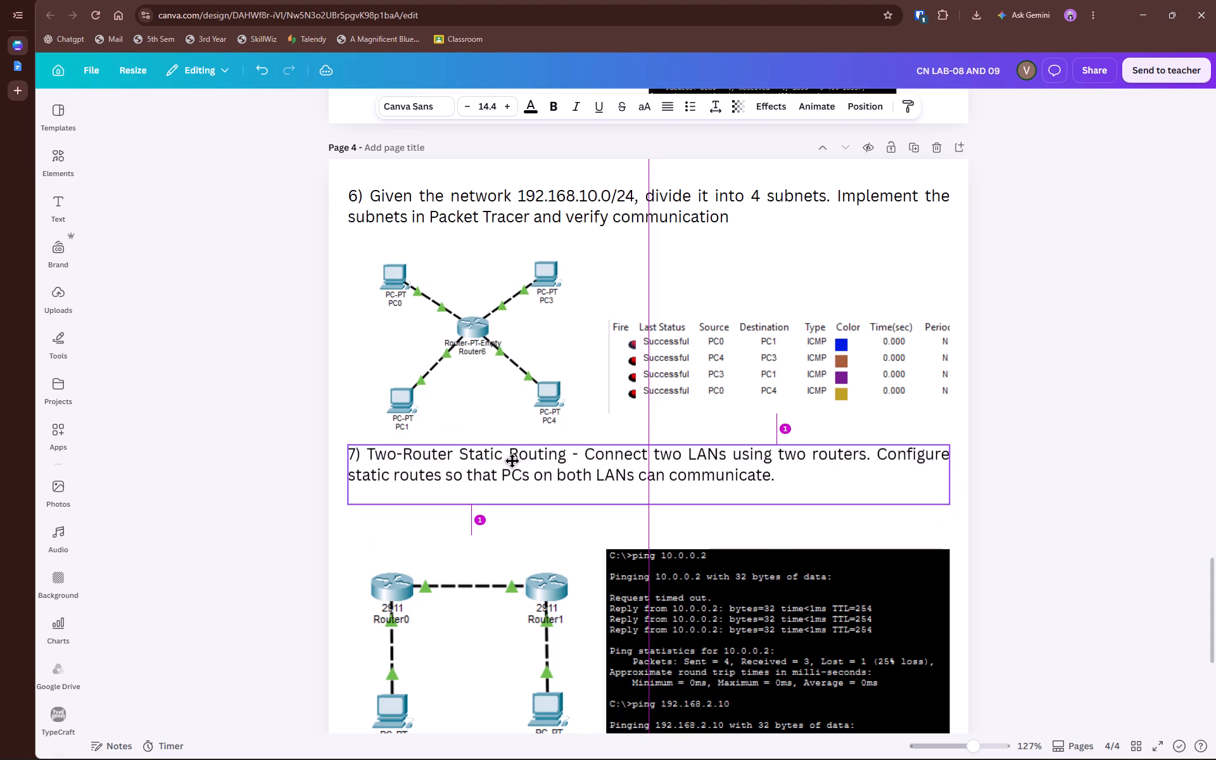
drag(512, 460, 517, 459)
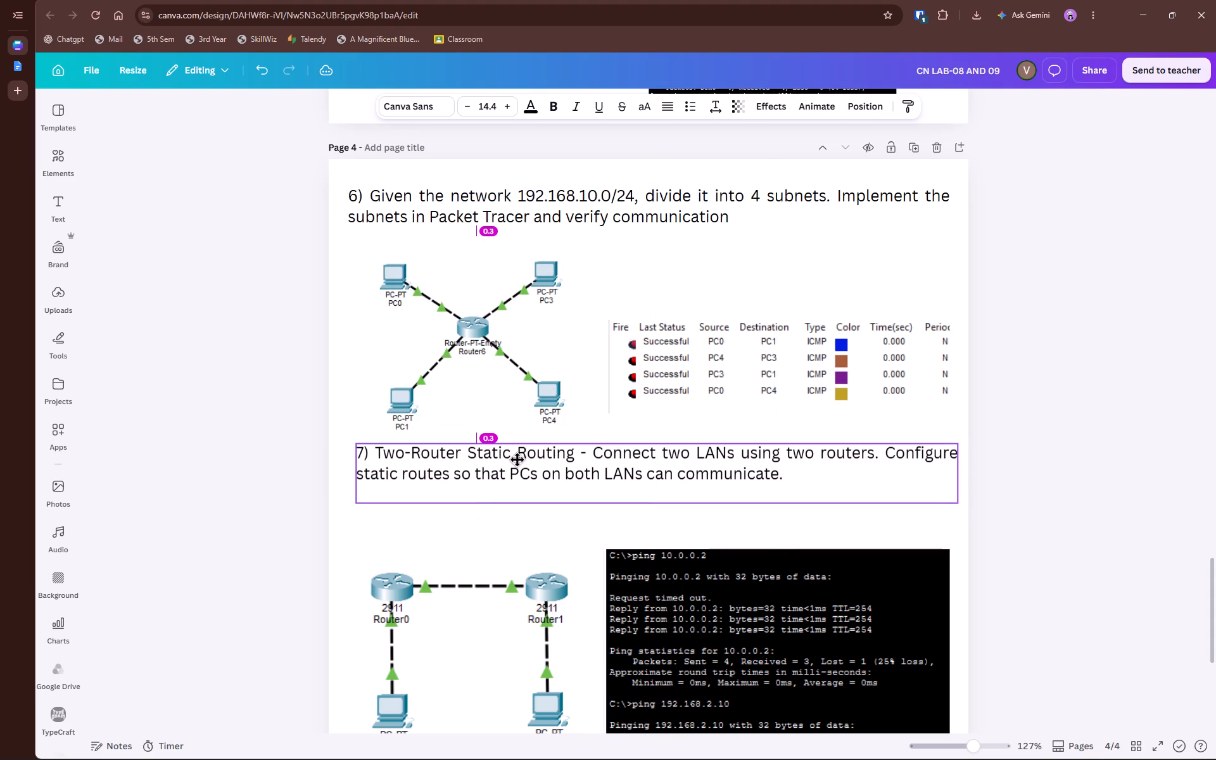
drag(517, 459, 514, 462)
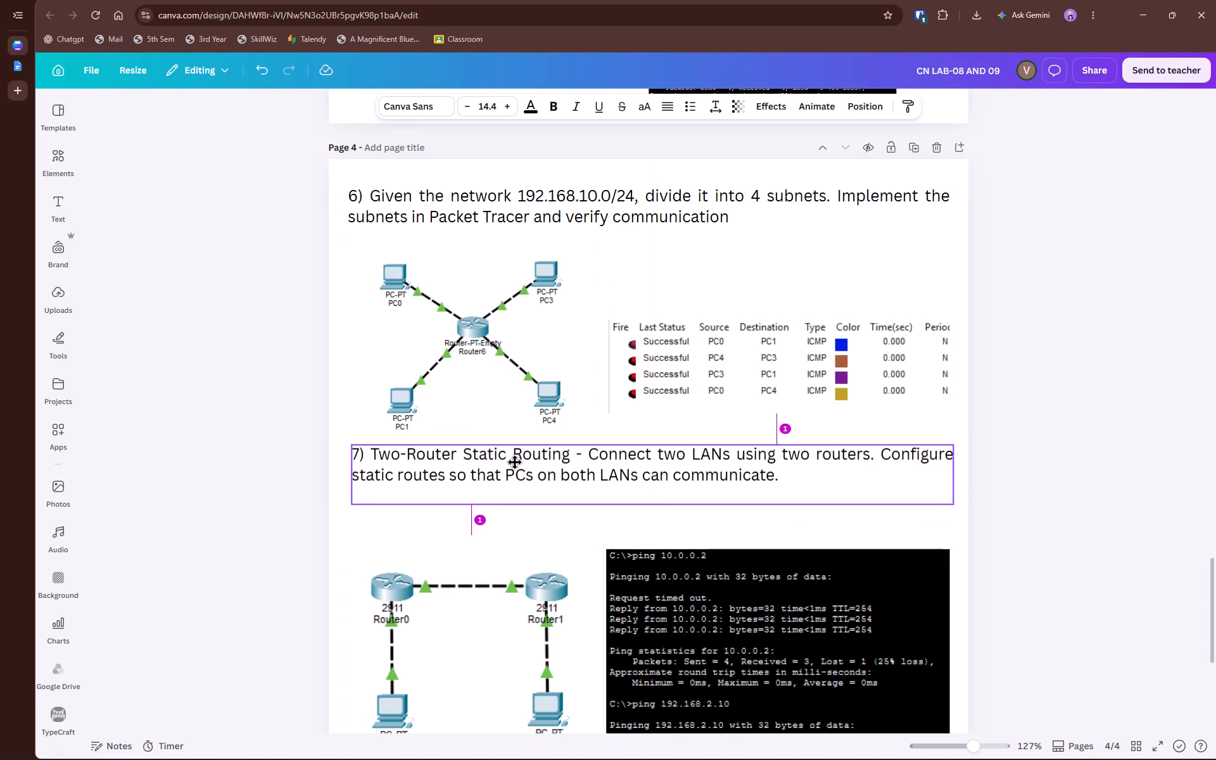
drag(514, 462, 513, 470)
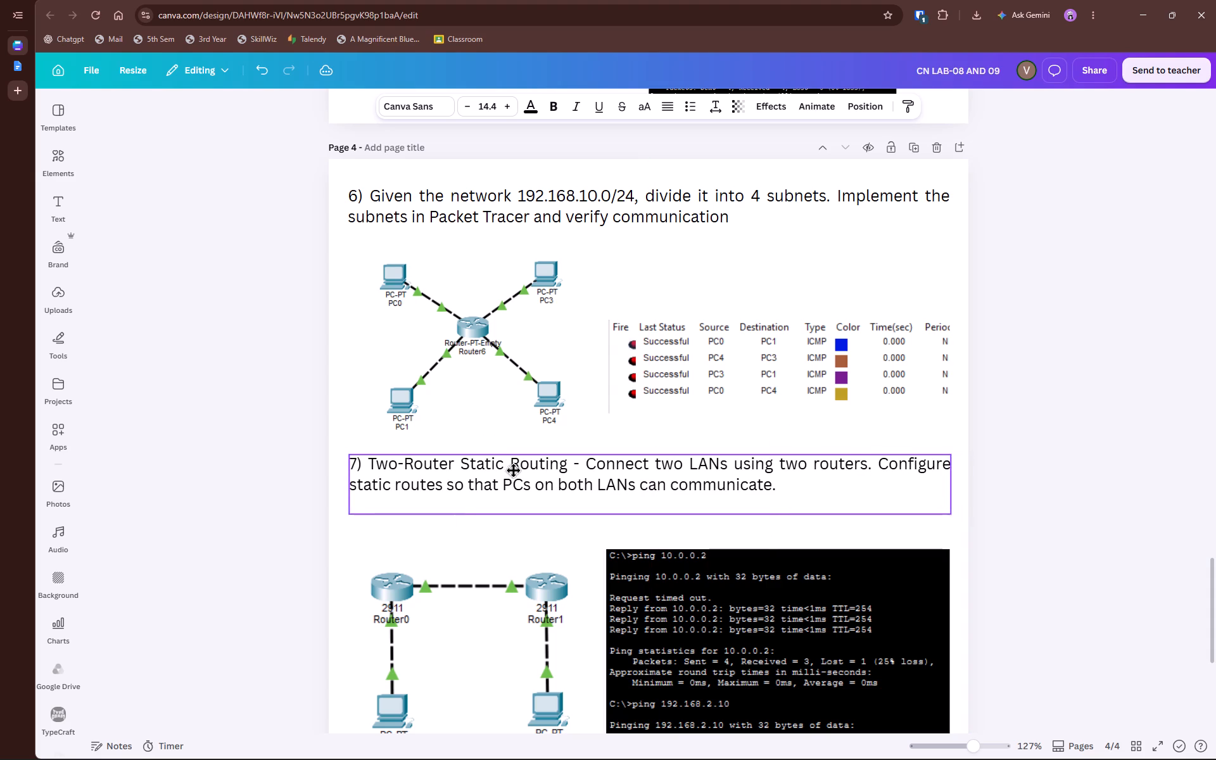
drag(513, 470, 515, 469)
click(470, 465)
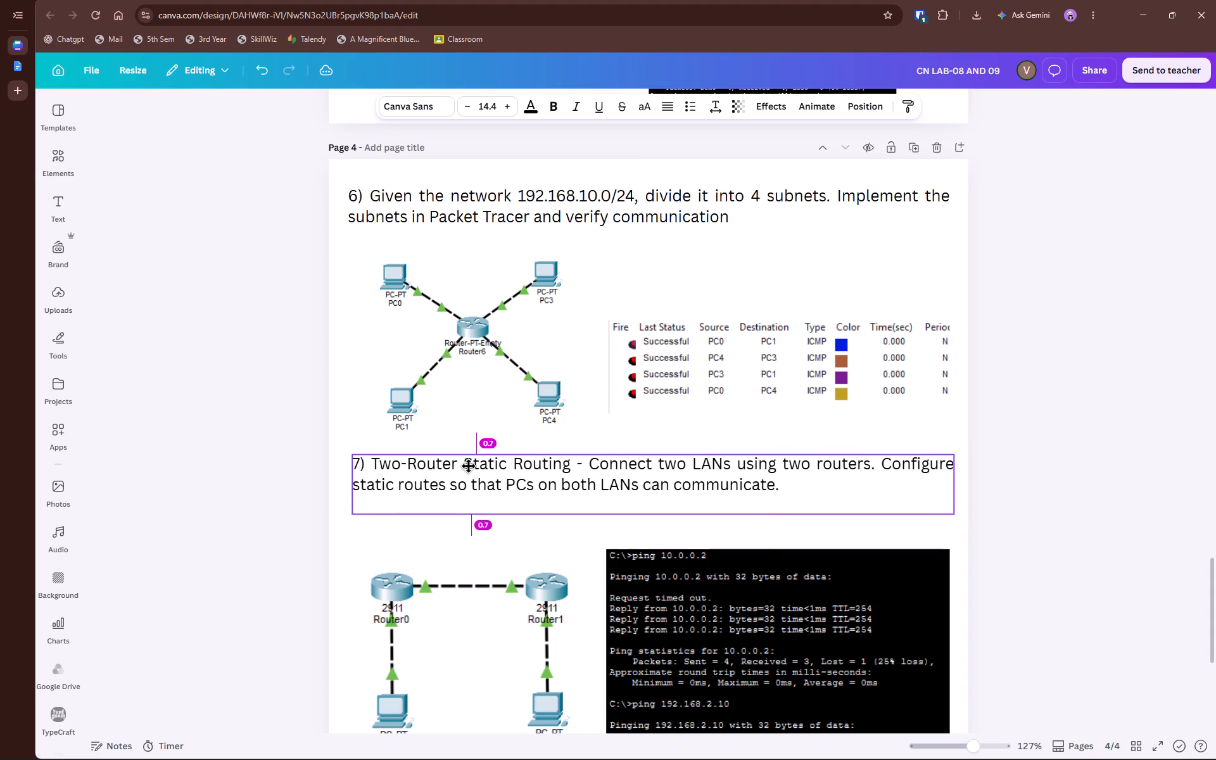
click(379, 200)
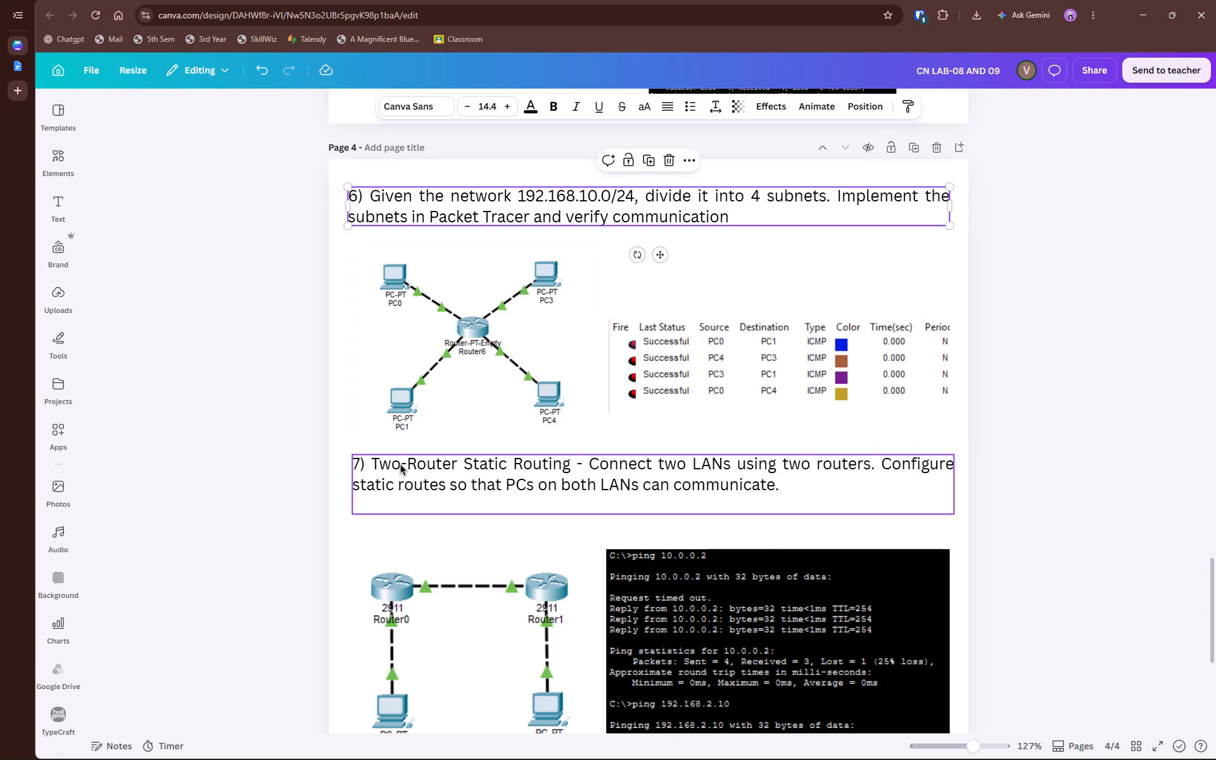
drag(404, 471, 409, 467)
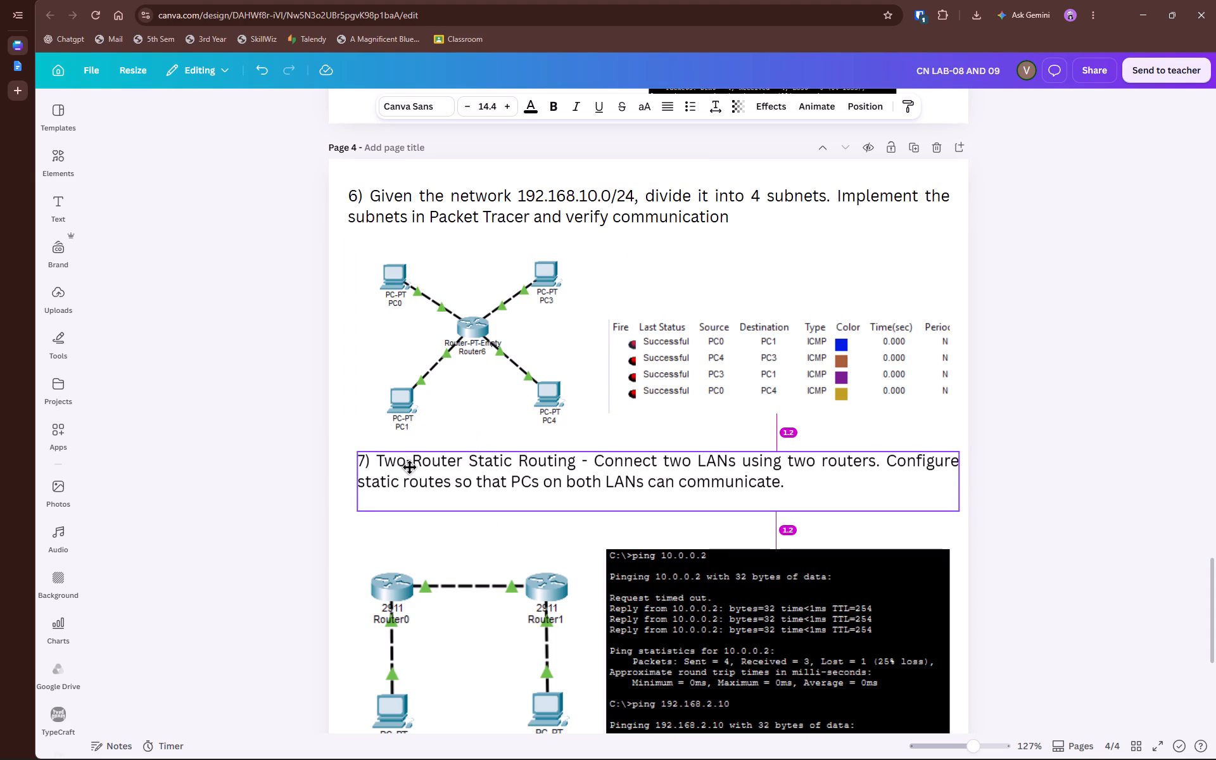
drag(409, 467, 399, 467)
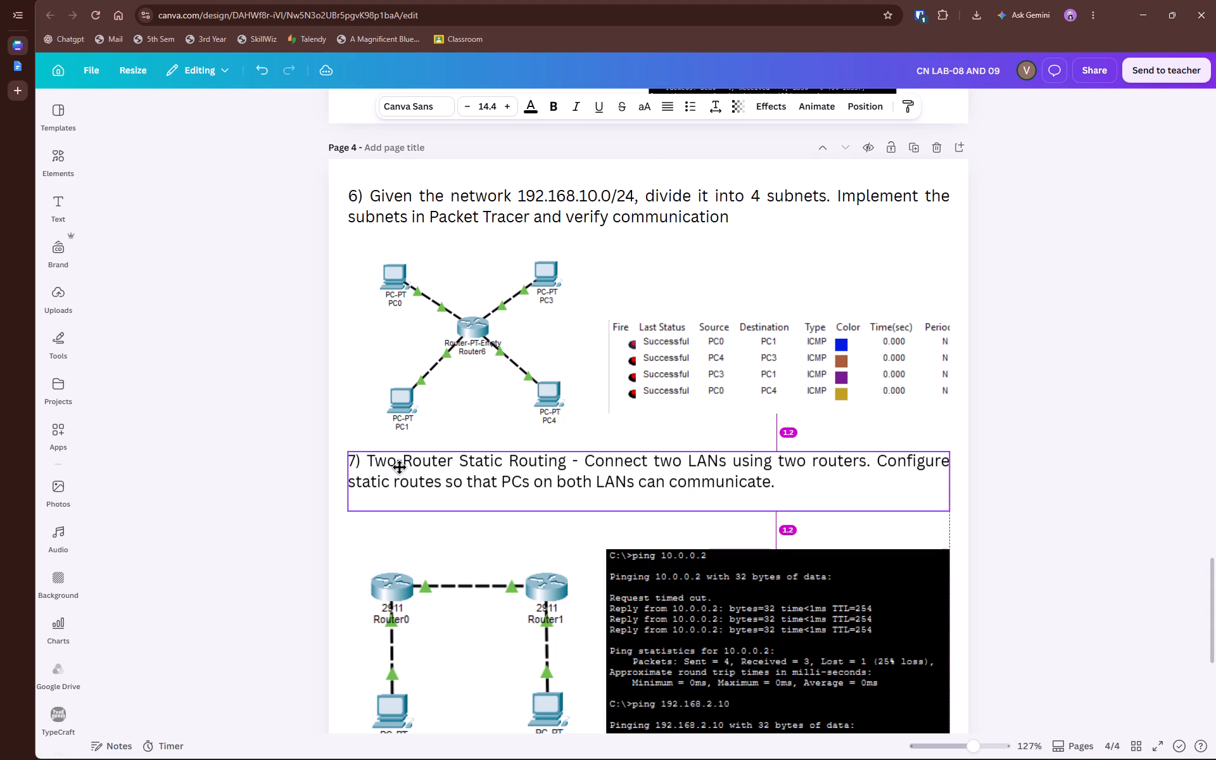
drag(399, 467, 396, 467)
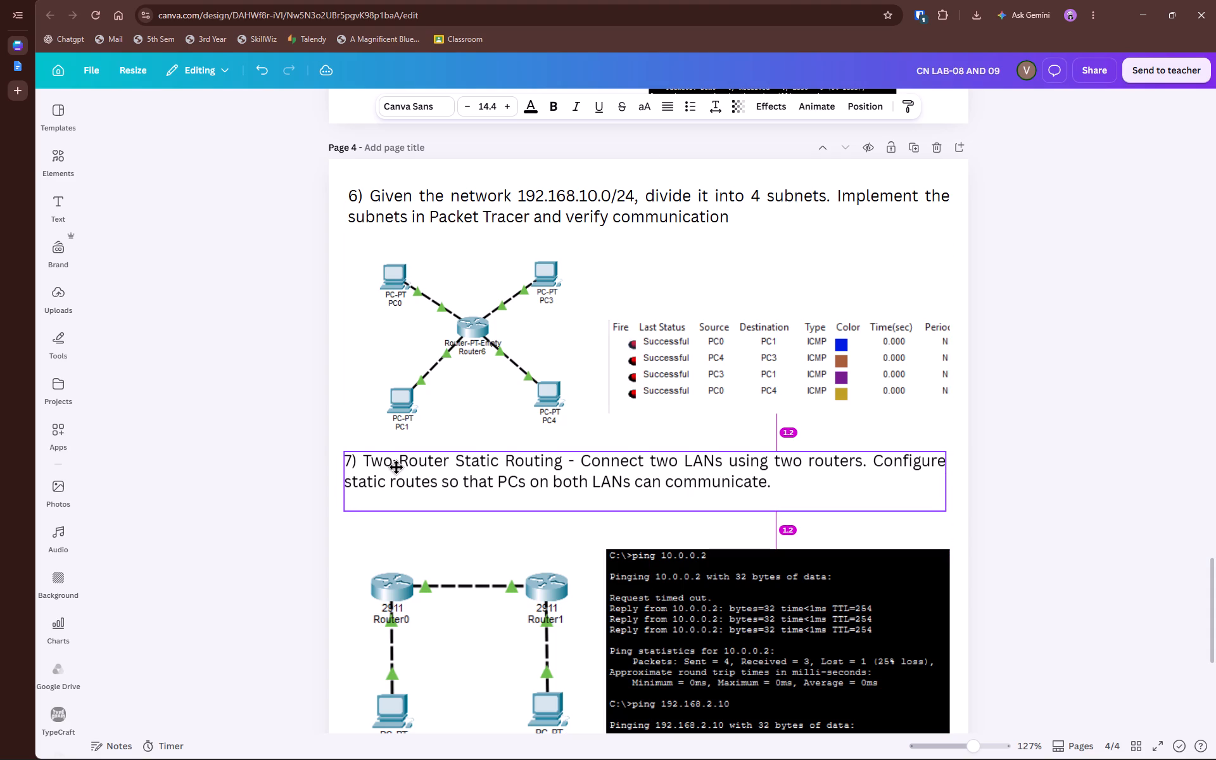
drag(396, 467, 402, 467)
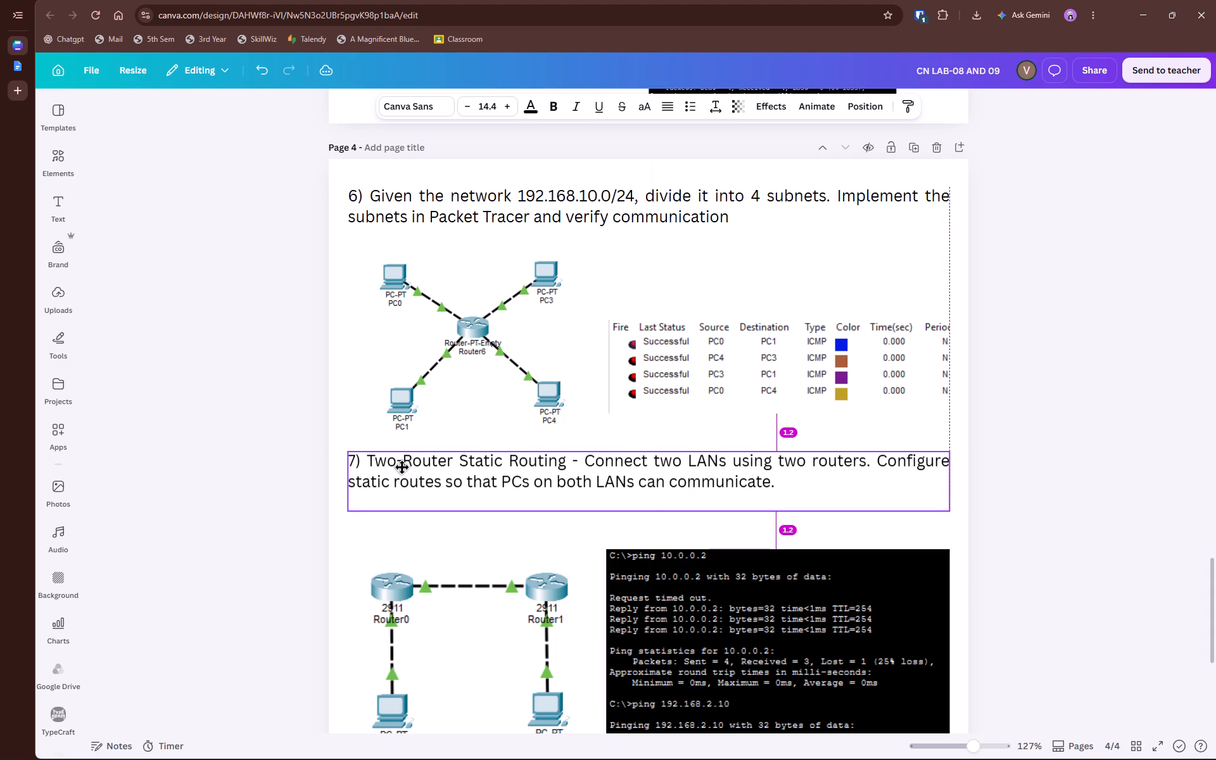
drag(402, 467, 402, 467)
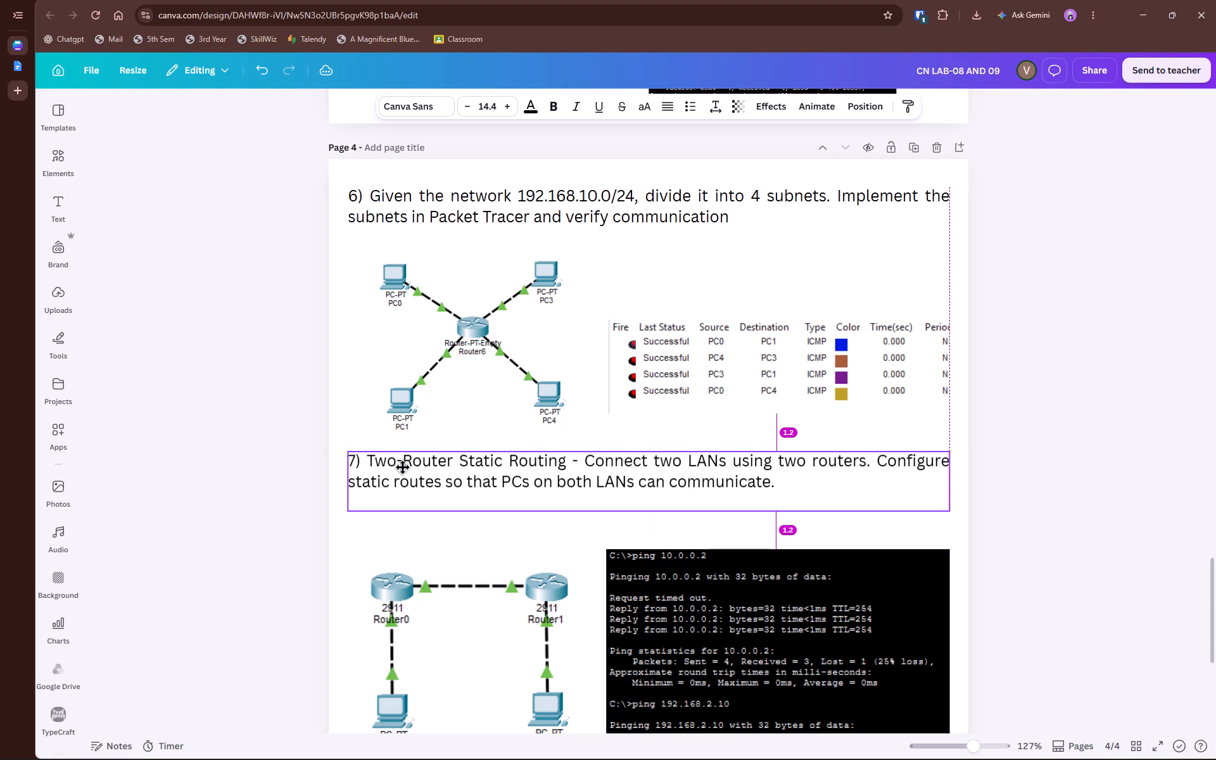
drag(402, 467, 398, 467)
click(397, 467)
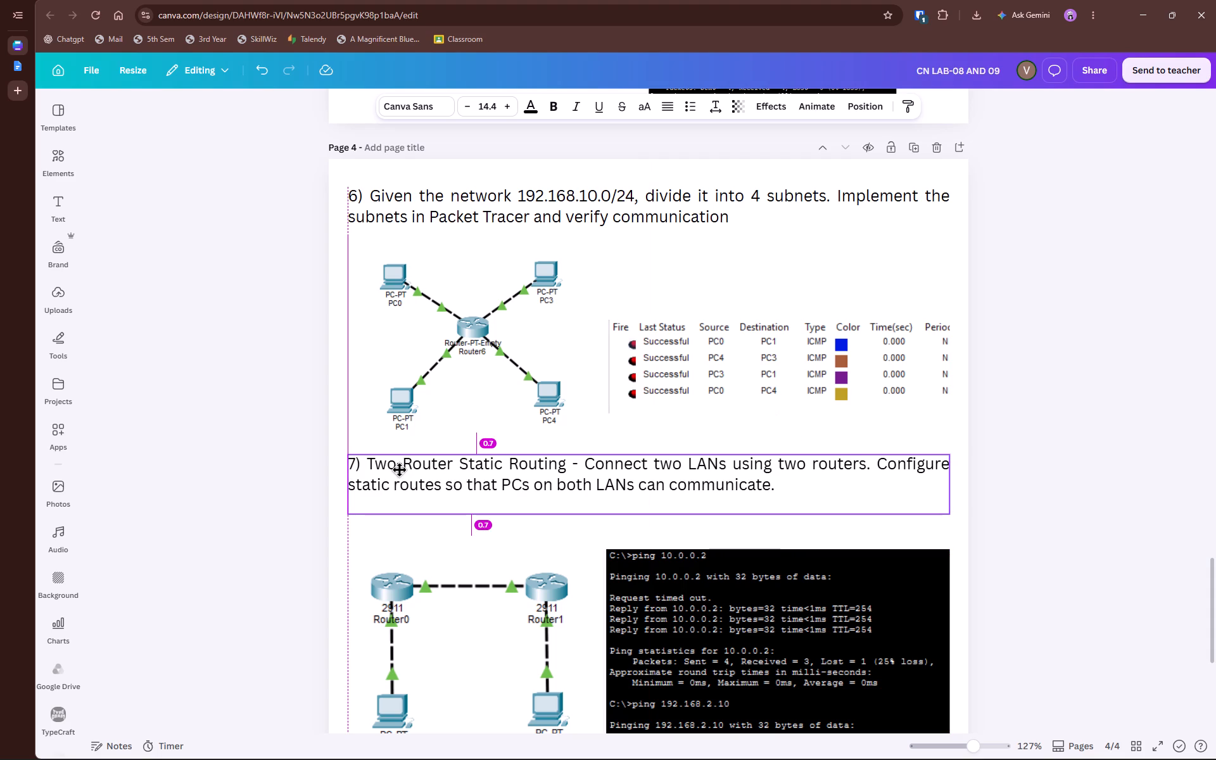
key(Up)
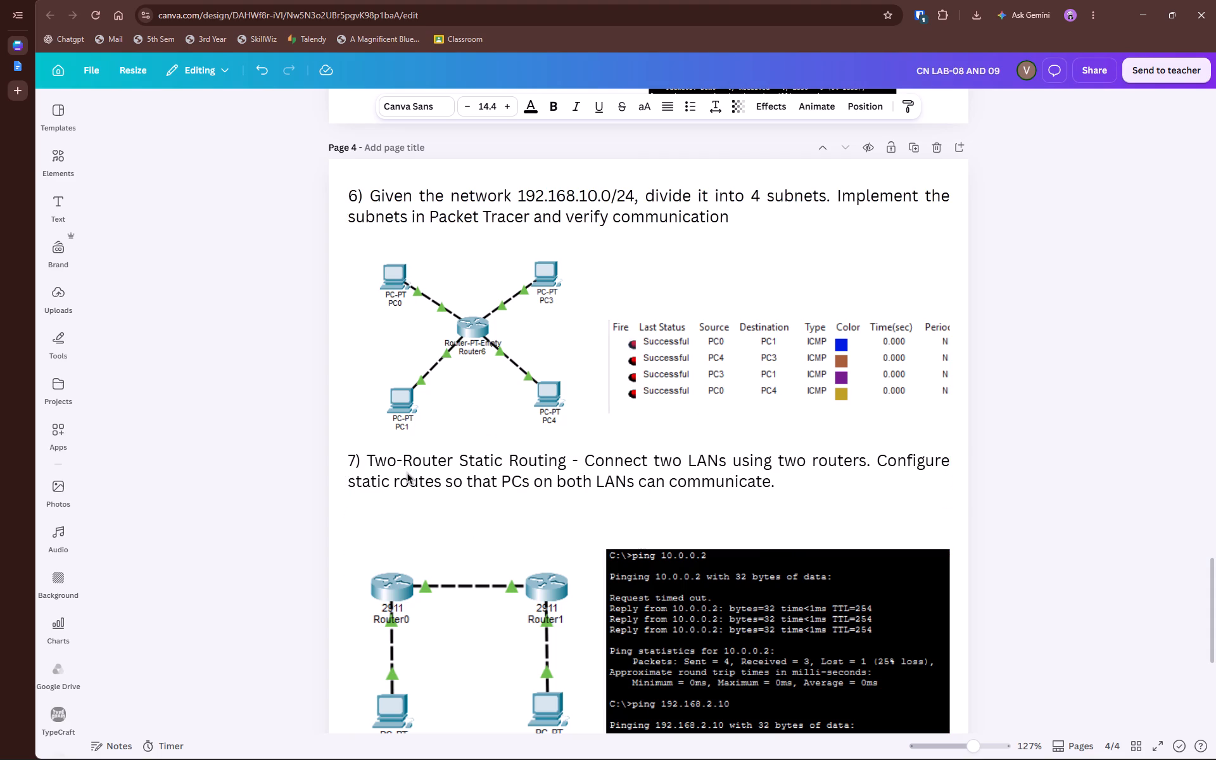
key(Down)
Crop the empty top margin of the two-router topology image and move it and the ping output image up beneath question 7's text.
click(443, 635)
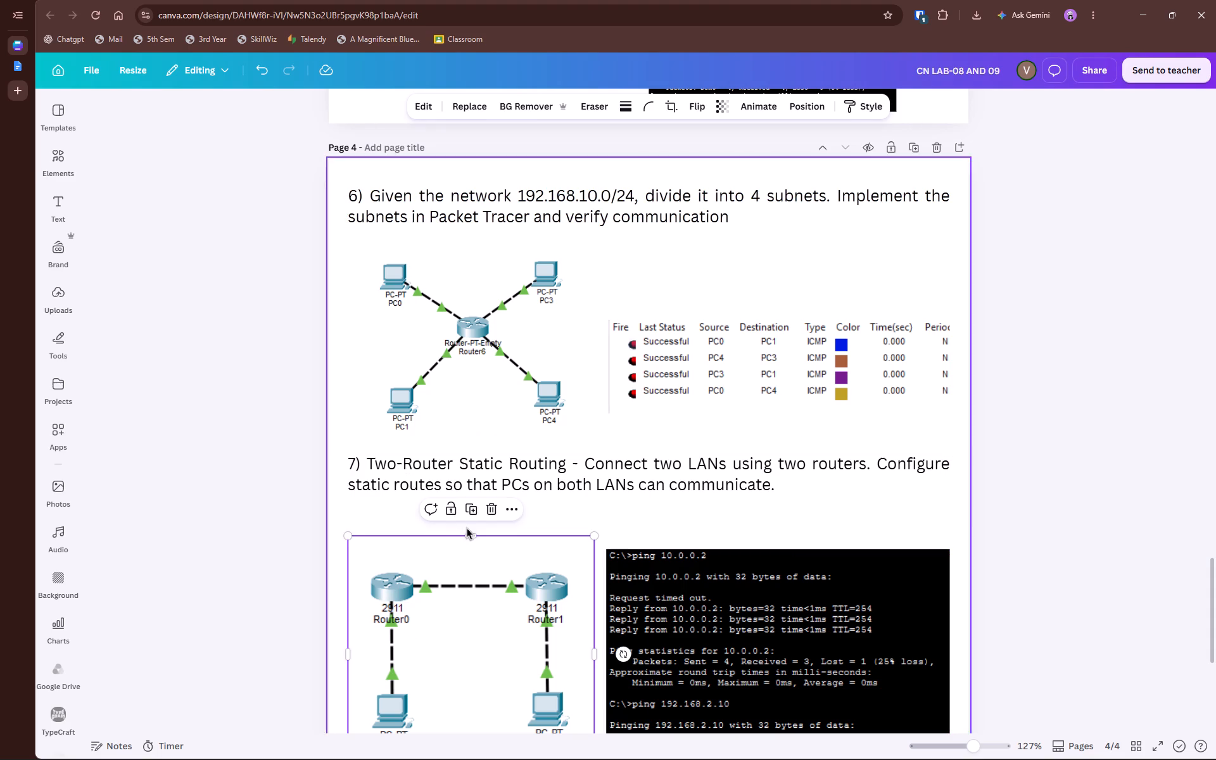
drag(467, 536, 467, 555)
scroll(467, 555, down, 5)
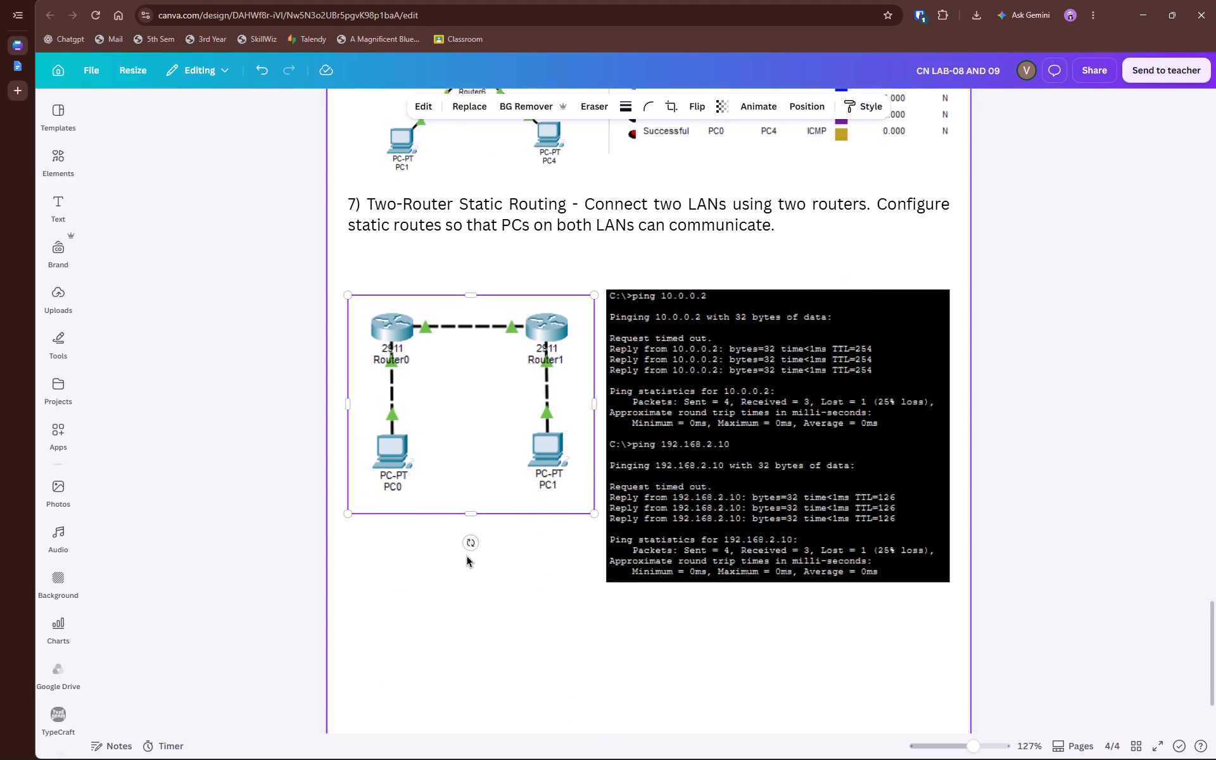
click(472, 459)
drag(476, 376, 475, 357)
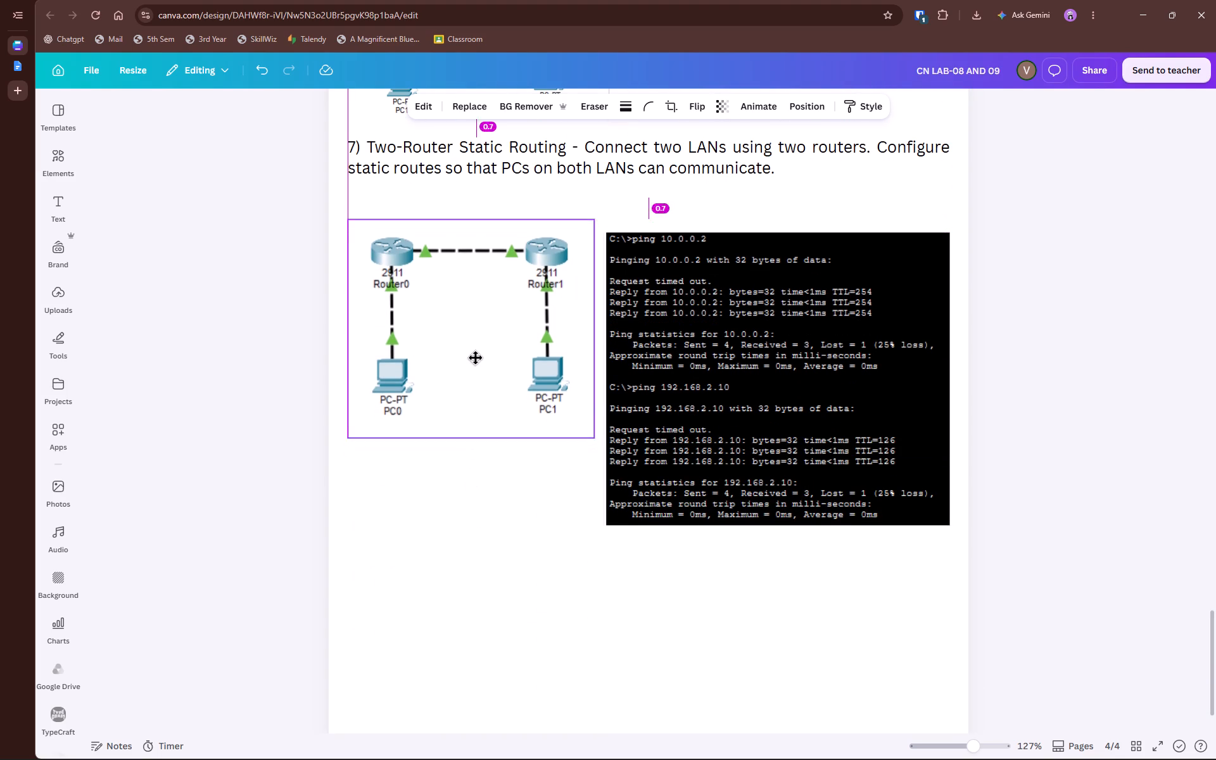
drag(475, 357, 475, 329)
drag(809, 398, 809, 356)
scroll(758, 465, down, 6)
scroll(702, 536, up, 1)
click(702, 536)
Look over the layout of questions 4 to 7 on pages 3 and 4.
scroll(702, 536, up, 7)
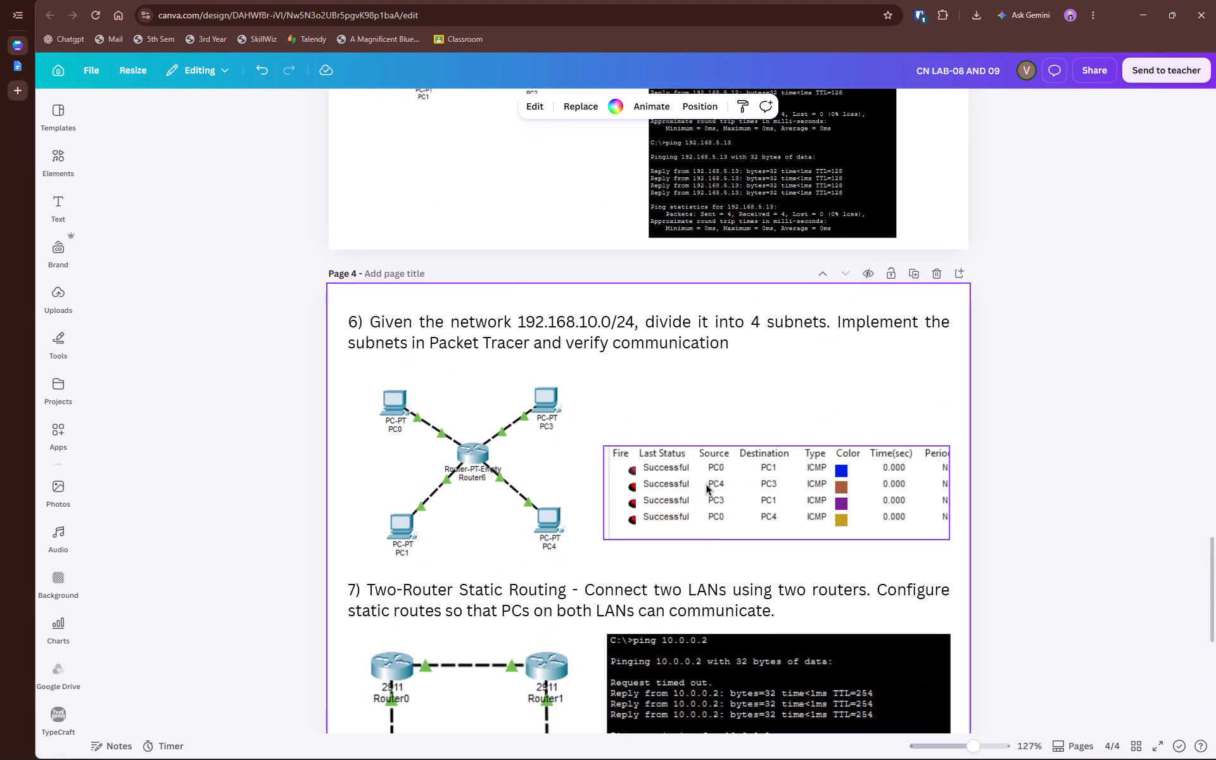
scroll(712, 645, down, 4)
scroll(761, 525, down, 1)
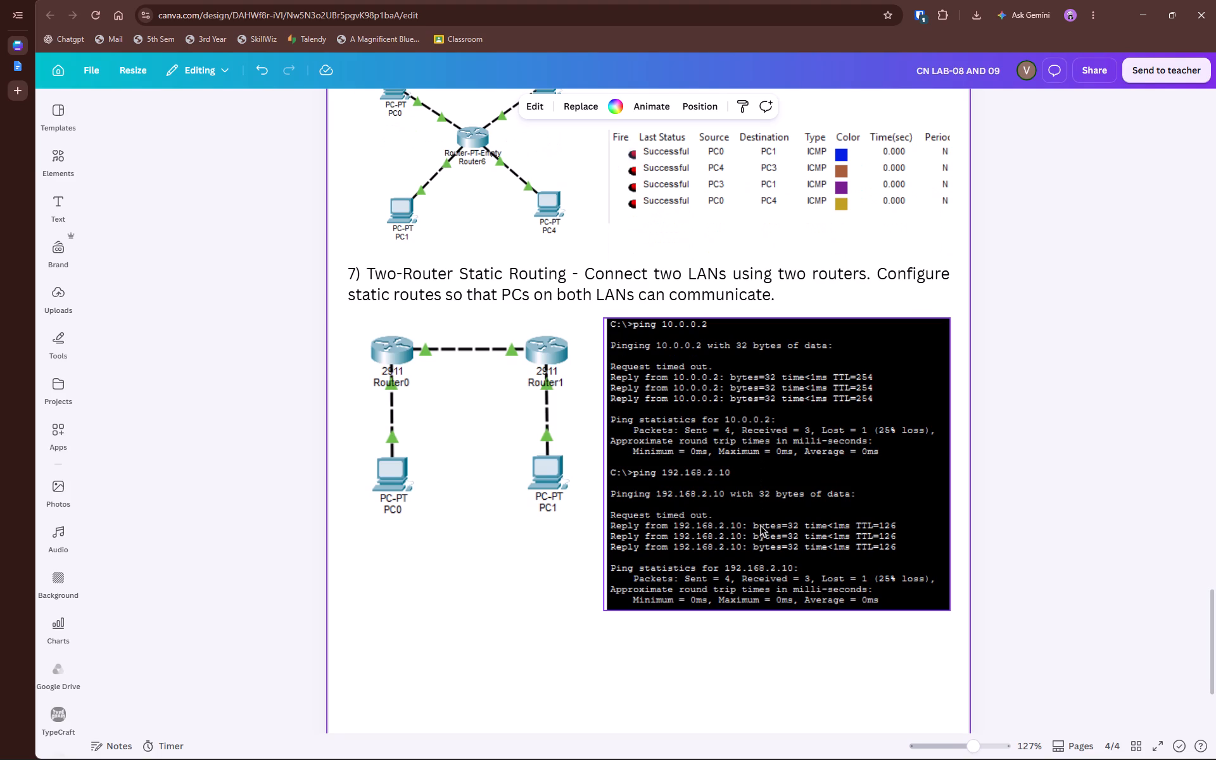
right_click(761, 525)
scroll(785, 528, up, 1)
click(1099, 463)
scroll(956, 434, up, 14)
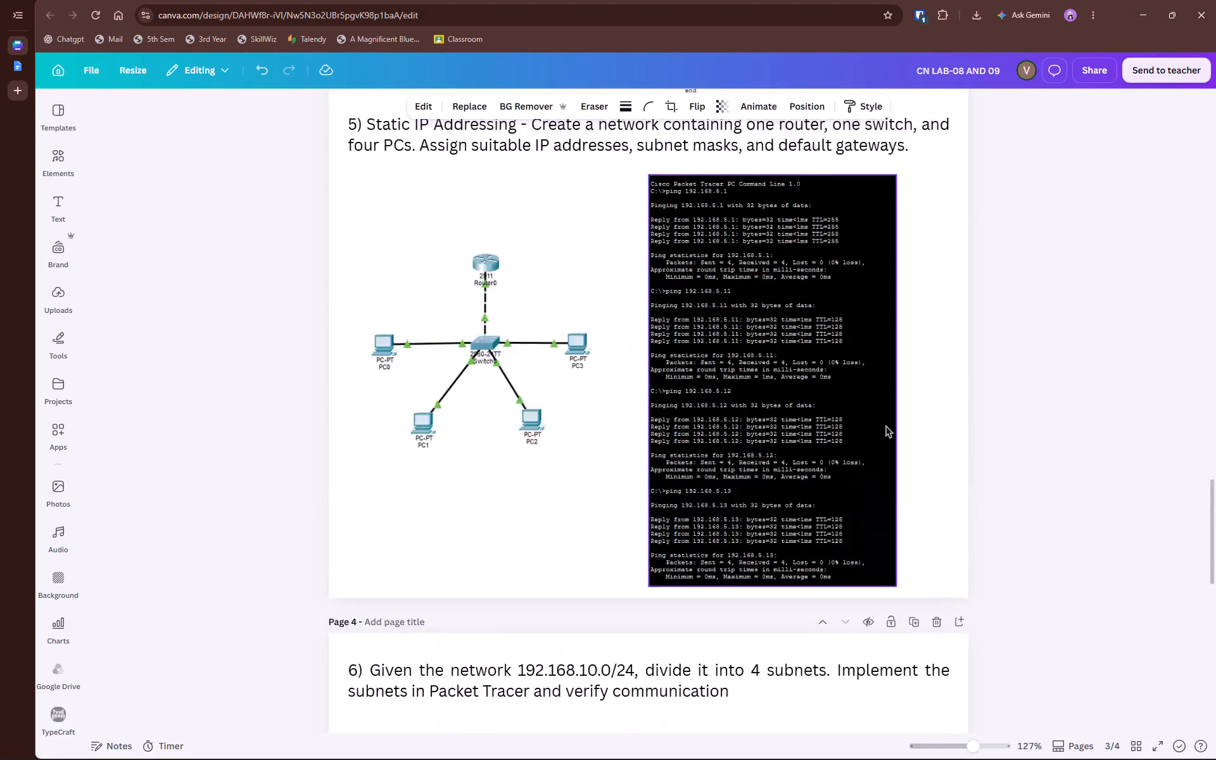
scroll(886, 426, up, 2)
scroll(886, 426, down, 6)
scroll(774, 357, up, 11)
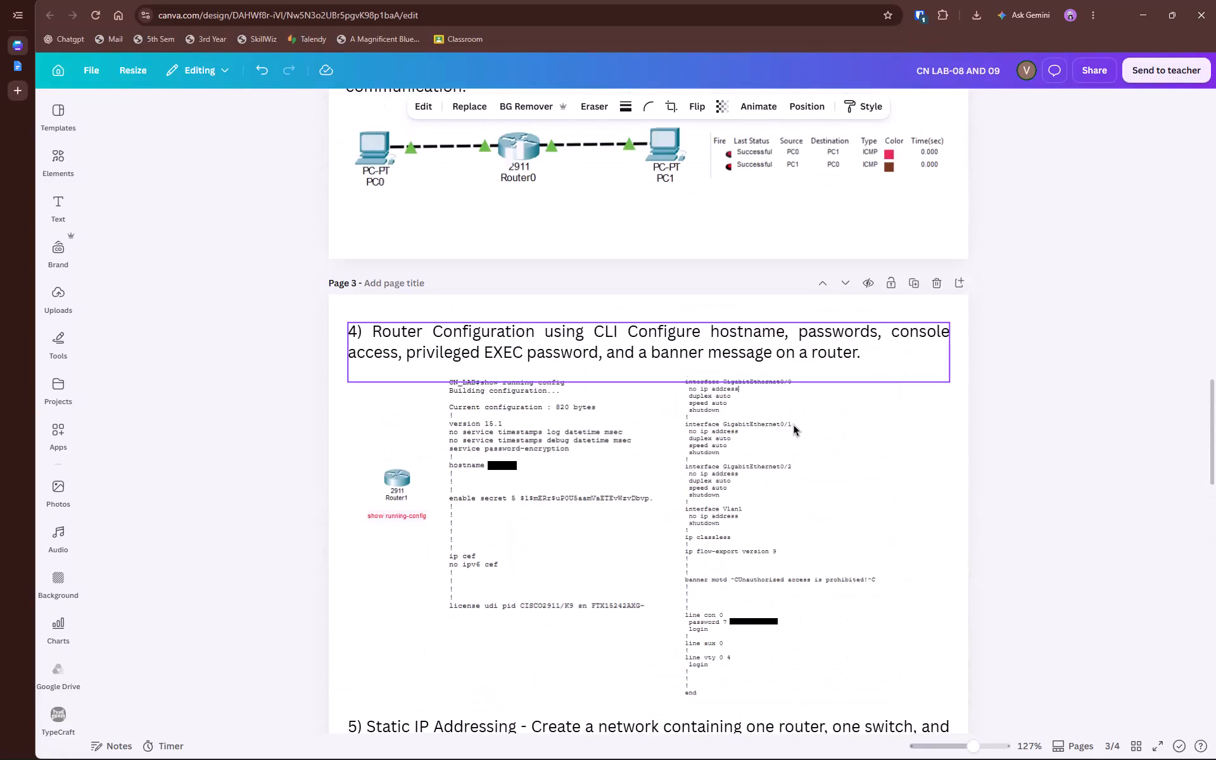
scroll(794, 425, down, 12)
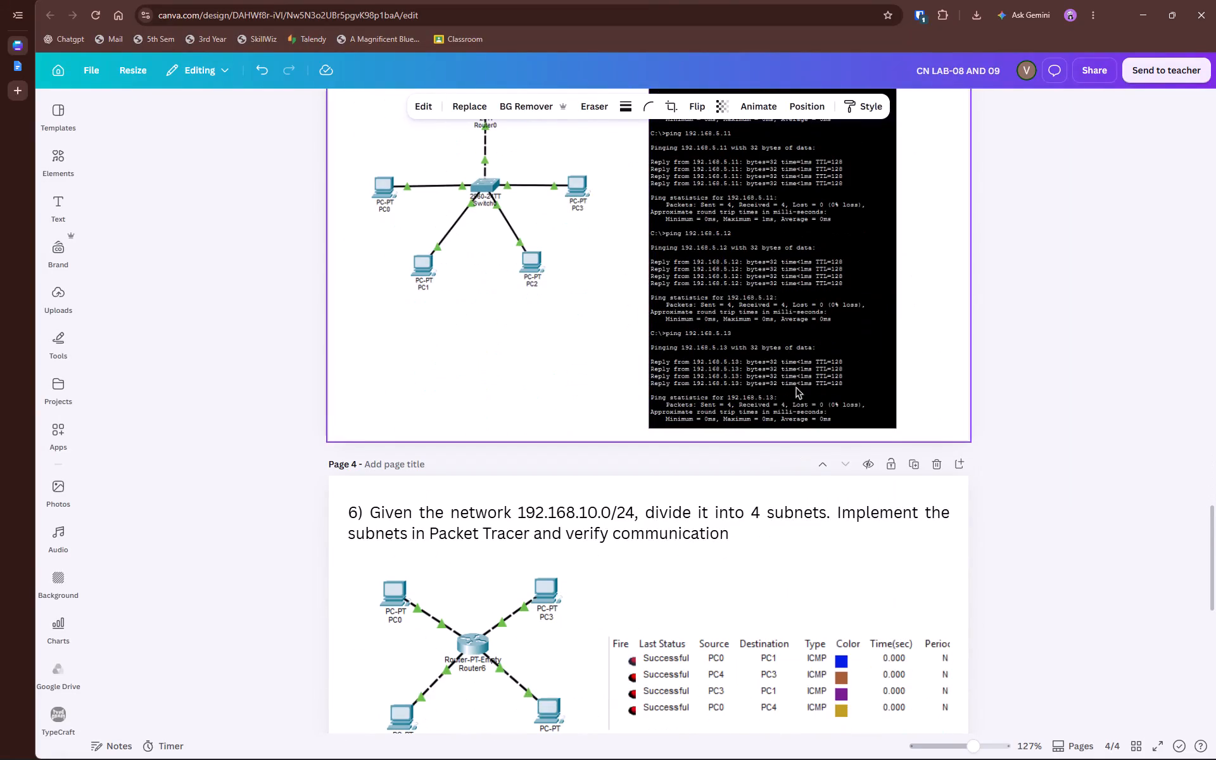
click(796, 387)
scroll(872, 429, down, 6)
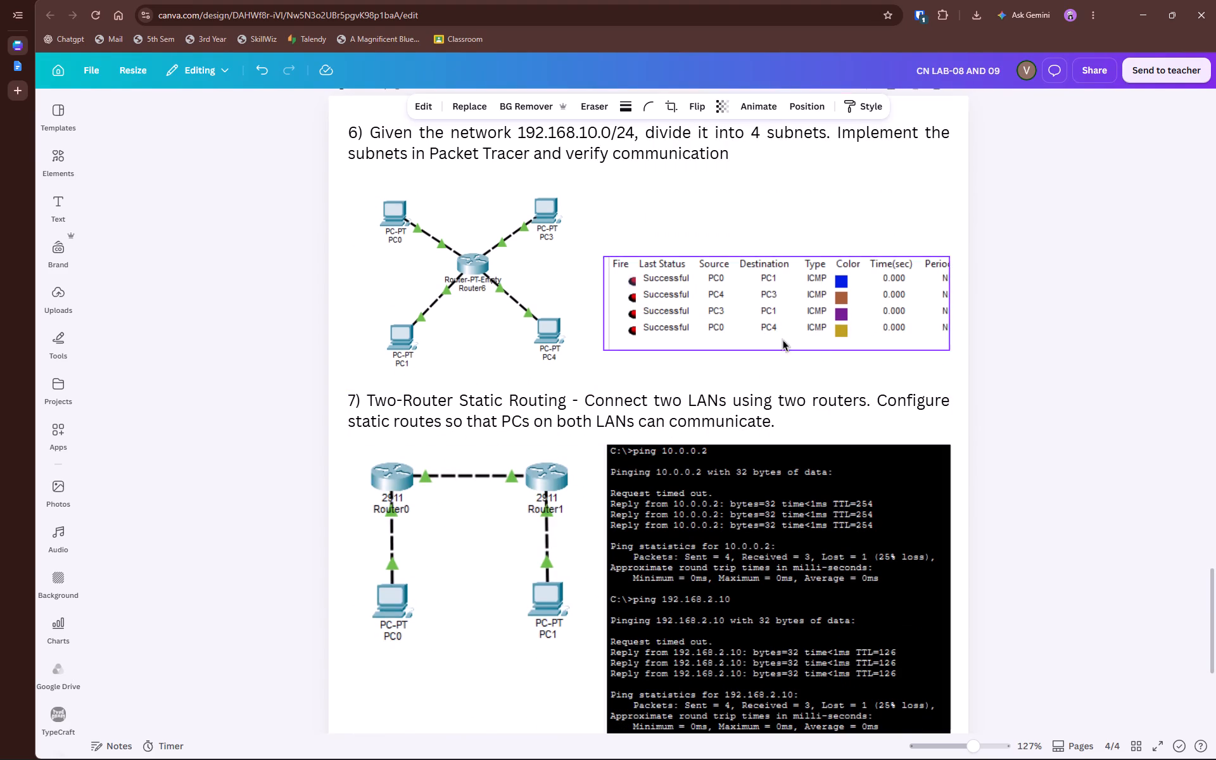
click(555, 521)
scroll(807, 577, down, 1)
Shrink question 7's ping output image proportionally, keeping it beside the two-router topology just below the question text.
click(807, 577)
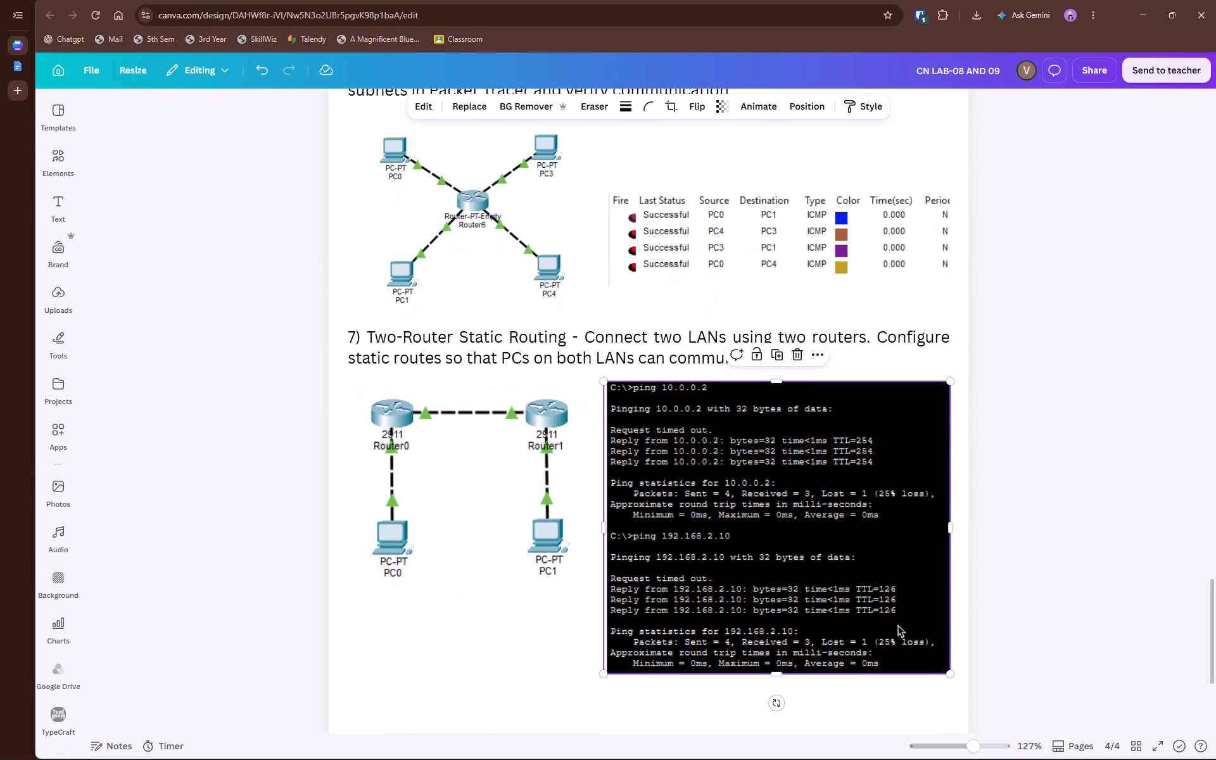
drag(947, 676, 908, 649)
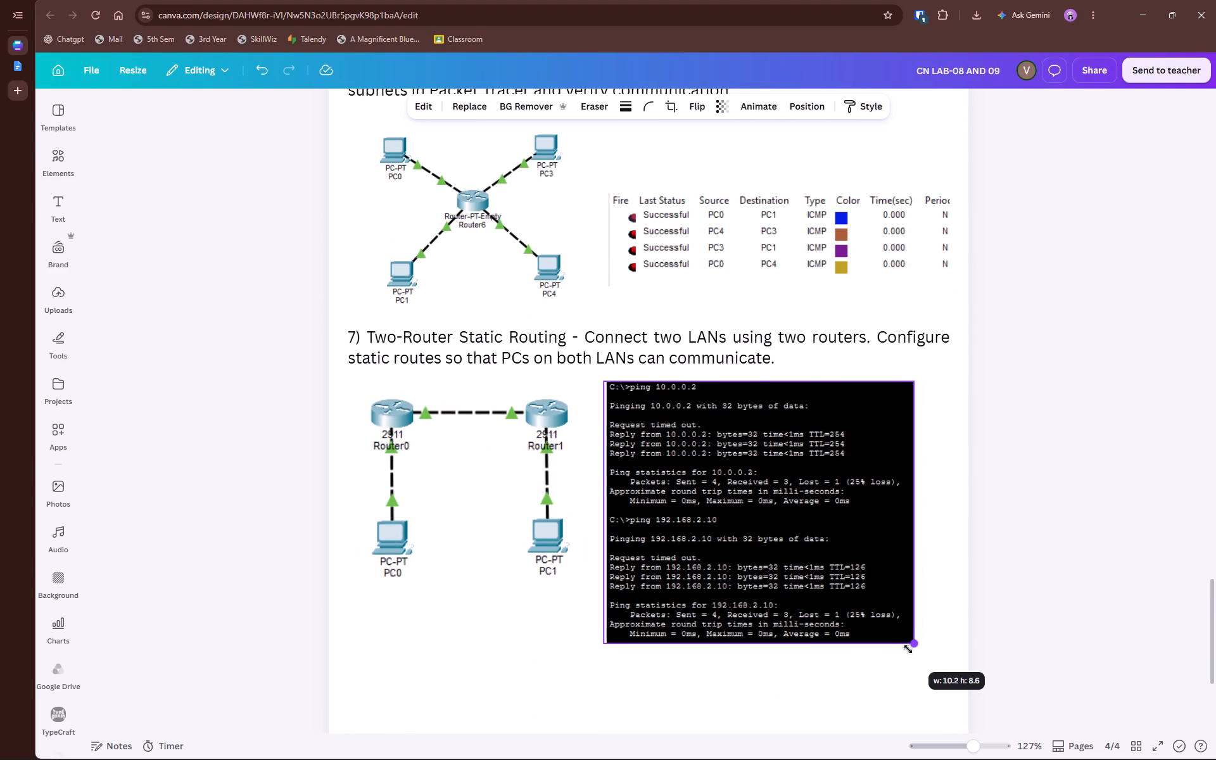
drag(908, 649, 882, 639)
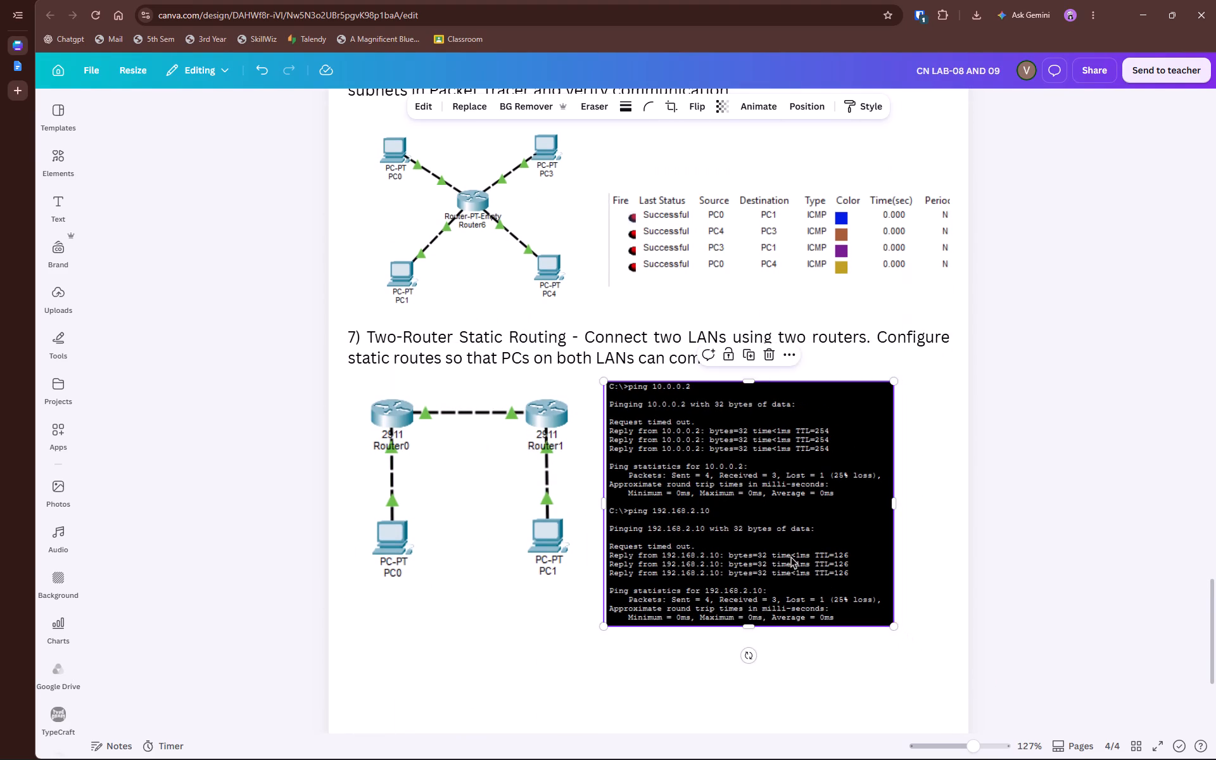
click(791, 557)
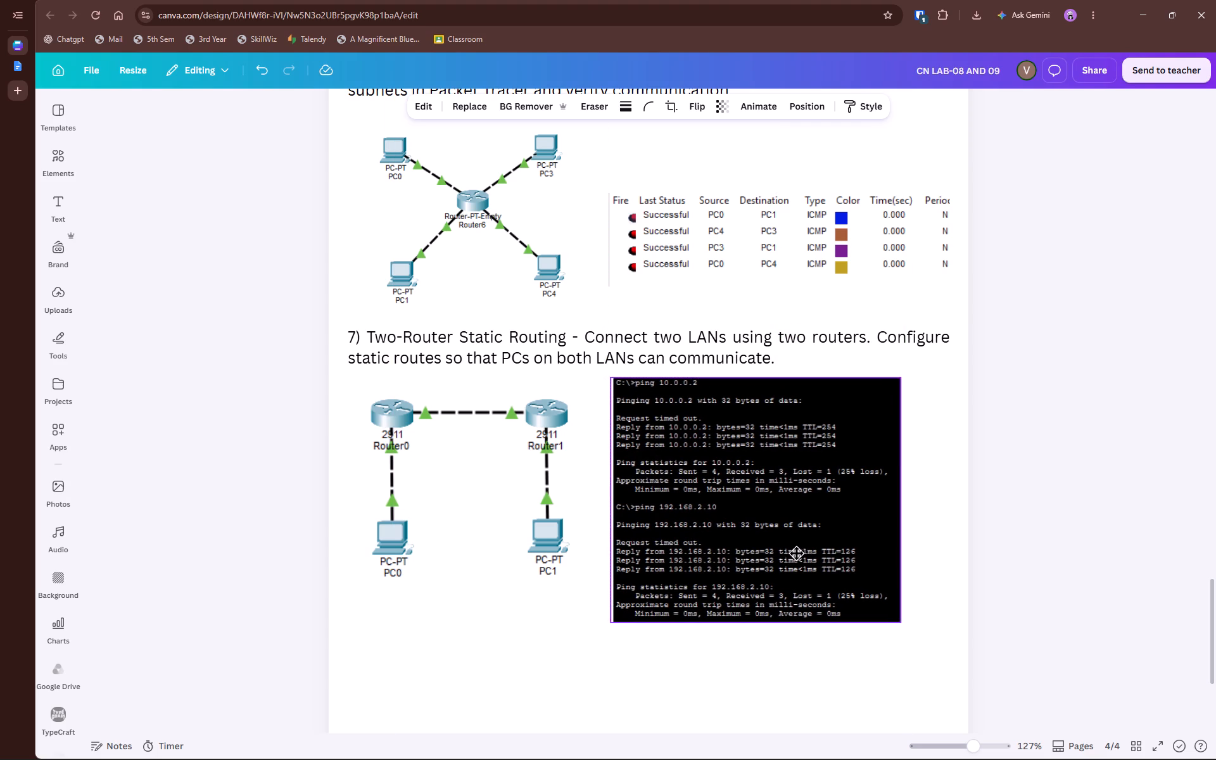
scroll(805, 543, down, 6)
click(812, 529)
scroll(772, 512, up, 5)
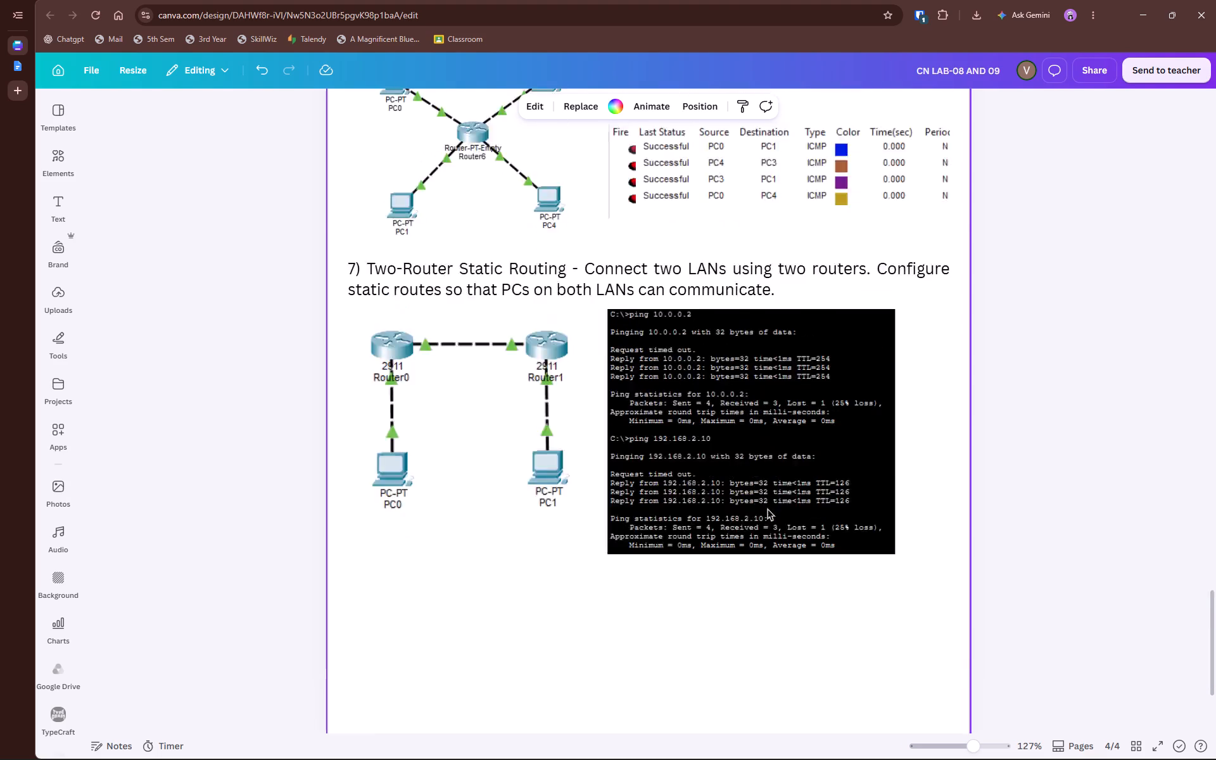
scroll(768, 509, up, 2)
Duplicate question 7's text and place the copy just below the ping output image, aligned with the original's left edge.
click(602, 528)
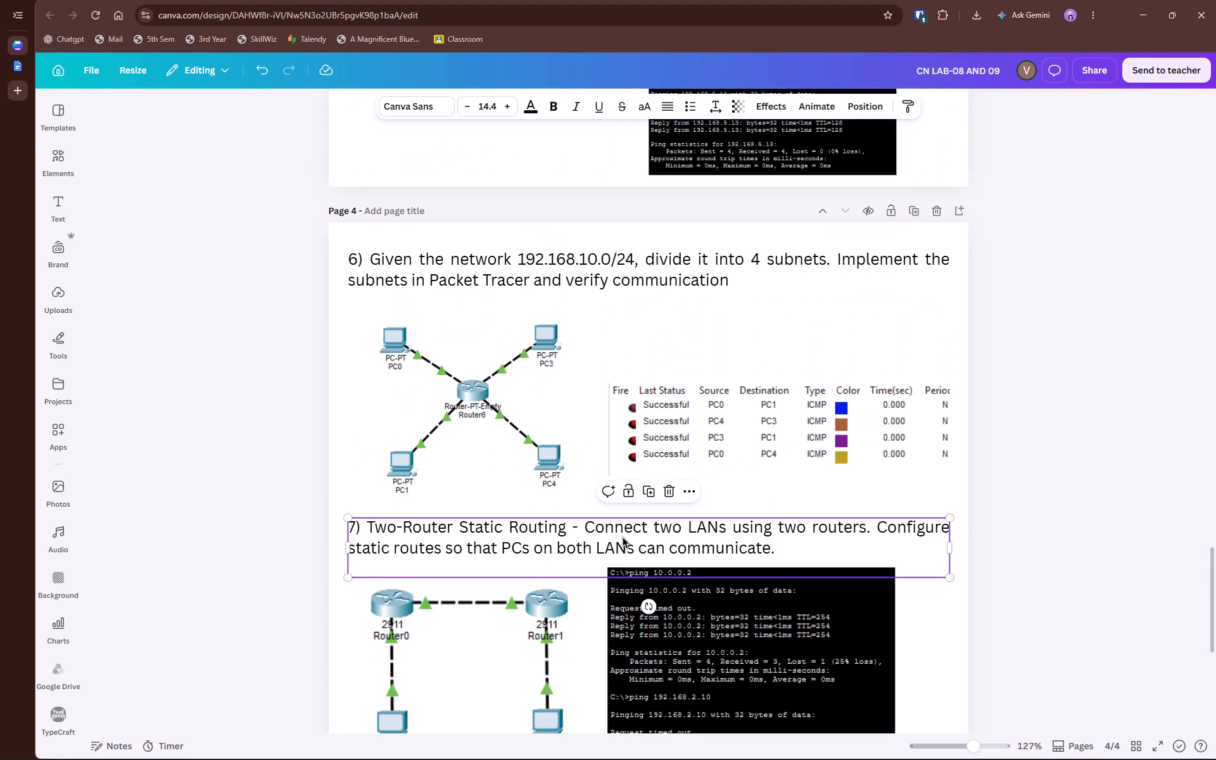
key(ctrl+c)
key(ctrl+v)
key(Left)
key(Left)
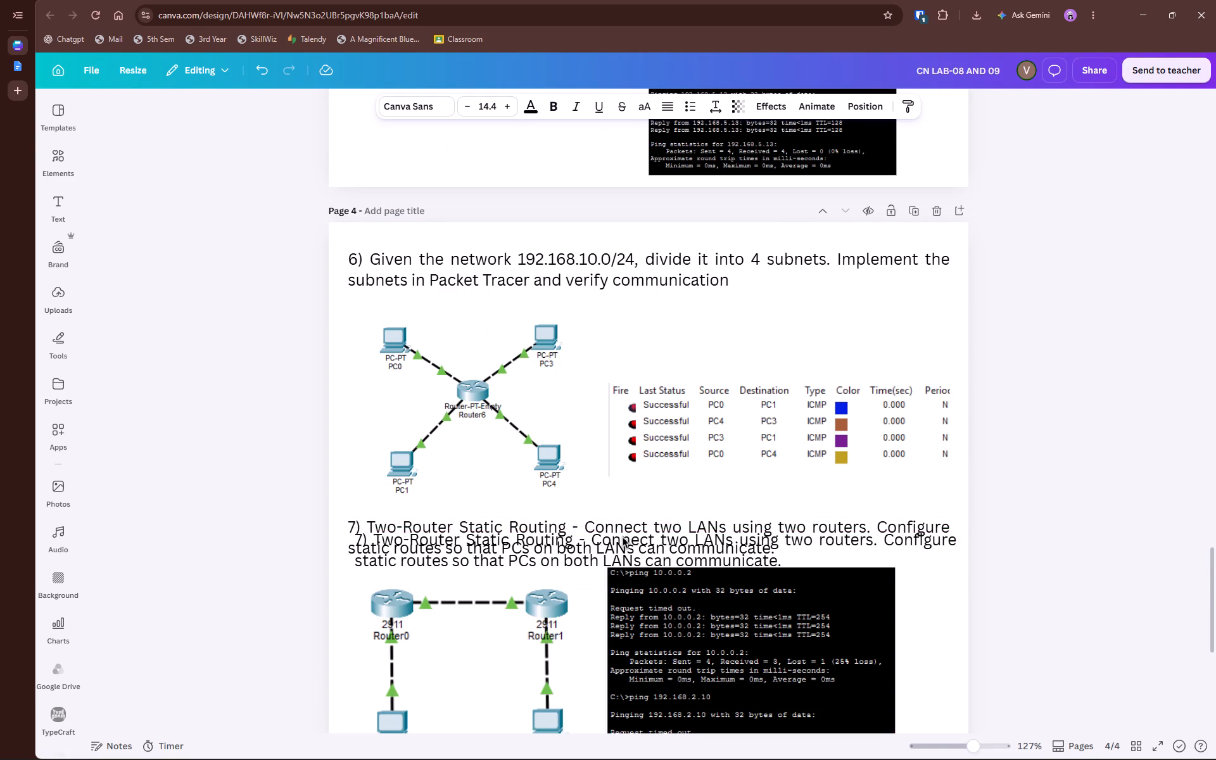
key(Left)
key(Left)
key(Left)
key(Right)
key(Down)
key(Down)
key(Down)
key(Down)
key(Down)
key(Down)
key(Down)
key(Down)
key(Down)
key(Down)
key(Down)
key(Down)
key(Down)
key(Down)
key(Down)
key(Down)
key(Down)
key(Down)
key(Down)
key(Down)
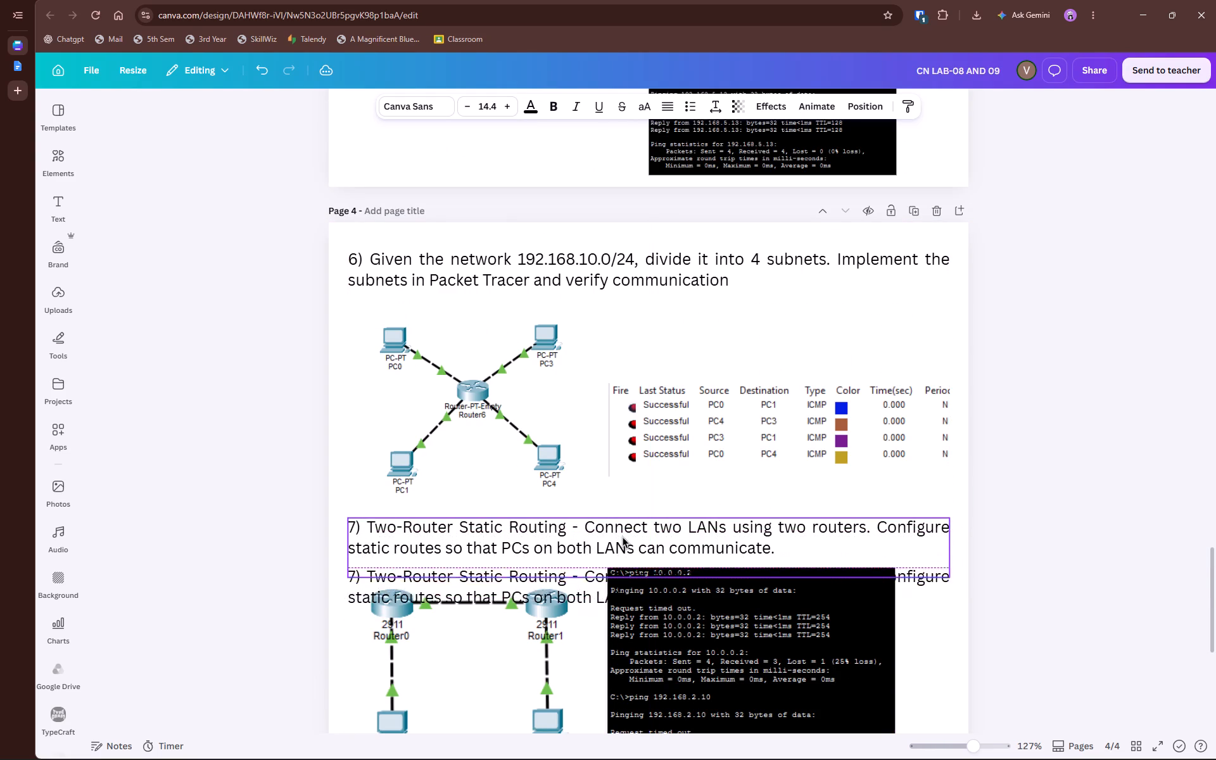
key(Down)
key(Down)
key(Down)
key(Down)
key(Down)
key(Down)
key(Down)
key(Down)
key(Down)
key(Down)
key(Down)
key(Down)
key(Down)
key(Down)
key(Down)
key(Down)
key(Down)
key(Down)
key(Down)
key(Down)
key(Down)
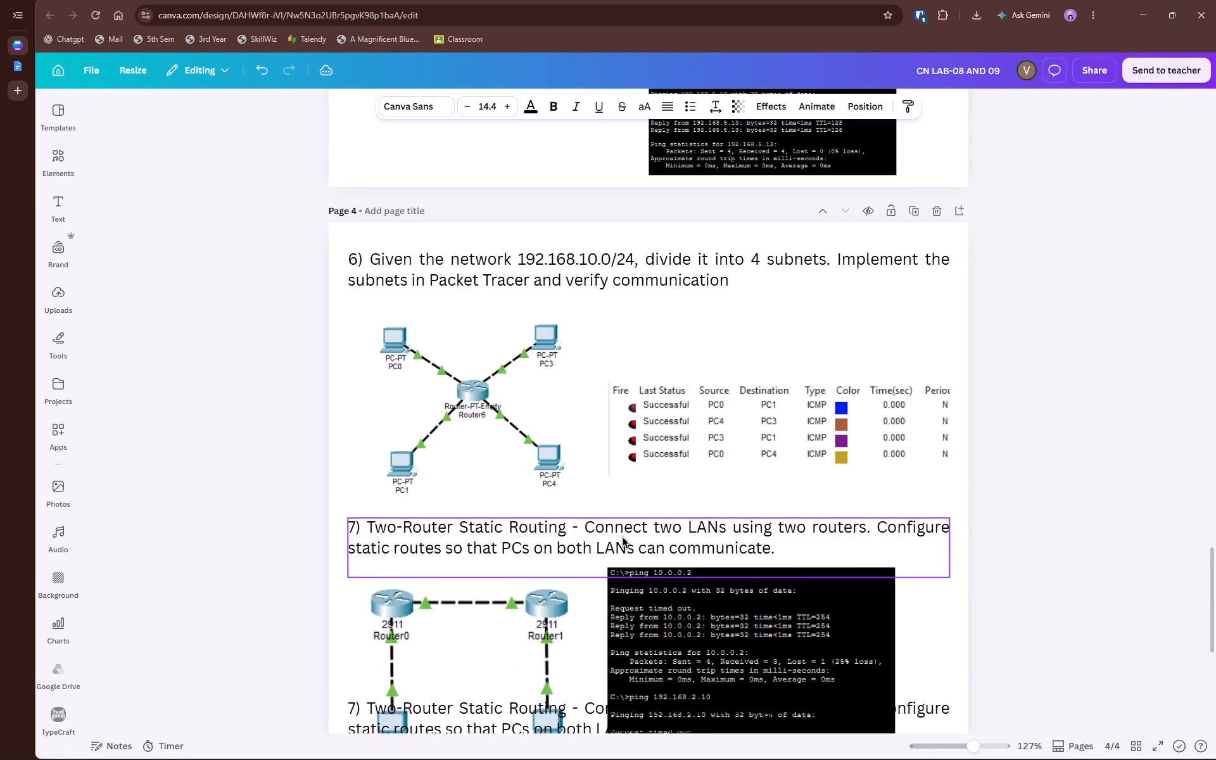
scroll(622, 530, down, 6)
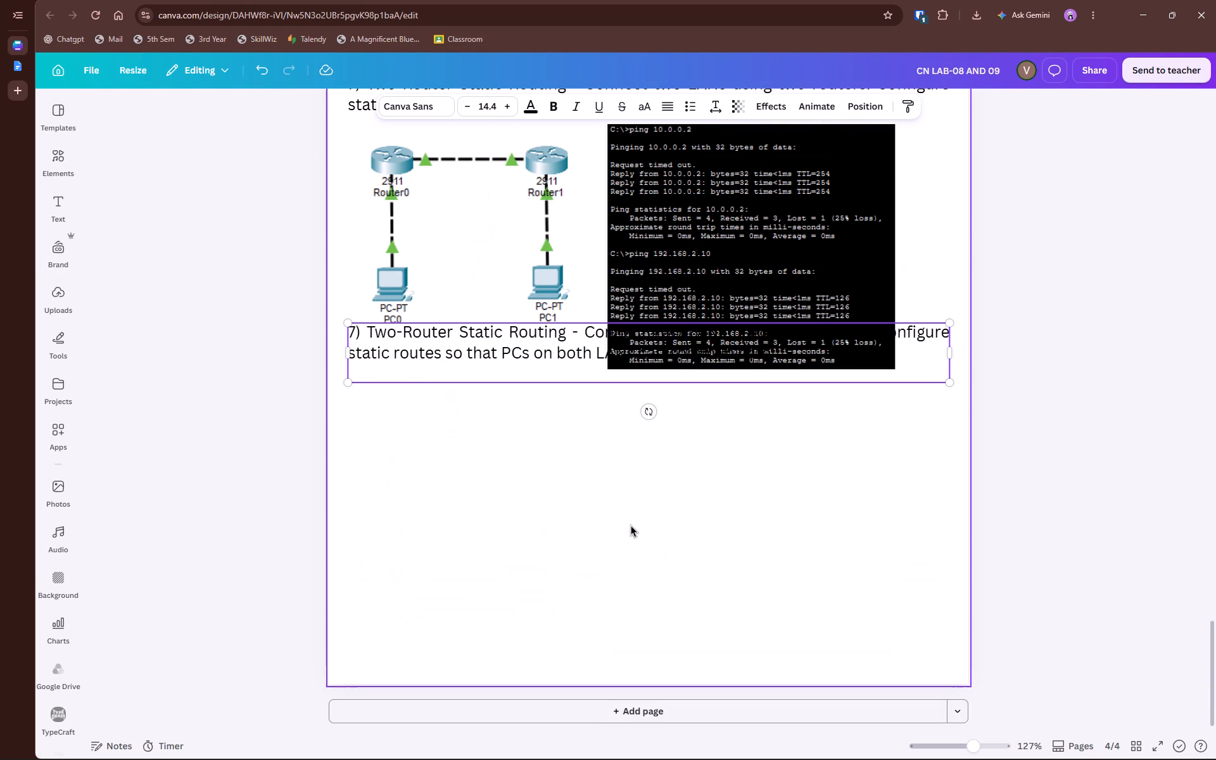
key(Down)
key(Down)
key(Down)
key(Down)
key(Down)
key(Down)
key(Down)
key(Down)
key(Down)
key(Down)
key(Down)
key(Down)
key(Down)
key(Down)
key(Down)
key(Down)
key(Down)
key(Down)
key(Down)
key(Down)
key(Up)
key(Up)
key(Up)
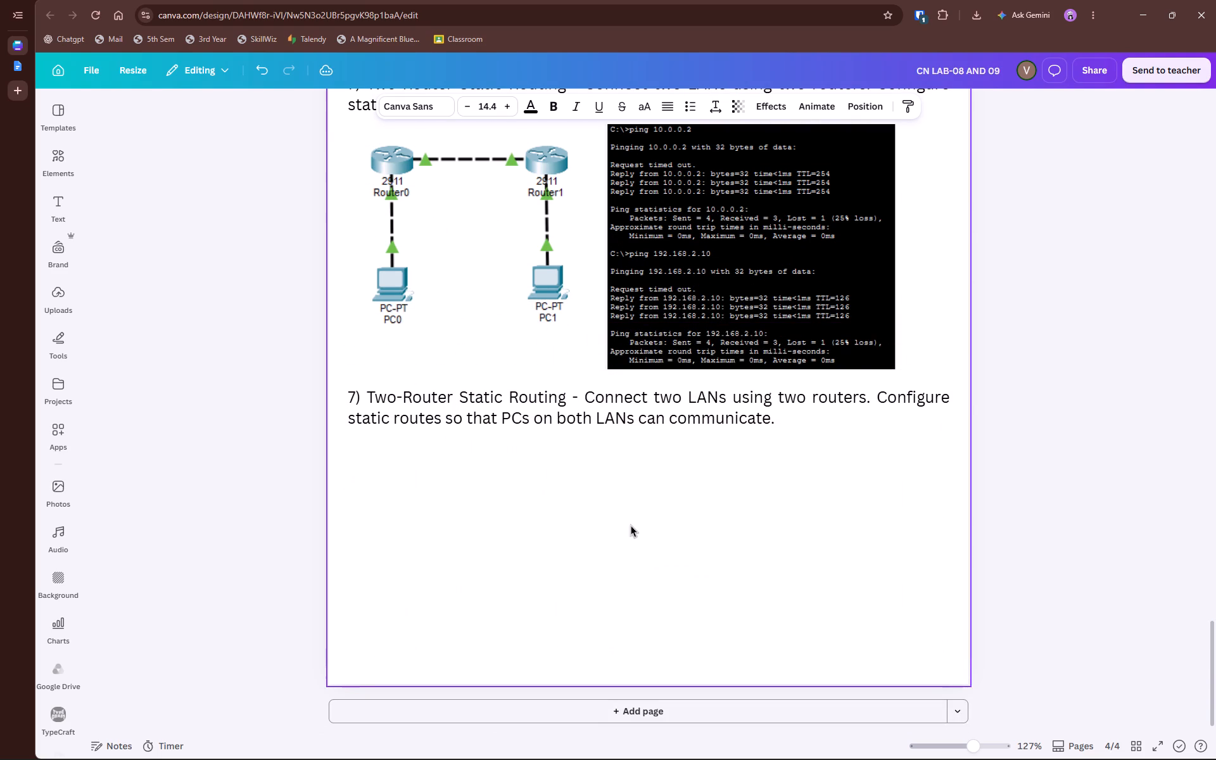
key(Up)
Replace the duplicated question text below the ping output with question 8, Three-Router Network, copied from the Google Docs assignment.
key(ctrl+Tab)
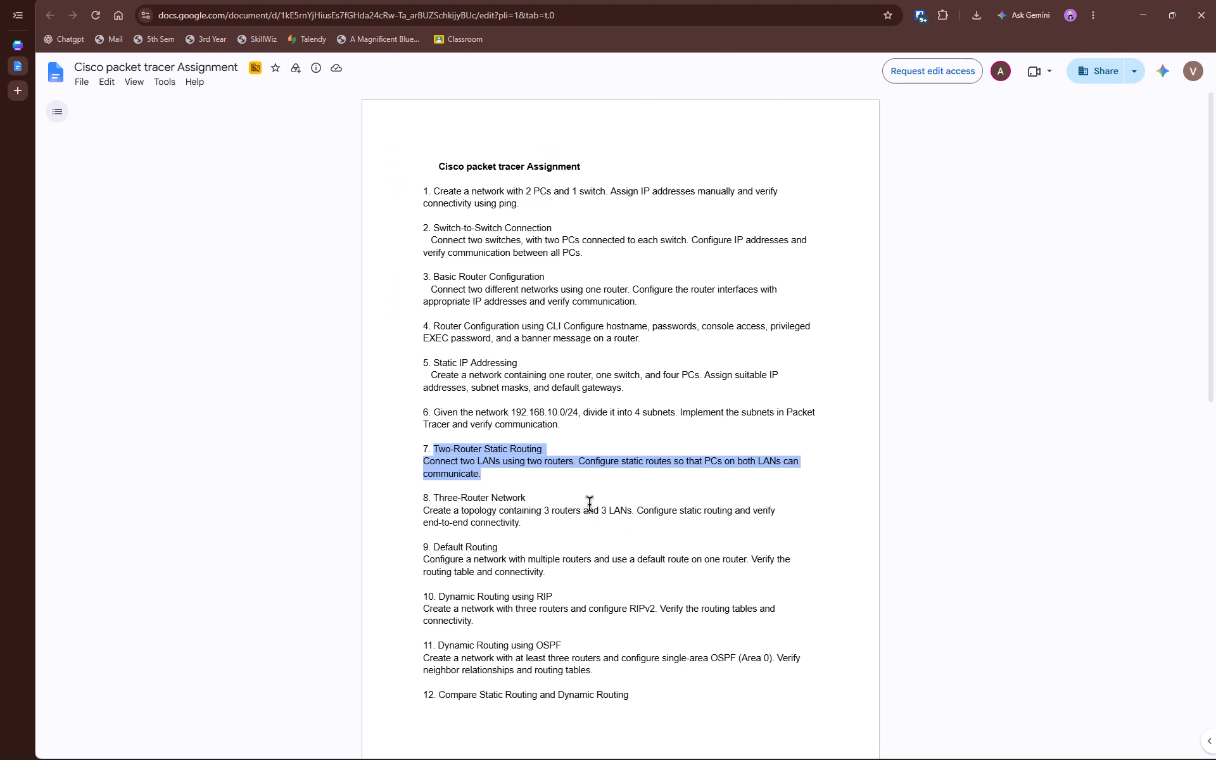
drag(529, 527, 436, 505)
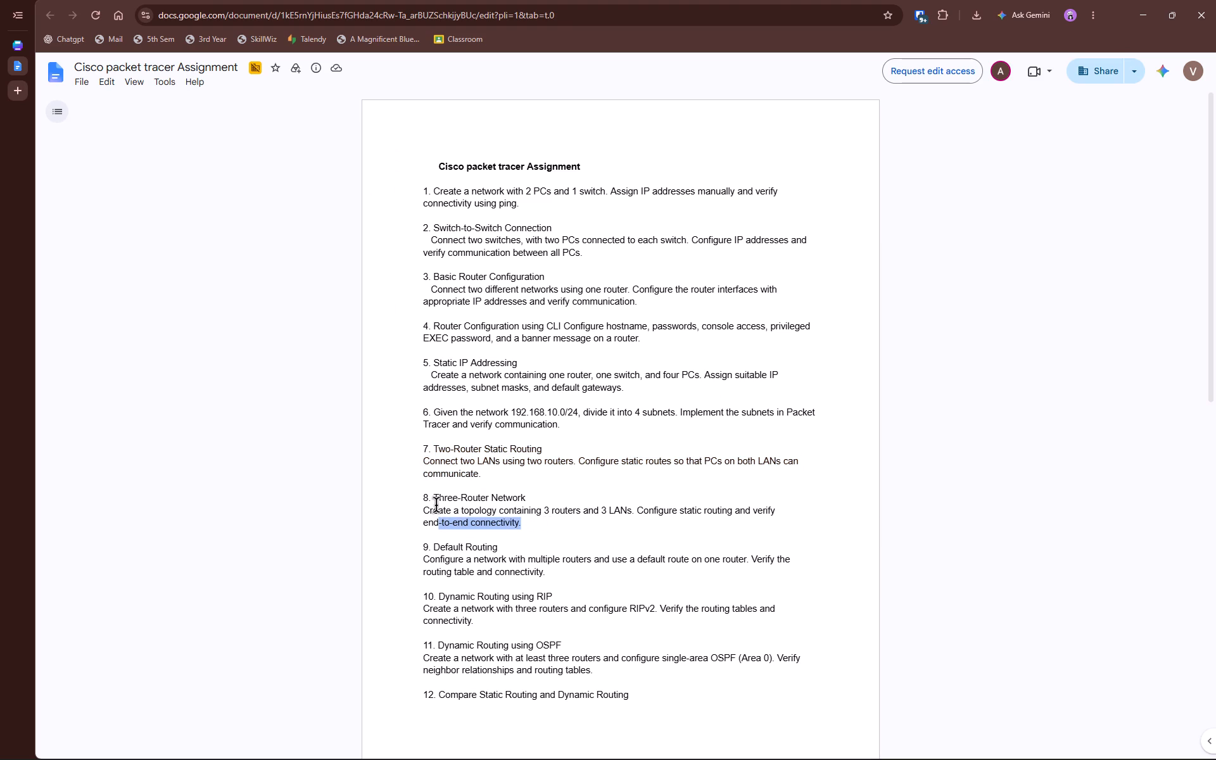
drag(436, 505, 433, 500)
key(ctrl+c)
key(alt+Tab)
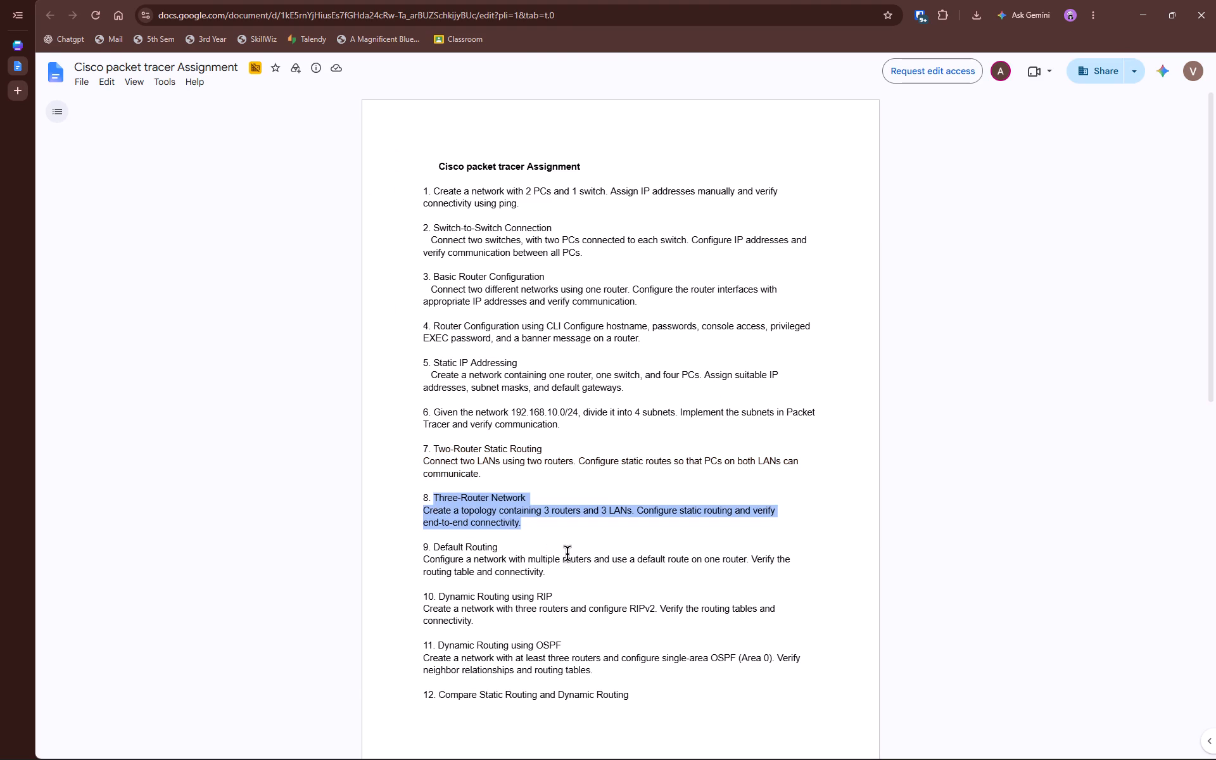
key(alt+Tab)
key(ctrl+Tab)
click(524, 417)
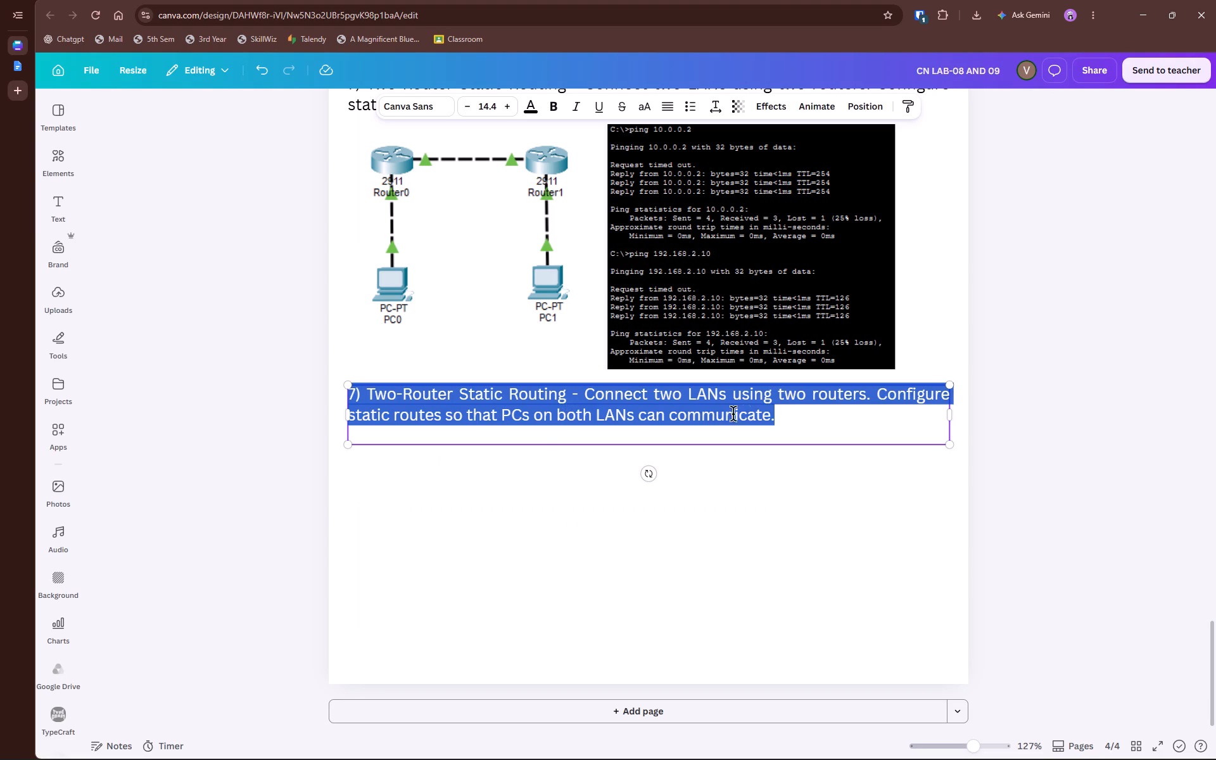
key(ctrl+v)
Prefix the pasted question with "8) " and join its heading and description on one line with " - ".
click(352, 395)
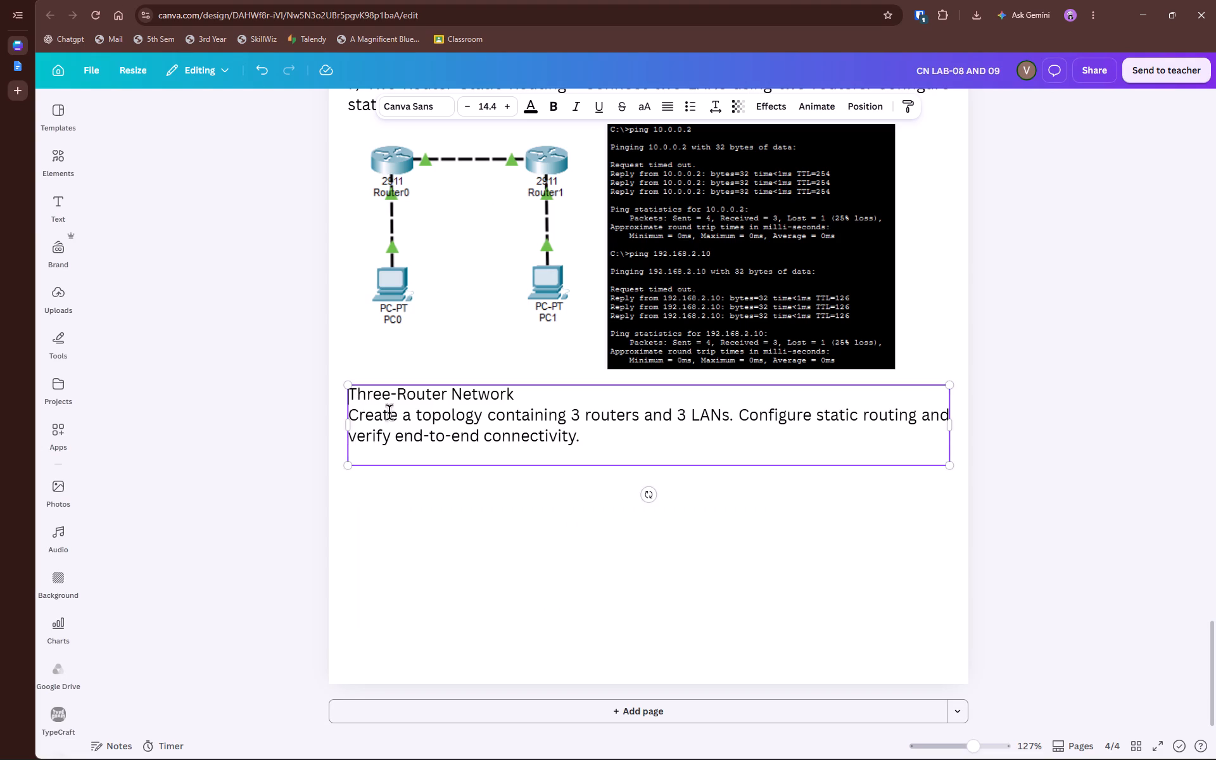
text(8))
key(space)
key(Down)
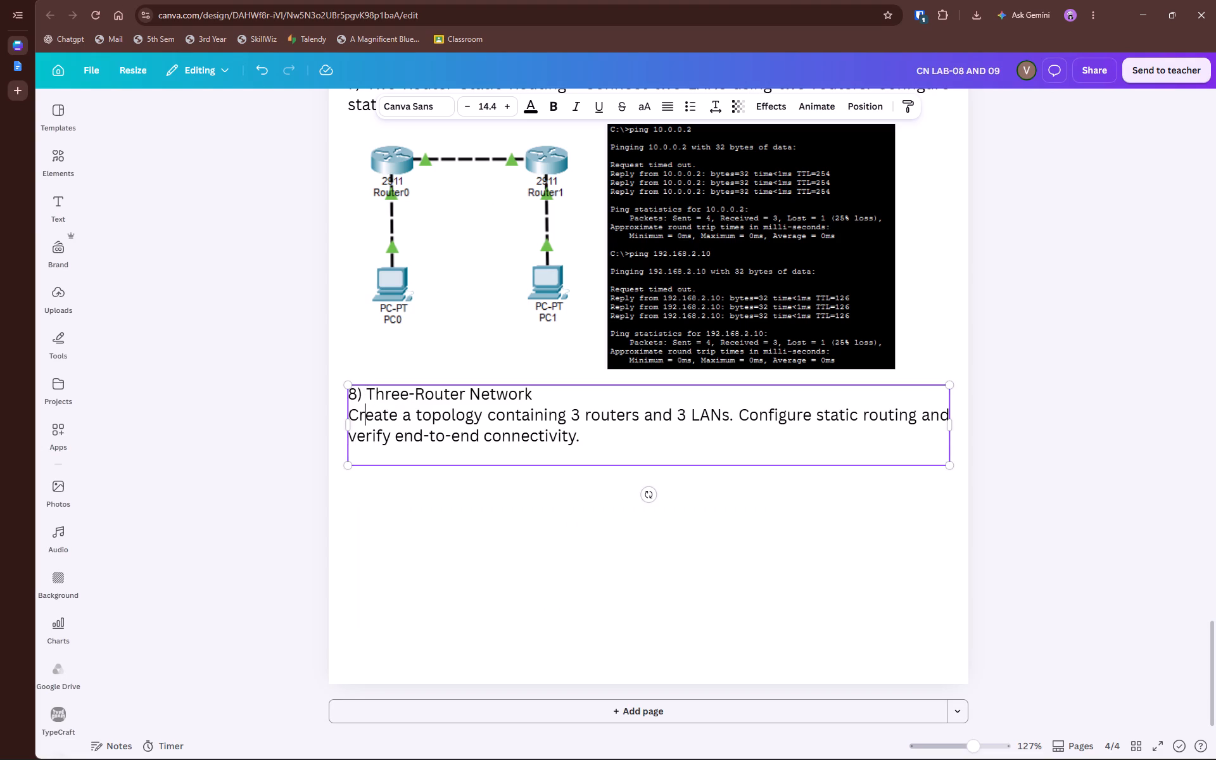
key(Left)
key(Left)
key(BackSpace)
key(space)
text(-)
key(space)
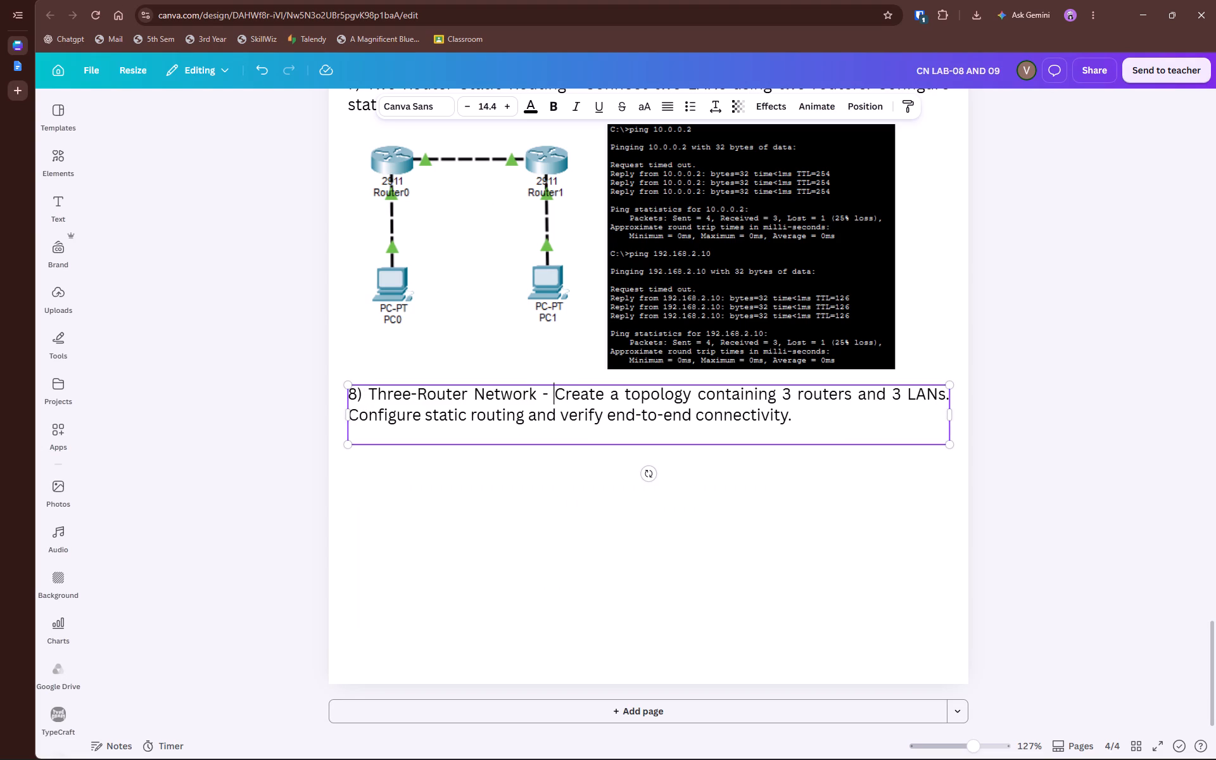
click(541, 491)
Switch to Packet Tracer, save the current network, and open ques_8.pkt from the assignment_1 folder.
key(alt+Tab)
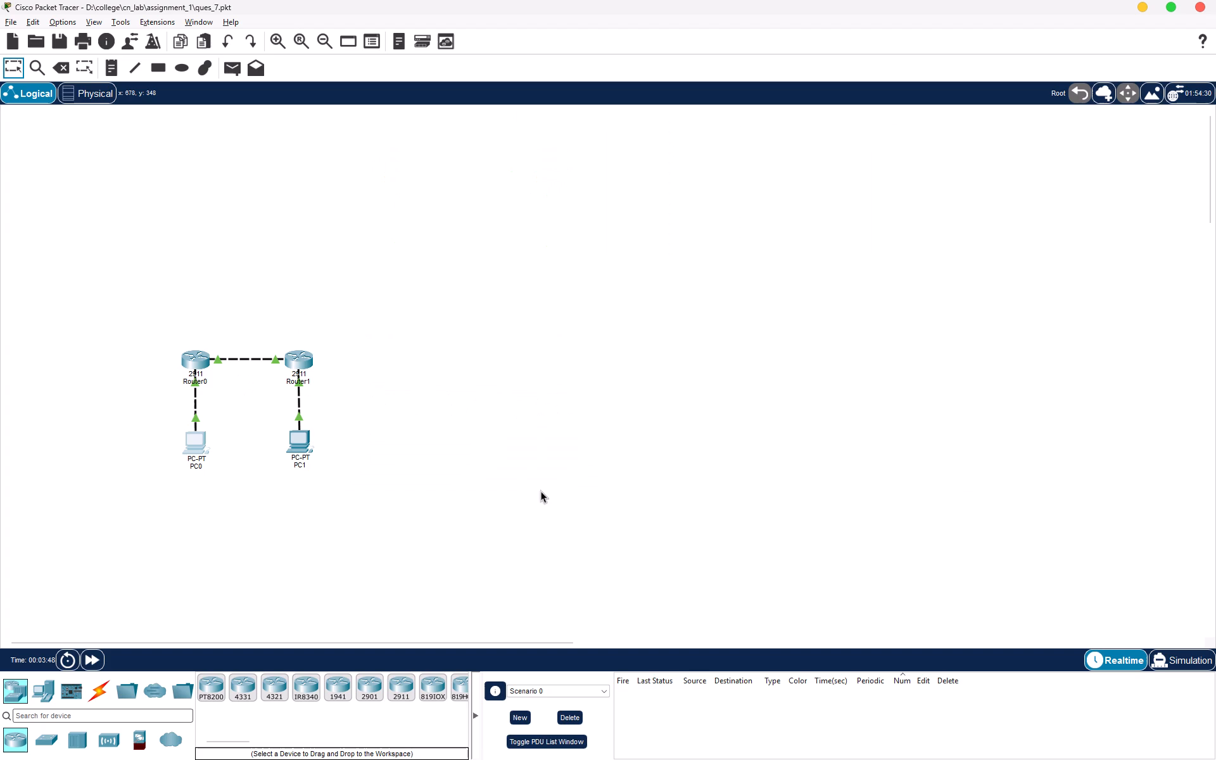
click(37, 42)
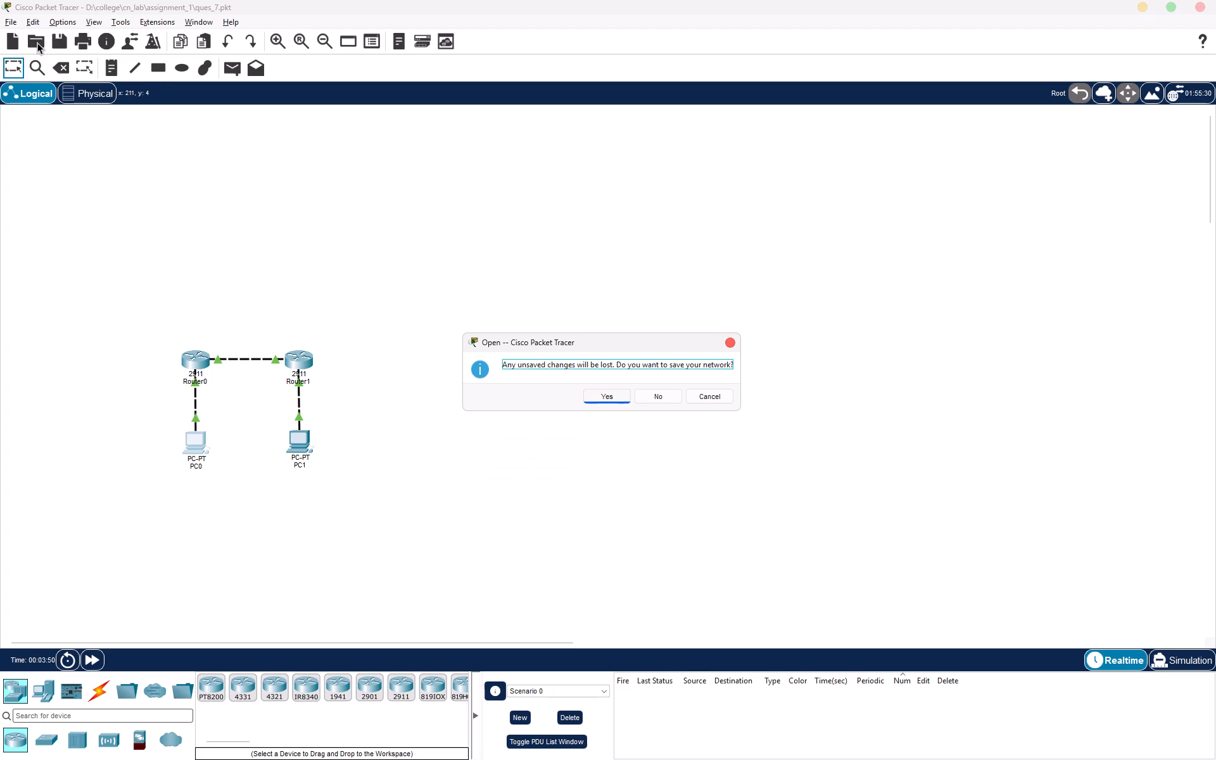
click(595, 389)
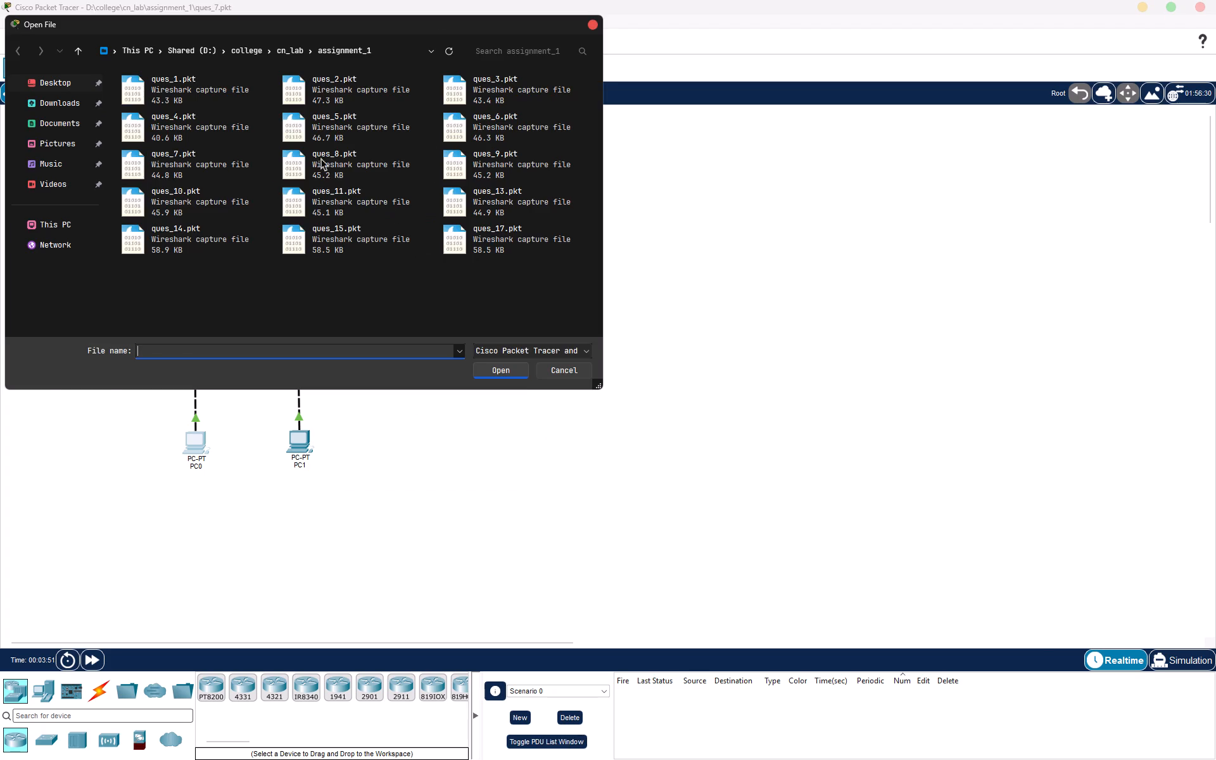
double_click(343, 165)
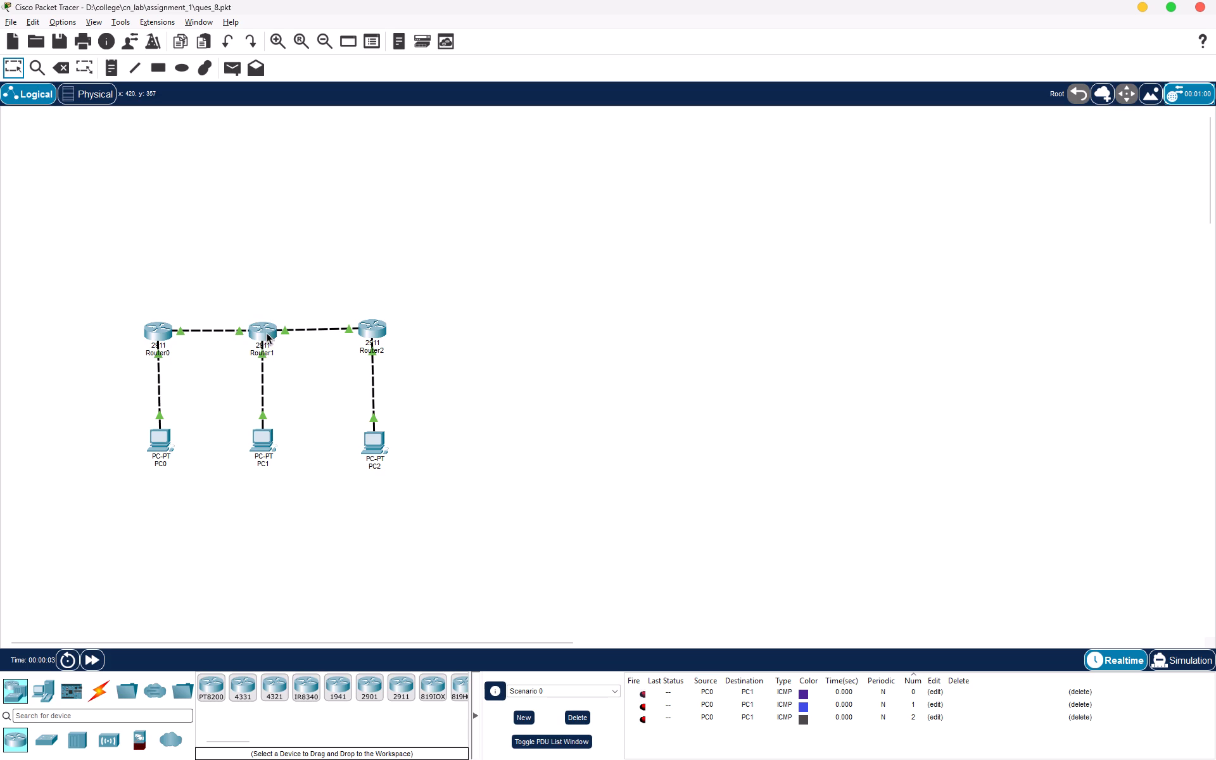
Move Router1, PC1, Router2 and PC2 closer to Router0 and PC0, keeping each PC beneath its router.
drag(267, 332, 231, 334)
drag(260, 442, 223, 443)
drag(367, 332, 284, 337)
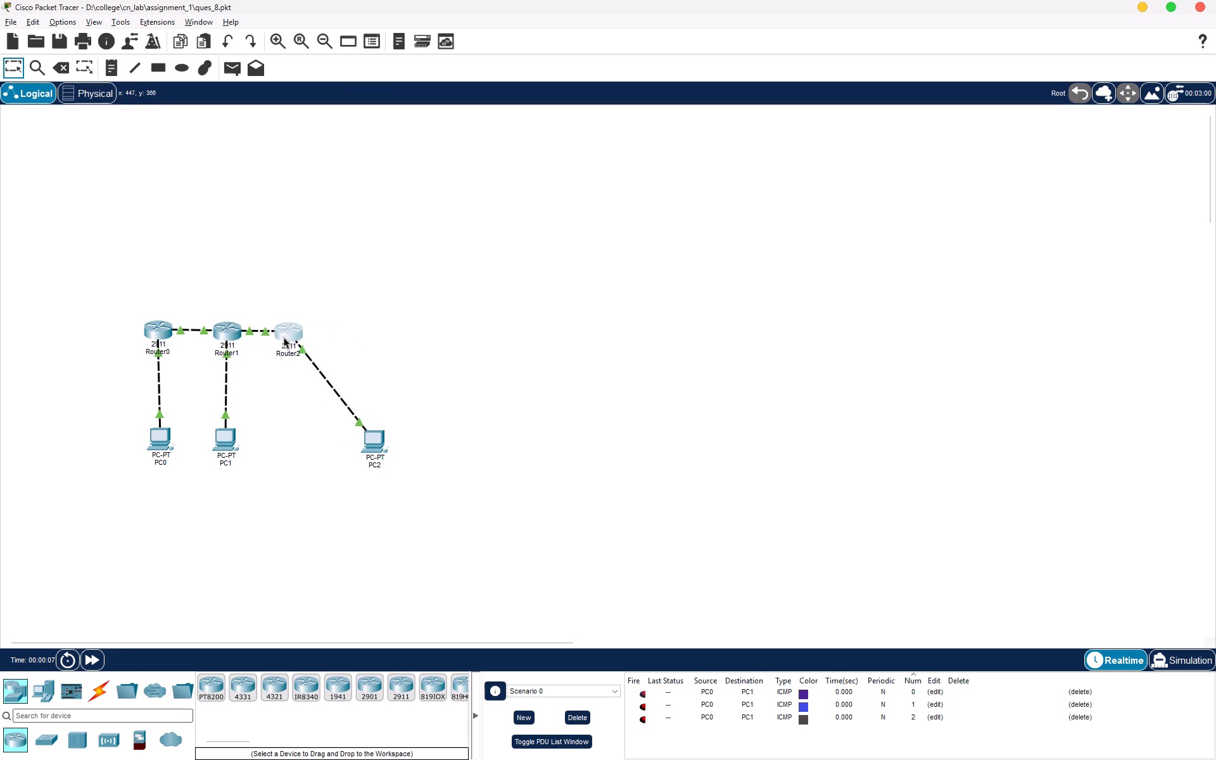
drag(284, 337, 292, 336)
drag(376, 448, 307, 446)
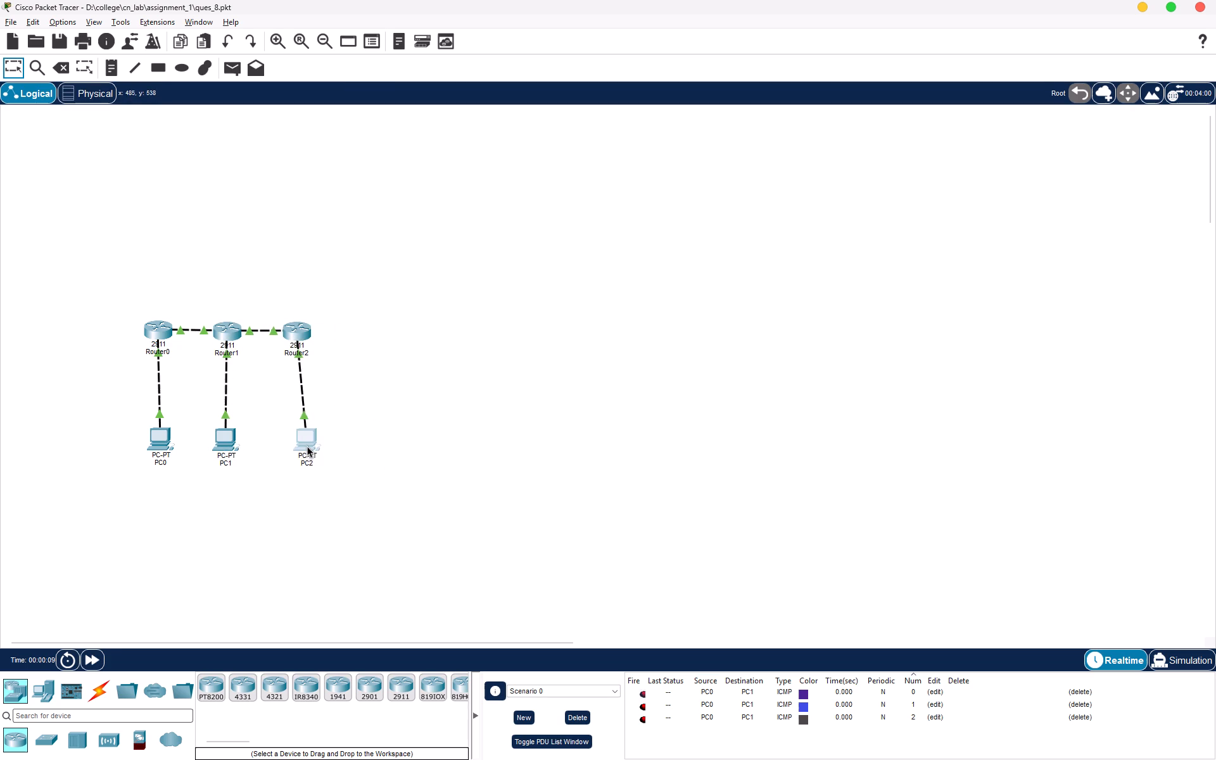
drag(307, 446, 293, 445)
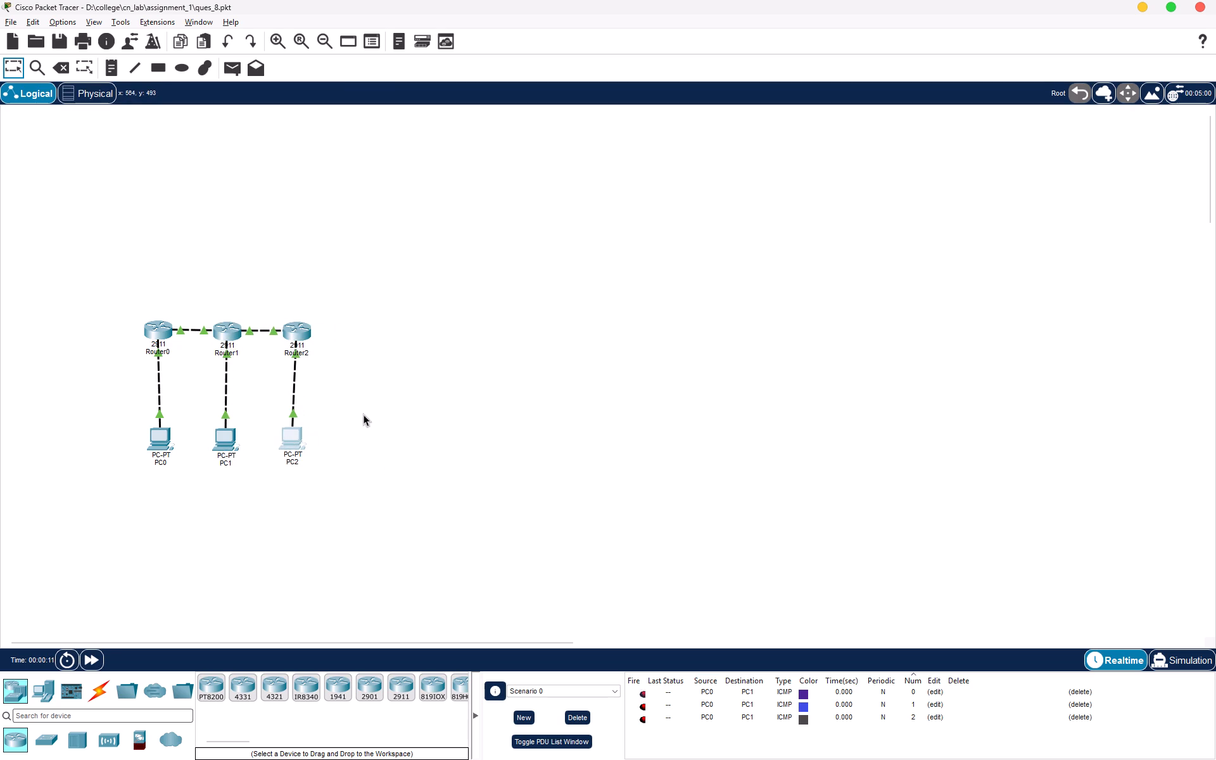
click(364, 414)
Capture a screenshot of the three-router topology and paste it onto page 4 of the Canva design.
key(shift+super+s)
drag(112, 286, 253, 464)
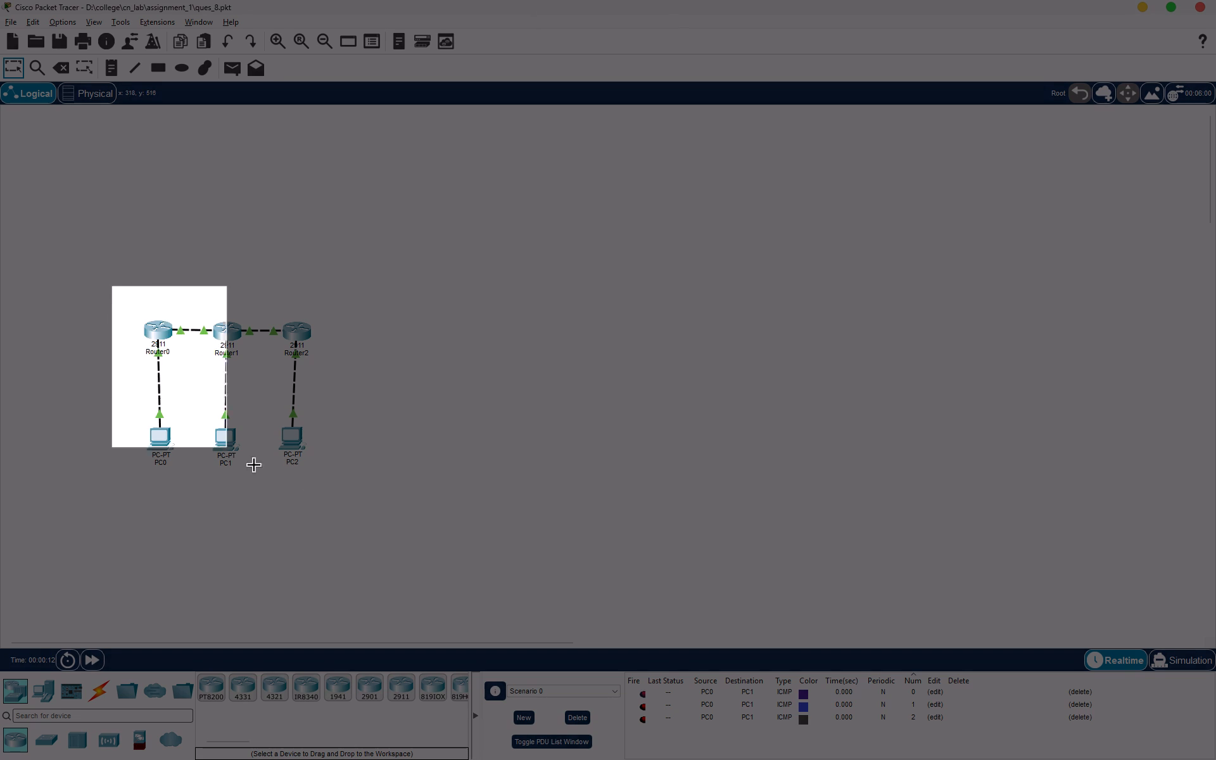
drag(253, 464, 348, 489)
key(alt+Tab)
key(ctrl+v)
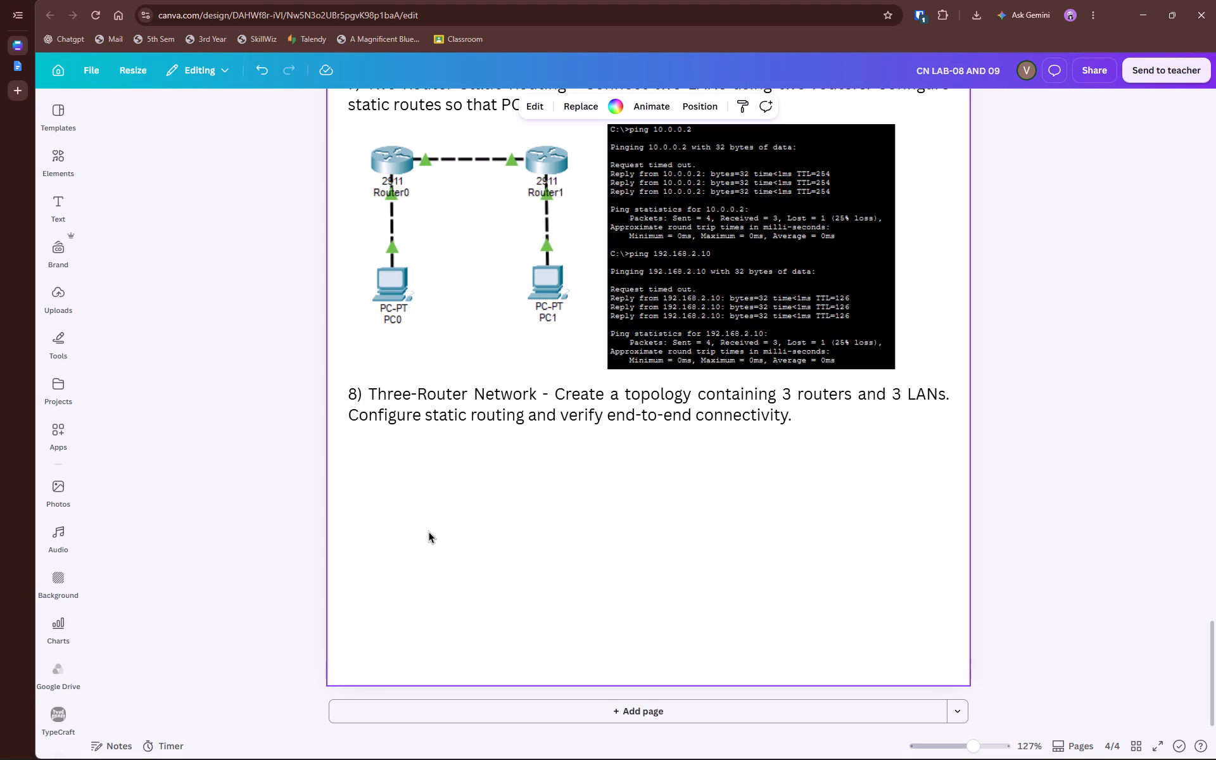
Shrink the three-router topology image proportionally to about 7.2 by 6.2 and place it beneath question 8's text, near the left margin.
drag(642, 324, 533, 605)
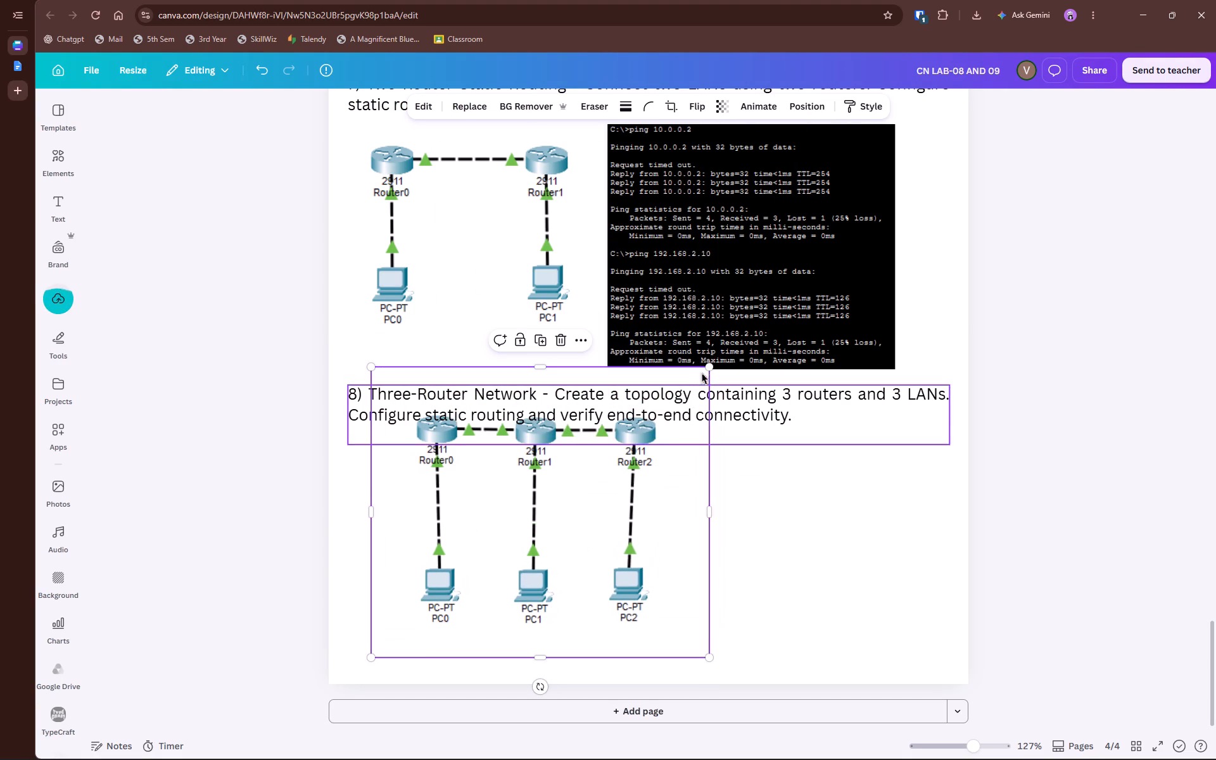
drag(709, 368, 586, 480)
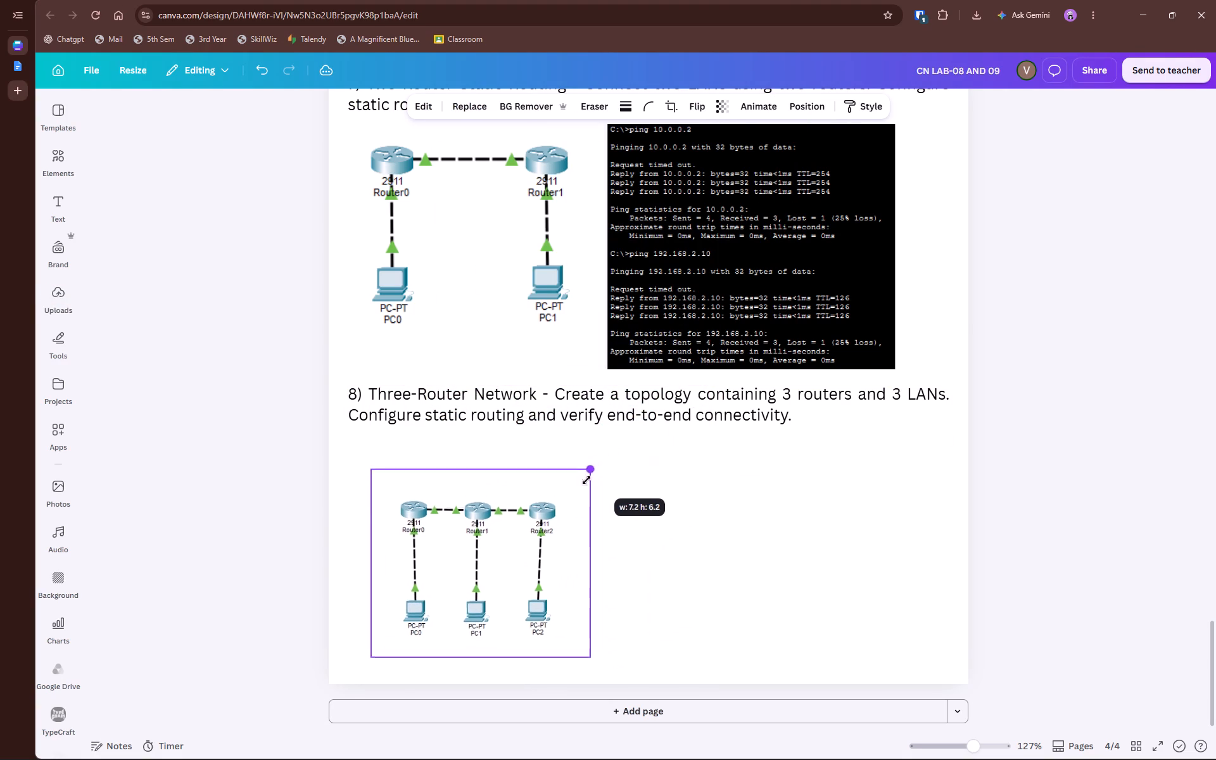
drag(586, 480, 585, 481)
drag(521, 555, 499, 512)
click(622, 517)
key(alt+Tab)
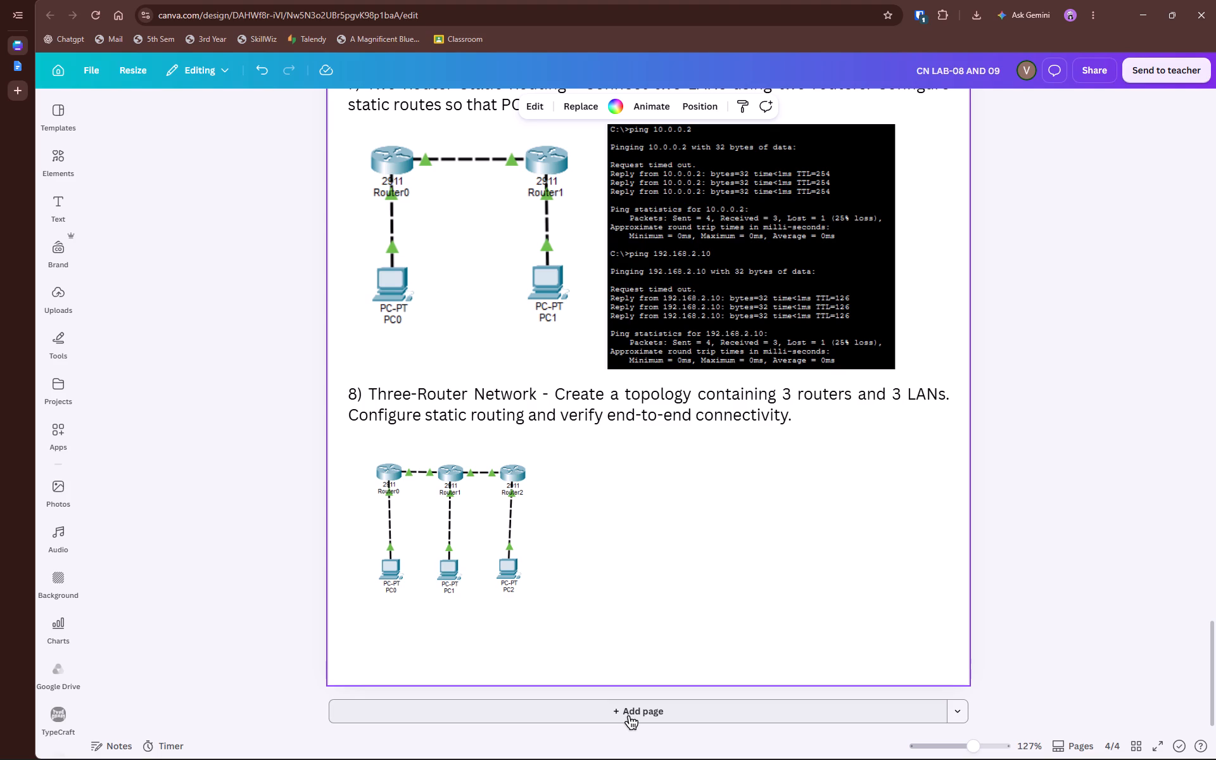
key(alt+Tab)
Switch to Packet Tracer and delete Scenario 0 with its old PC0-to-PC1 PDUs.
key(alt+Tab)
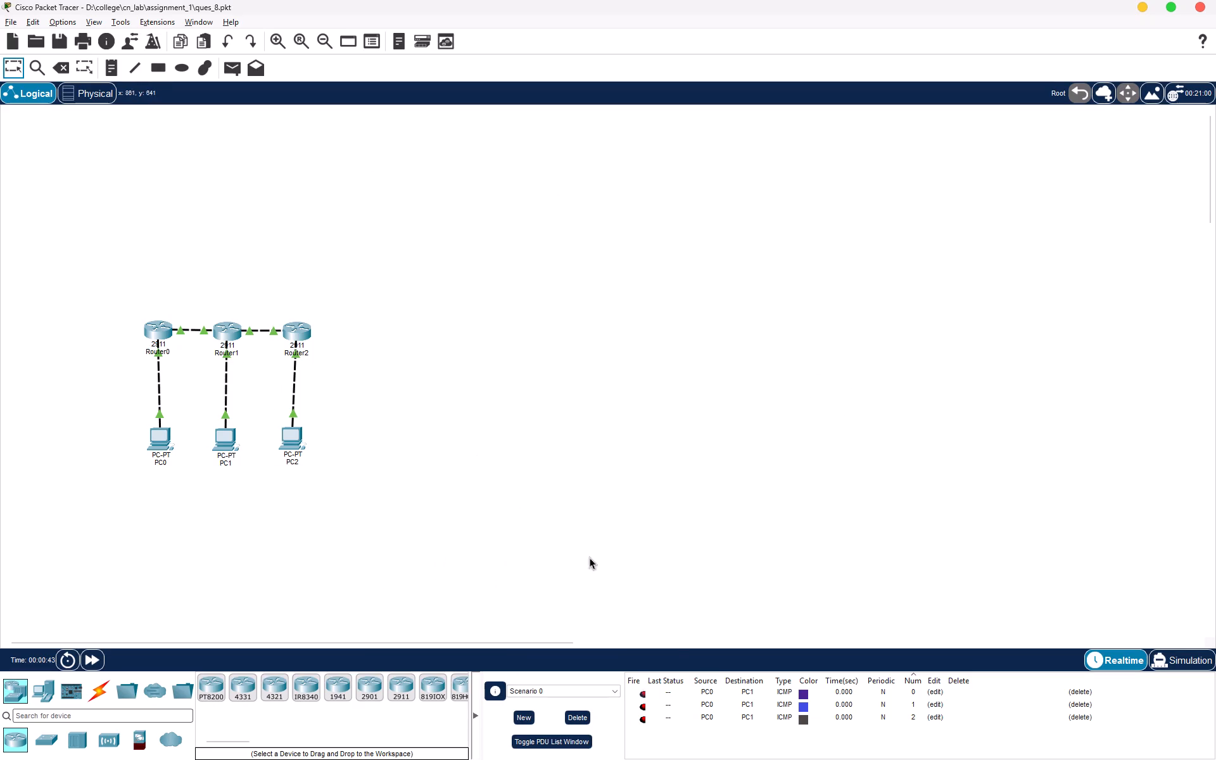
click(668, 693)
click(579, 718)
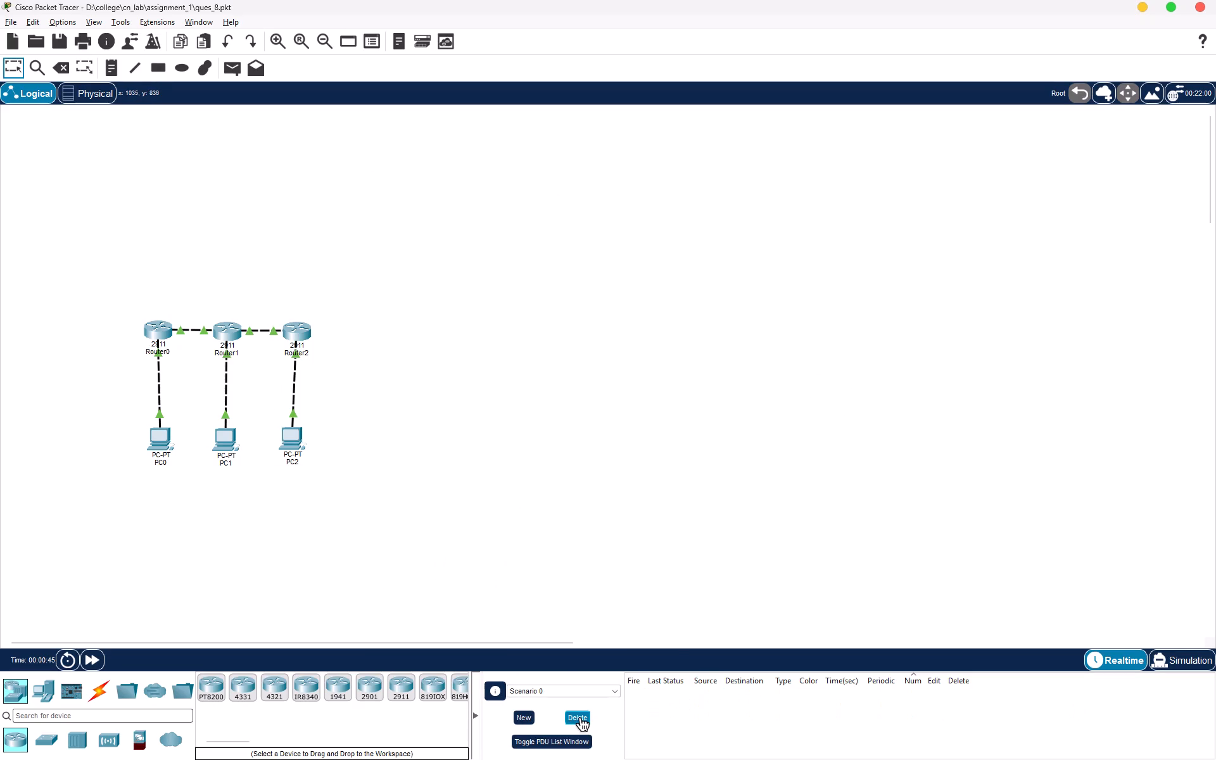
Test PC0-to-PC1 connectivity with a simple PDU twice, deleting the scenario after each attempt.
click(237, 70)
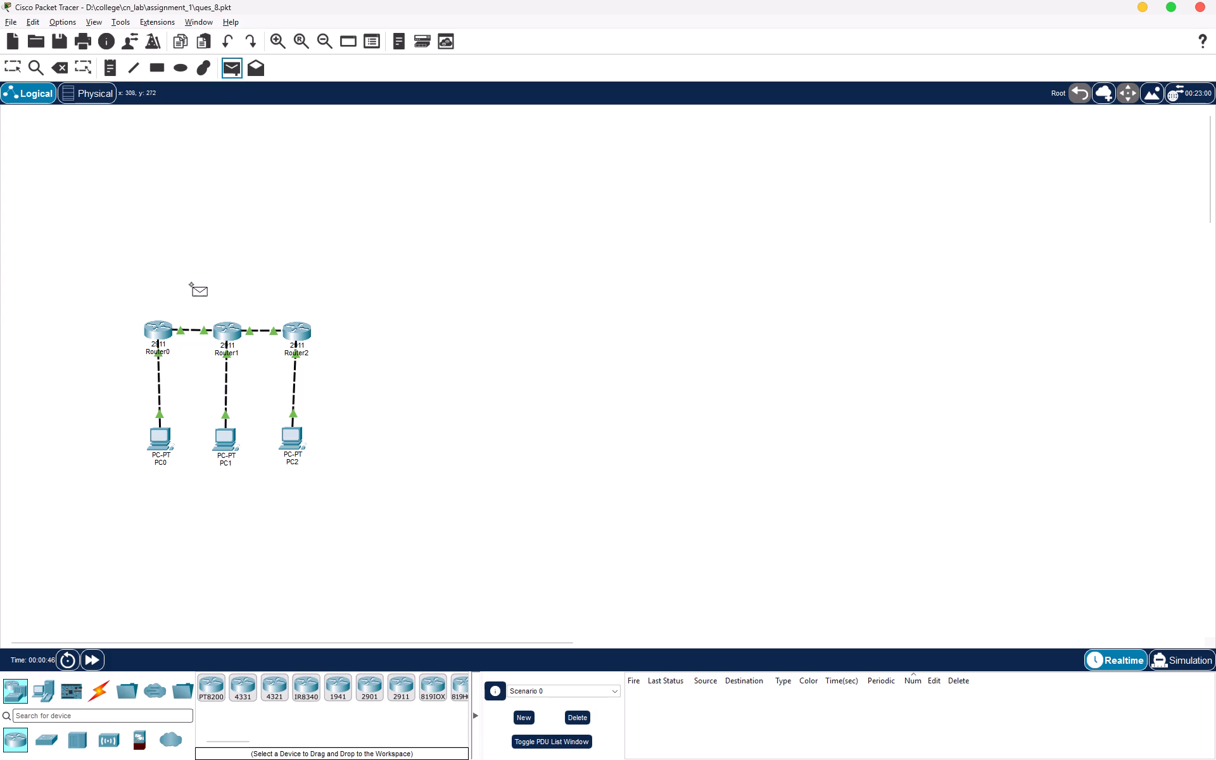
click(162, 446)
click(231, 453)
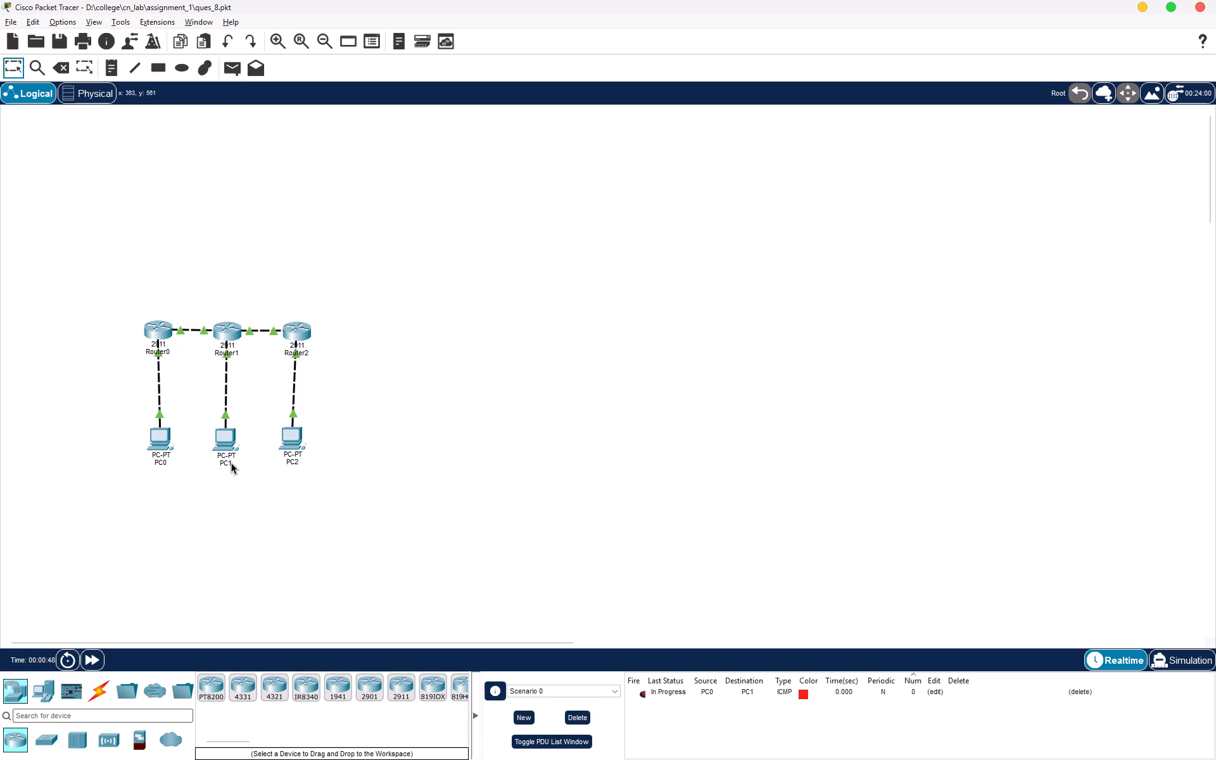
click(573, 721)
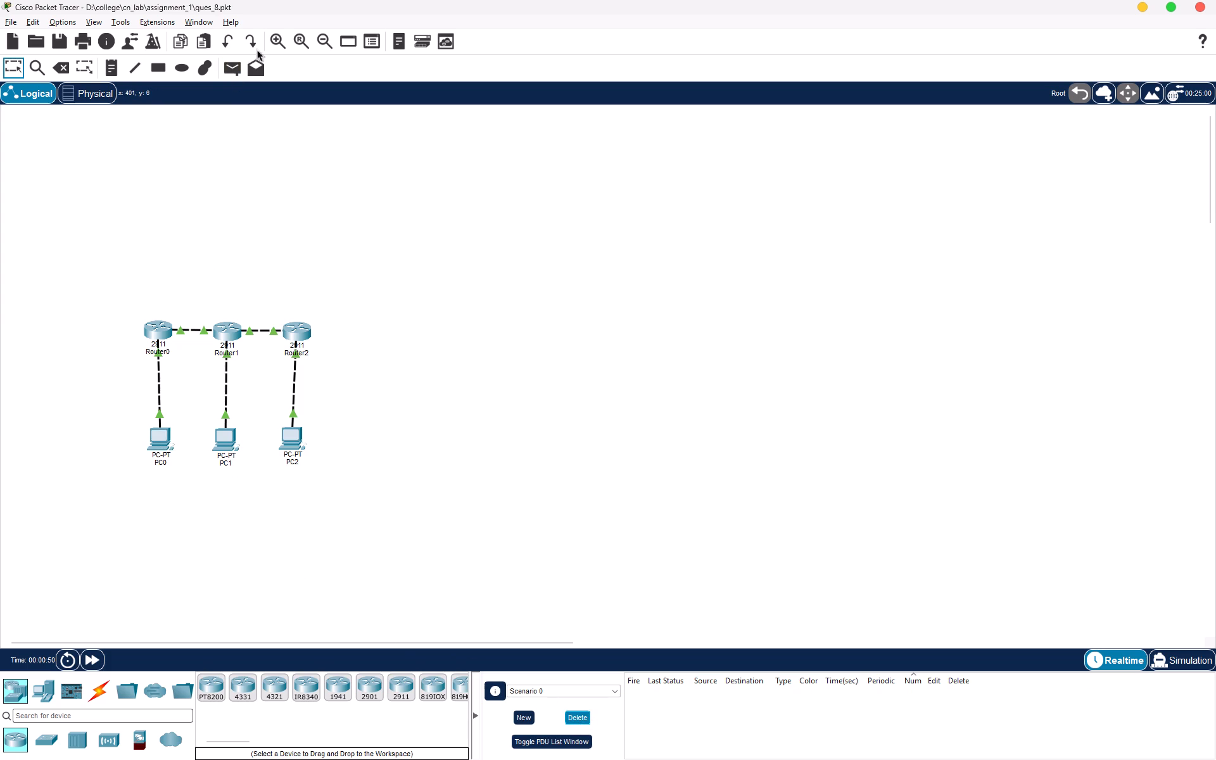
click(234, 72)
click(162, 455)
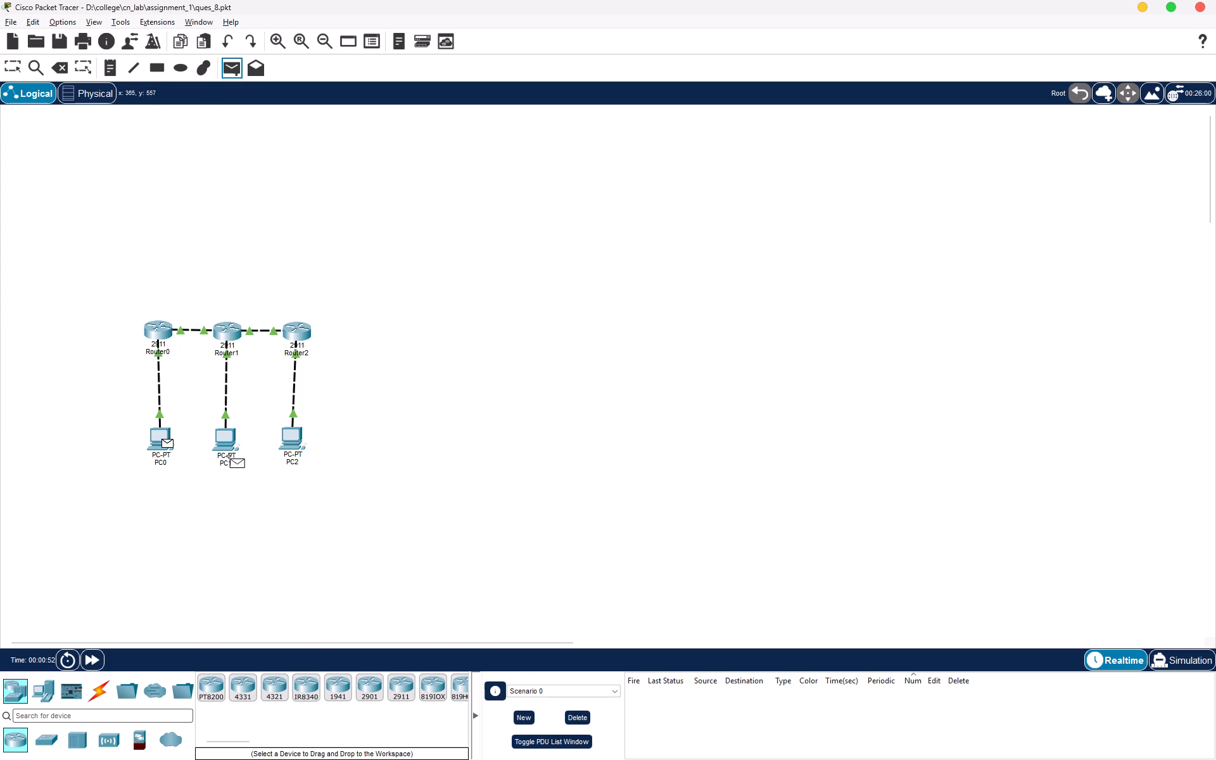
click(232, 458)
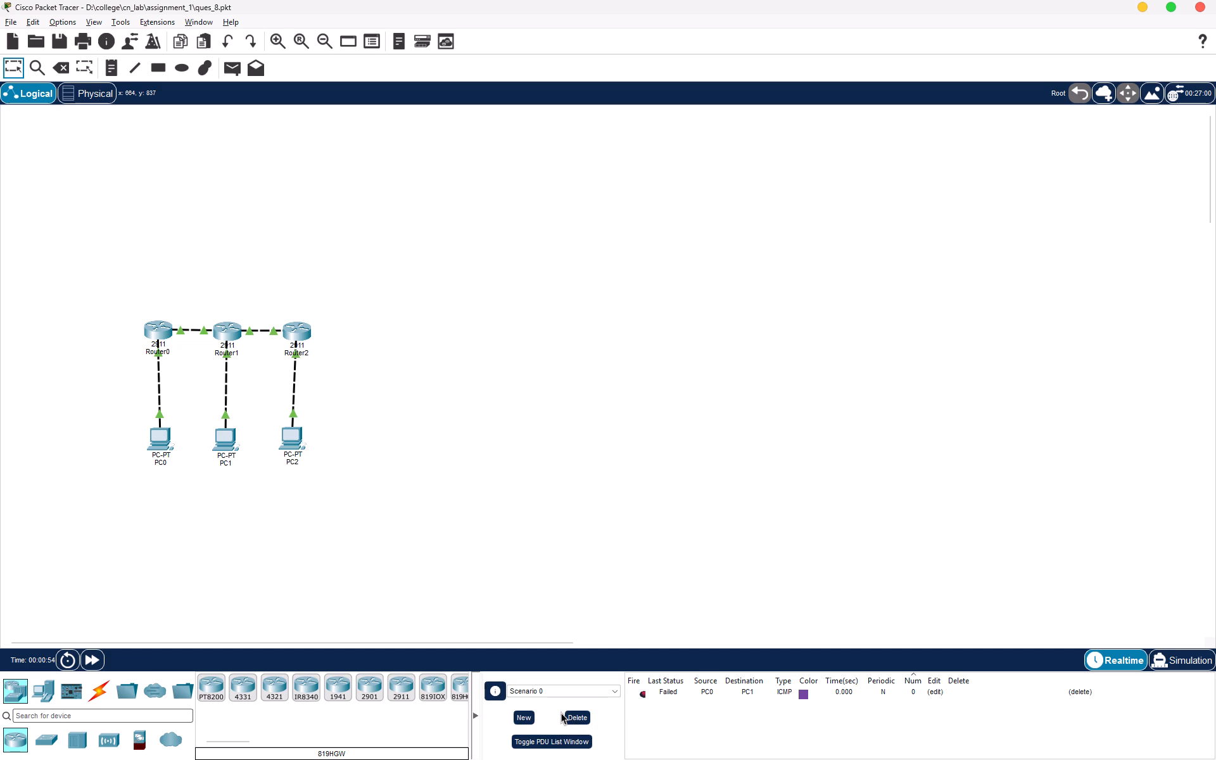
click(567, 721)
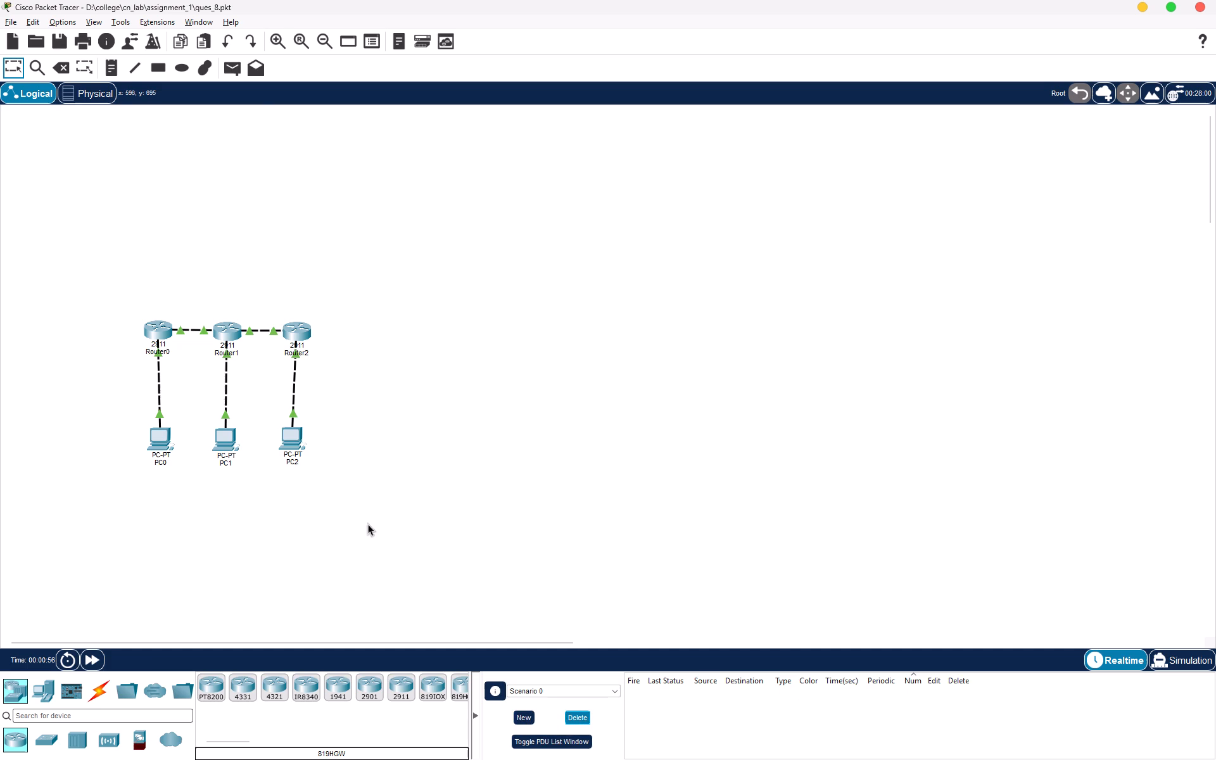
Send a simple PDU from PC0 to PC2 and another from PC0 to PC1 in Scenario 0.
click(231, 76)
click(172, 453)
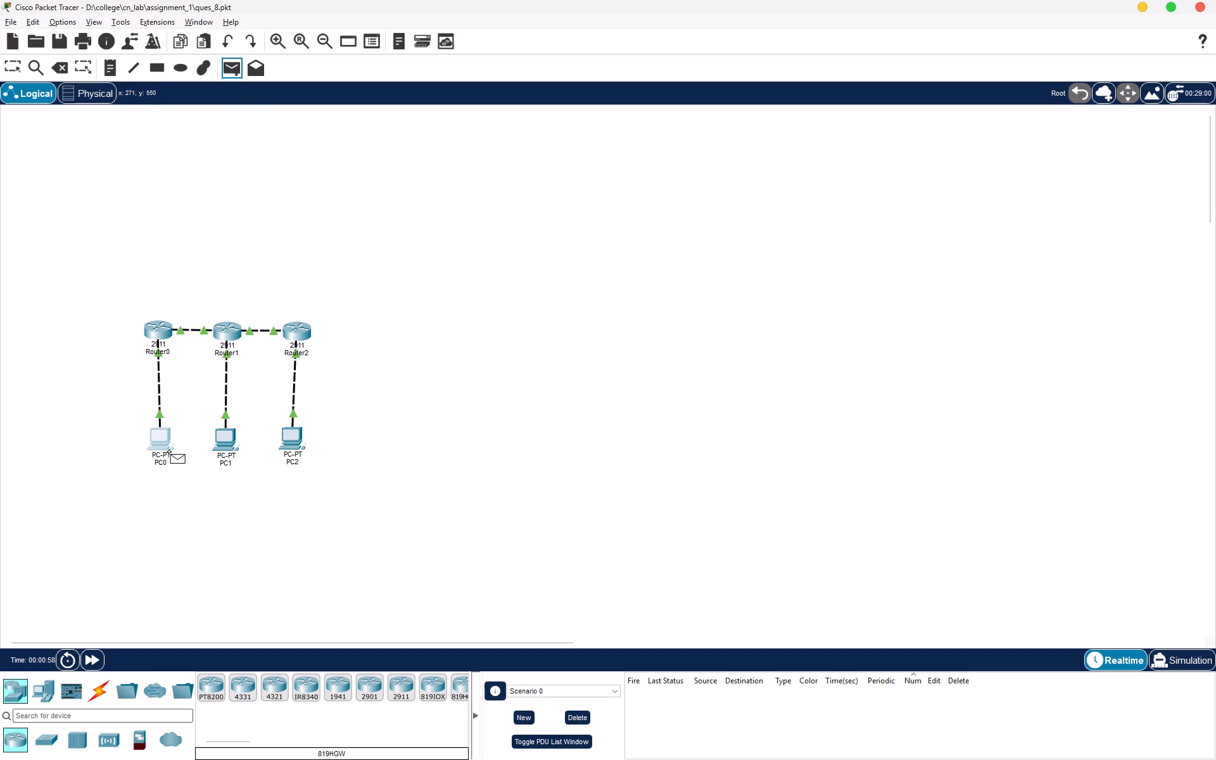
click(304, 450)
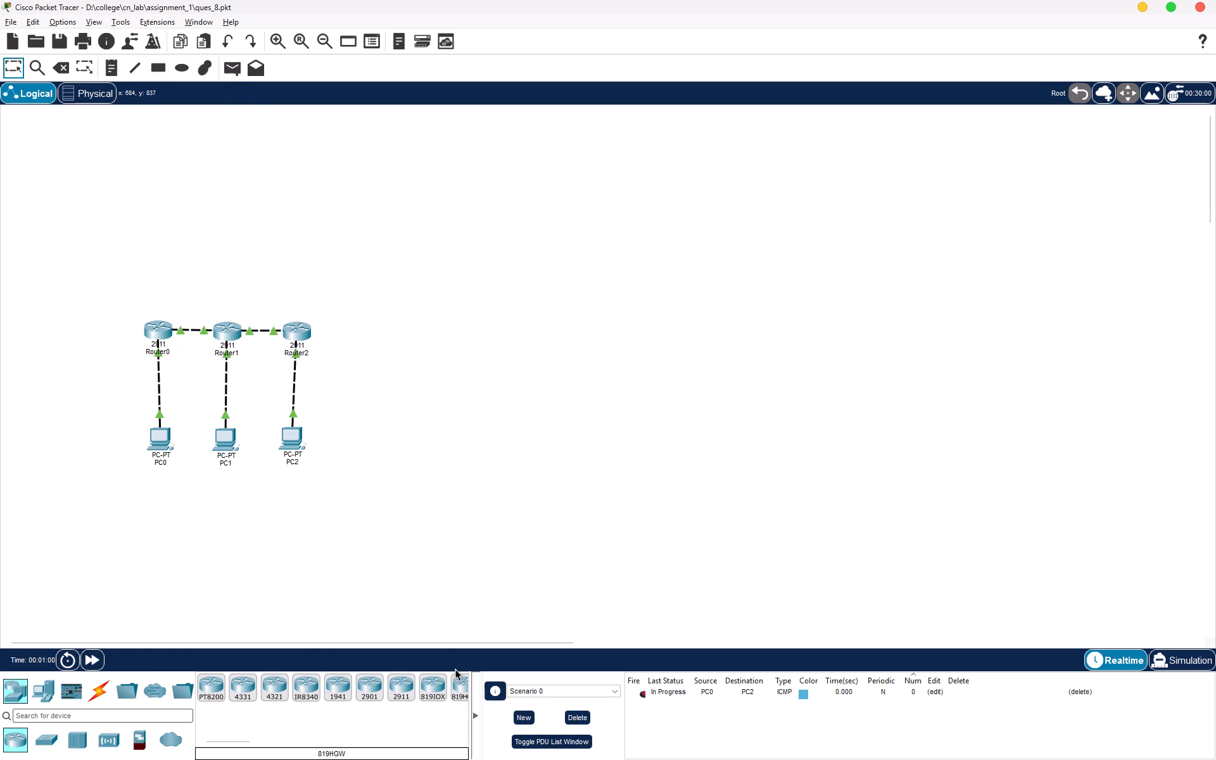
click(238, 65)
click(168, 456)
click(244, 450)
click(232, 453)
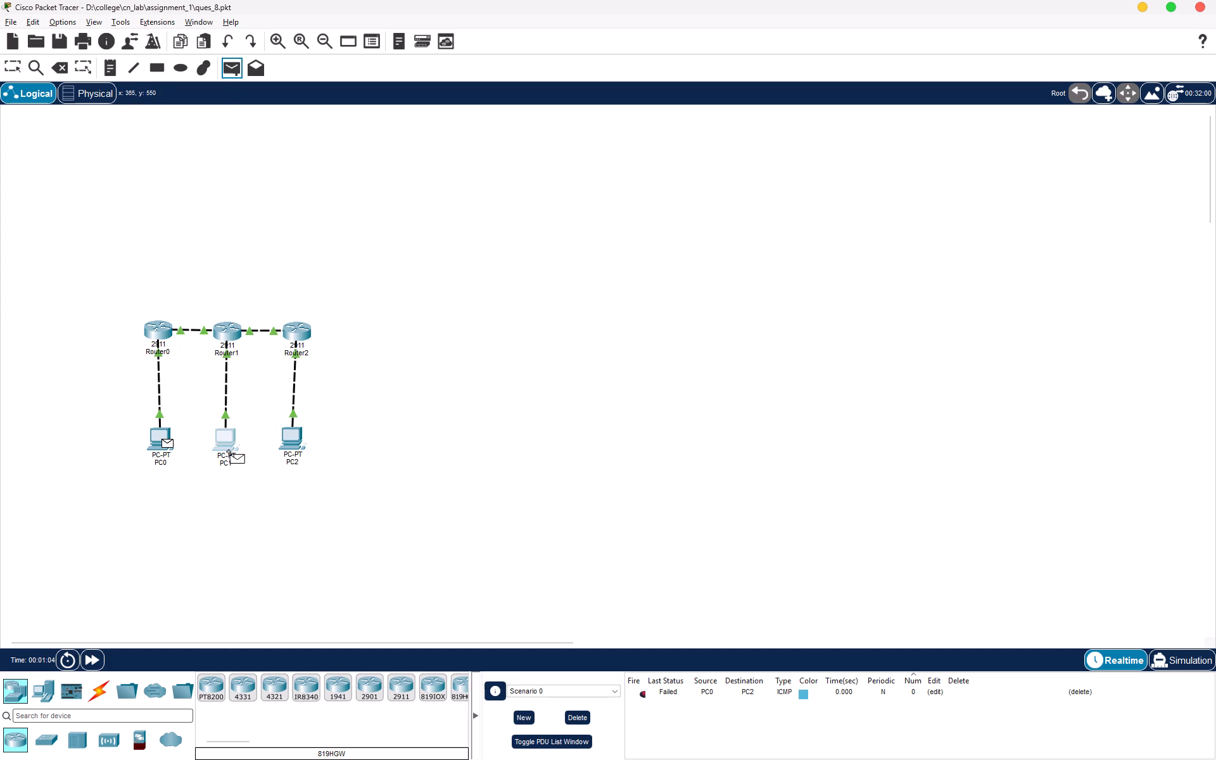
Create a new PDU scenario and send a simple PDU from PC0 to PC1 in it.
click(515, 716)
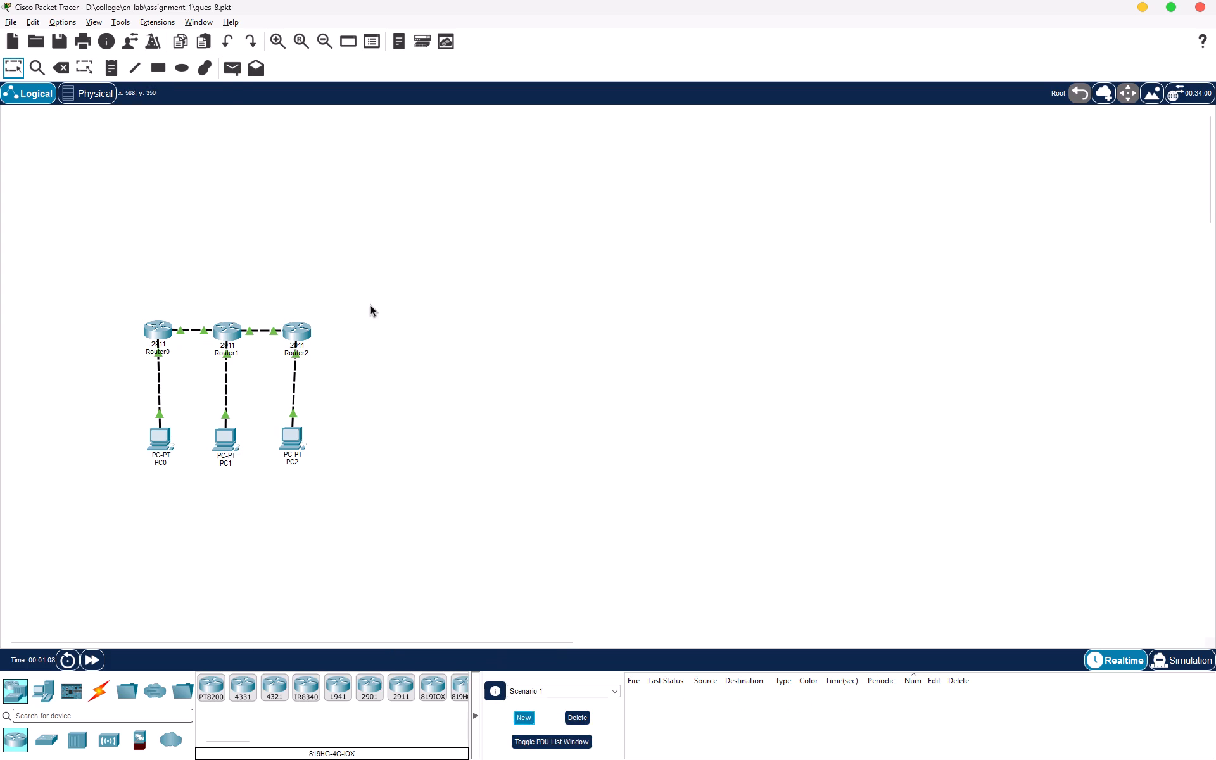
click(234, 66)
drag(162, 451, 171, 454)
click(227, 457)
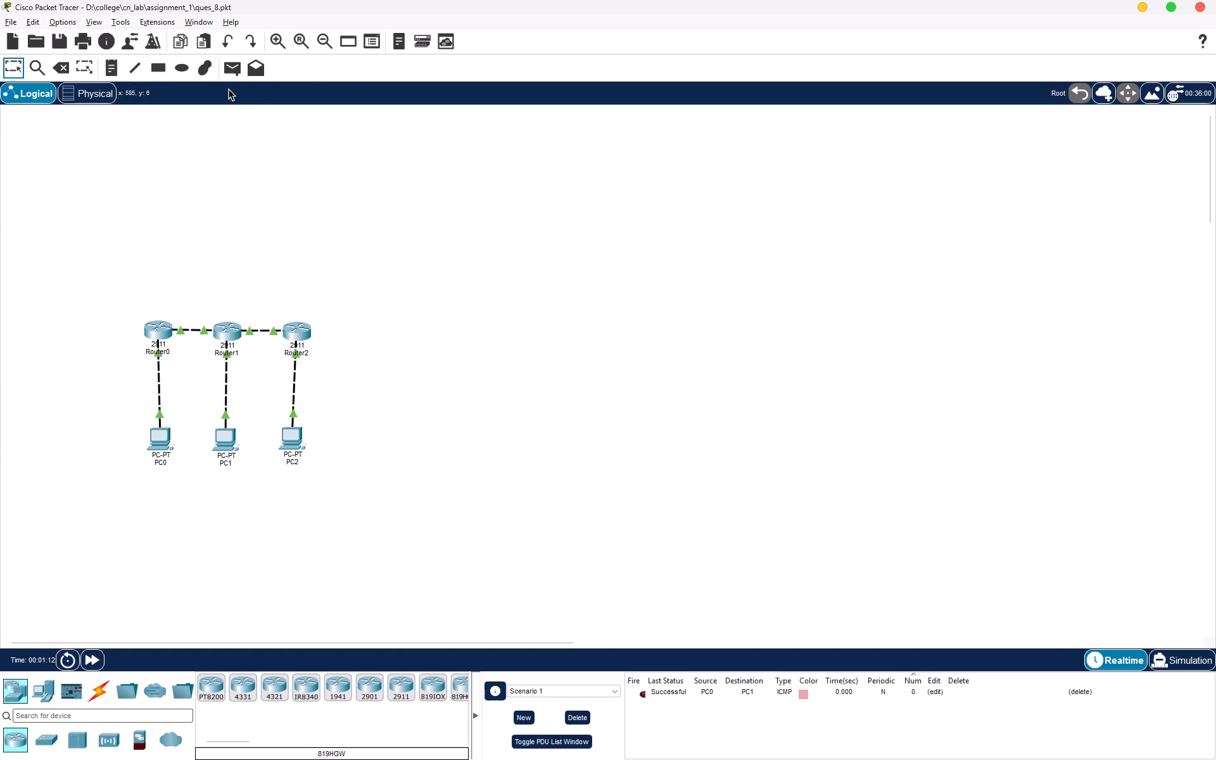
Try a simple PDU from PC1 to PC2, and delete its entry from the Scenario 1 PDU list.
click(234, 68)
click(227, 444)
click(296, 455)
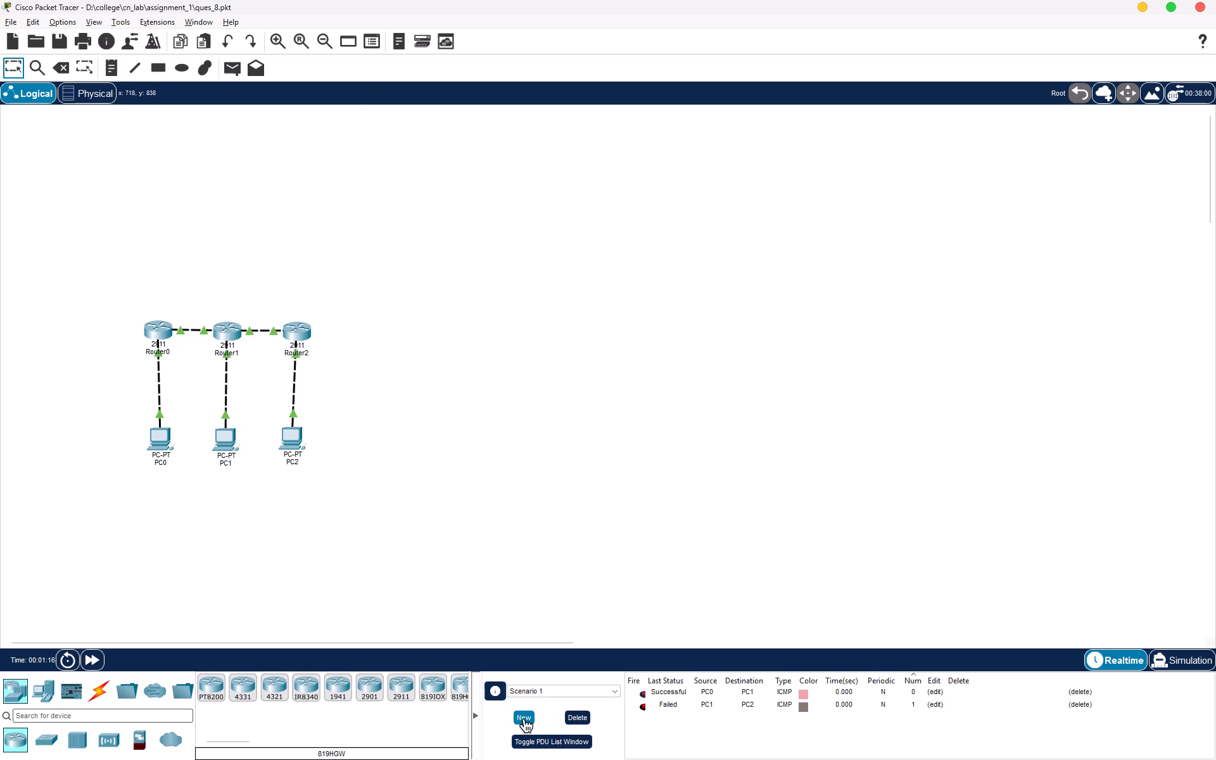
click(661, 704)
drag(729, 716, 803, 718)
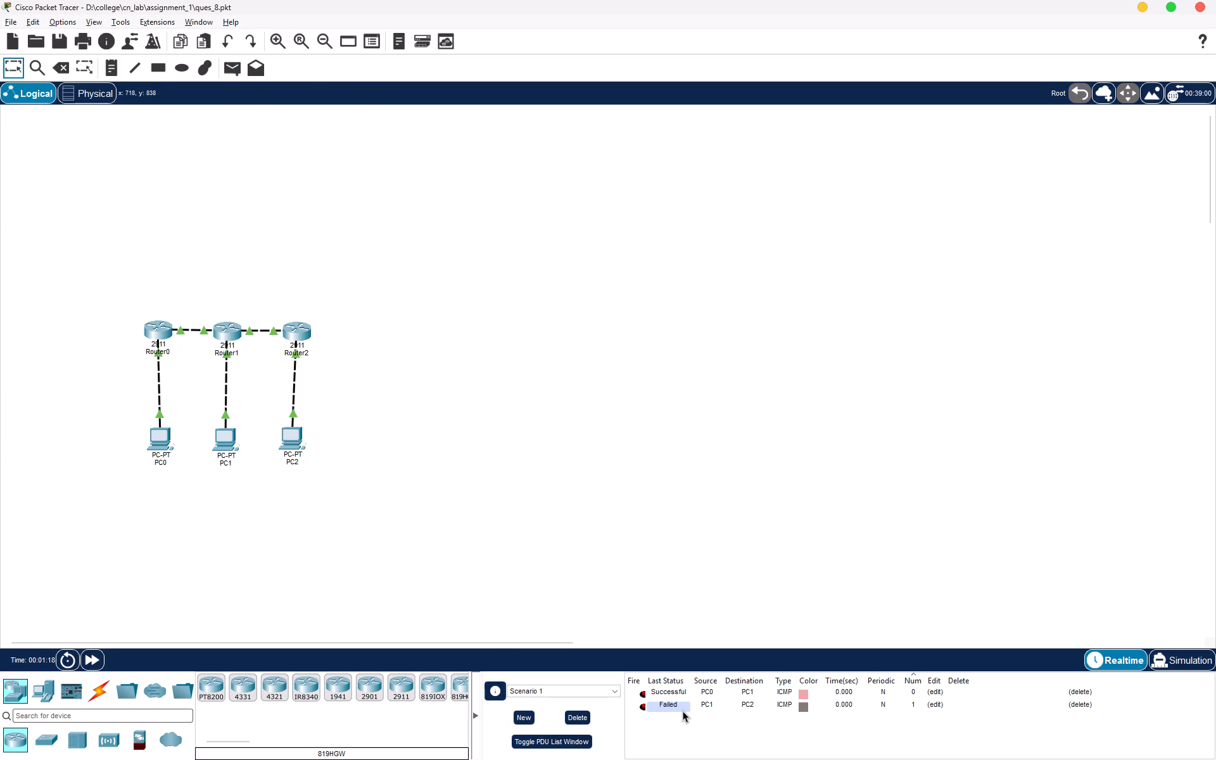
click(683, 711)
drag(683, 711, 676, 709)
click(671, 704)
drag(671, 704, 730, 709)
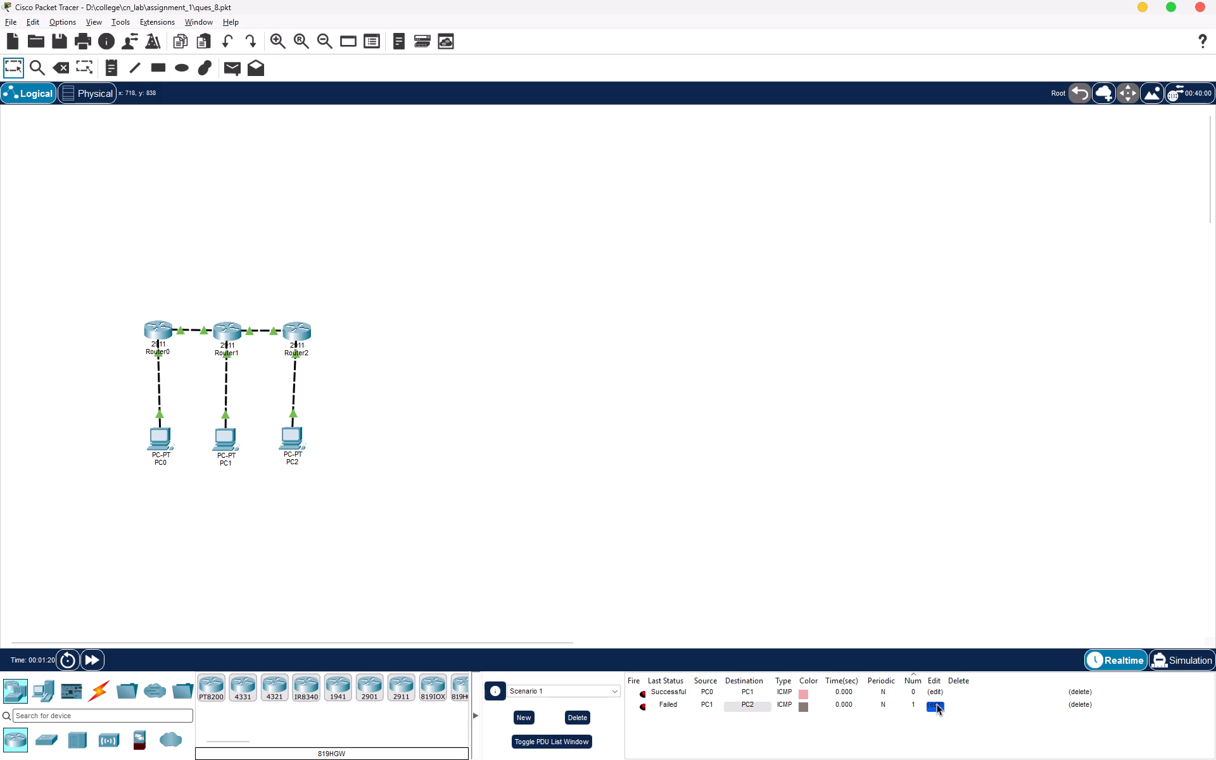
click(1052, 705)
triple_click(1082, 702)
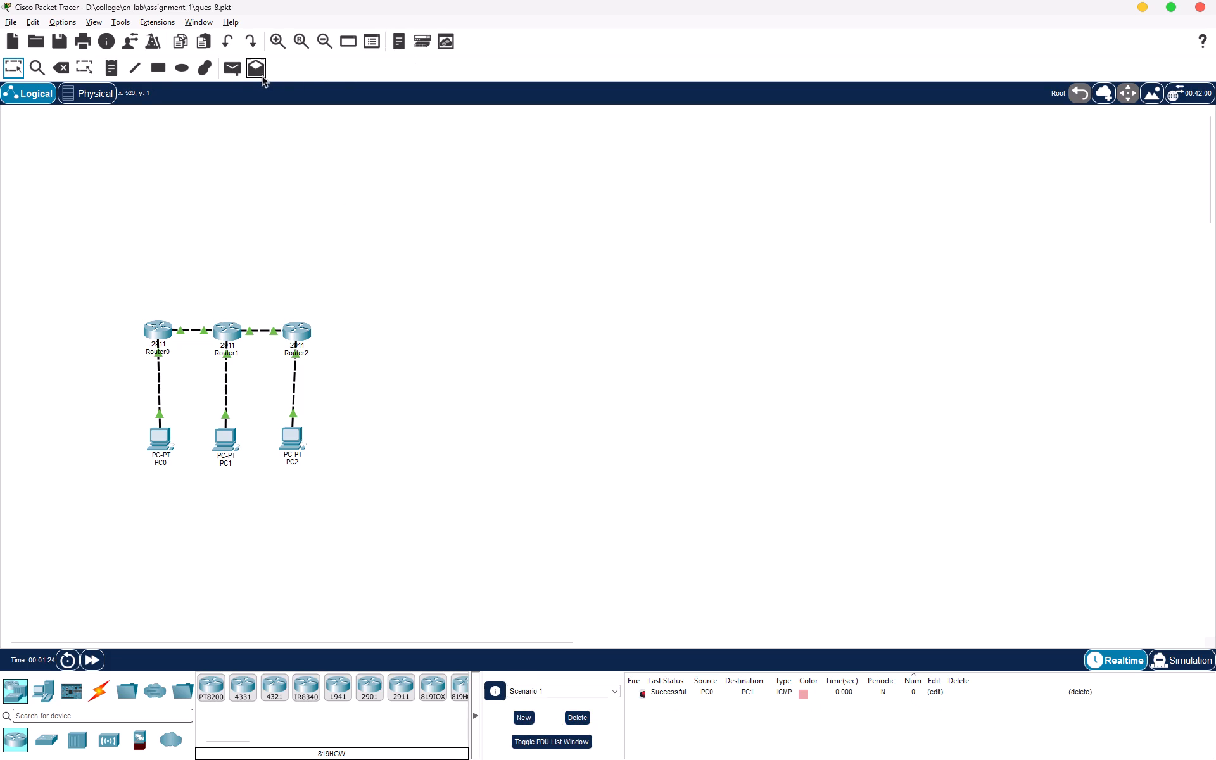
Send a simple PDU from PC1 to PC2 and another from PC0 to PC2 in Scenario 1.
click(232, 71)
drag(224, 457, 231, 458)
click(292, 455)
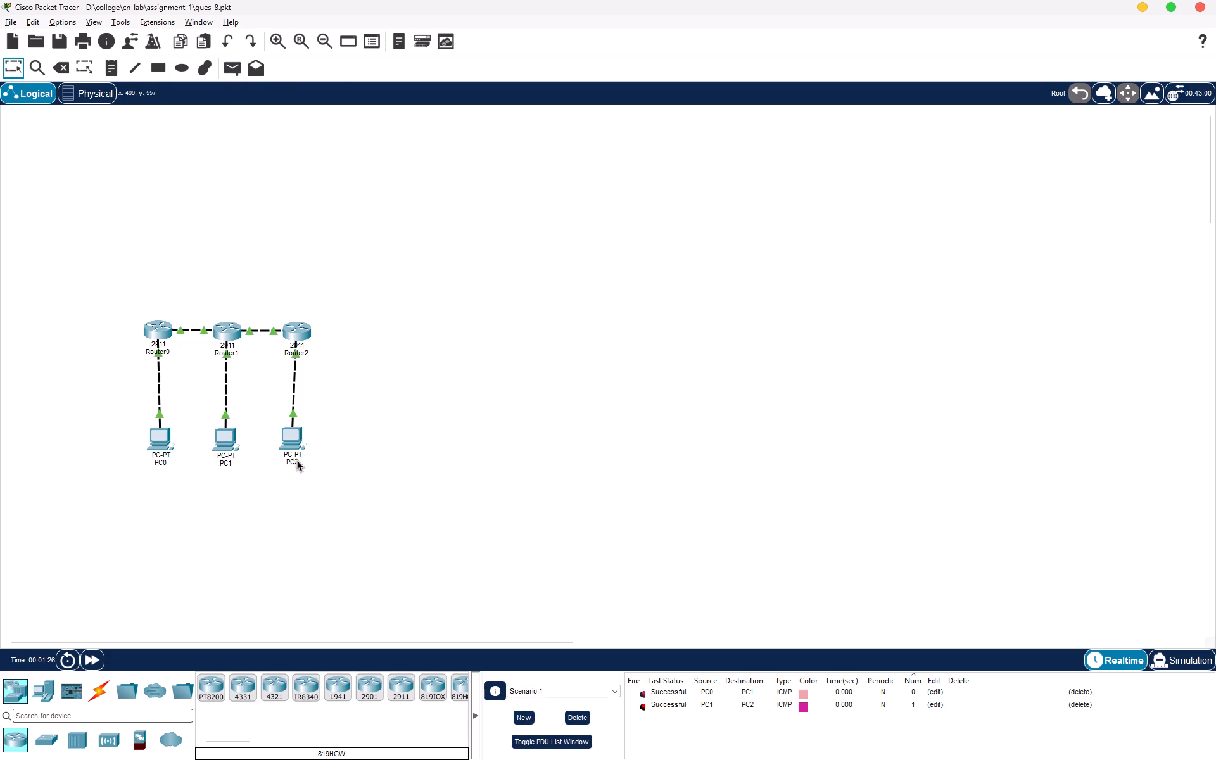
click(234, 79)
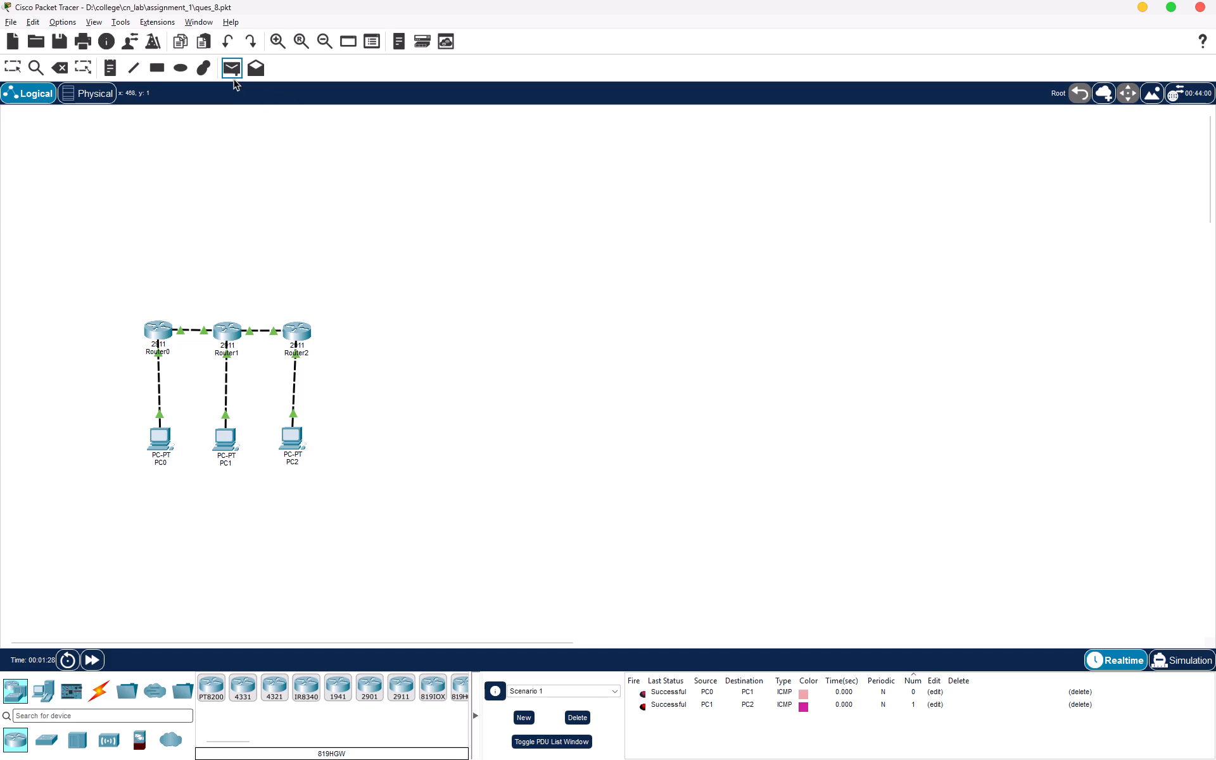
click(163, 460)
click(294, 455)
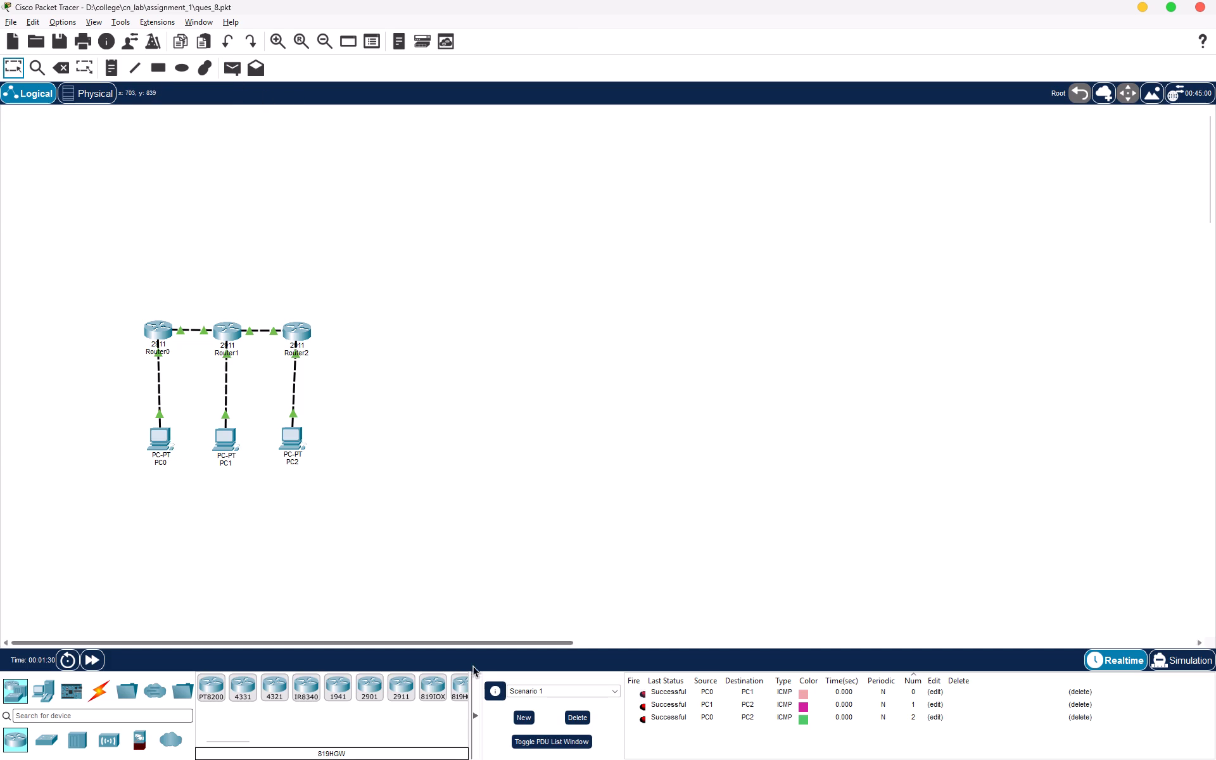
Send simple PDUs from PC2 to PC1 and from PC2 to PC0 in Scenario 1.
click(242, 77)
drag(296, 446, 290, 447)
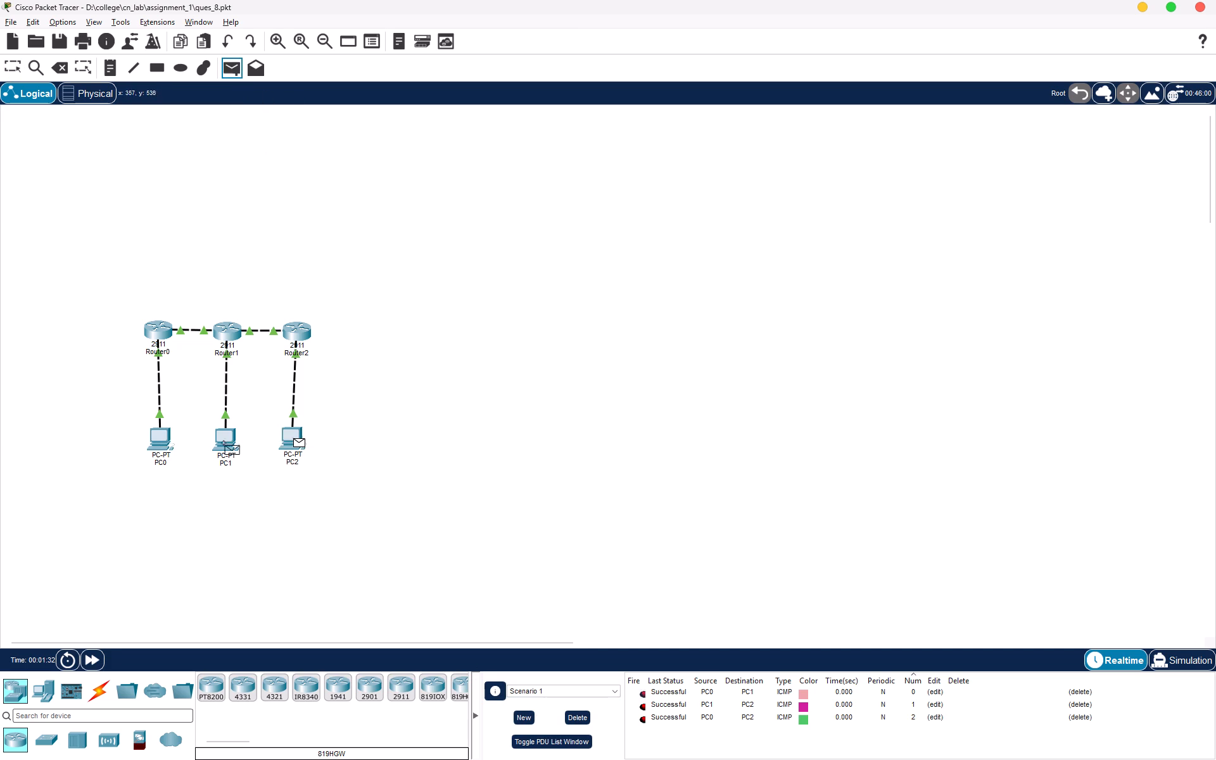
click(234, 448)
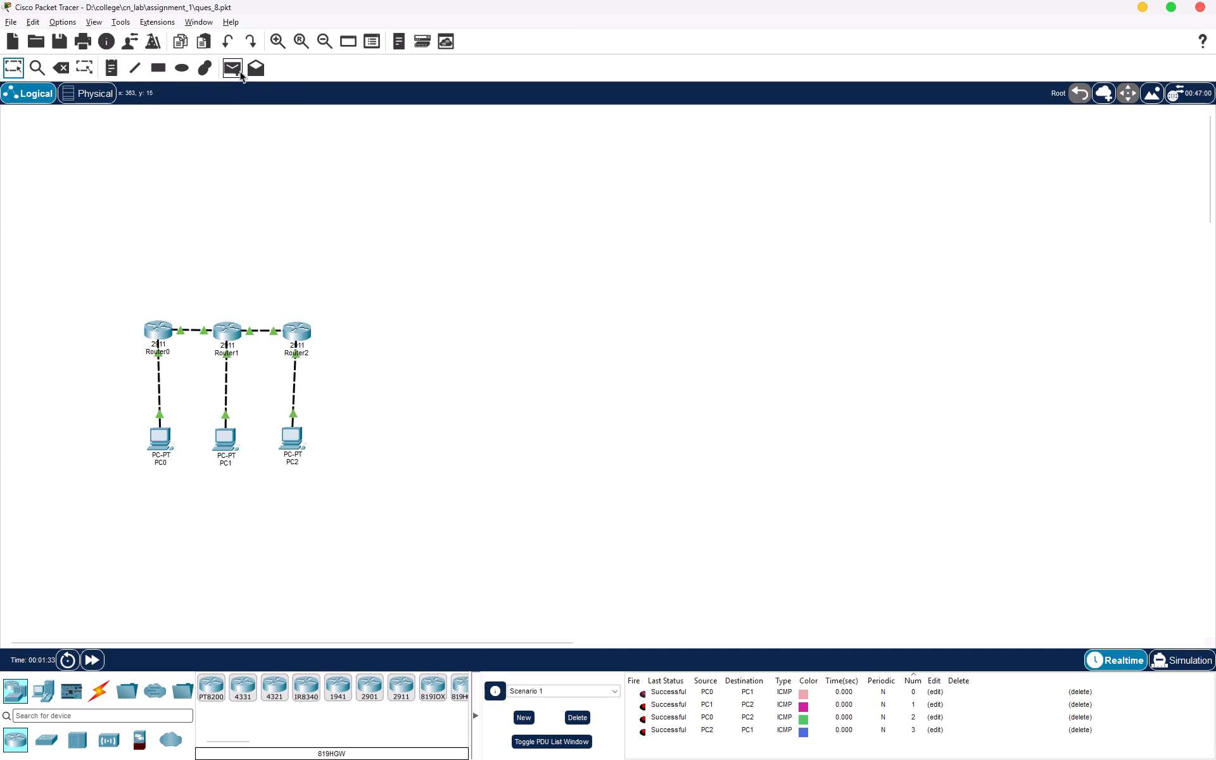
click(240, 71)
drag(294, 450, 279, 445)
click(168, 450)
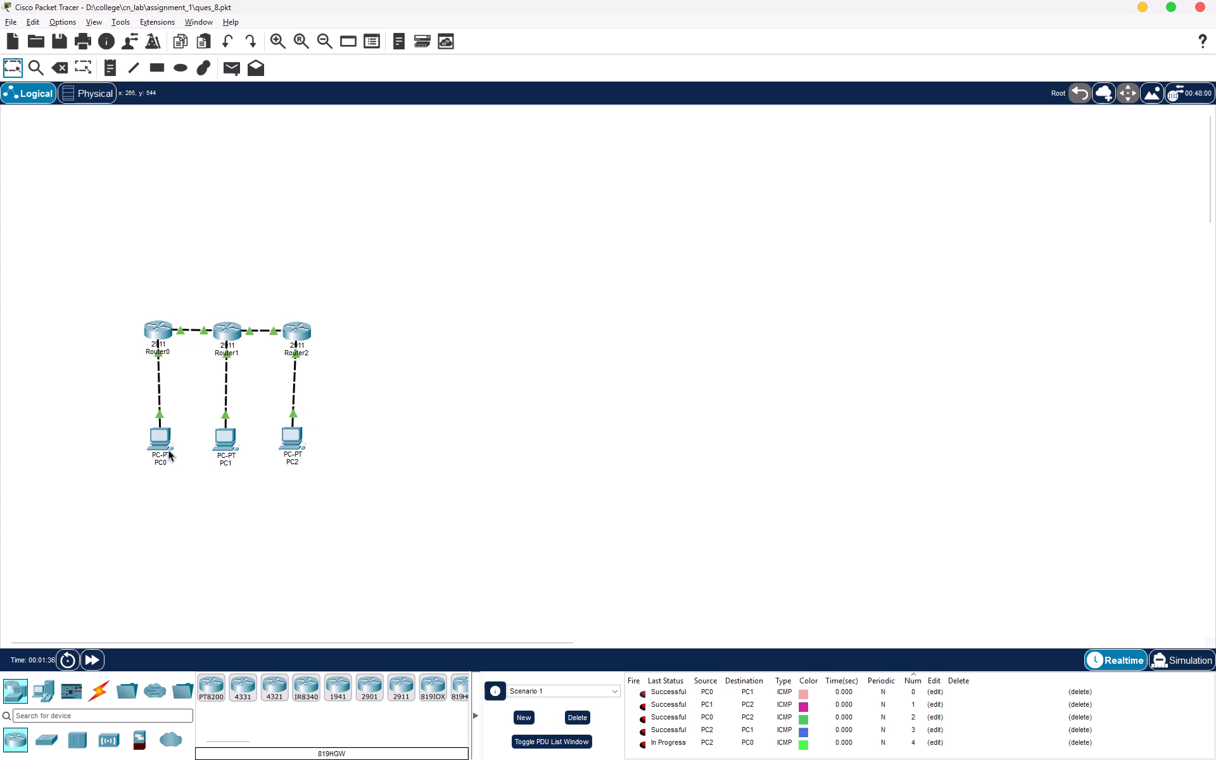
Send a simple PDU from PC1 to PC0 in Scenario 1.
click(228, 65)
click(232, 444)
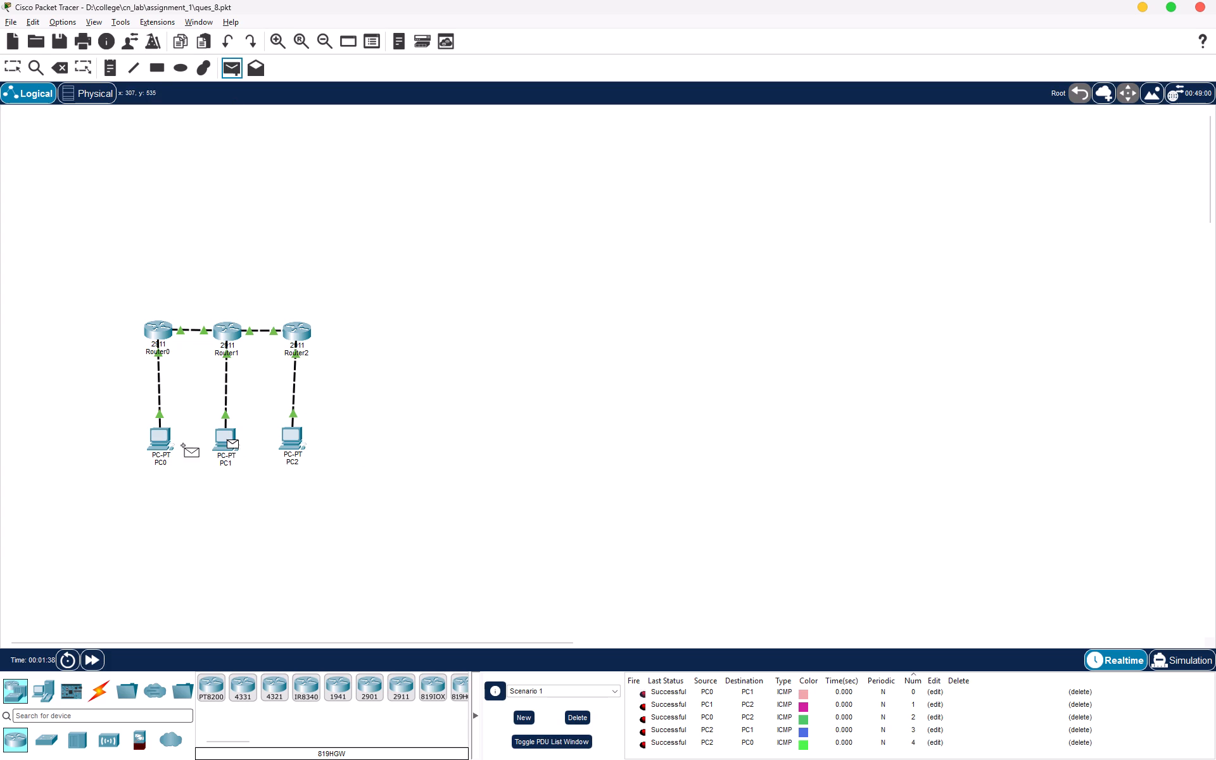
click(170, 445)
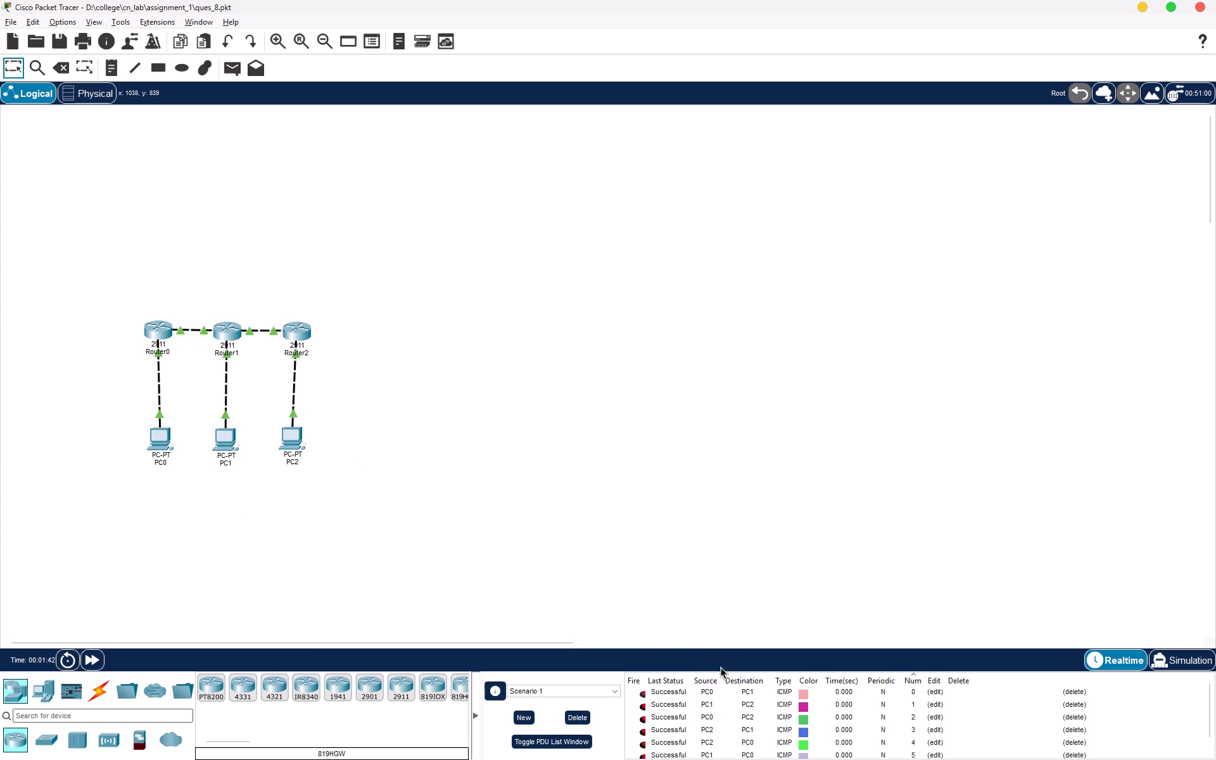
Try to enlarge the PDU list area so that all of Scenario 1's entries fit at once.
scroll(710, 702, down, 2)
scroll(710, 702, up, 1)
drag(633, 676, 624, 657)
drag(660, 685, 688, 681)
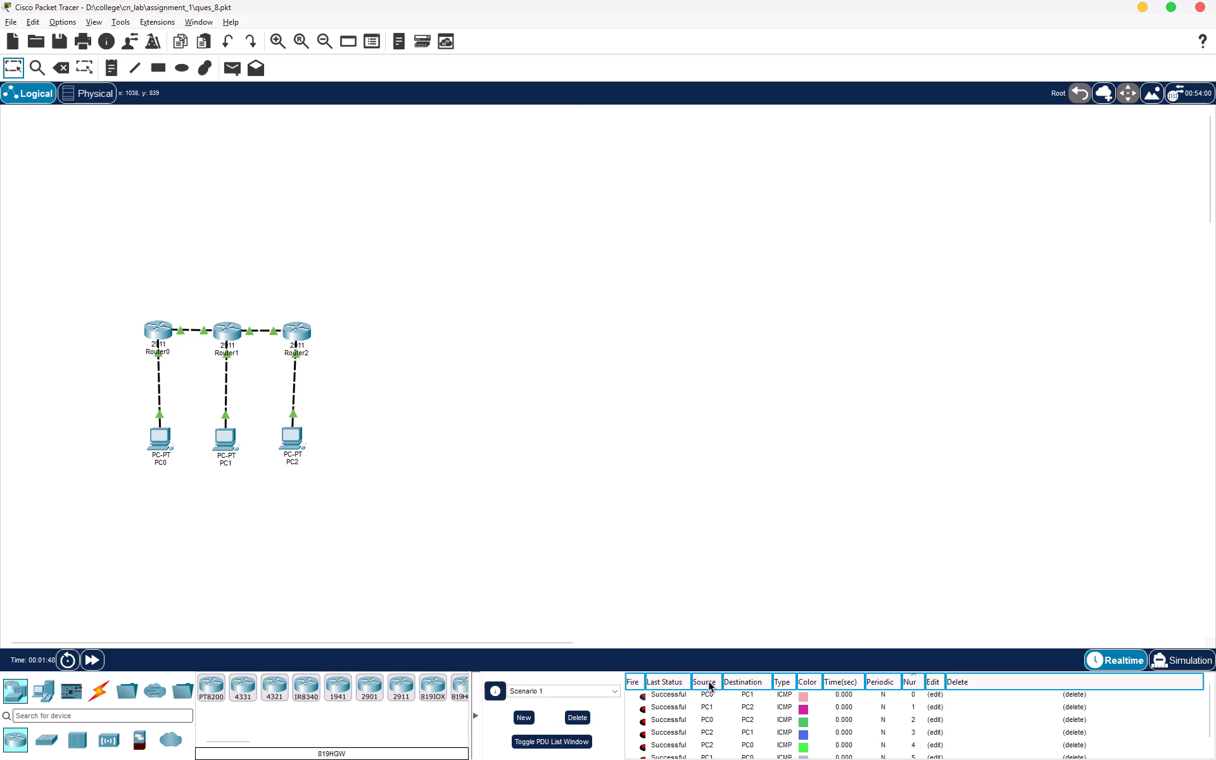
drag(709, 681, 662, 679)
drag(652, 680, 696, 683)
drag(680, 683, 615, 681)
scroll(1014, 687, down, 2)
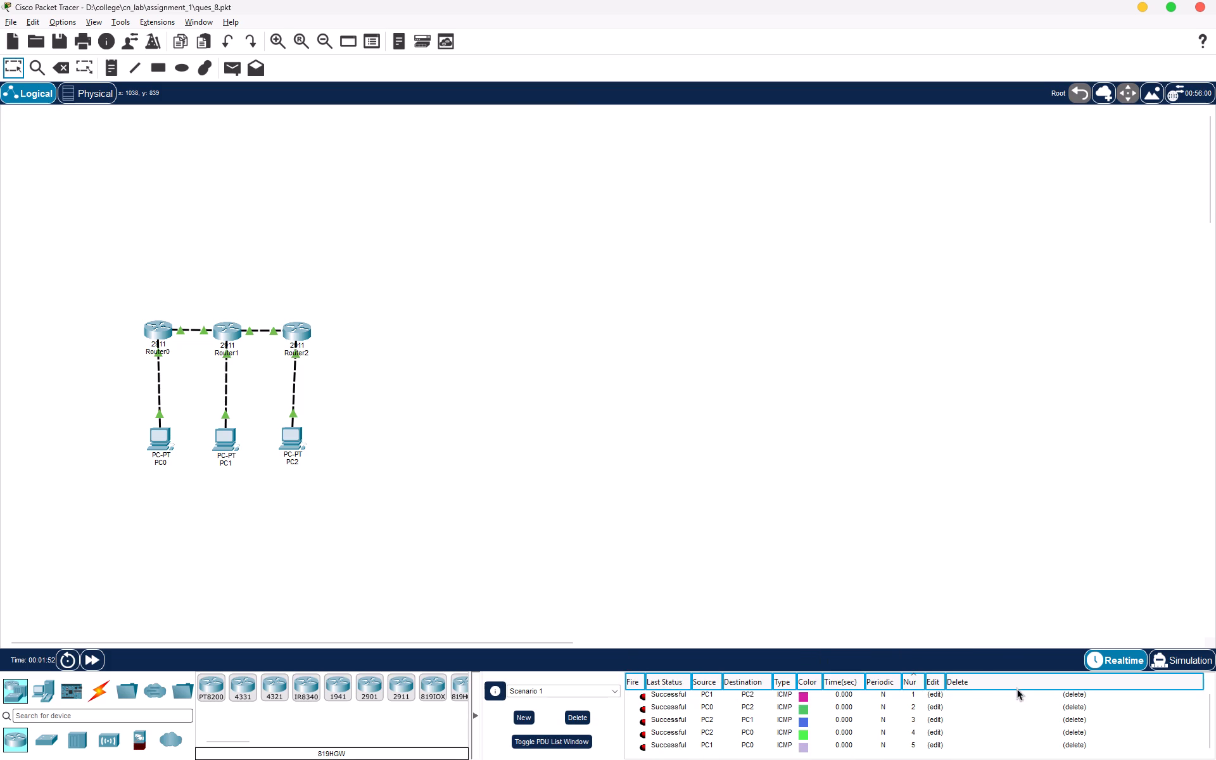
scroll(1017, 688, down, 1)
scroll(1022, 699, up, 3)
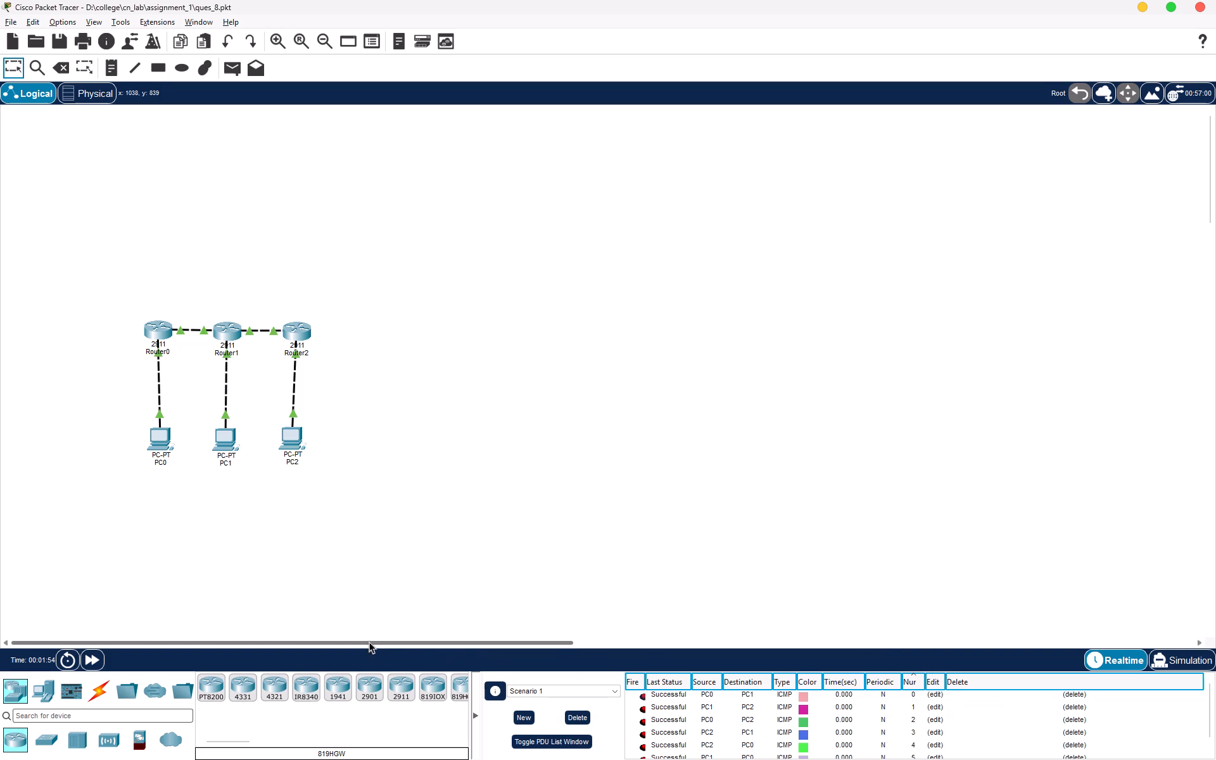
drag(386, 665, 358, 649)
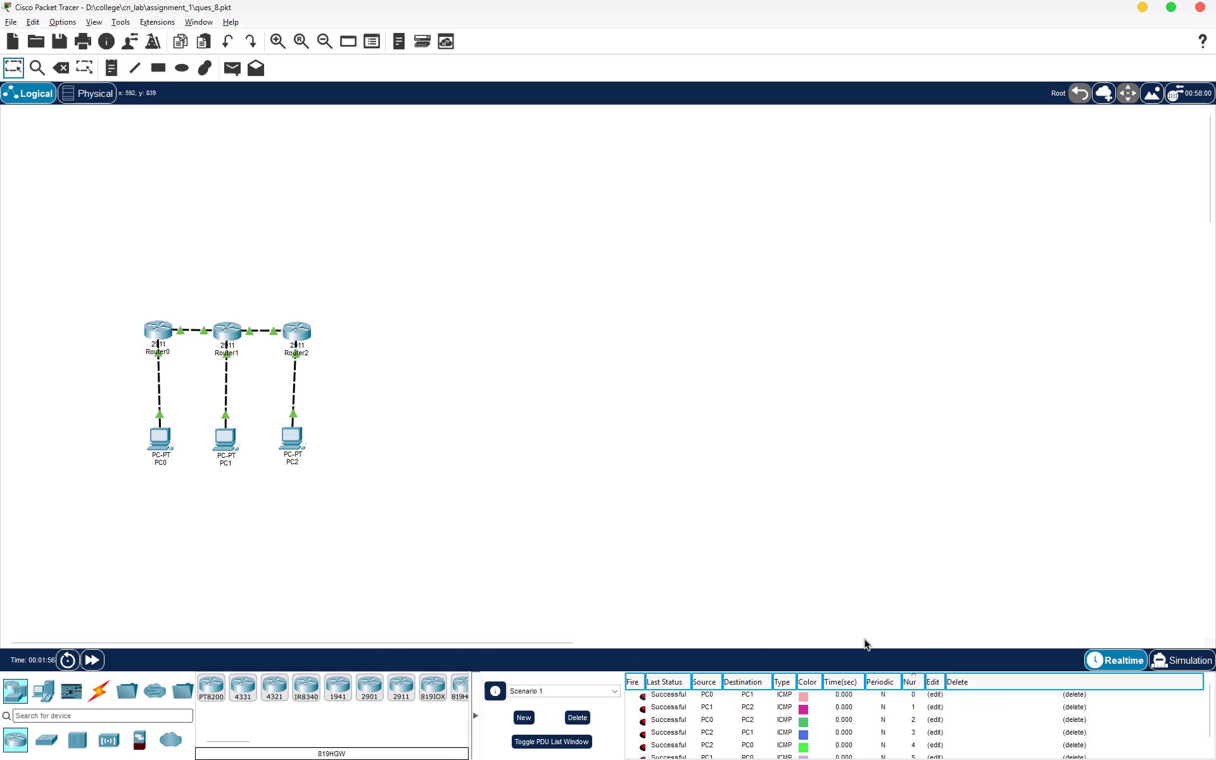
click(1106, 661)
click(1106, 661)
Take a screen snip of the Scenario 1 PDU list covering PDUs 1 to 5, from the Fire column through Delete.
scroll(806, 744, down, 4)
scroll(806, 744, up, 2)
scroll(806, 744, down, 2)
scroll(806, 744, up, 2)
scroll(806, 744, down, 1)
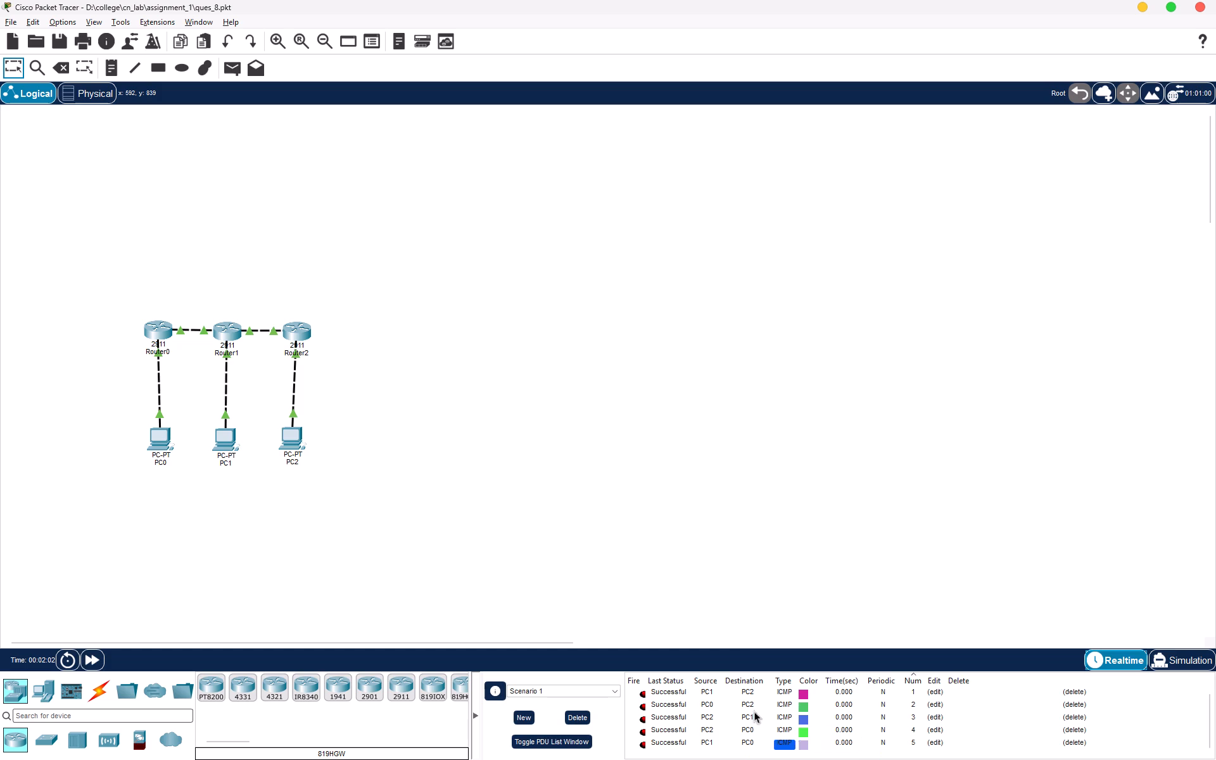
key(shift+super+s)
drag(622, 673, 870, 759)
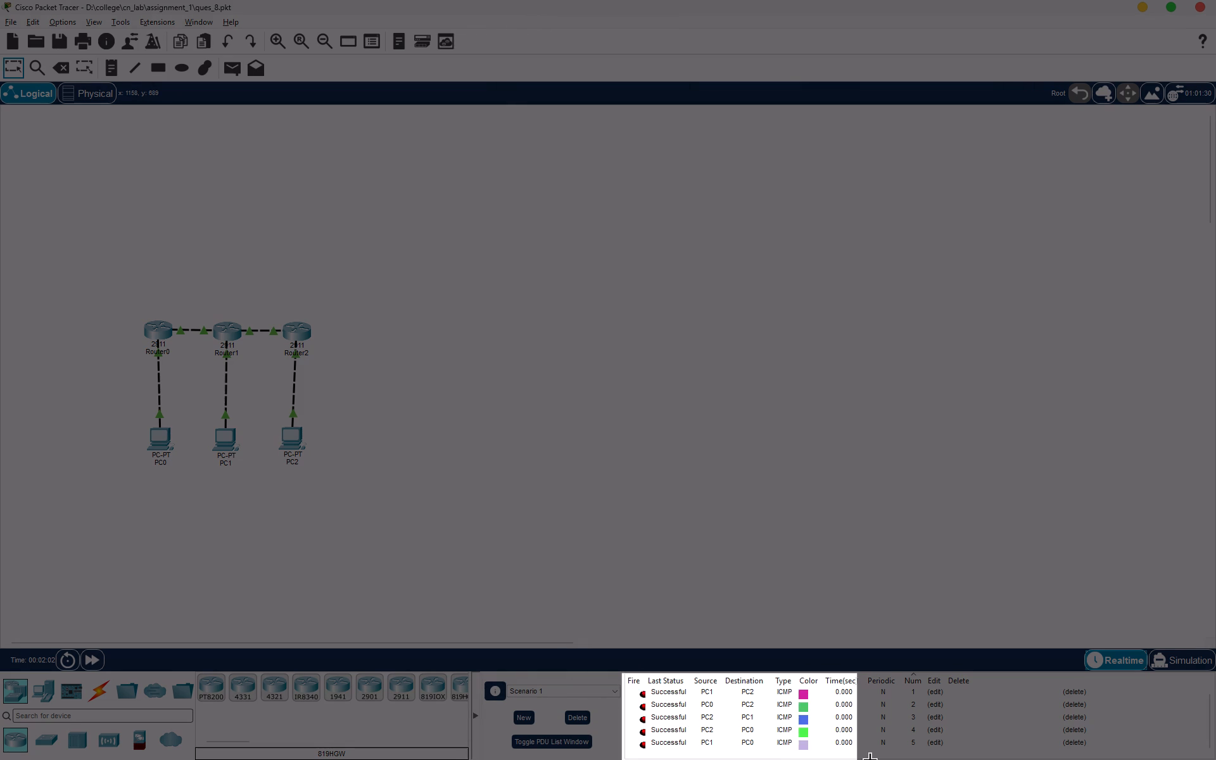
drag(870, 759, 976, 759)
Switch to the Canva design, paste the PDU list snip and place it beside the question 8 topology image.
key(alt+Tab)
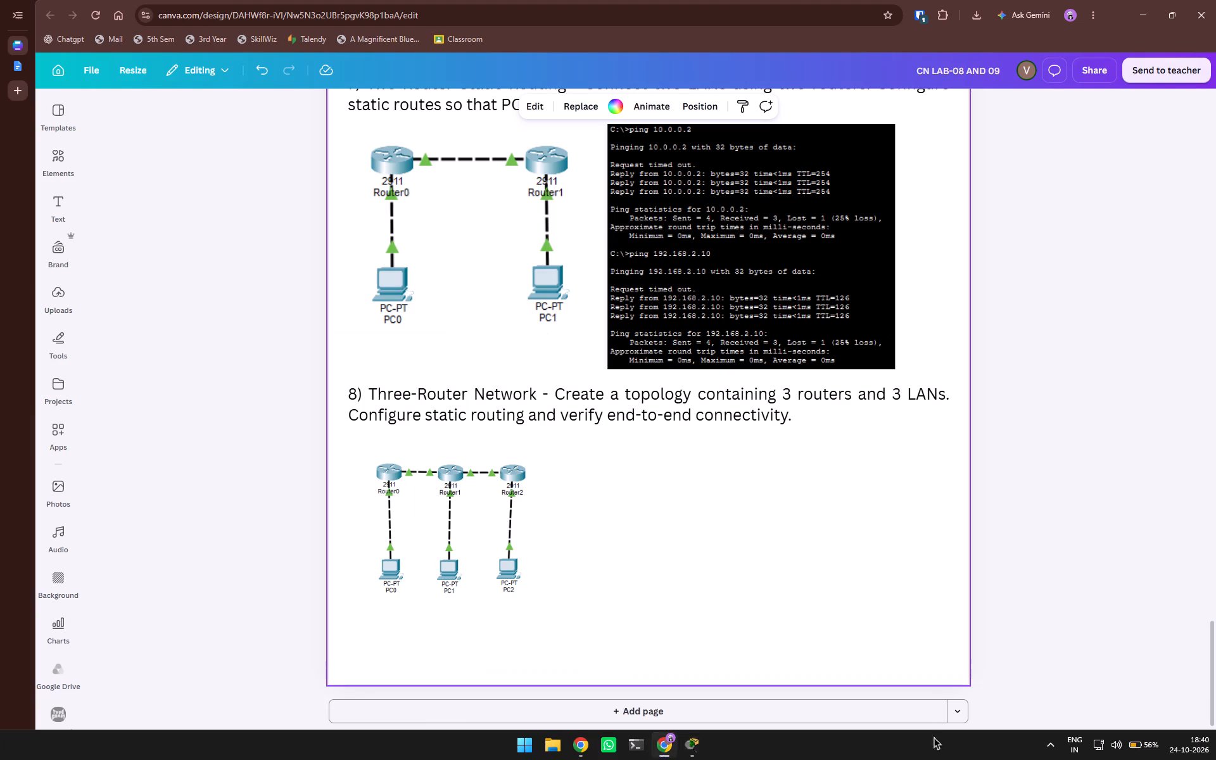
key(ctrl+v)
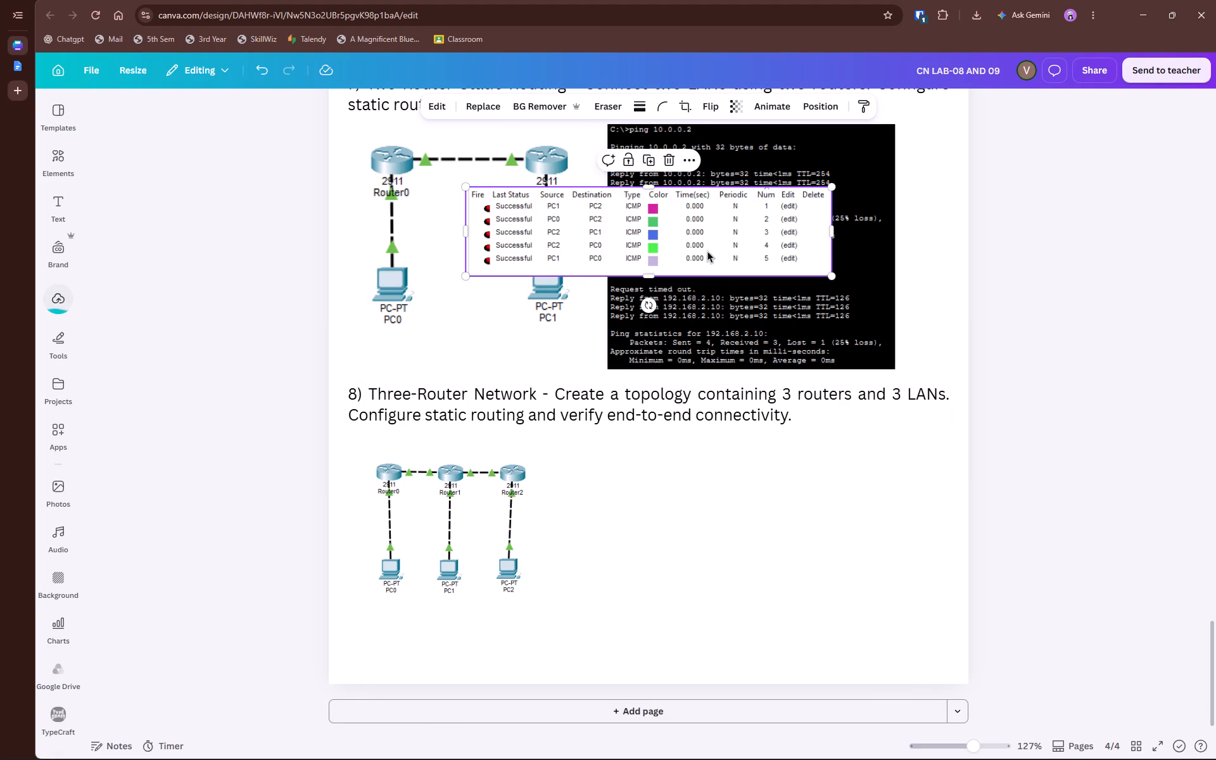
drag(711, 240, 814, 528)
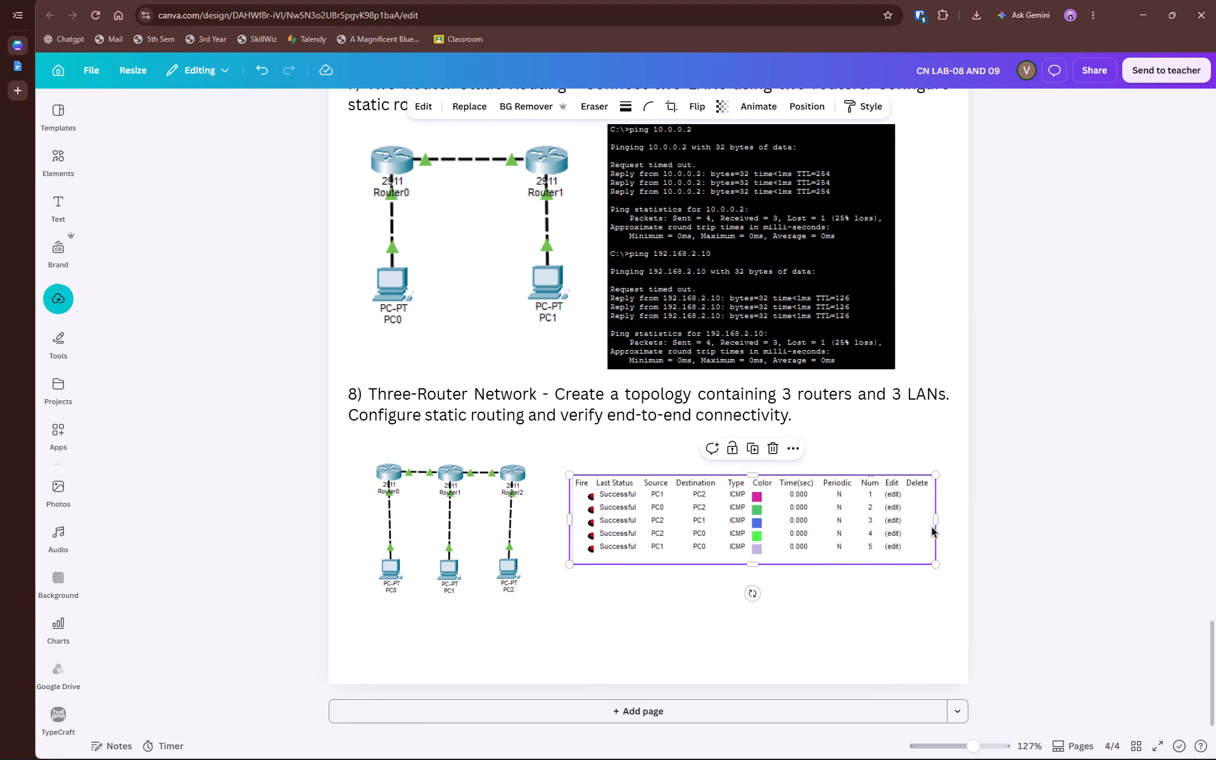
Crop the pasted PDU list to the columns Fire through Time(sec), enlarge it slightly and shift it away from the topology image.
drag(939, 526, 822, 529)
drag(820, 564, 856, 596)
drag(809, 561, 820, 557)
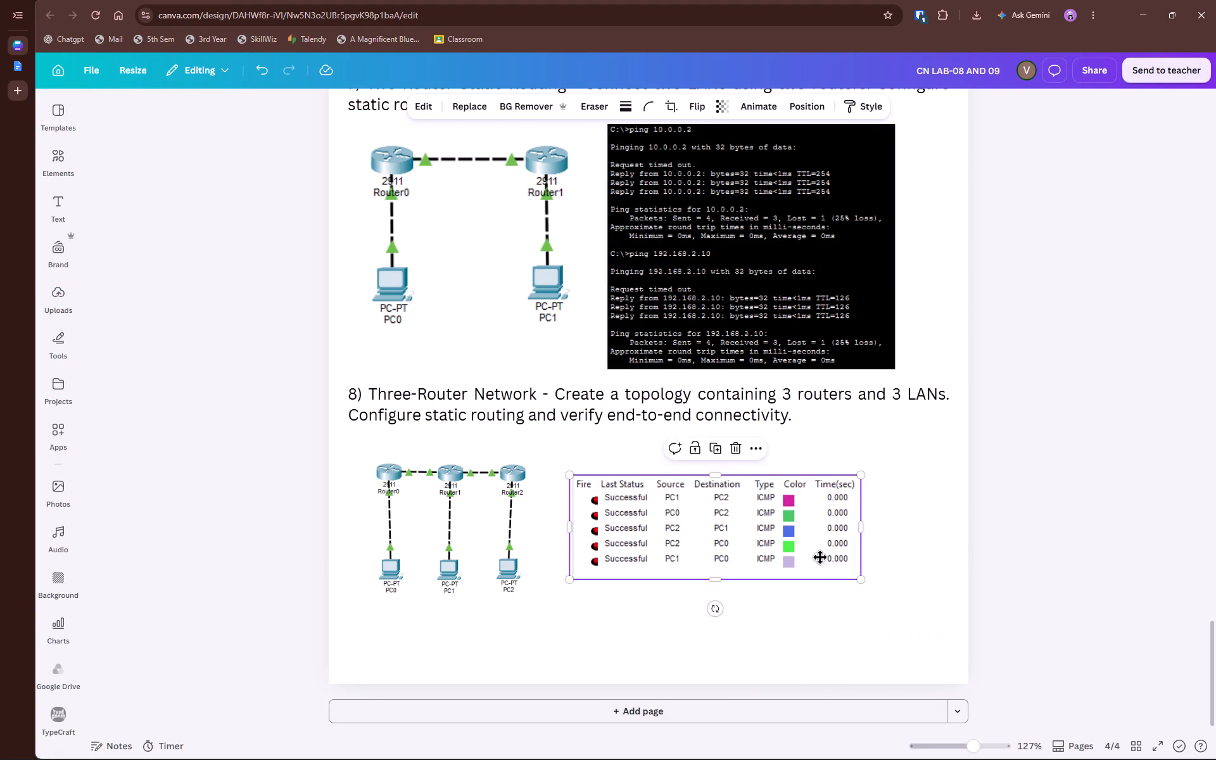
drag(820, 557, 850, 558)
click(947, 543)
Review all four pages of the CN LAB-08 AND 09 design, from page 1 through to question 8.
scroll(947, 543, up, 14)
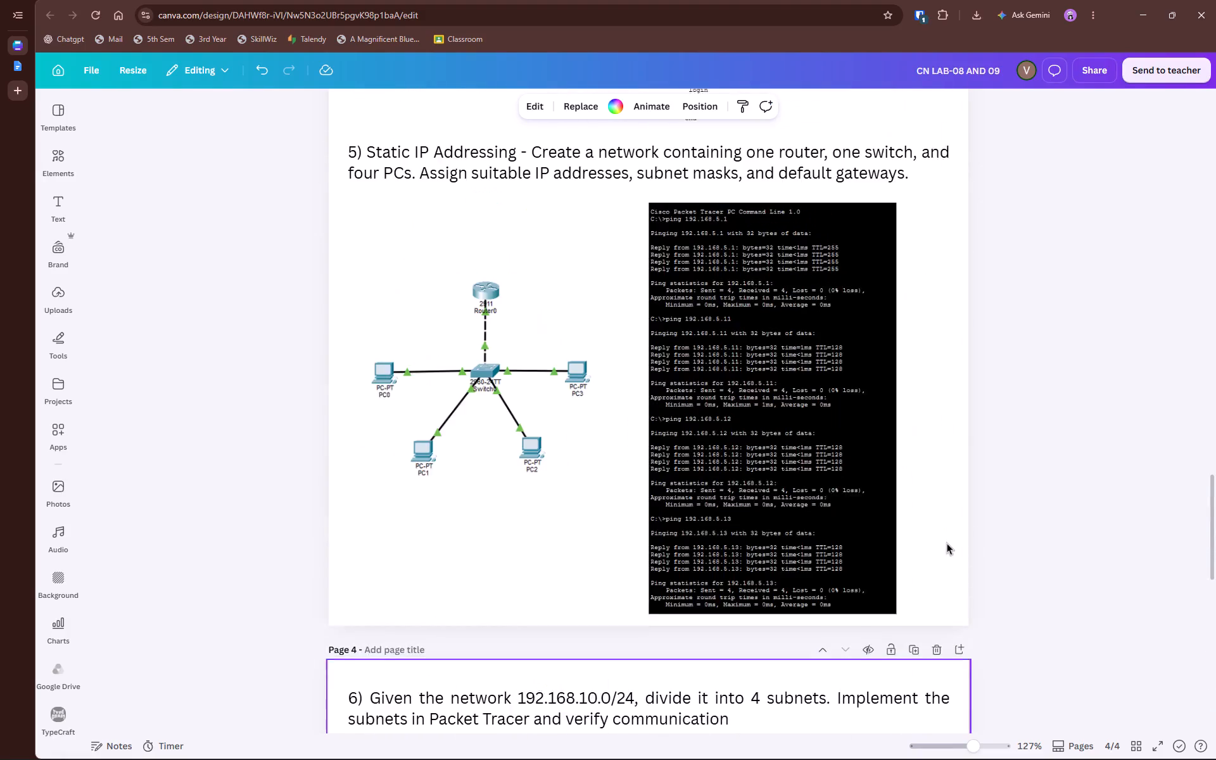
scroll(947, 543, up, 20)
scroll(947, 543, up, 11)
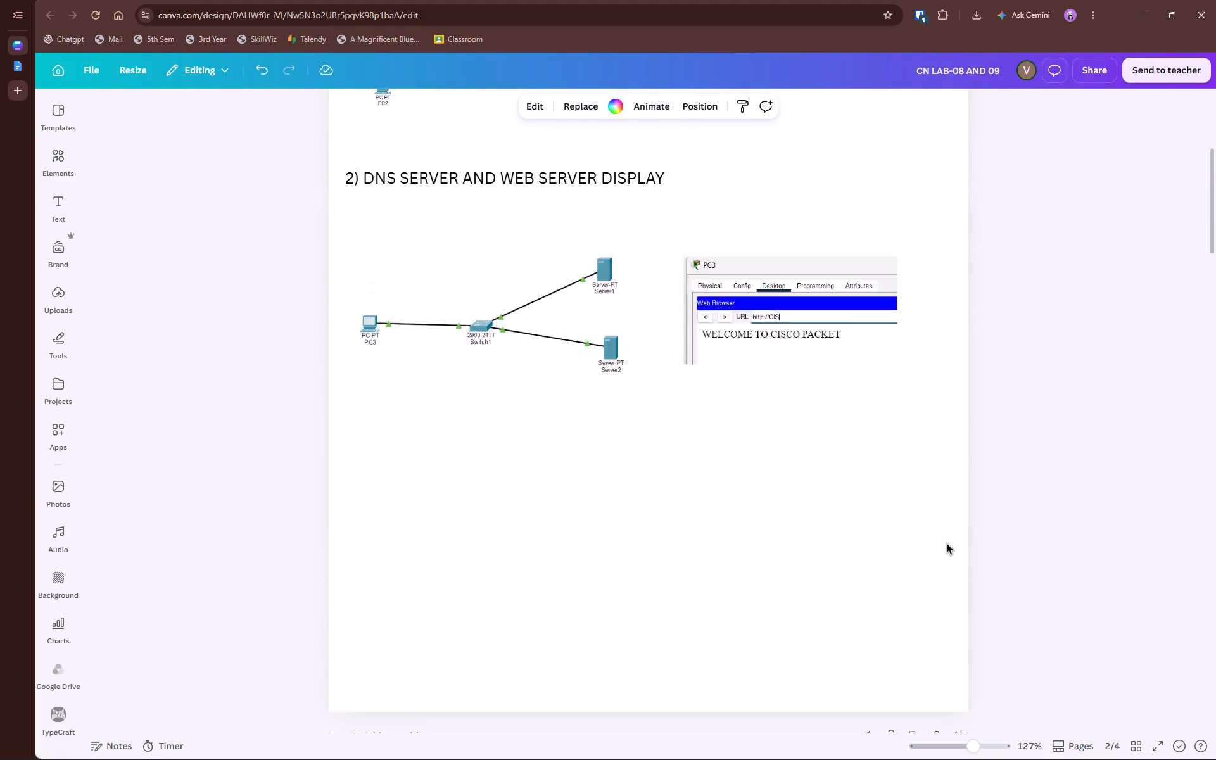
scroll(947, 543, down, 7)
scroll(947, 543, up, 19)
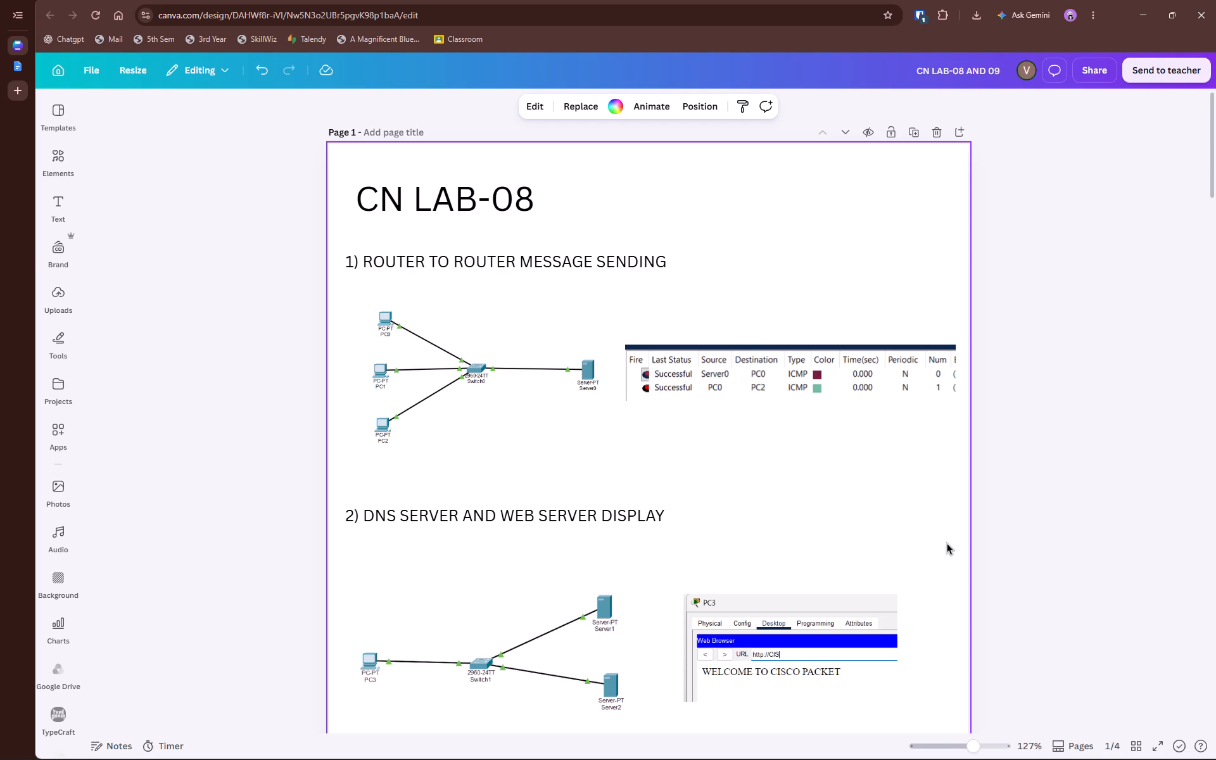
scroll(947, 543, down, 20)
scroll(947, 543, down, 1)
scroll(784, 561, down, 19)
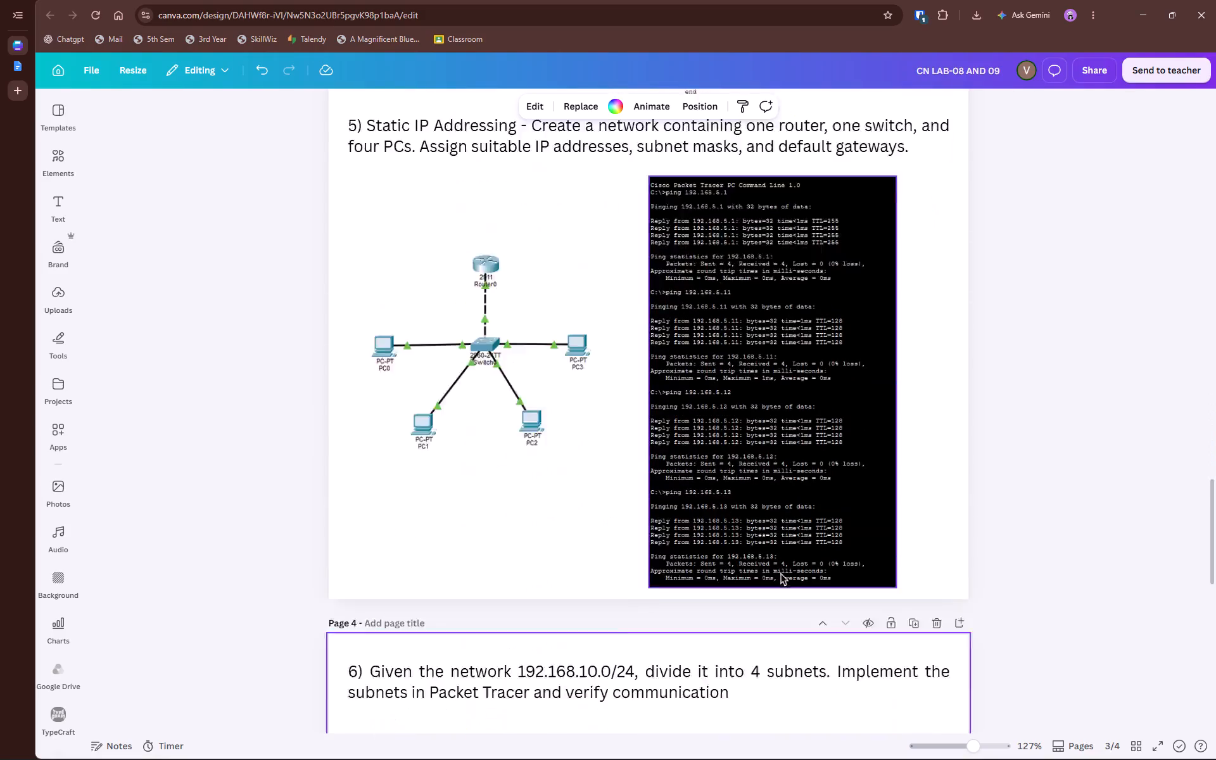
scroll(762, 585, down, 14)
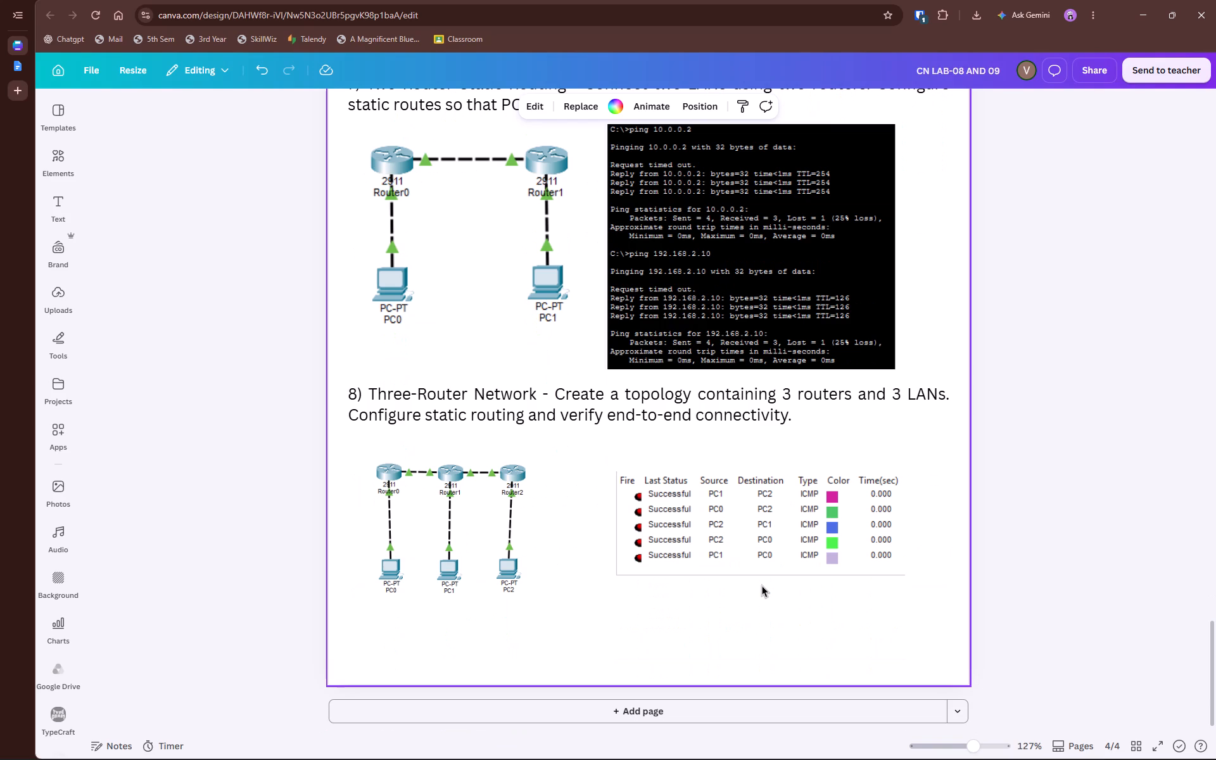
Save the lab design and return to the Canva home page.
key(ctrl+s)
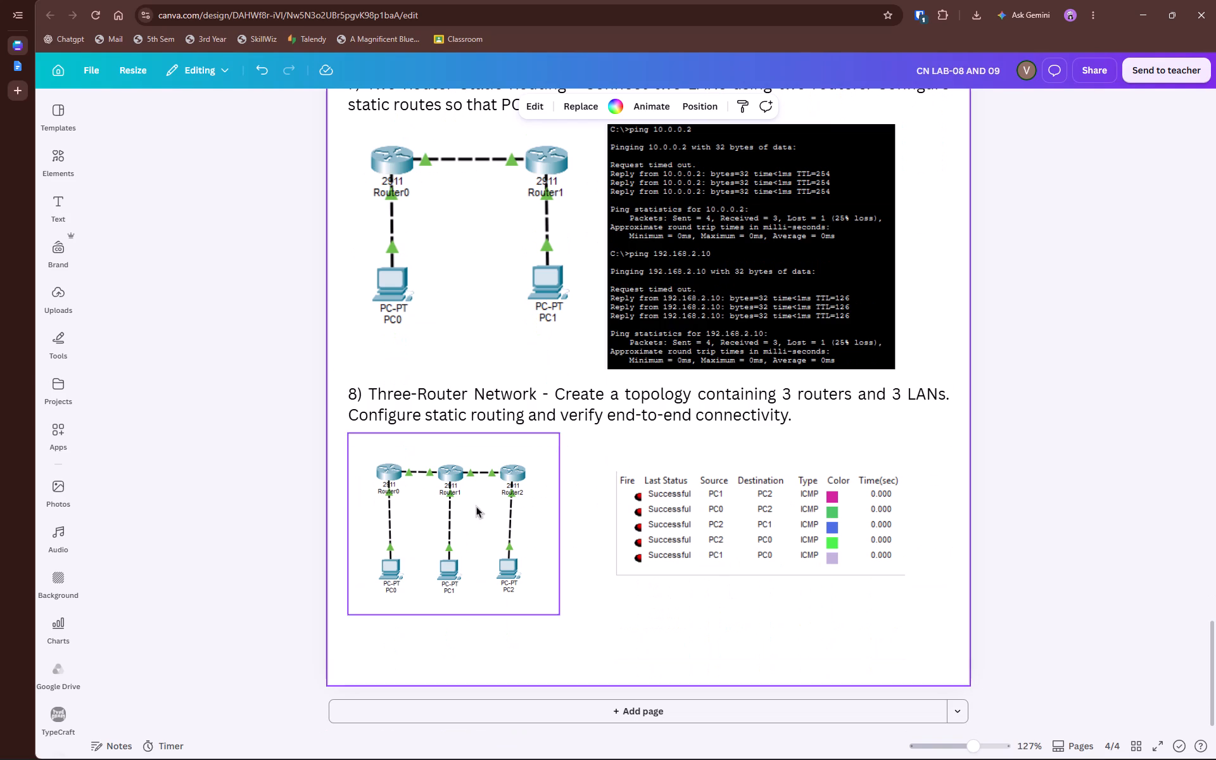
click(239, 262)
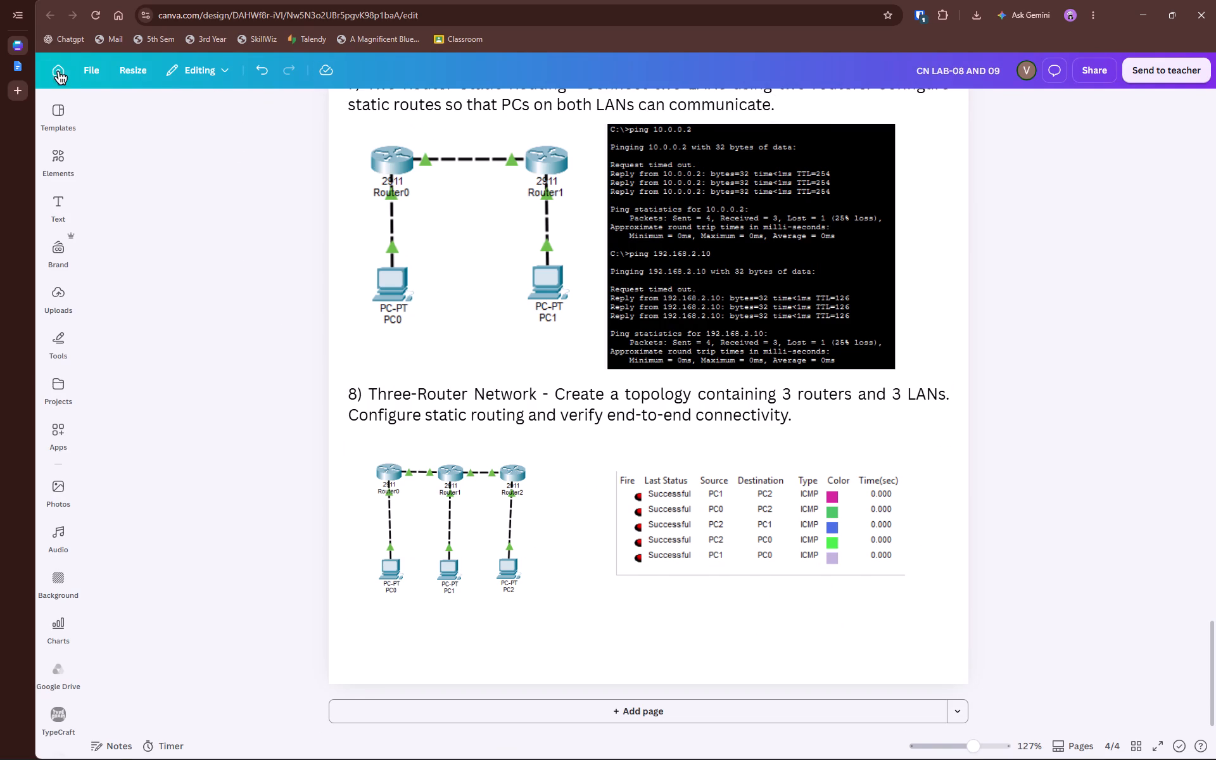
click(59, 73)
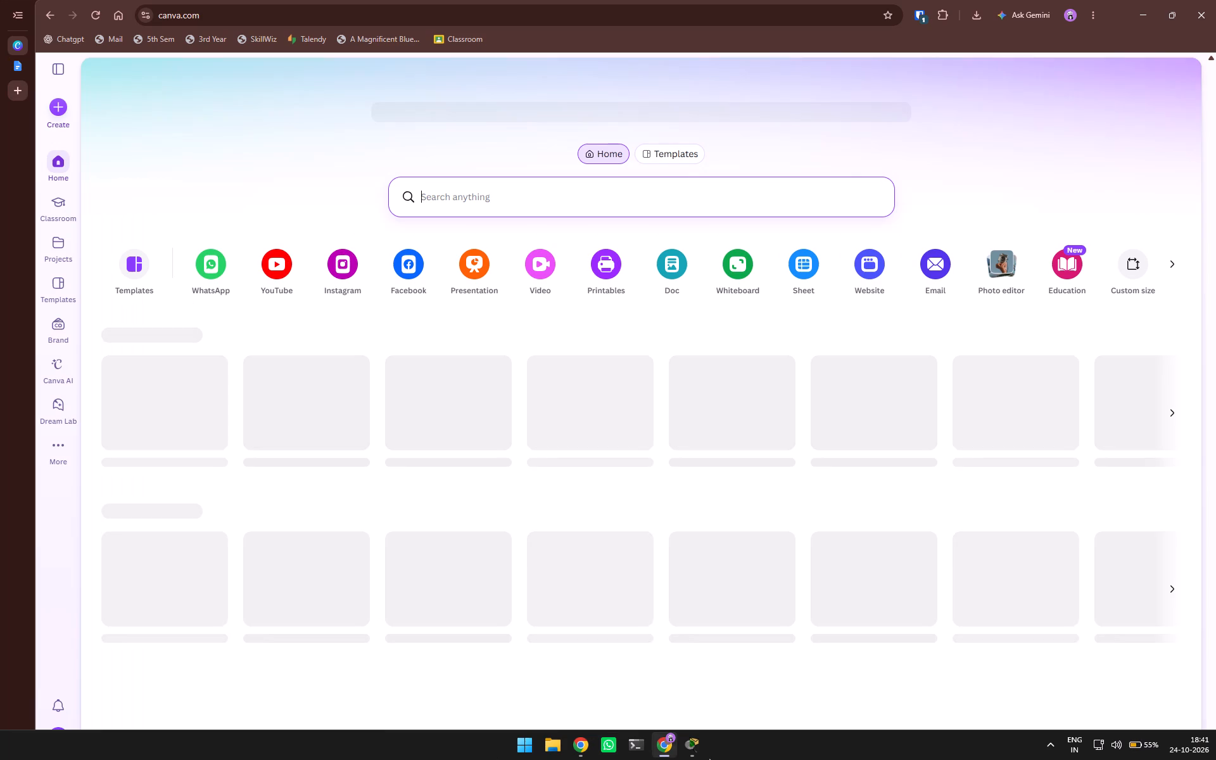
Show the hidden system tray icons.
click(1048, 742)
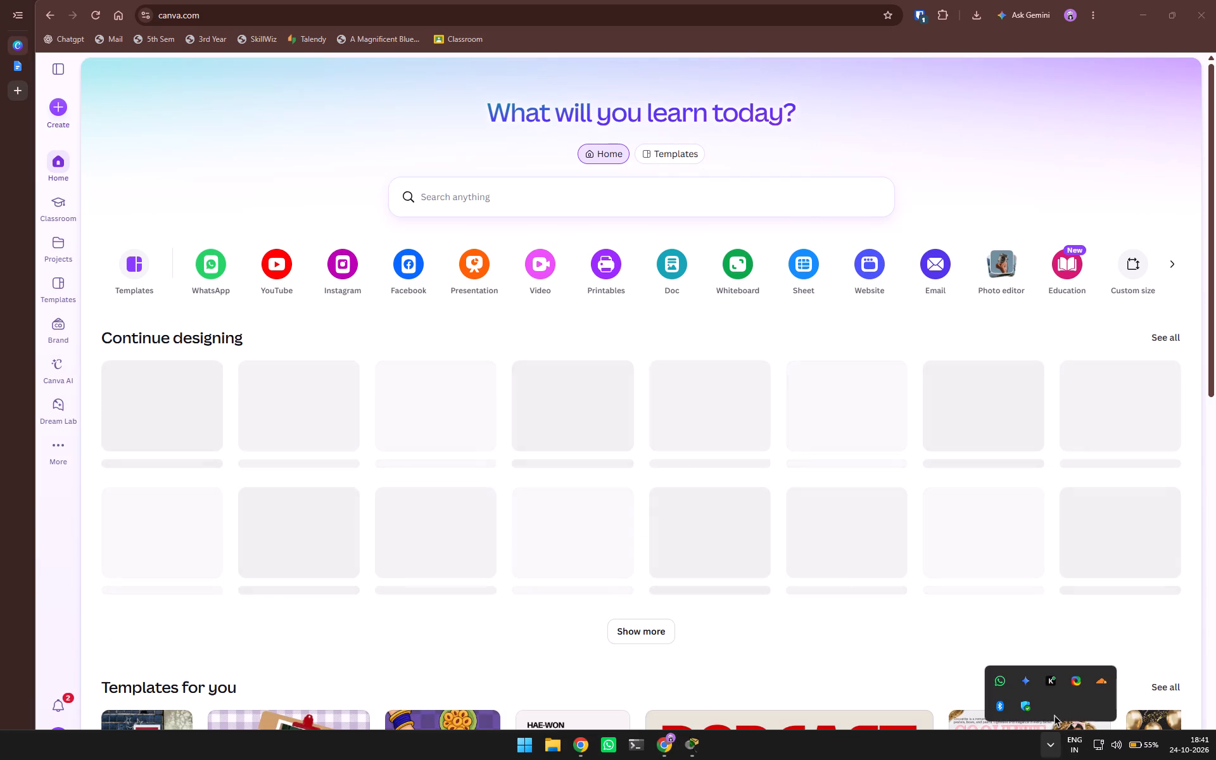